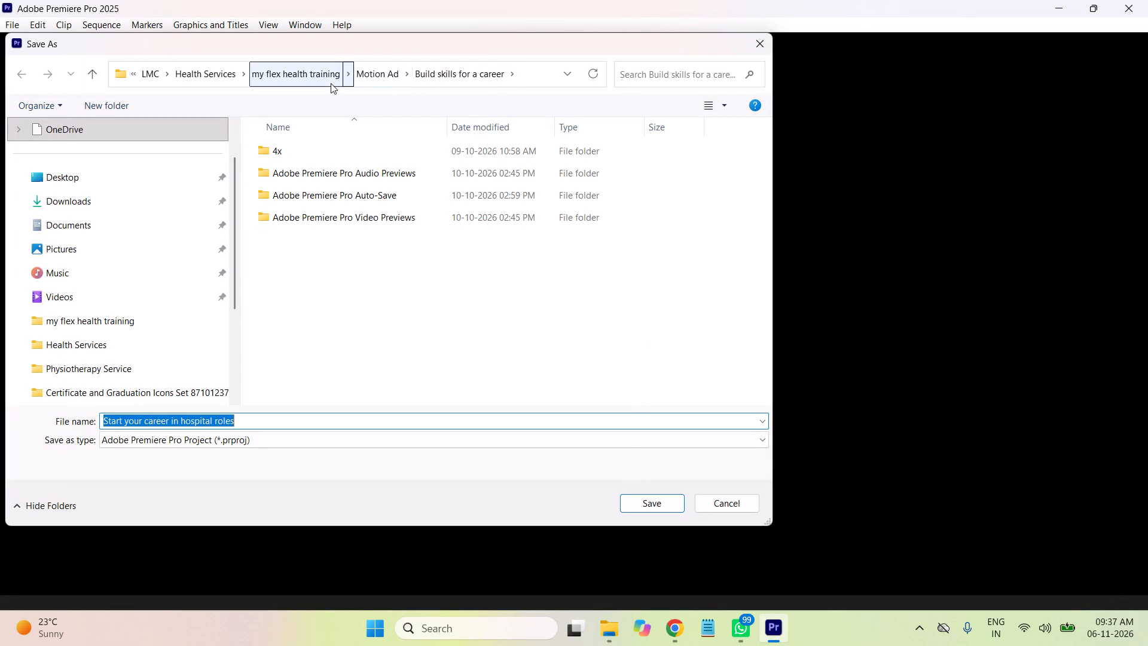
# Create the project in the Start your career in hospital roles folder, under Health Services > Healthcare-Australia > Motion Post.
pyautogui.click(212, 76)
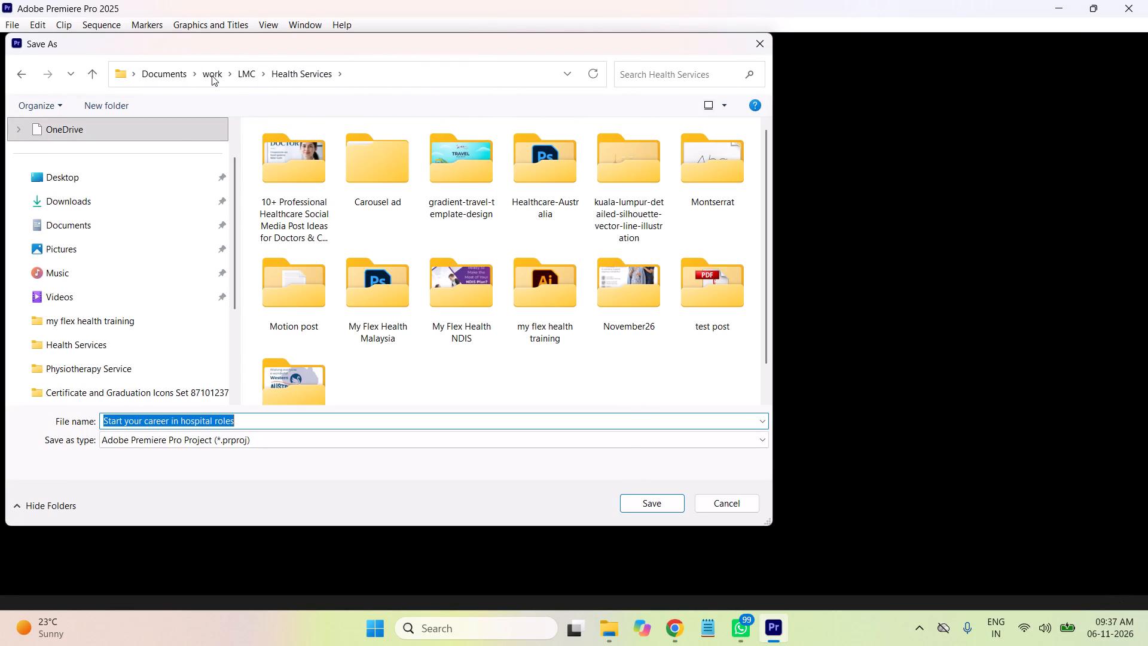
pyautogui.doubleClick(552, 182)
pyautogui.doubleClick(320, 185)
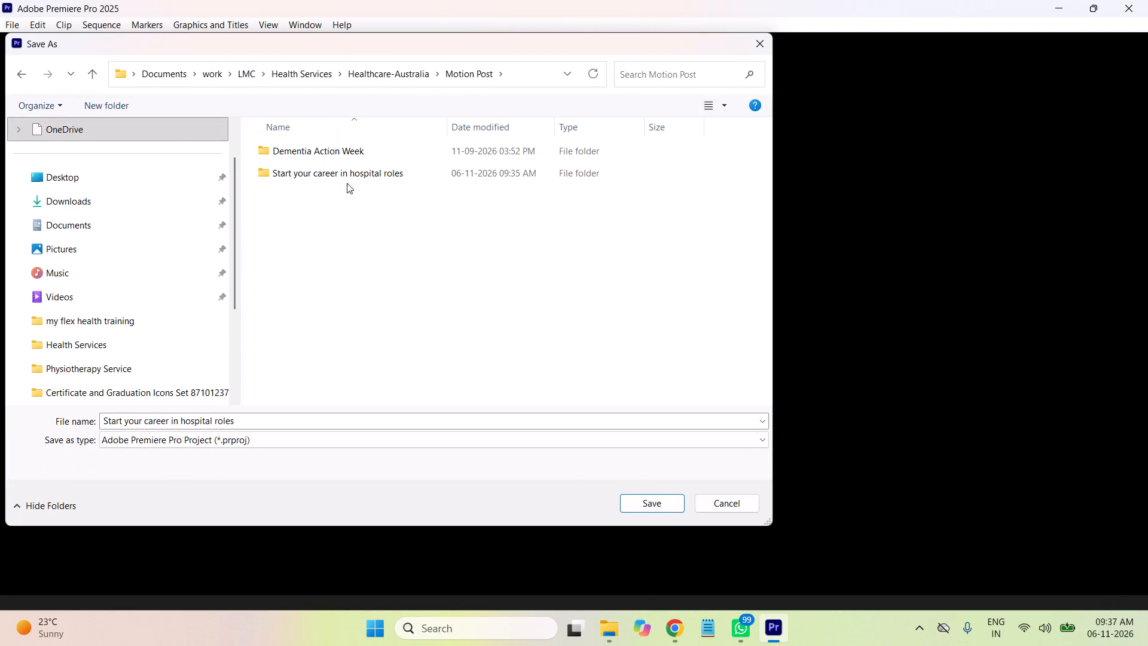
pyautogui.doubleClick(343, 176)
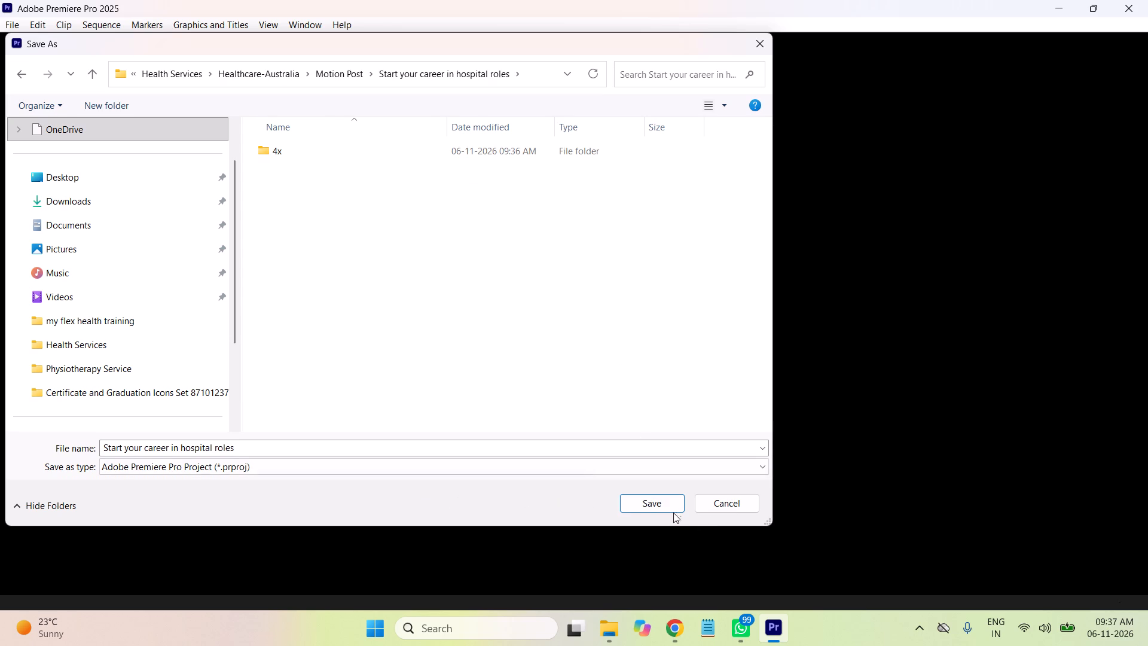
pyautogui.click(652, 500)
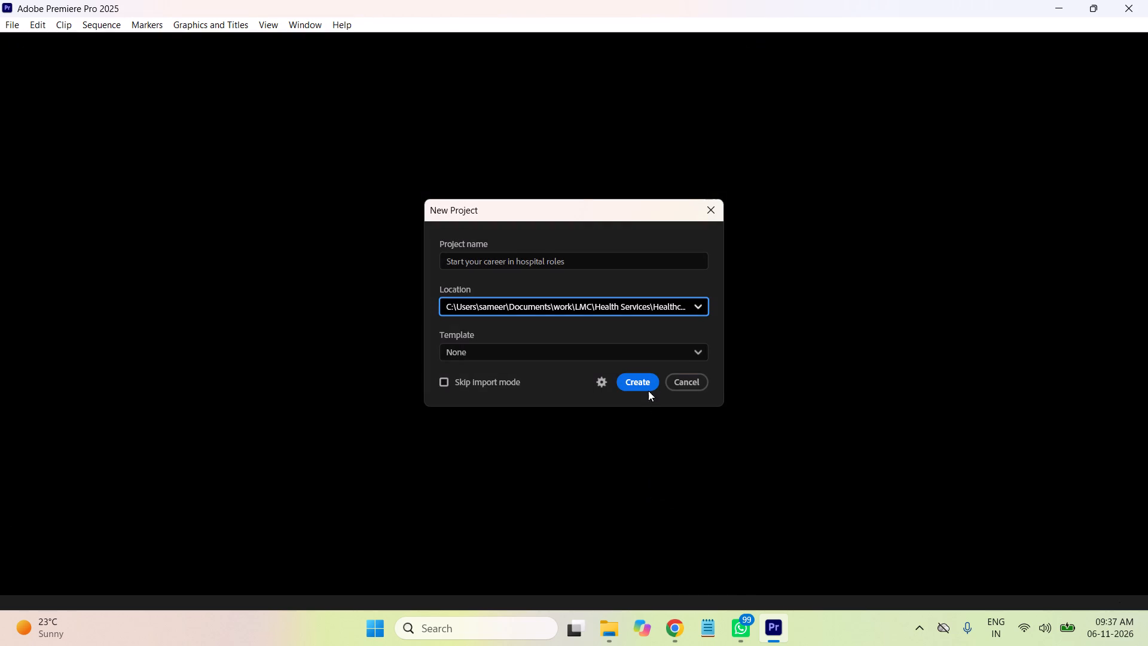
pyautogui.click(639, 385)
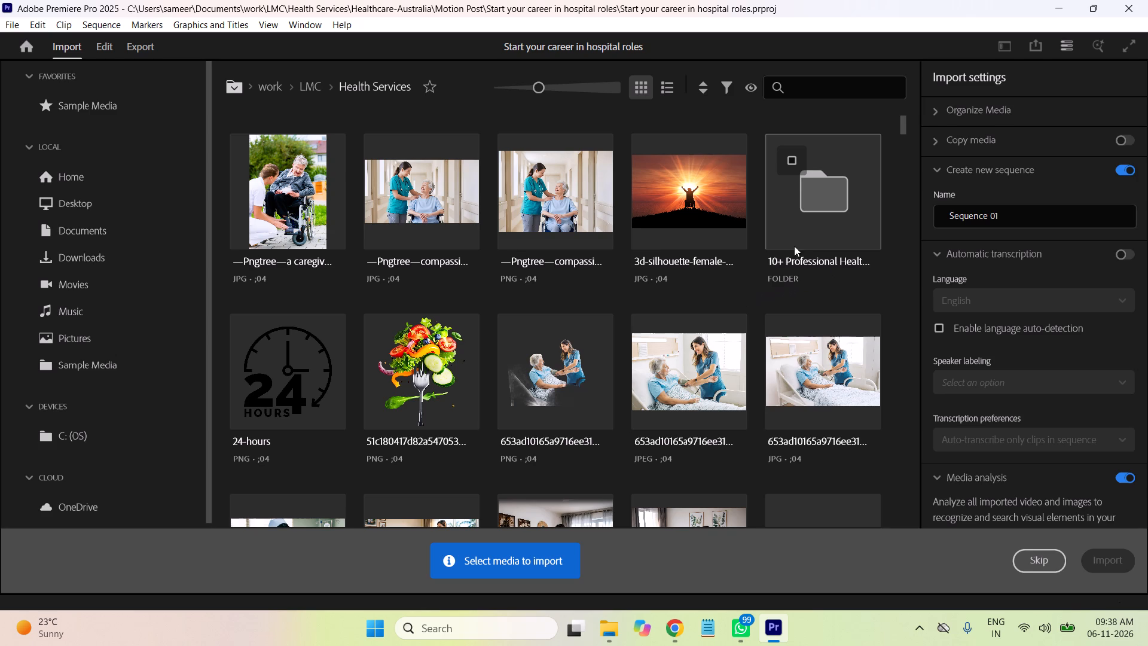
# Browse the files in the Health Services folder to locate the Healthcare-Australia media folder for import.
pyautogui.moveTo(904, 127); pyautogui.dragTo(906, 142)
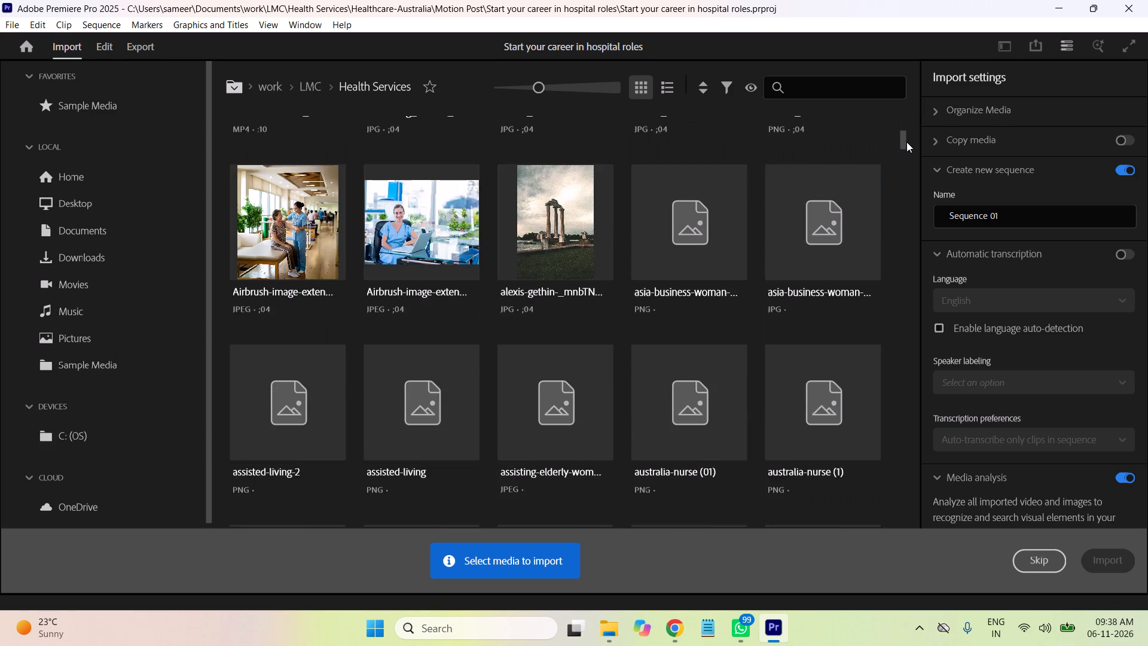
pyautogui.moveTo(906, 142); pyautogui.dragTo(908, 140)
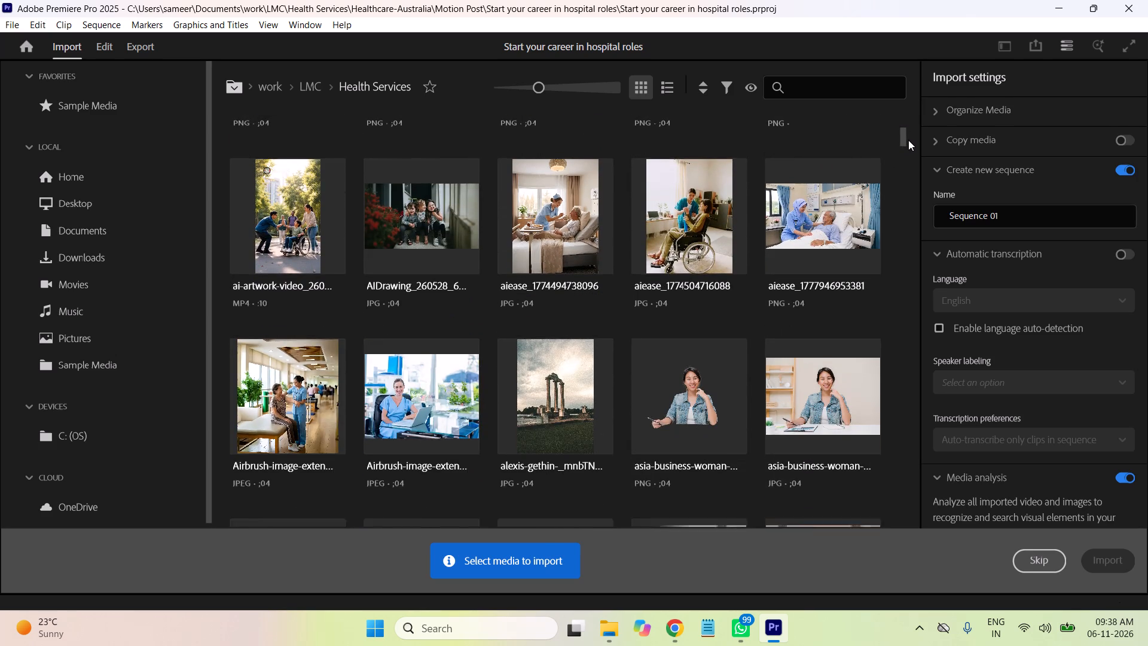
pyautogui.moveTo(908, 140); pyautogui.dragTo(909, 148)
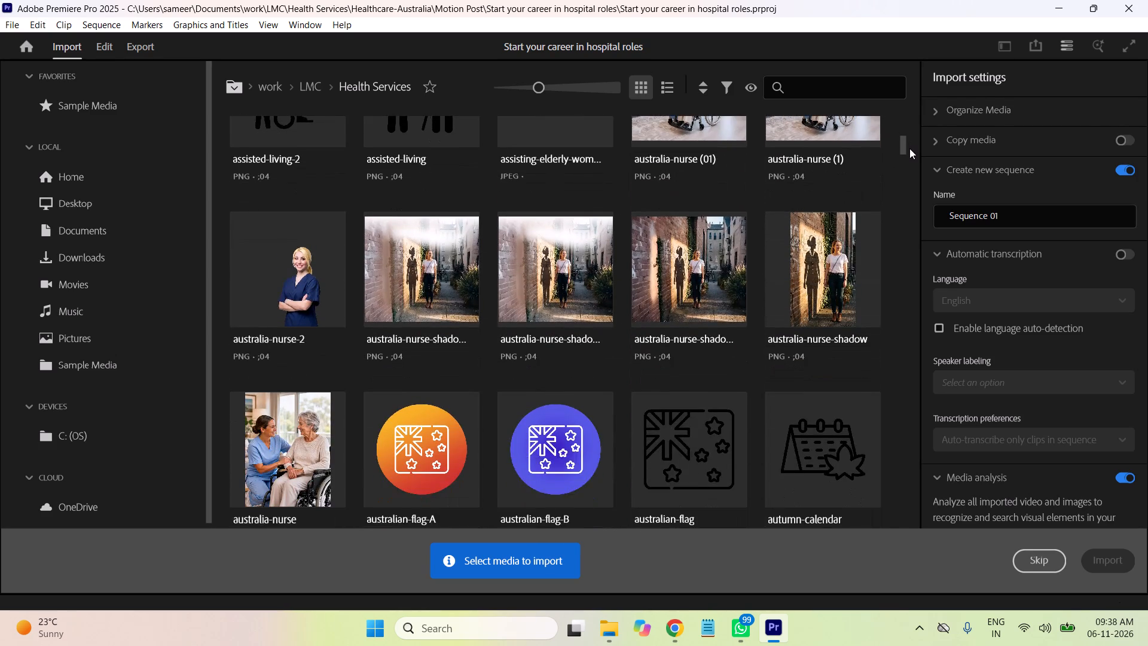
pyautogui.moveTo(909, 148); pyautogui.dragTo(911, 159)
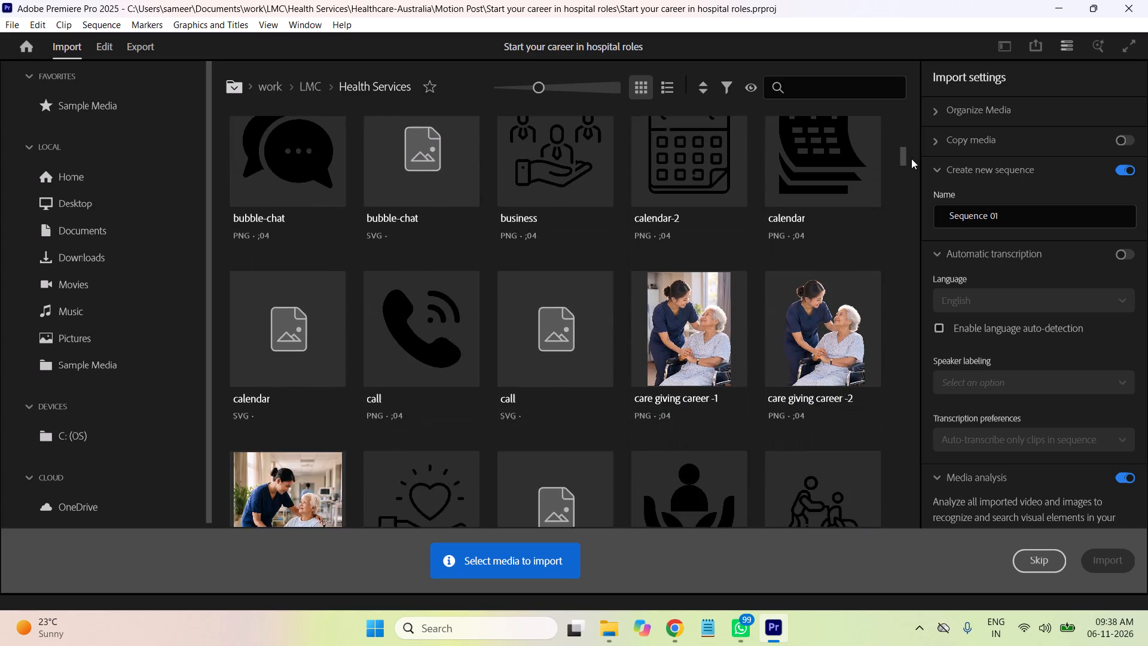
pyautogui.moveTo(911, 159); pyautogui.dragTo(912, 167)
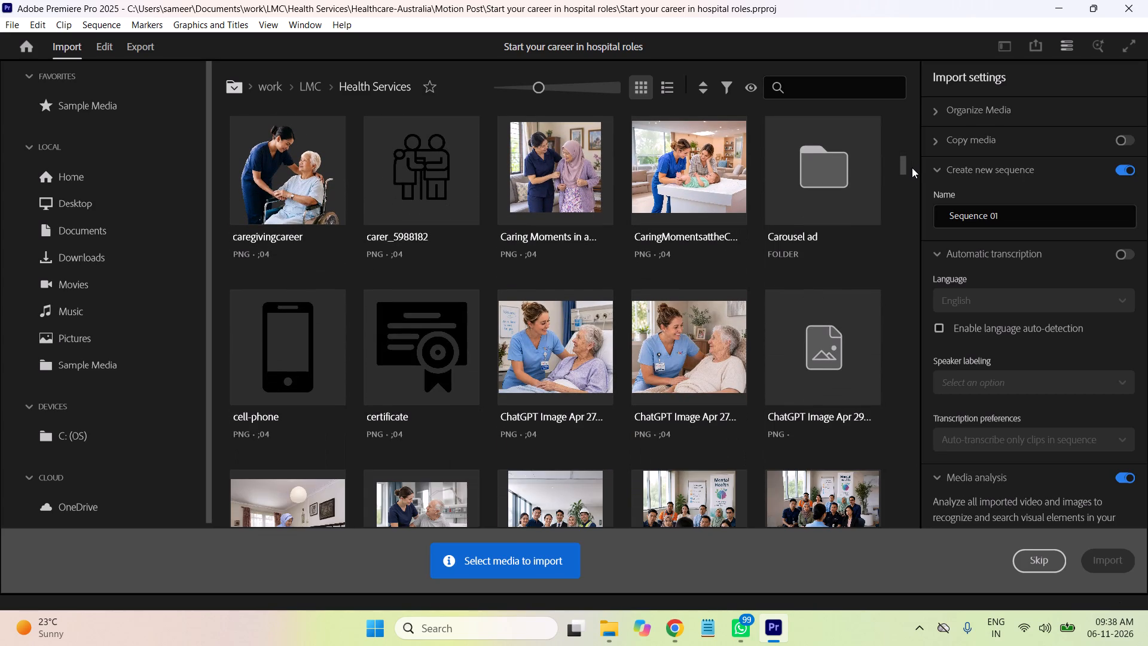
pyautogui.moveTo(912, 167); pyautogui.dragTo(913, 171)
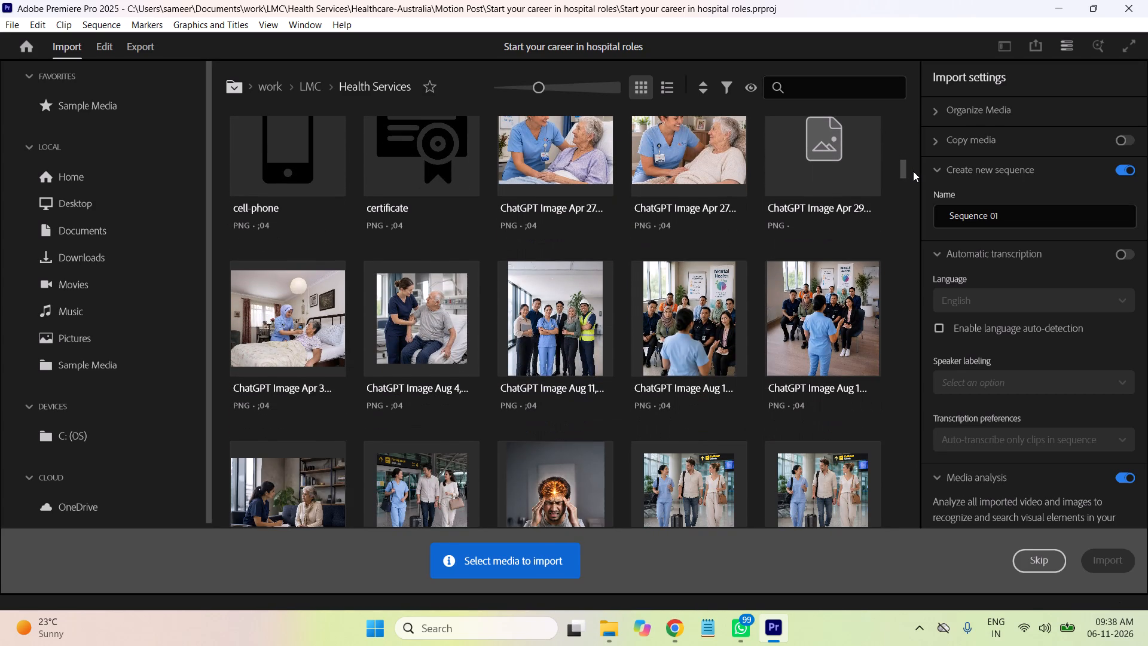
pyautogui.moveTo(913, 171); pyautogui.dragTo(914, 178)
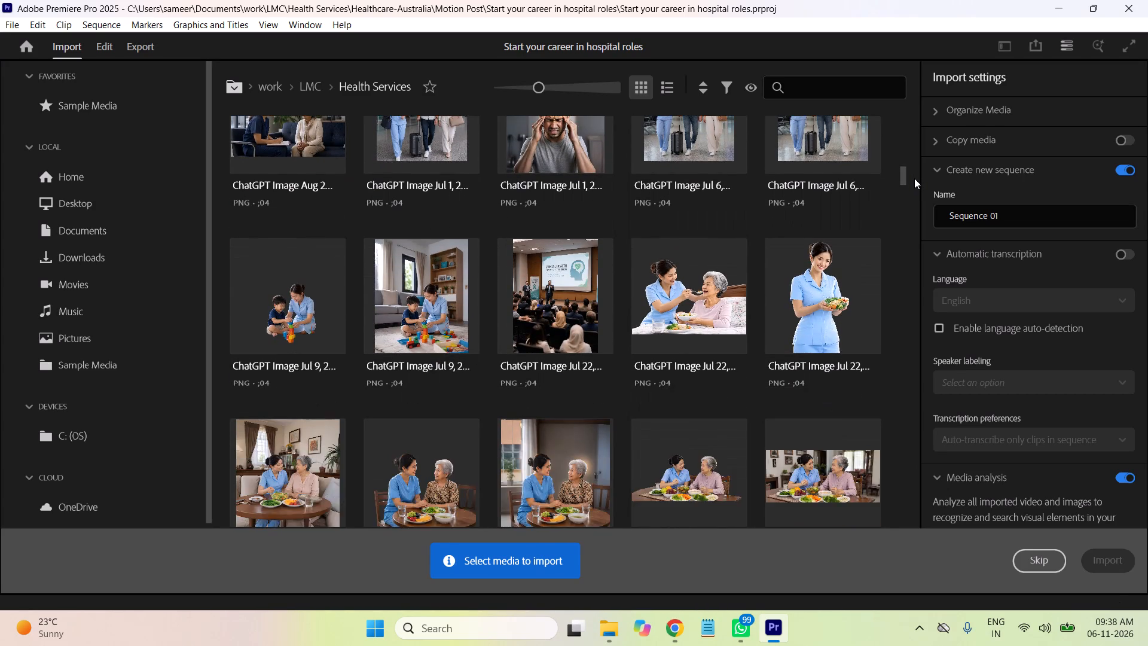
pyautogui.moveTo(914, 178); pyautogui.dragTo(914, 180)
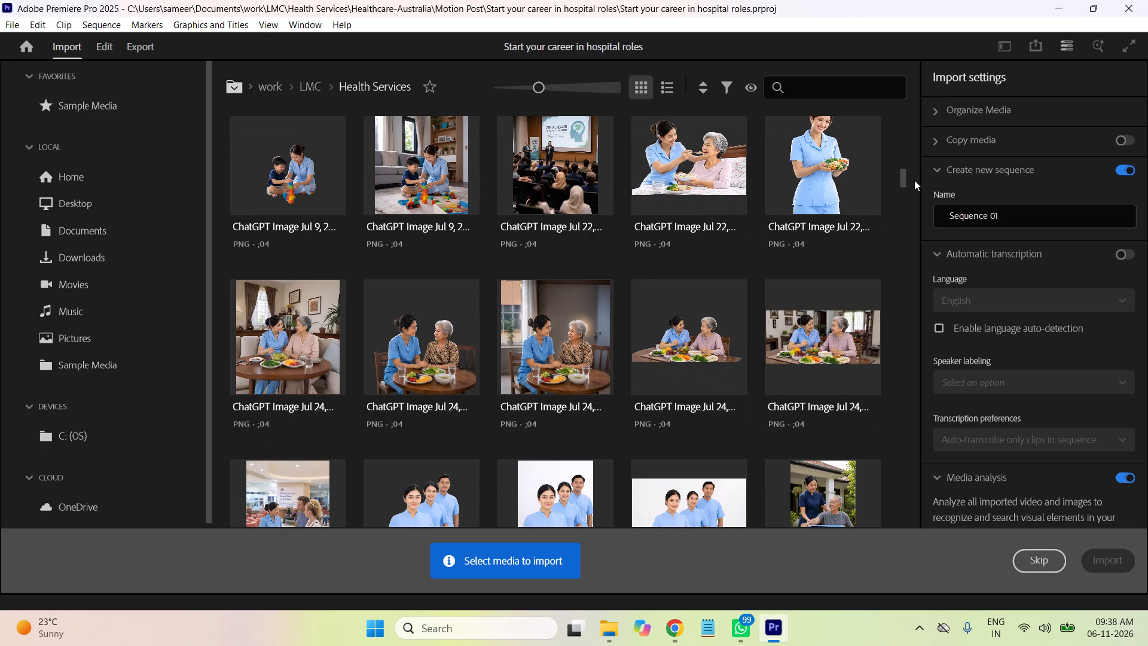
pyautogui.moveTo(914, 180); pyautogui.dragTo(915, 190)
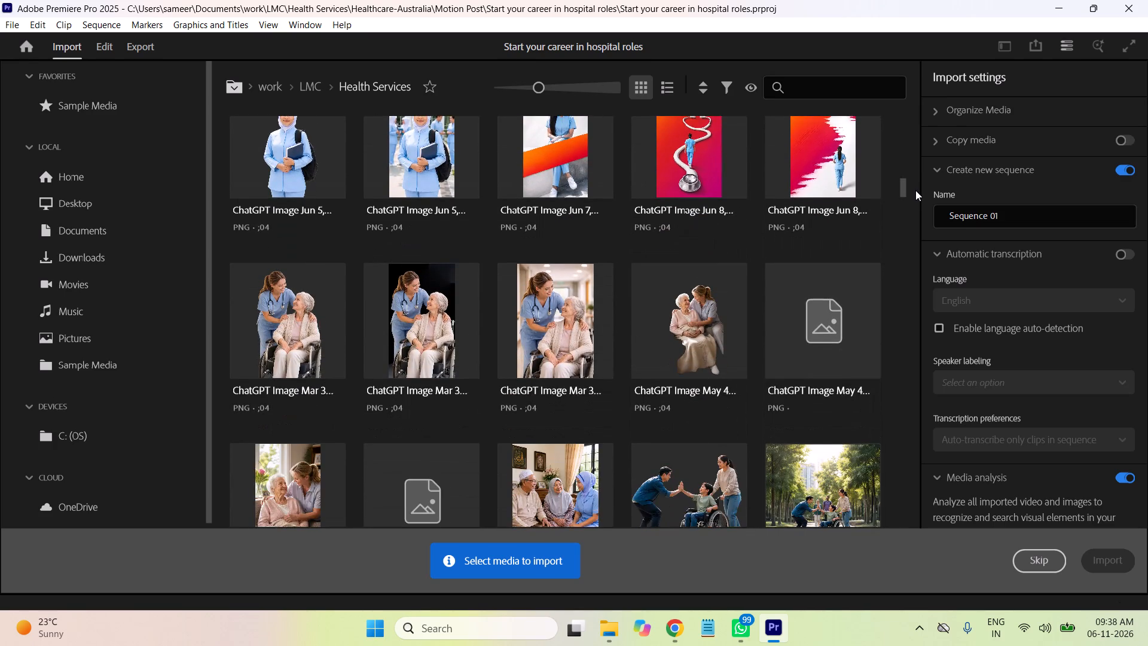
pyautogui.moveTo(915, 190); pyautogui.dragTo(915, 199)
pyautogui.moveTo(903, 195); pyautogui.dragTo(905, 200)
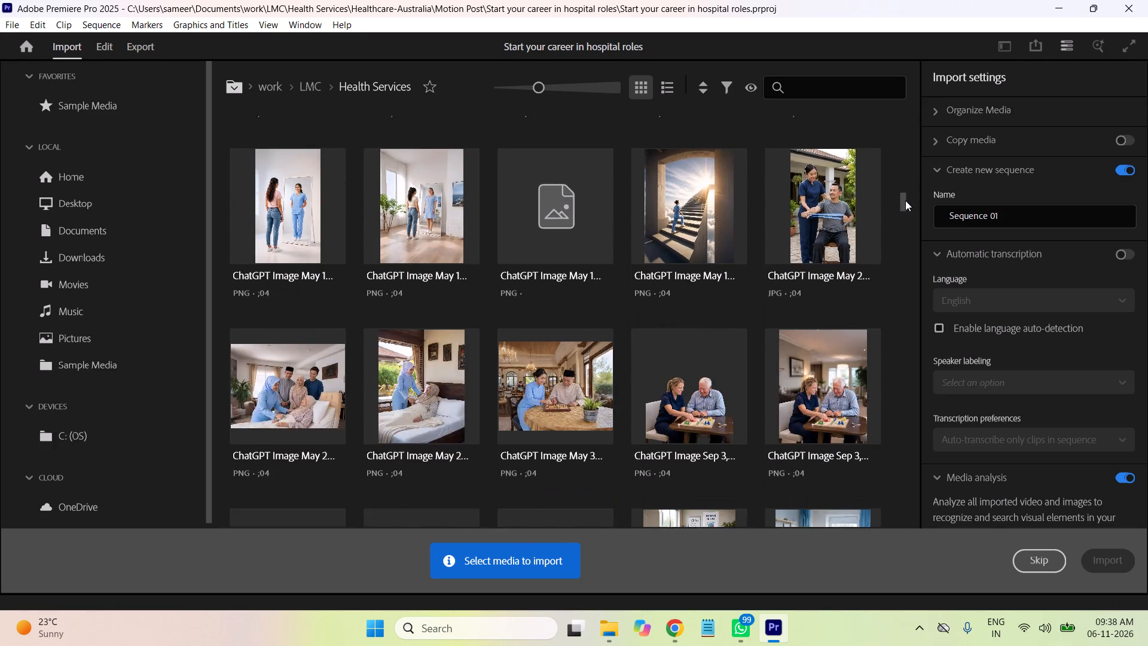
pyautogui.moveTo(905, 200); pyautogui.dragTo(906, 209)
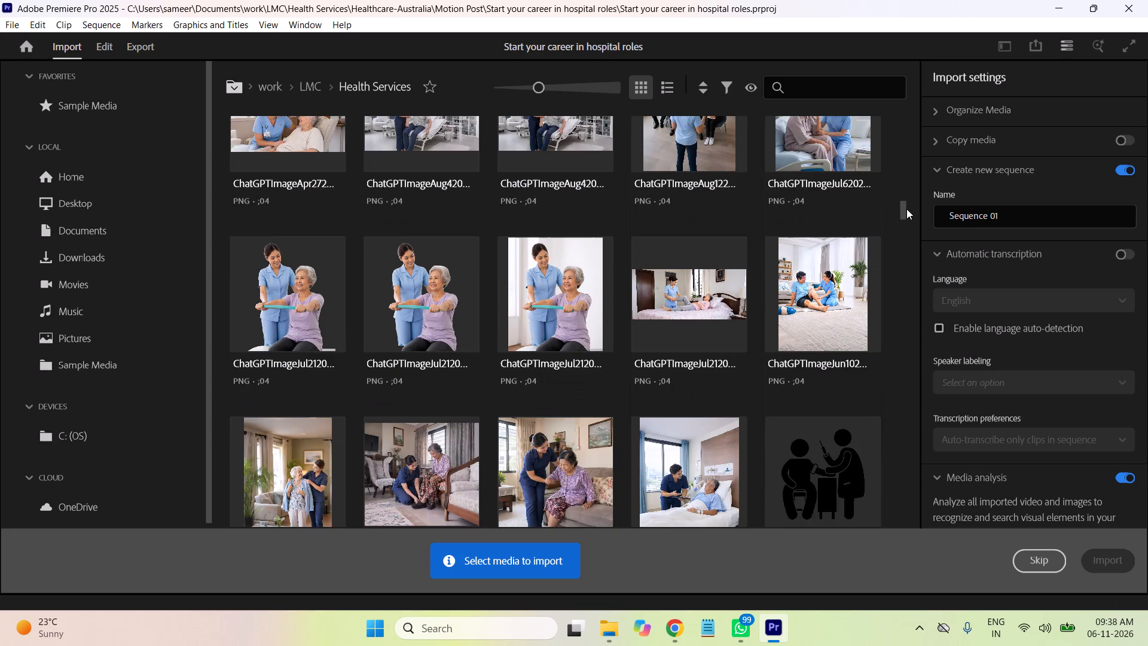
pyautogui.moveTo(906, 209); pyautogui.dragTo(908, 216)
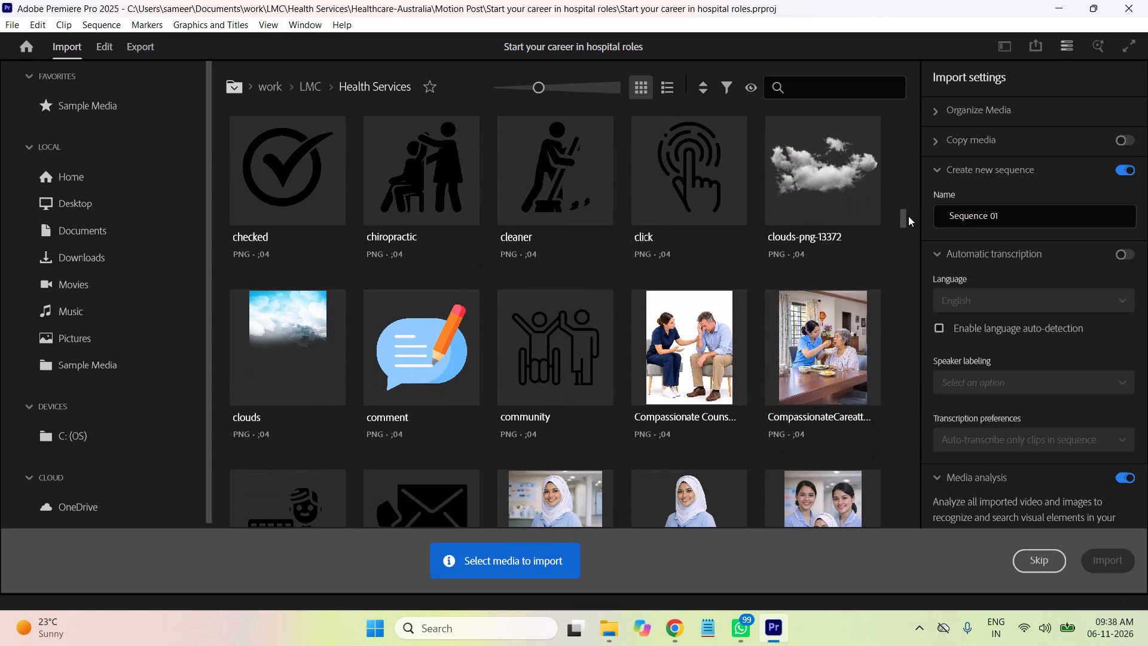
pyautogui.moveTo(908, 216); pyautogui.dragTo(907, 223)
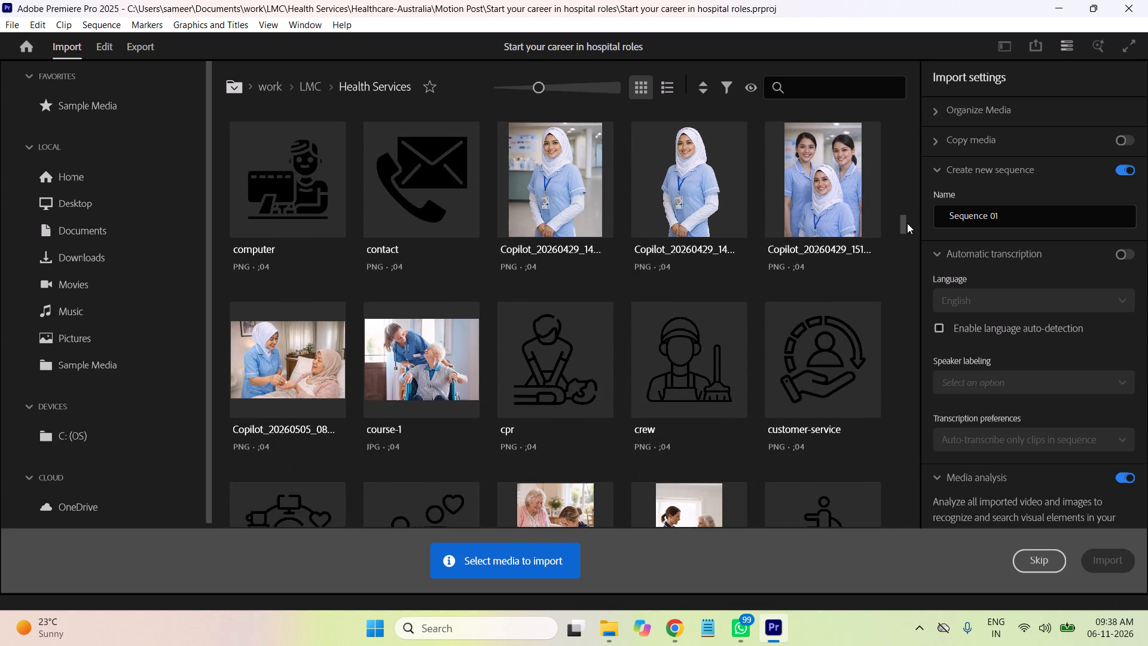
pyautogui.moveTo(907, 223); pyautogui.dragTo(908, 231)
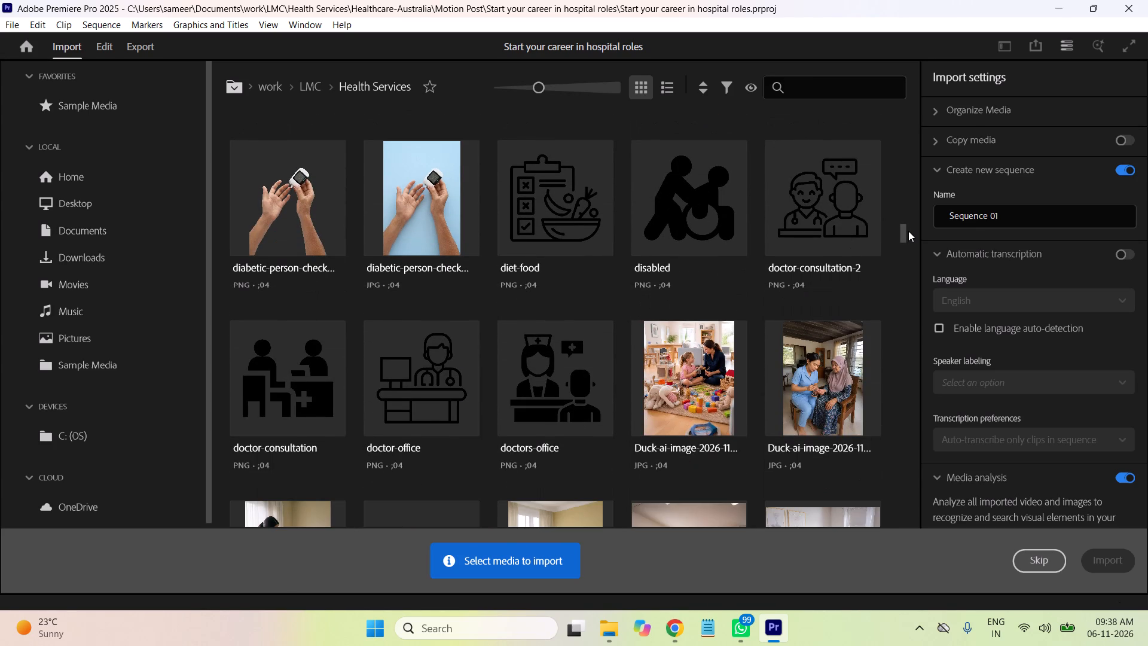
pyautogui.moveTo(908, 231); pyautogui.dragTo(908, 240)
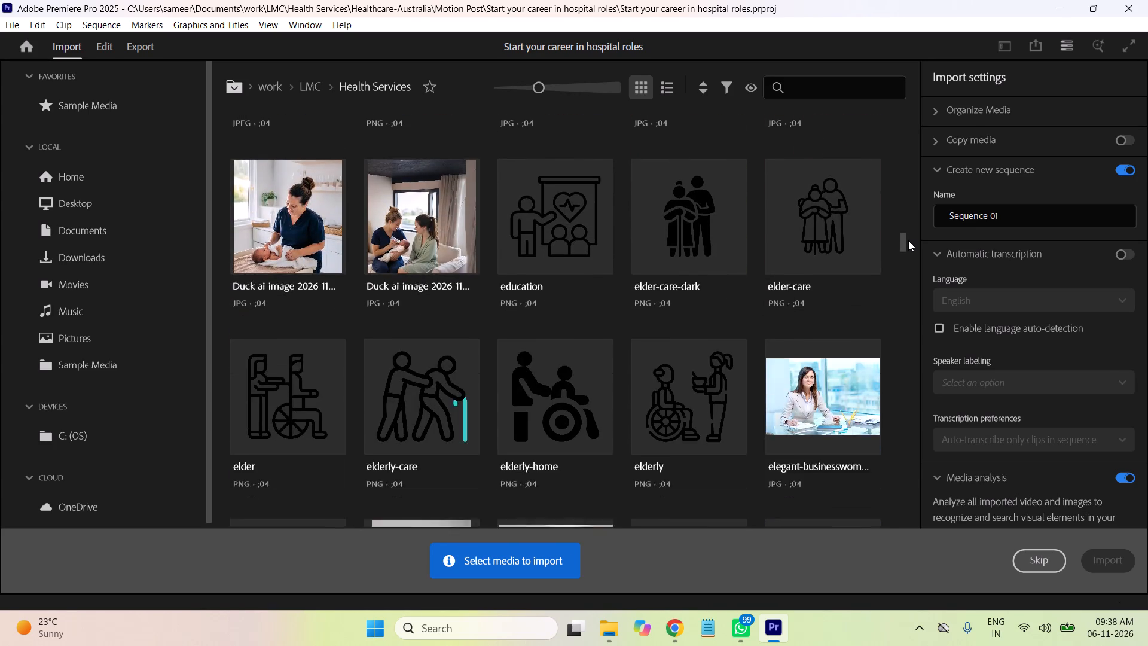
pyautogui.moveTo(908, 240); pyautogui.dragTo(910, 251)
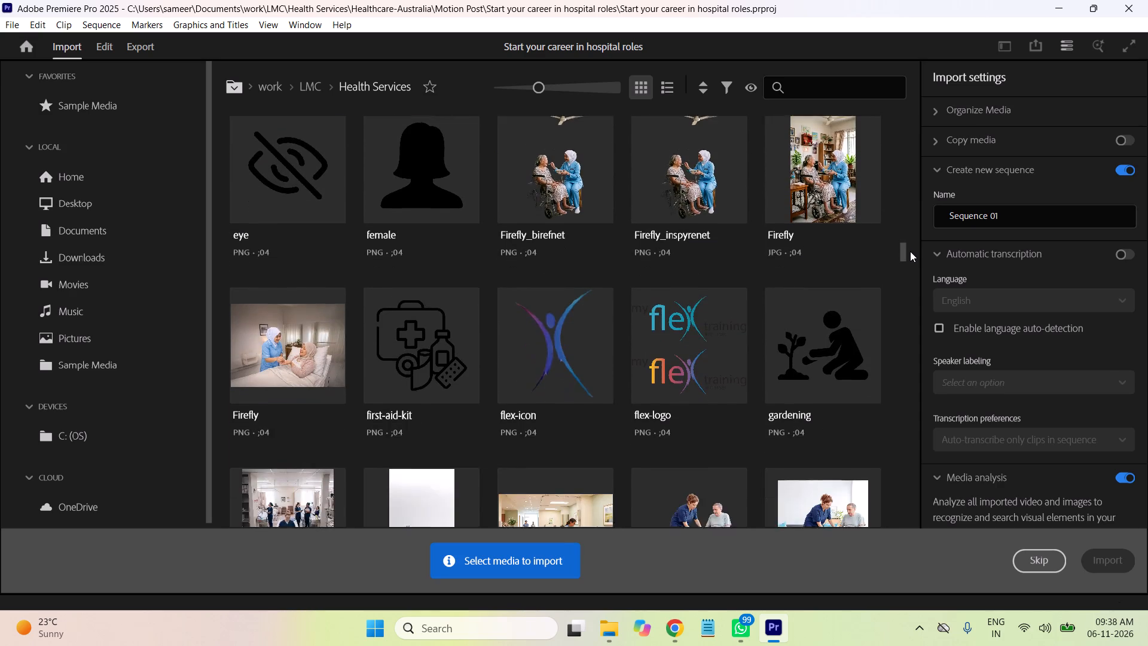
pyautogui.moveTo(910, 251); pyautogui.dragTo(911, 259)
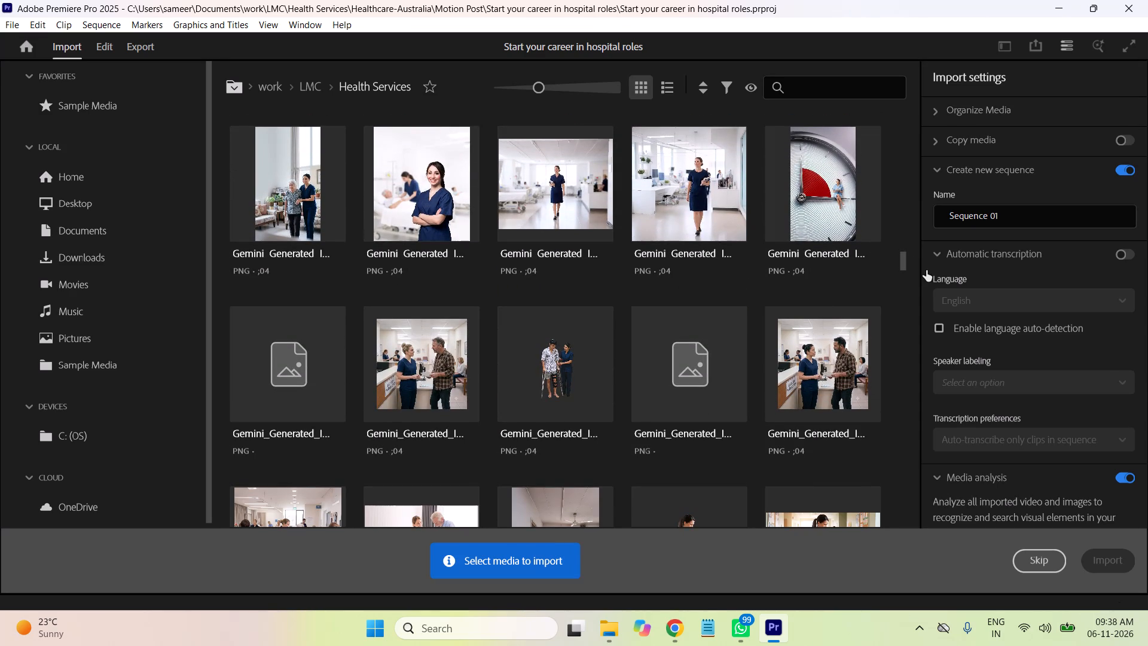
pyautogui.moveTo(902, 263); pyautogui.dragTo(904, 274)
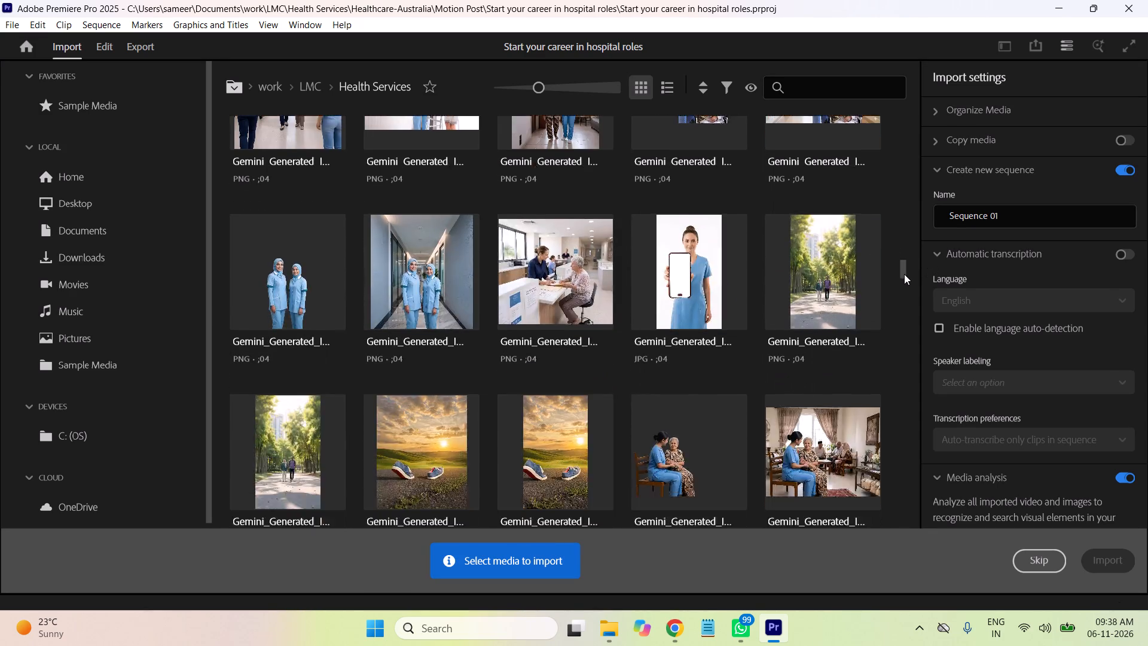
pyautogui.moveTo(904, 274); pyautogui.dragTo(906, 281)
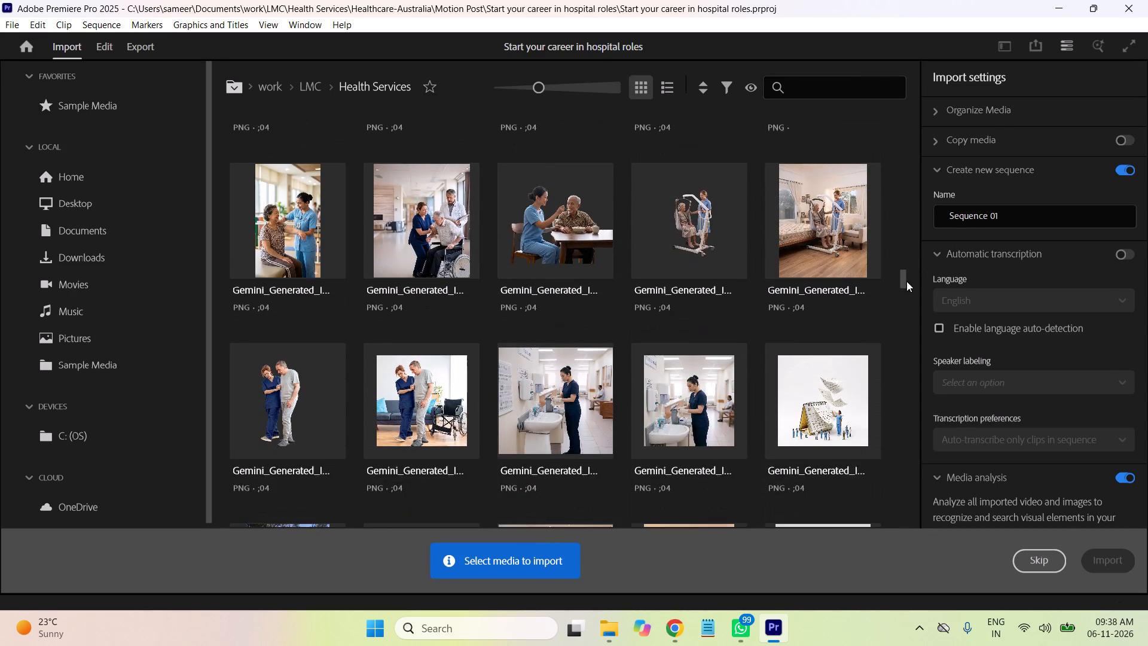
pyautogui.moveTo(906, 281); pyautogui.dragTo(909, 288)
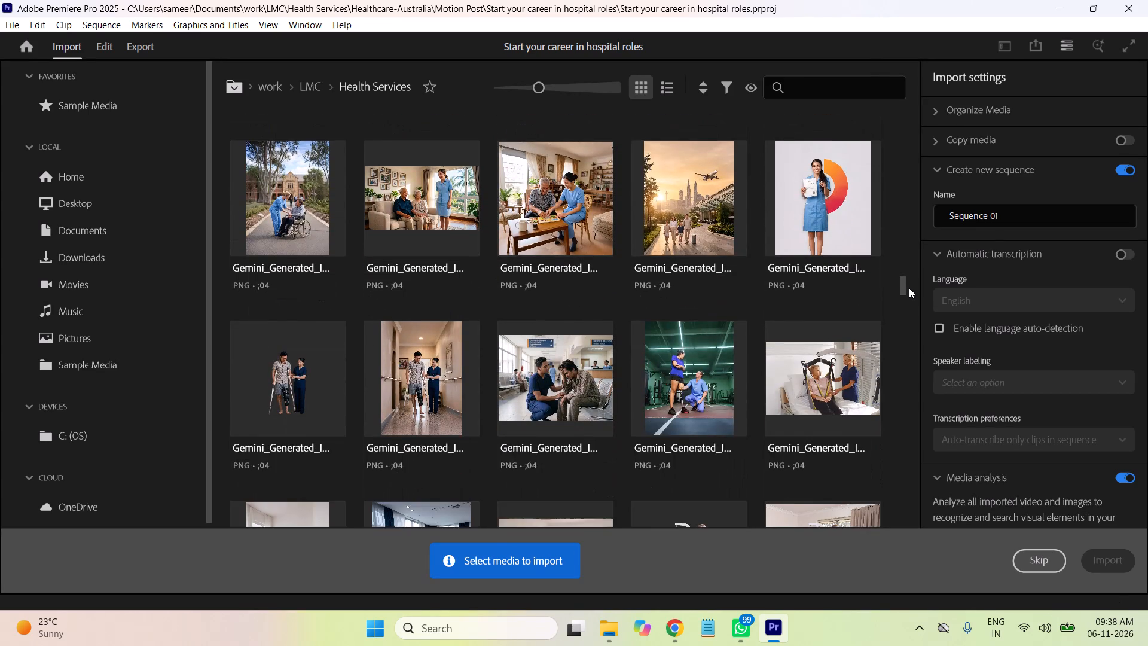
pyautogui.moveTo(909, 288); pyautogui.dragTo(910, 297)
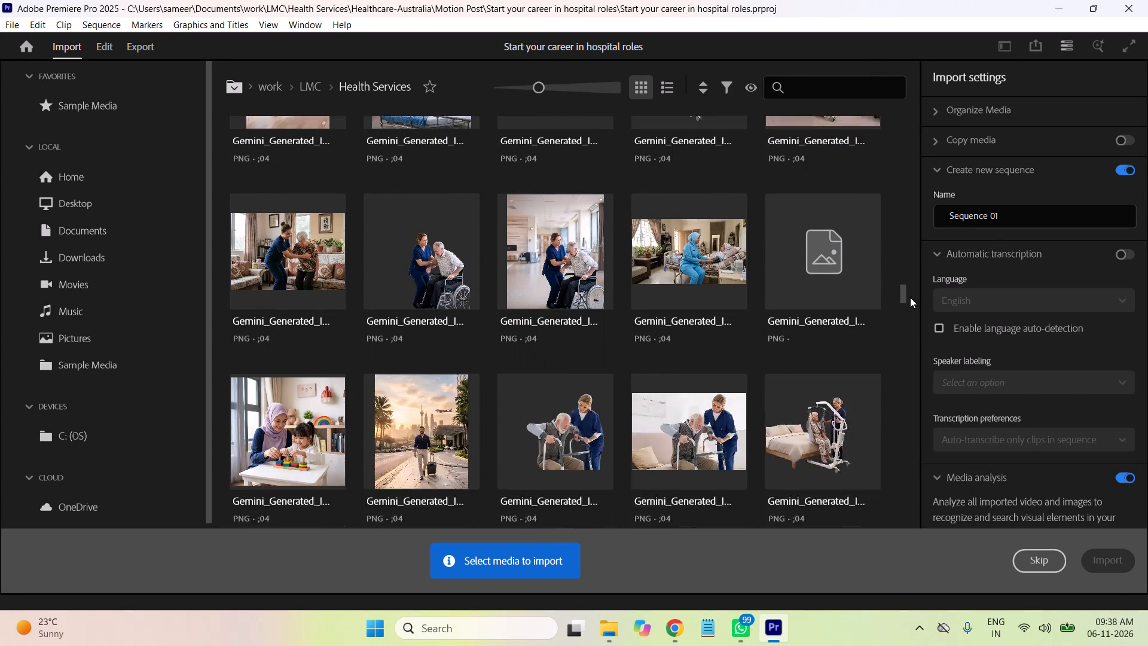
pyautogui.moveTo(910, 297); pyautogui.dragTo(911, 305)
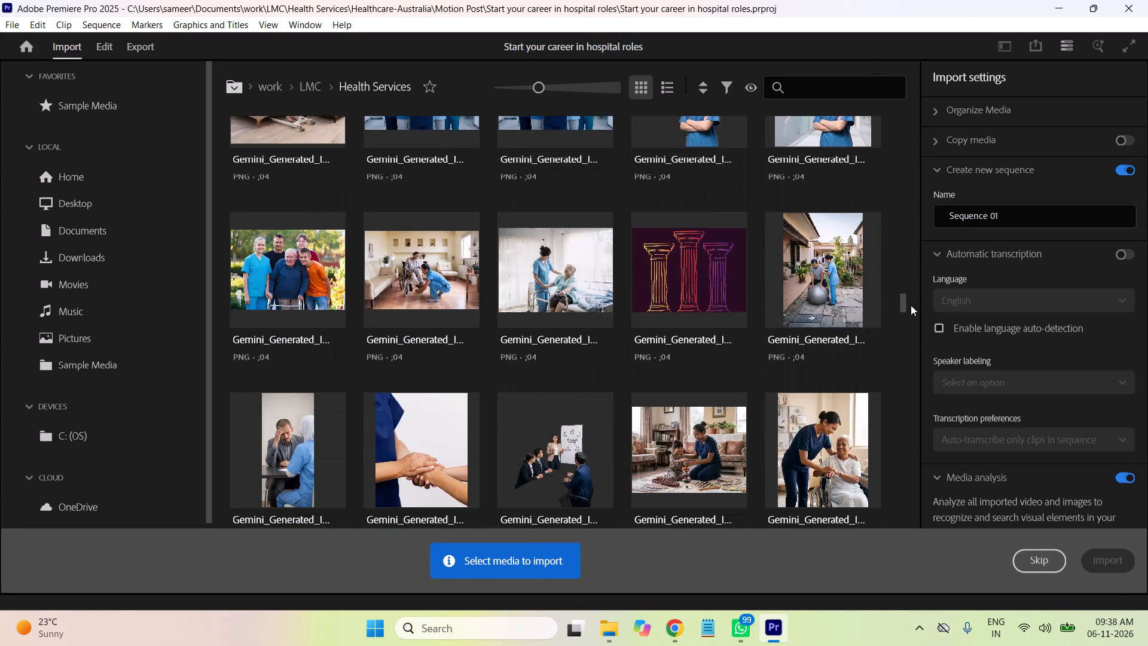
pyautogui.moveTo(911, 305); pyautogui.dragTo(911, 314)
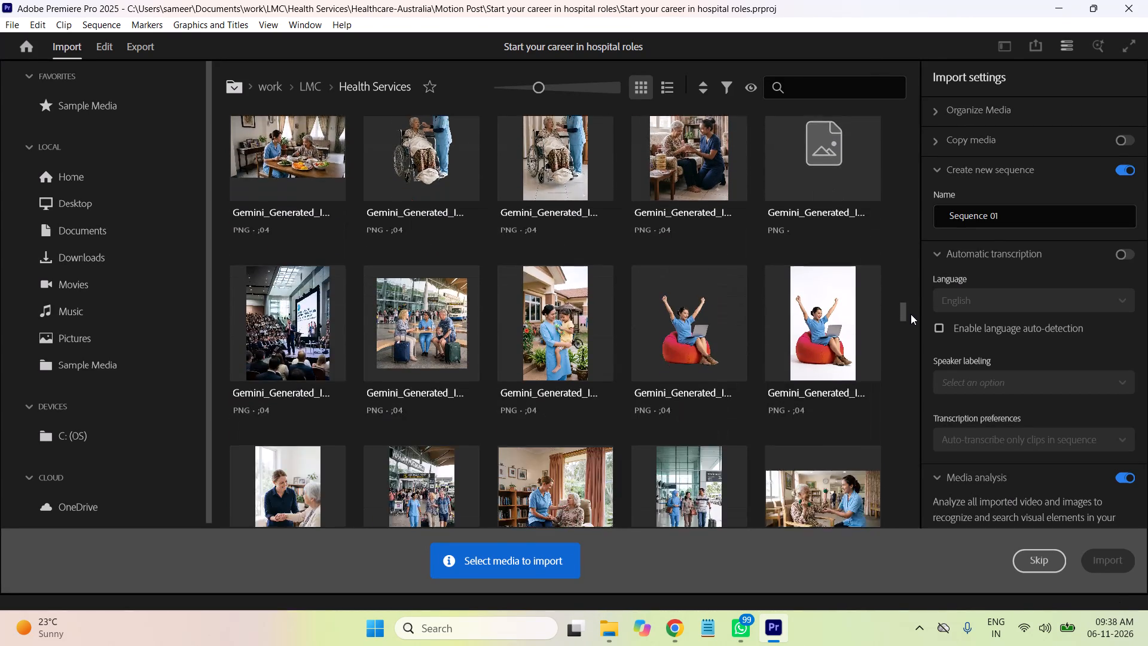
pyautogui.moveTo(911, 314); pyautogui.dragTo(910, 321)
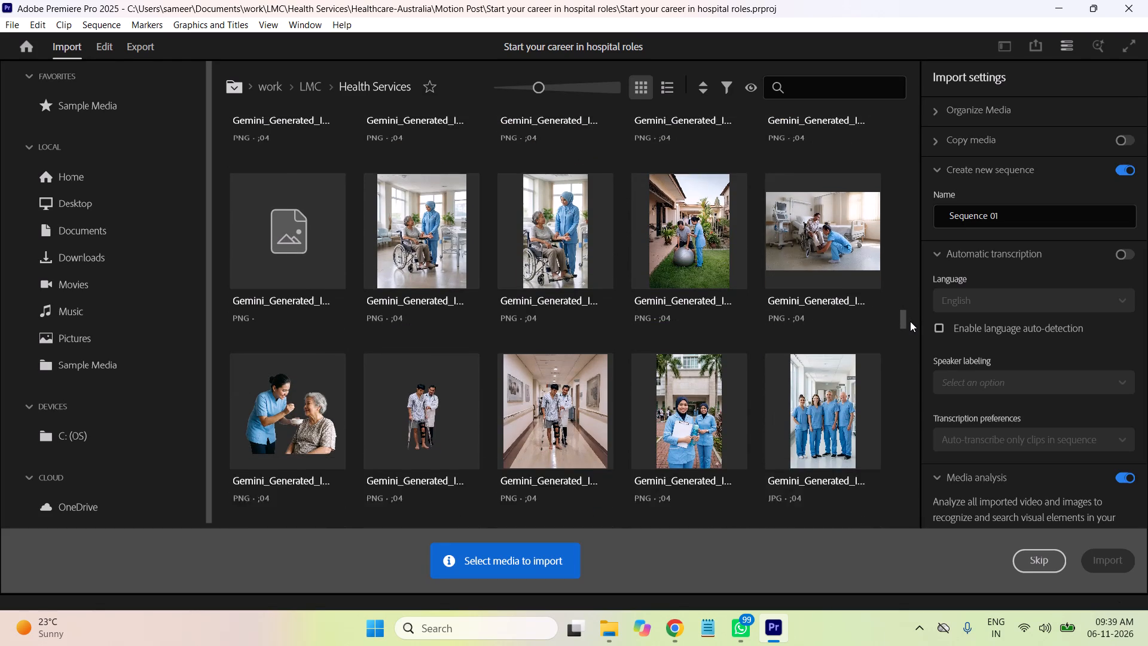
pyautogui.moveTo(910, 321); pyautogui.dragTo(910, 329)
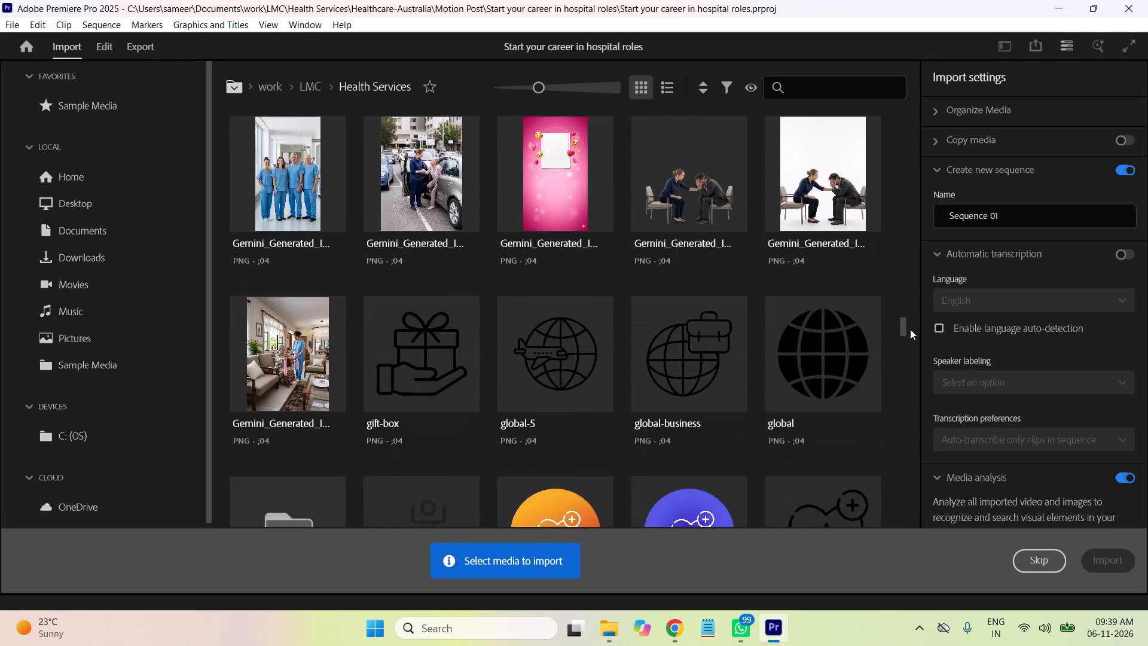
pyautogui.moveTo(910, 329); pyautogui.dragTo(910, 331)
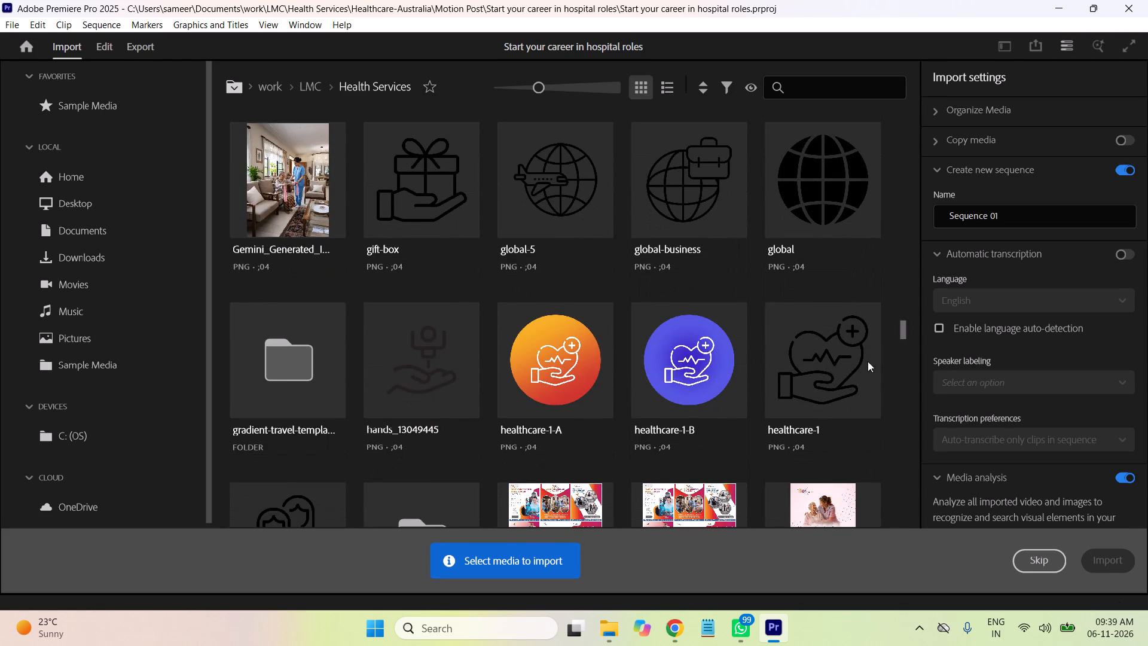
# Switch to File Explorer to check the project folder's path, and return to Premiere Pro.
pyautogui.click(606, 629)
pyautogui.click(609, 629)
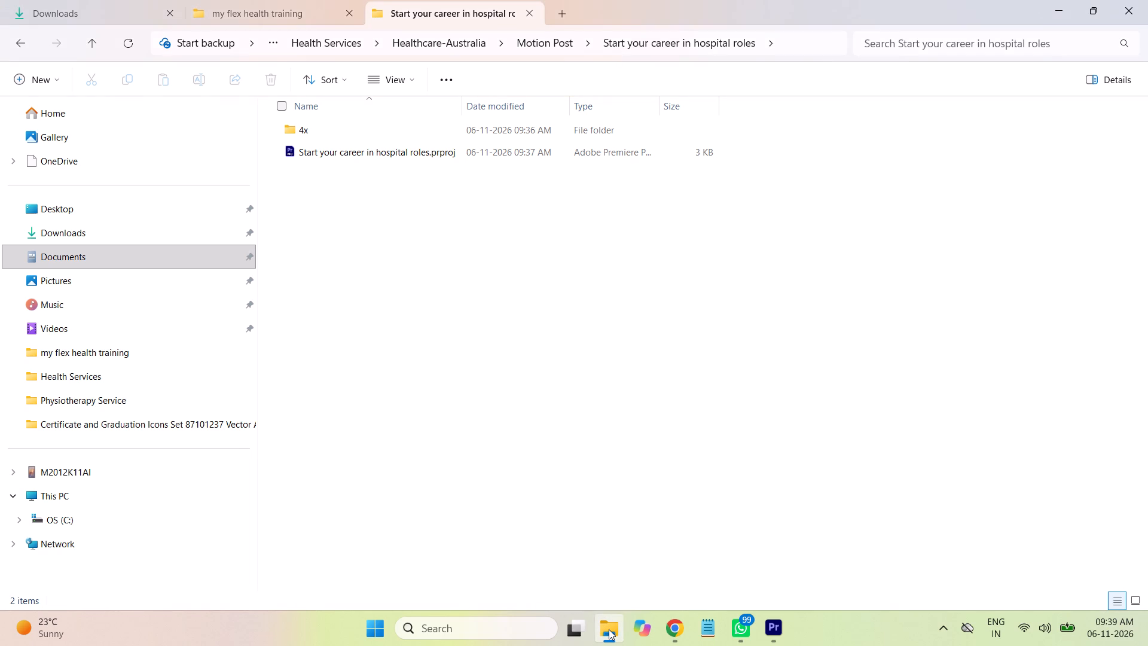
pyautogui.click(609, 629)
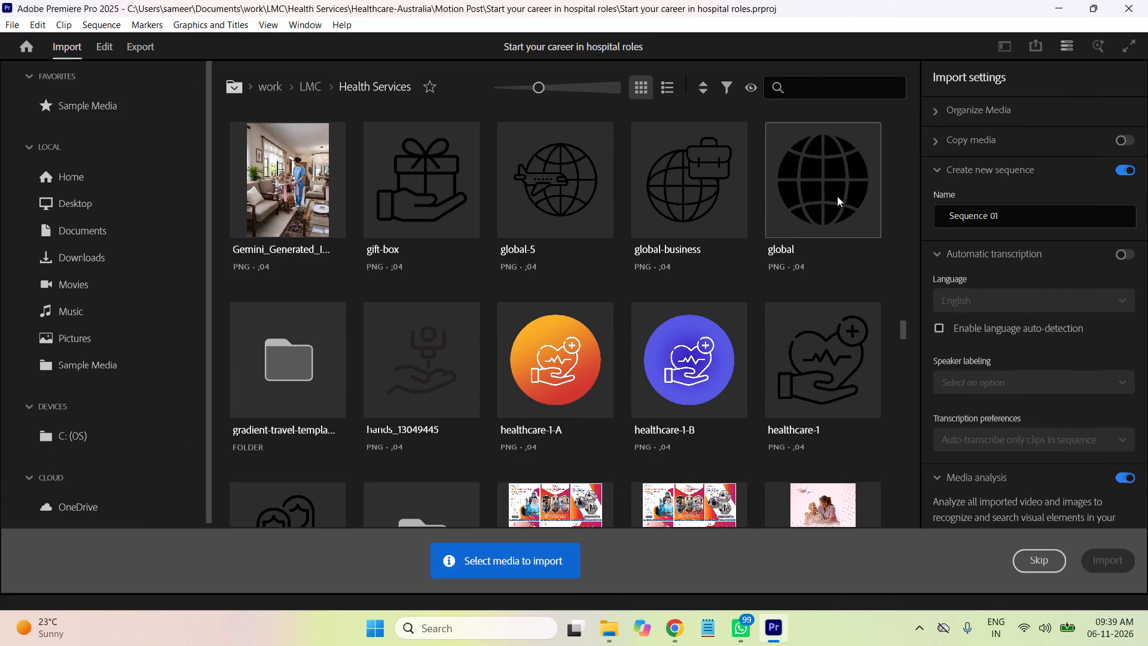
# Import Asset 8@4x-8 from Healthcare-Australia > Motion Post > Start your career in hospital roles > 4x with a new Sequence 01.
pyautogui.click(811, 86)
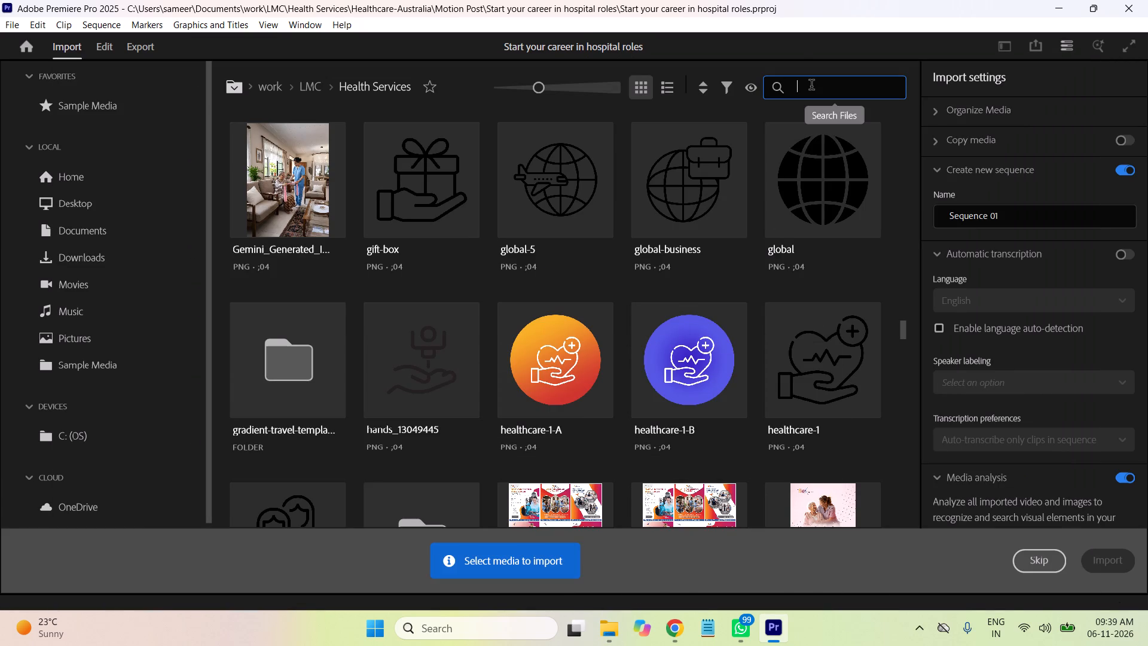
pyautogui.write('heal')
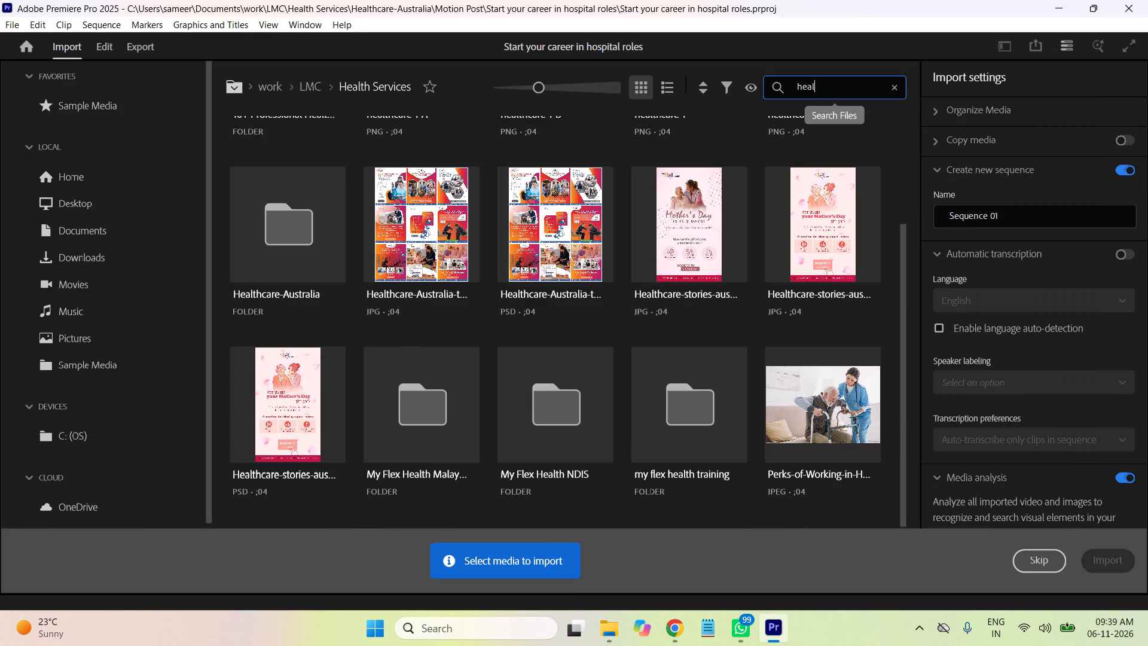
pyautogui.doubleClick(297, 231)
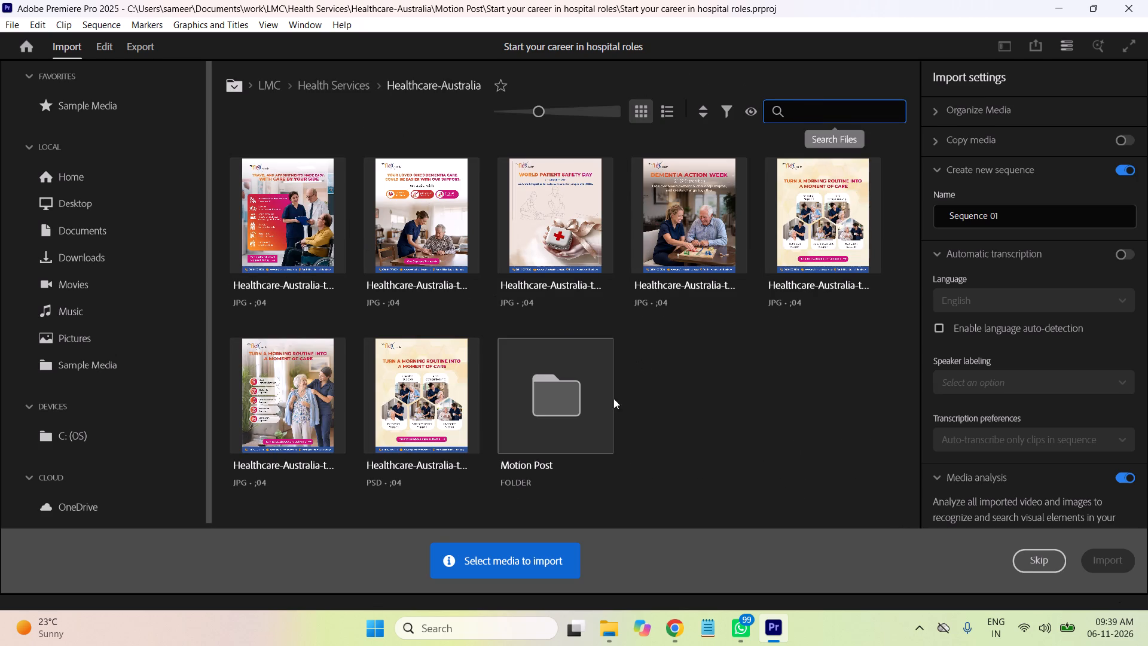
pyautogui.doubleClick(563, 395)
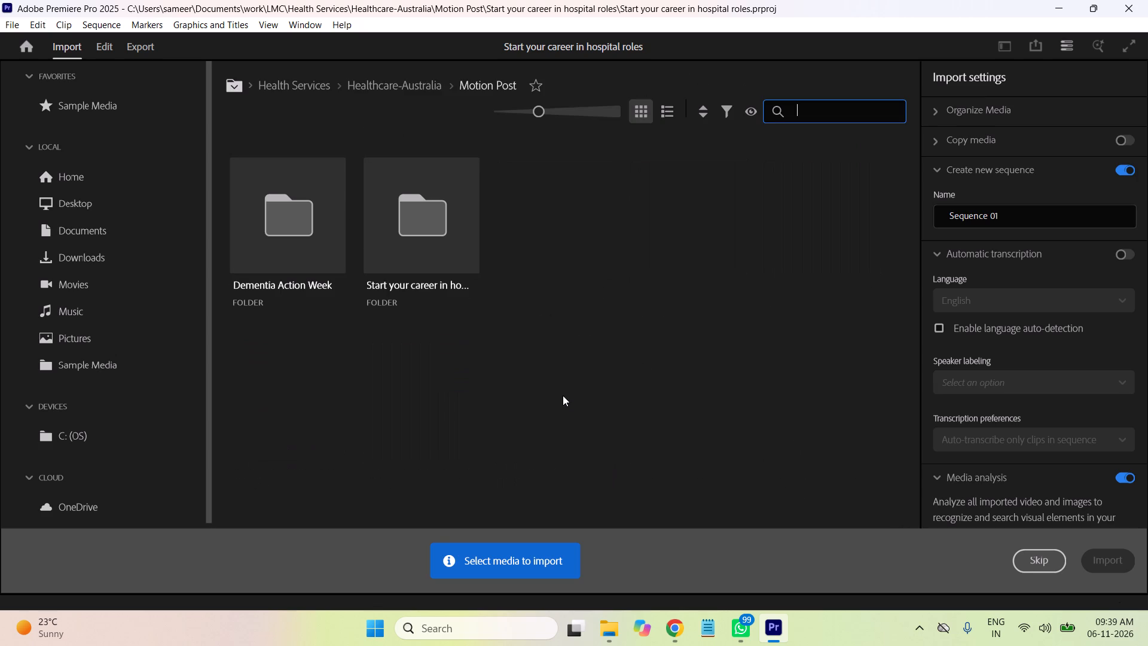
pyautogui.doubleClick(423, 242)
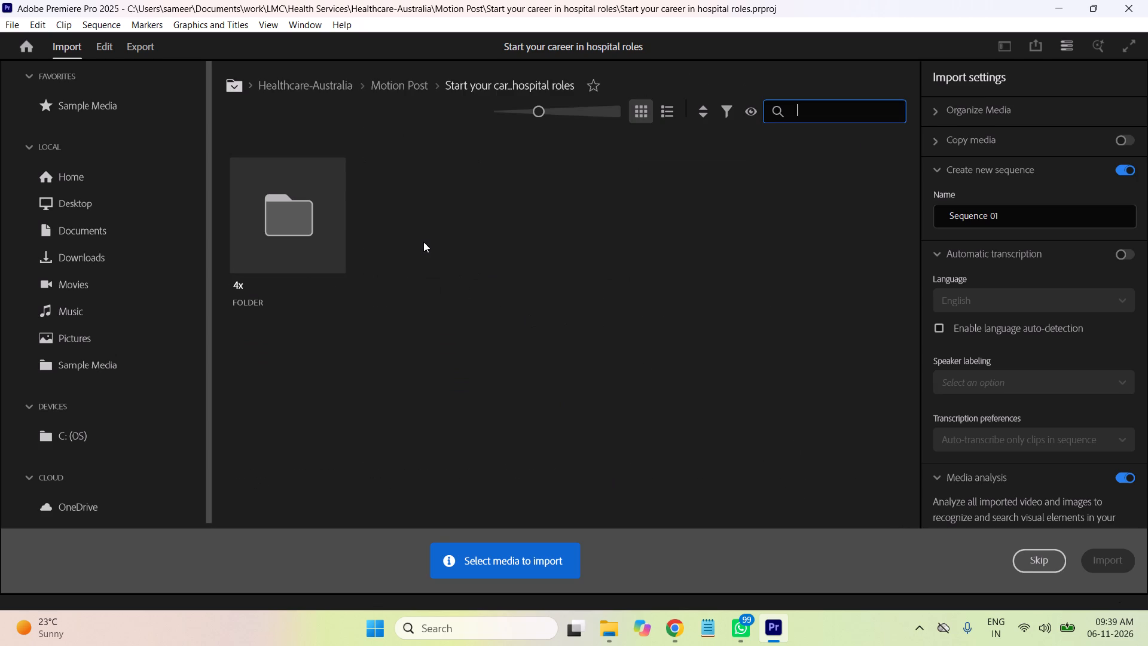
pyautogui.doubleClick(302, 233)
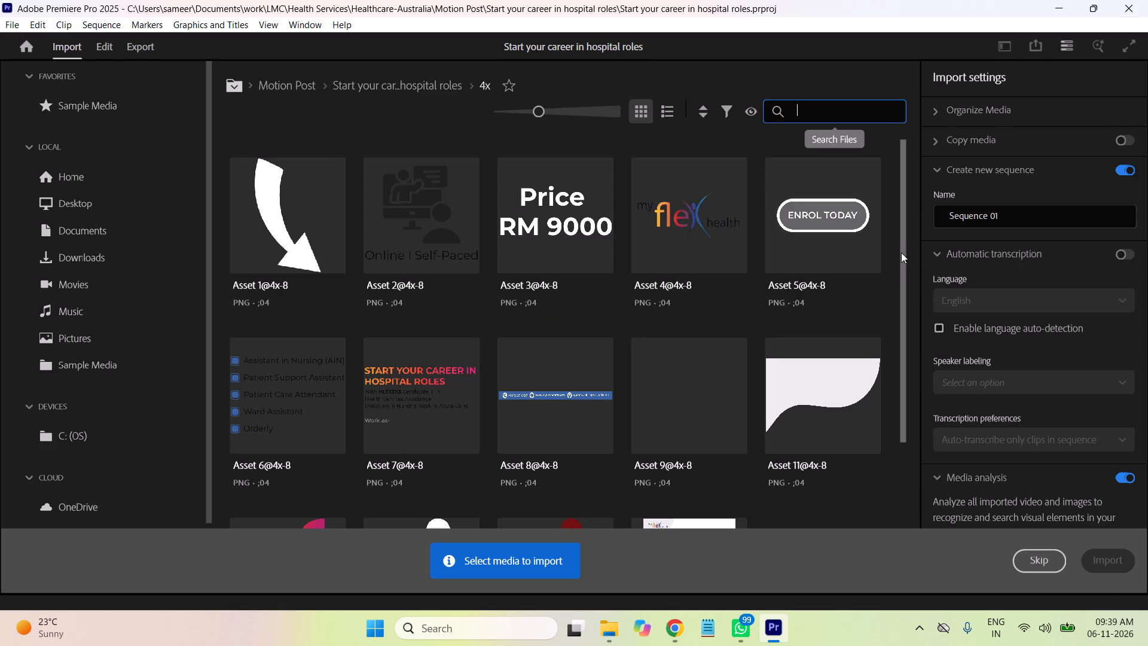
pyautogui.click(578, 413)
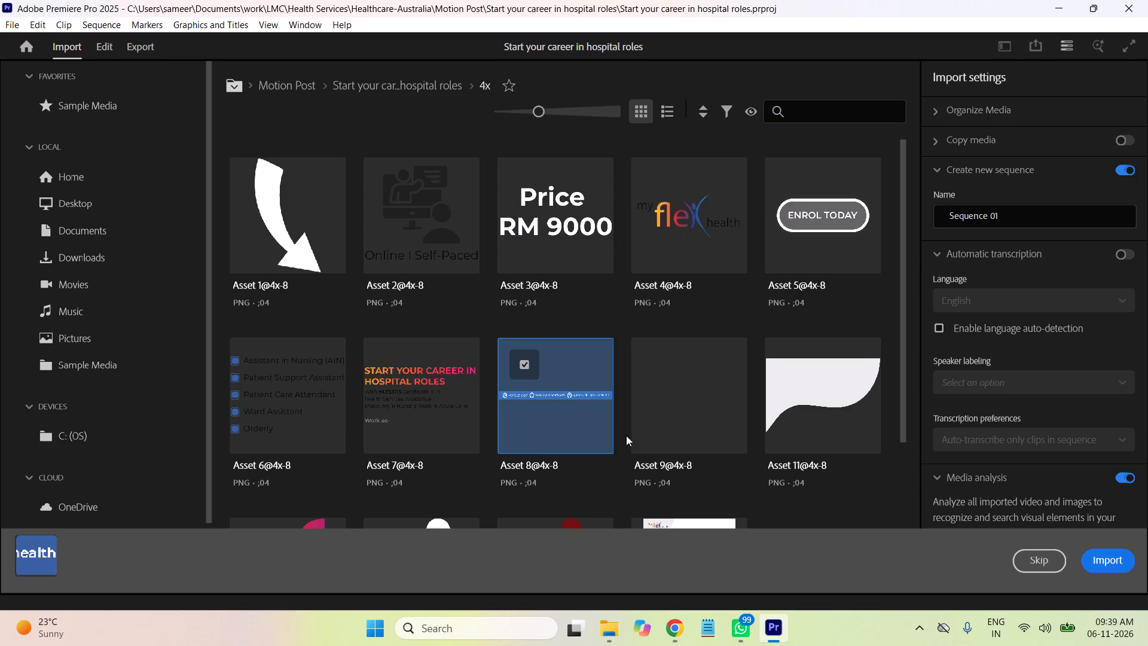
pyautogui.click(1106, 562)
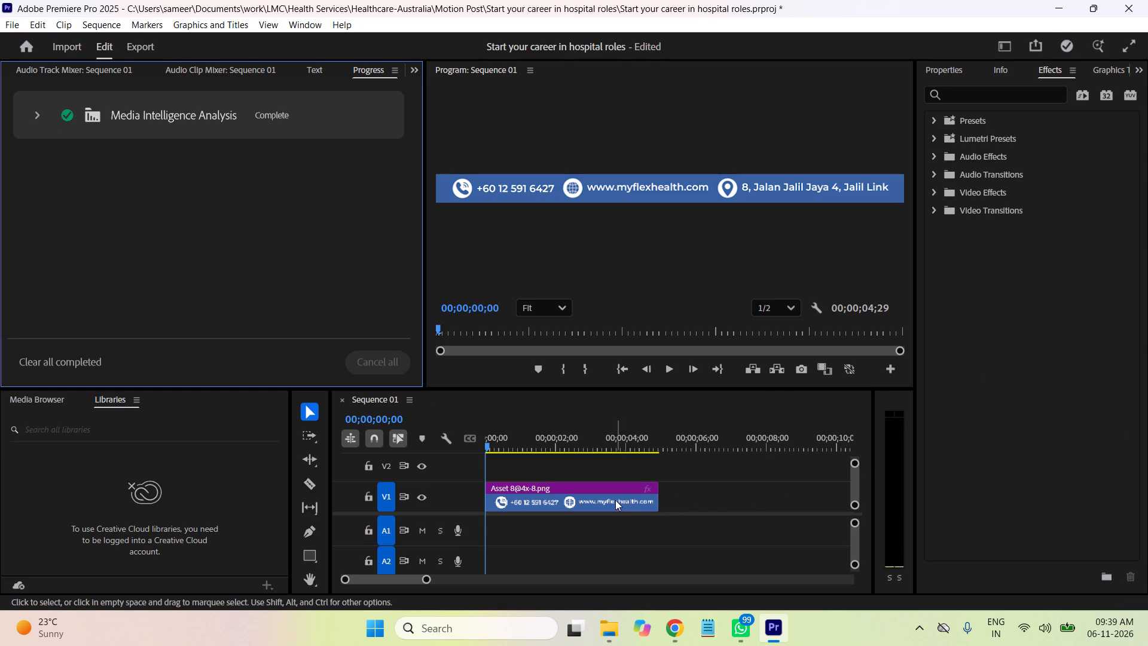
pyautogui.moveTo(615, 501); pyautogui.dragTo(616, 475)
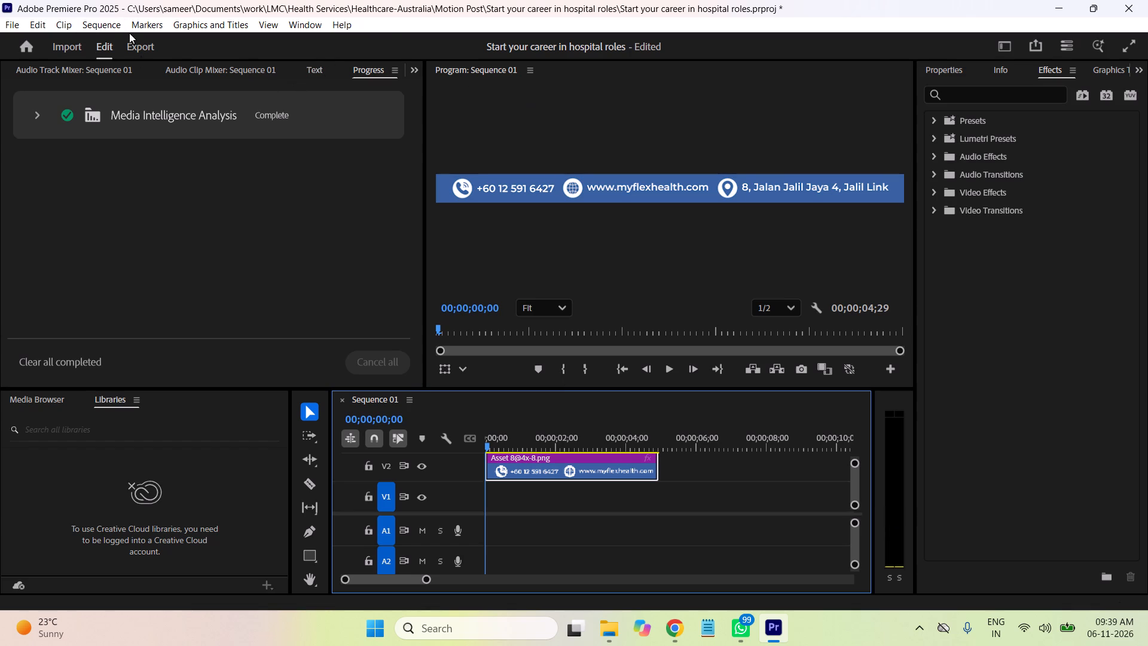
# Set the sequence frame size to 1080 horizontal by 1350 vertical.
pyautogui.click(105, 25)
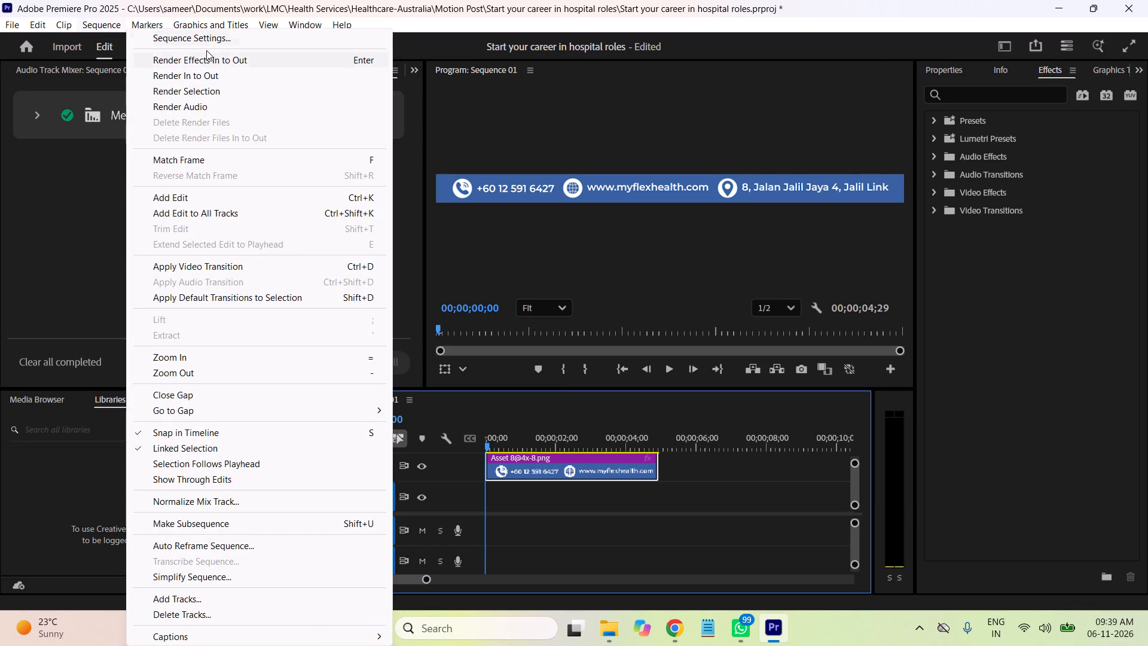
pyautogui.click(210, 37)
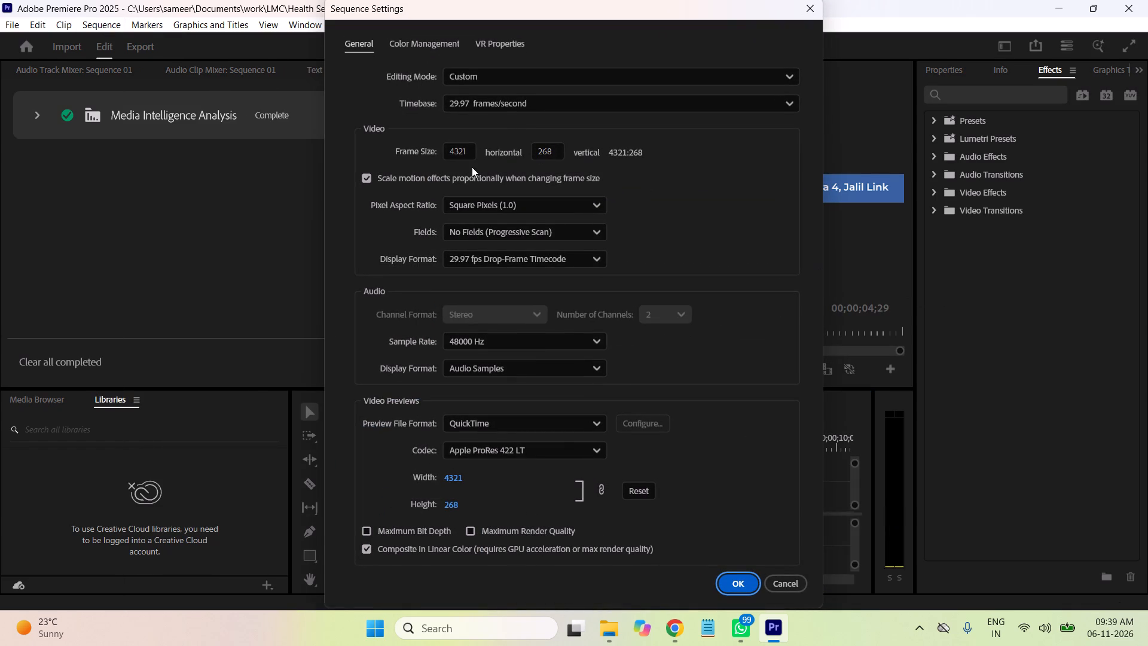
pyautogui.moveTo(469, 151); pyautogui.dragTo(432, 155)
pyautogui.write('1080')
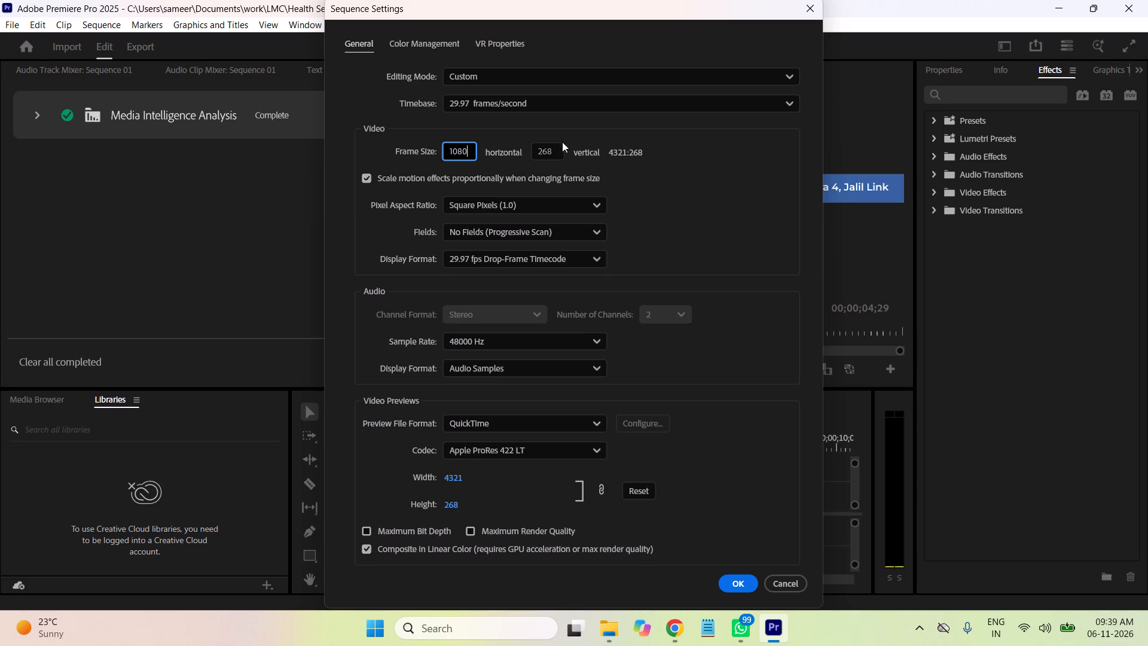
pyautogui.moveTo(554, 152); pyautogui.dragTo(535, 150)
pyautogui.write('1350')
pyautogui.press('Return')
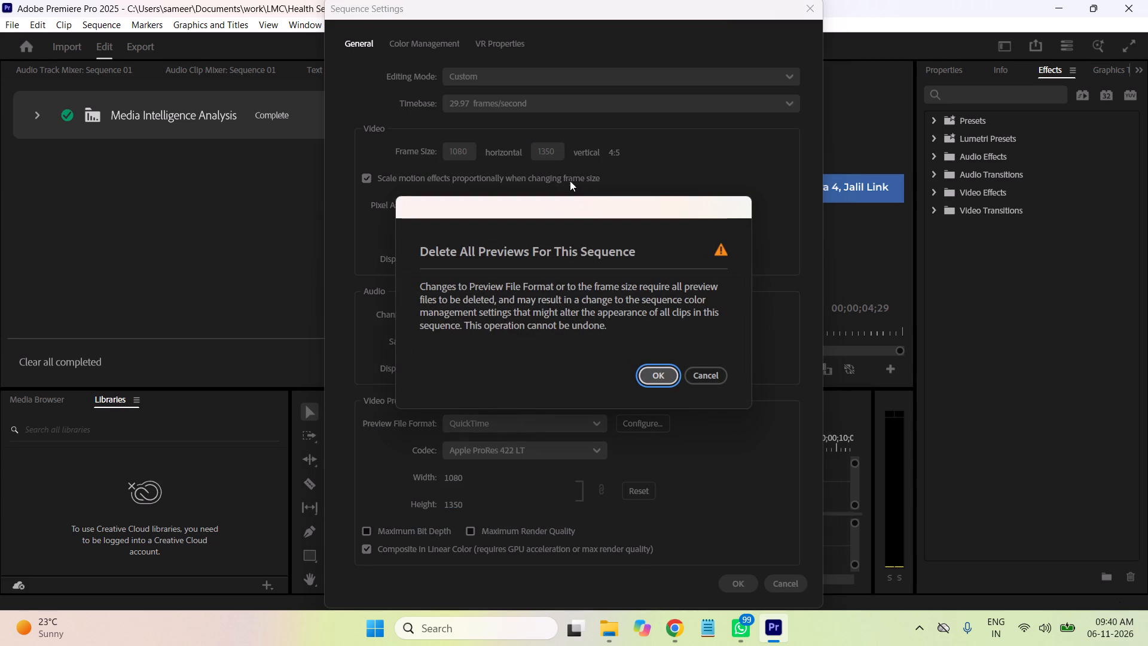
# Accept deleting all previews for Sequence 01 so the new sequence frame size is applied.
pyautogui.click(657, 373)
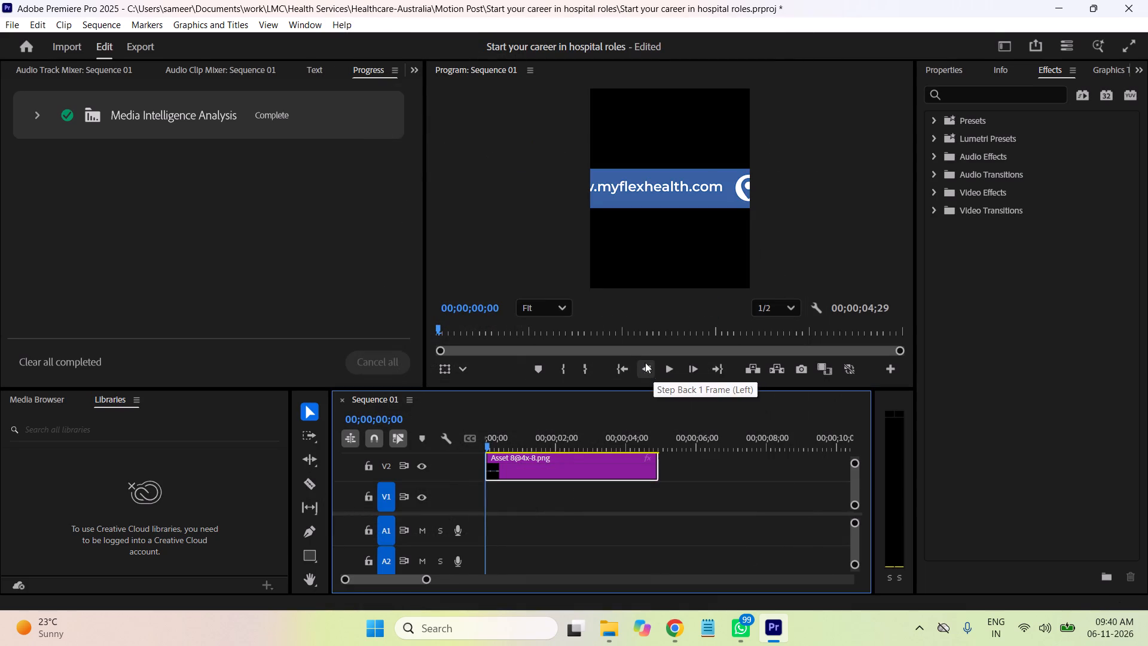
pyautogui.click(608, 465)
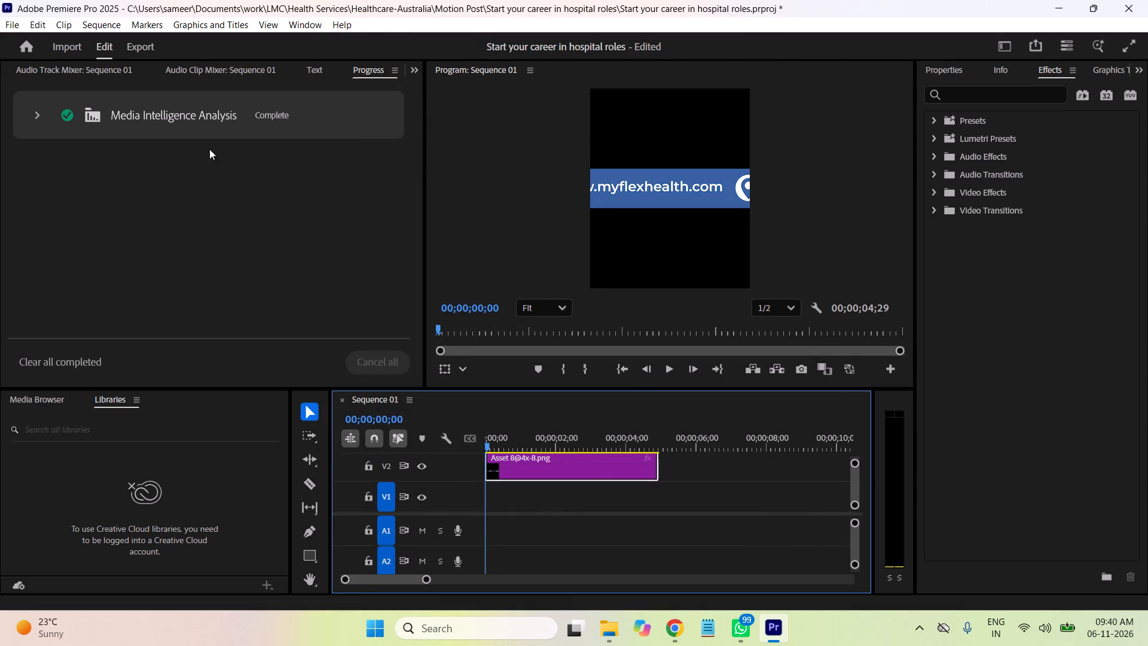
pyautogui.click(416, 74)
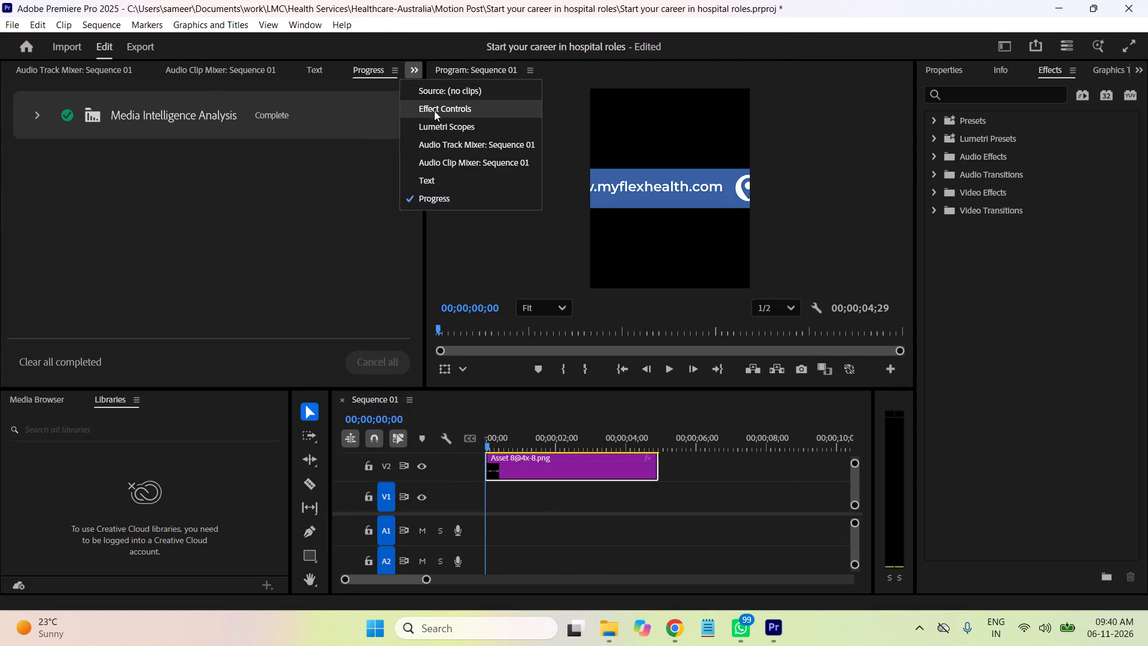
pyautogui.click(435, 109)
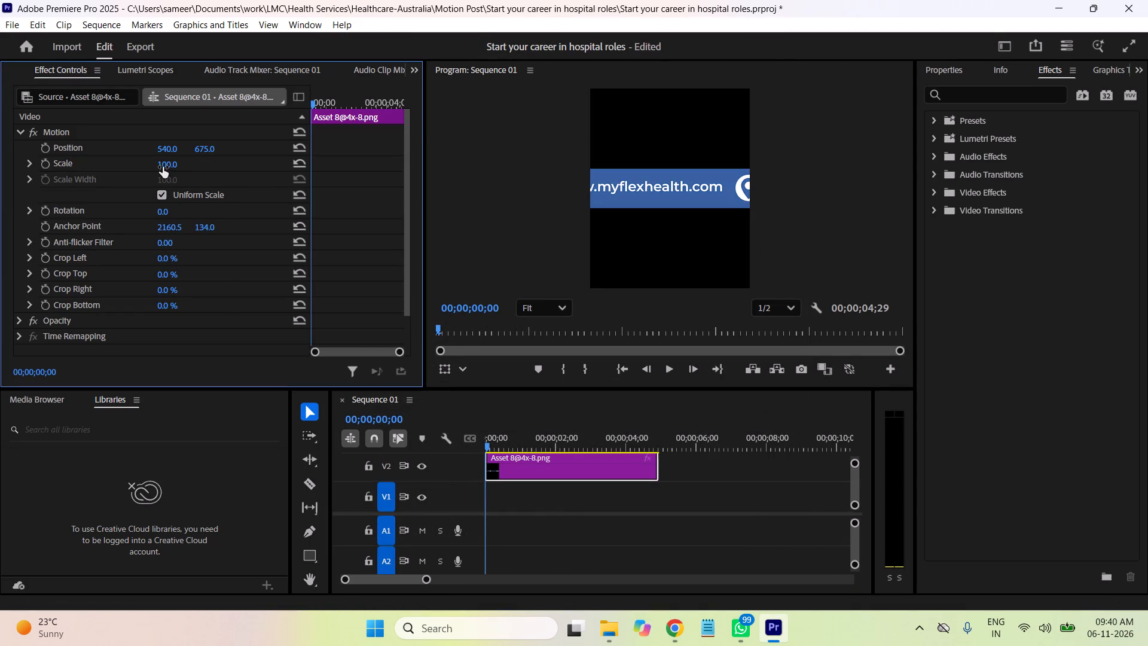
pyautogui.click(163, 167)
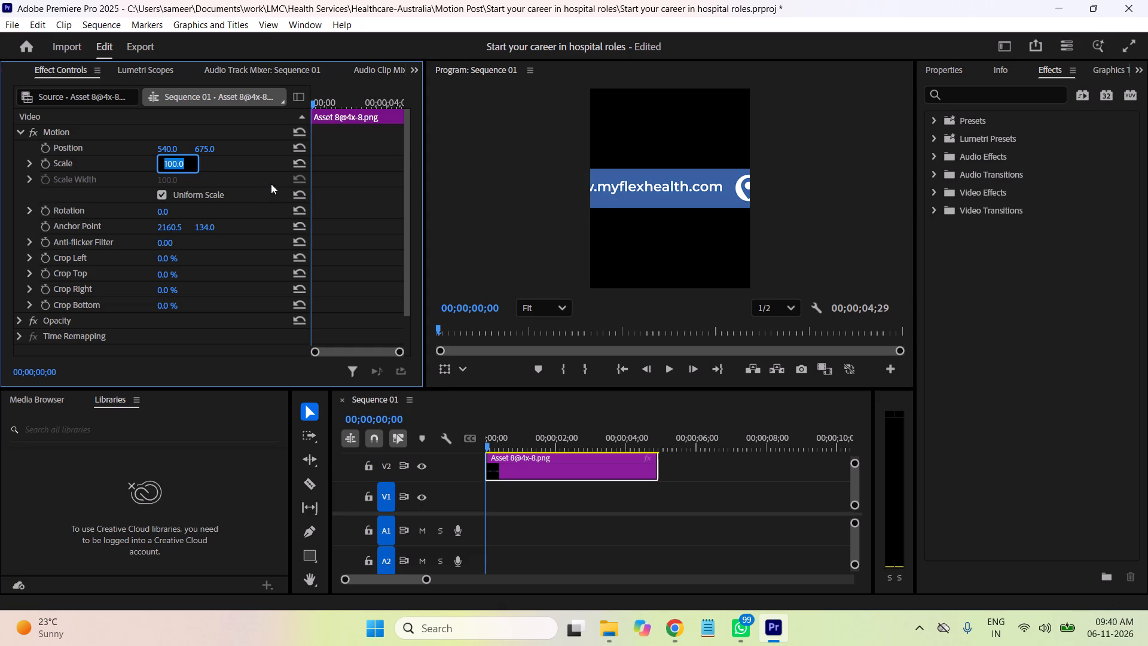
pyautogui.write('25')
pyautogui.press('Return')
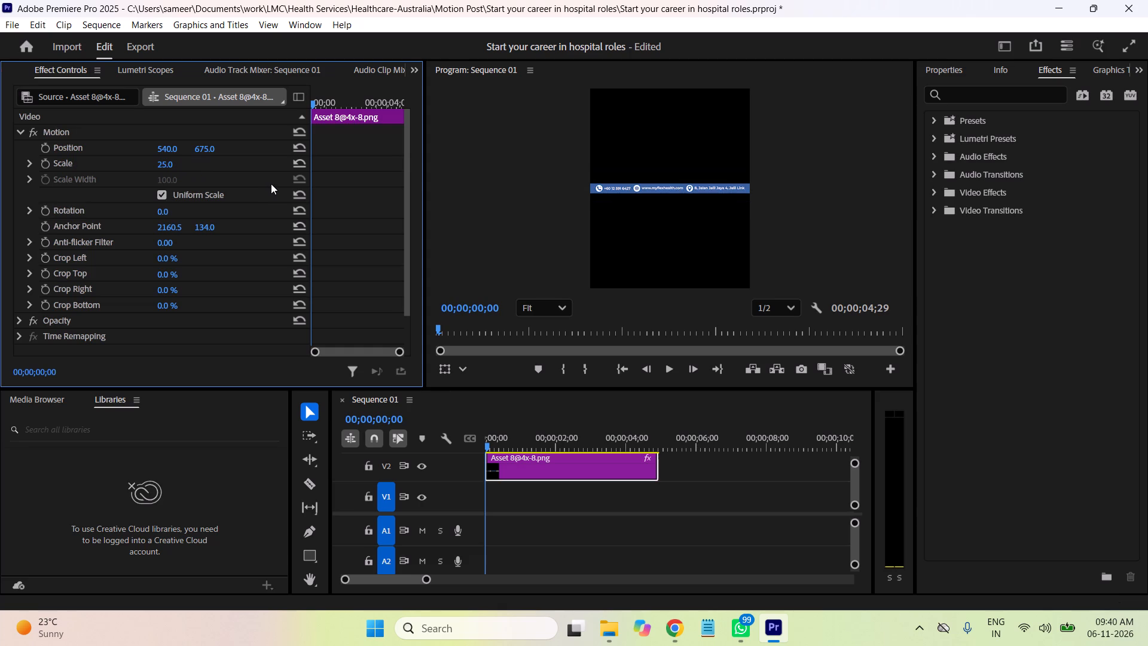
pyautogui.click(494, 205)
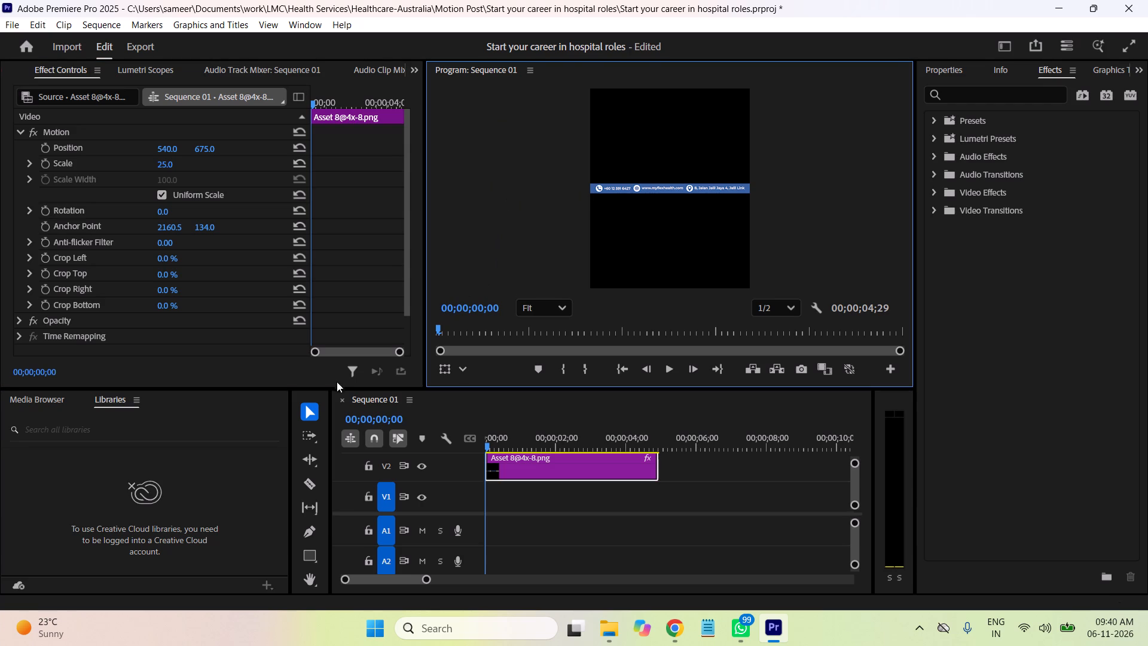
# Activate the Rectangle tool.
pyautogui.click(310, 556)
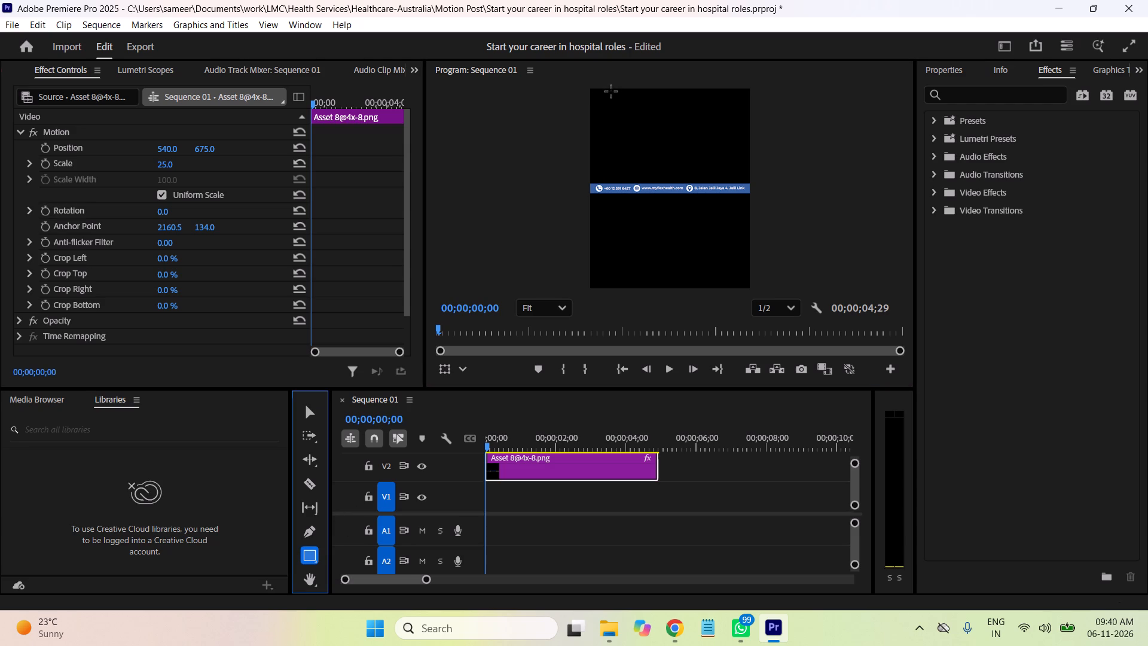
# In File Explorer, browse Documents > Data > Video Template and preview the background video 12686081_3840_2160_30fps.mp4.
pyautogui.click(607, 630)
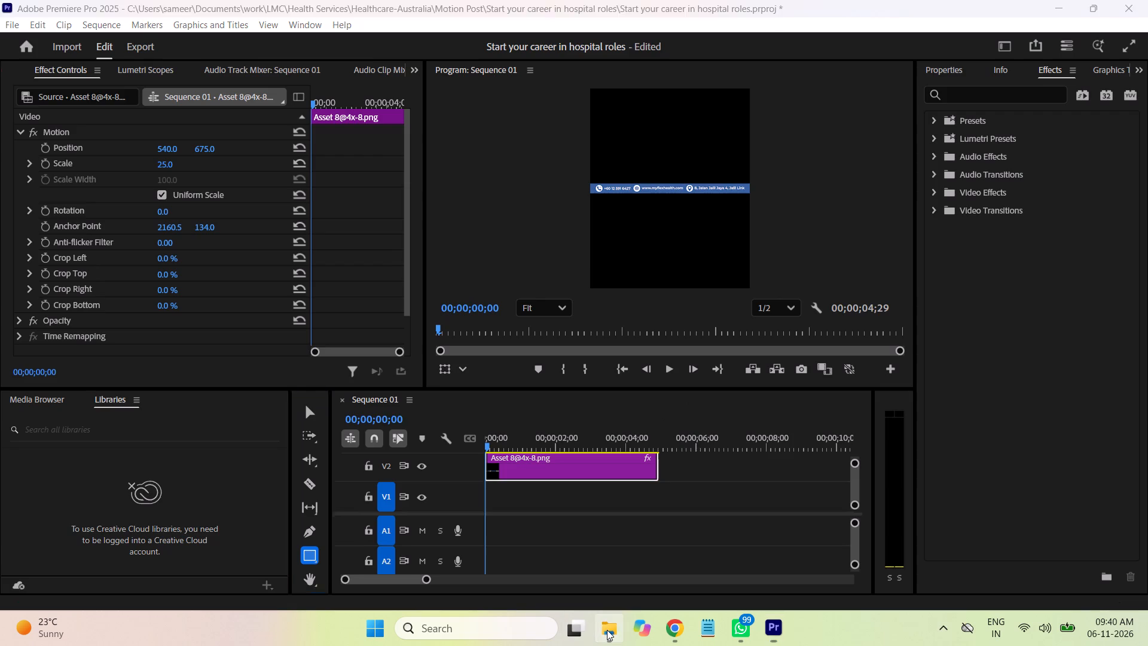
pyautogui.click(565, 11)
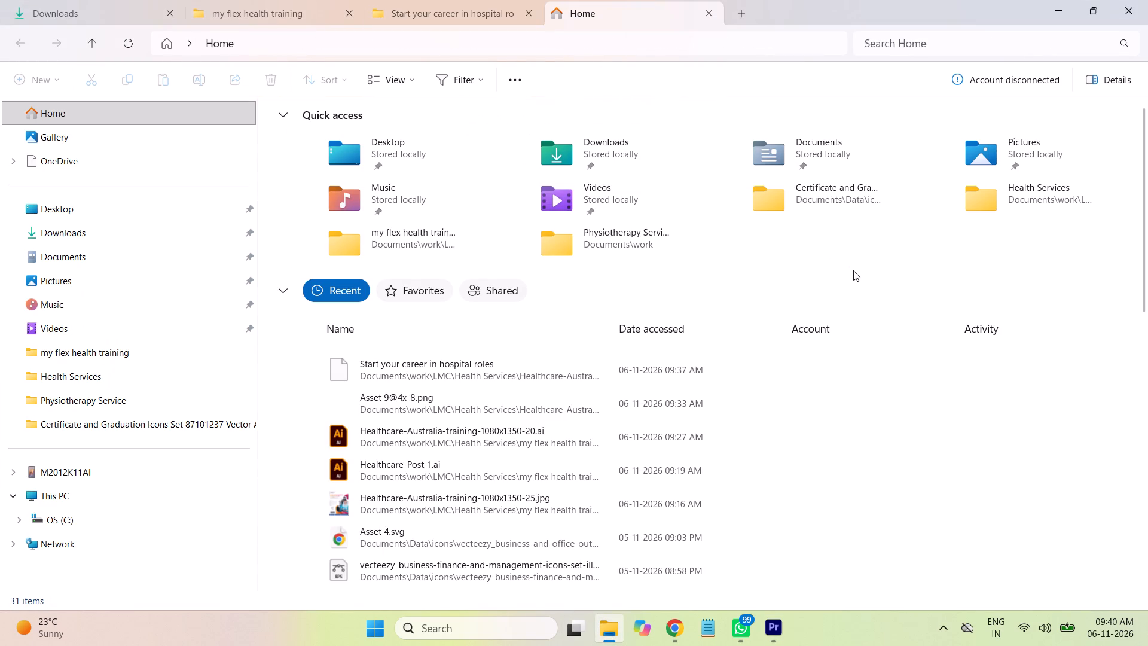
pyautogui.click(74, 257)
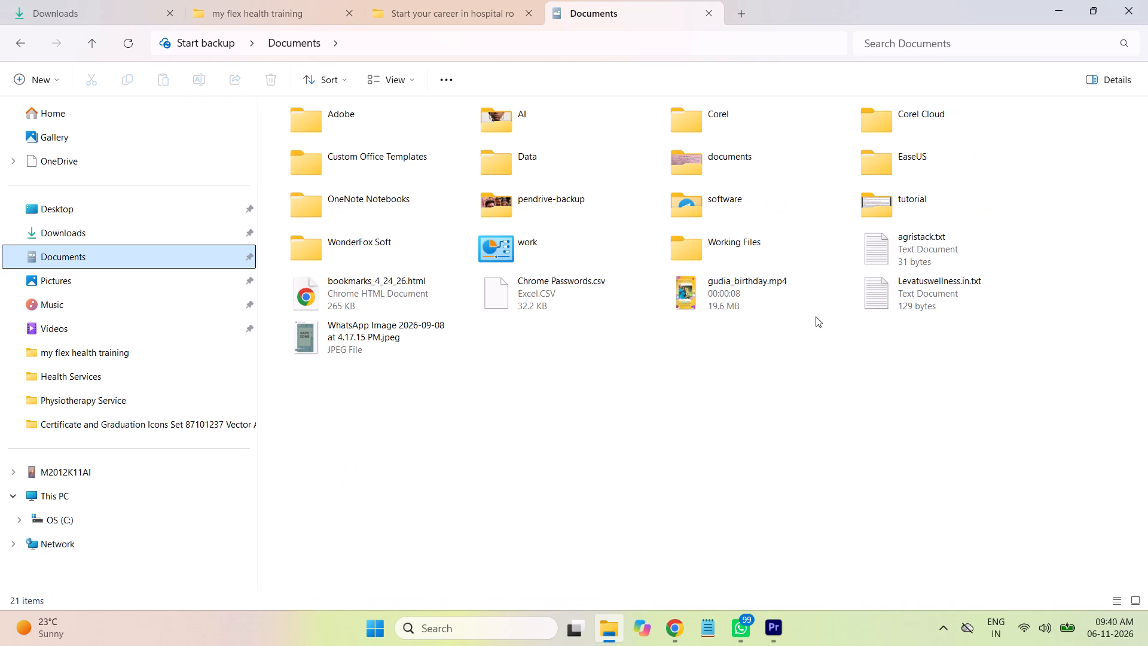
pyautogui.doubleClick(507, 169)
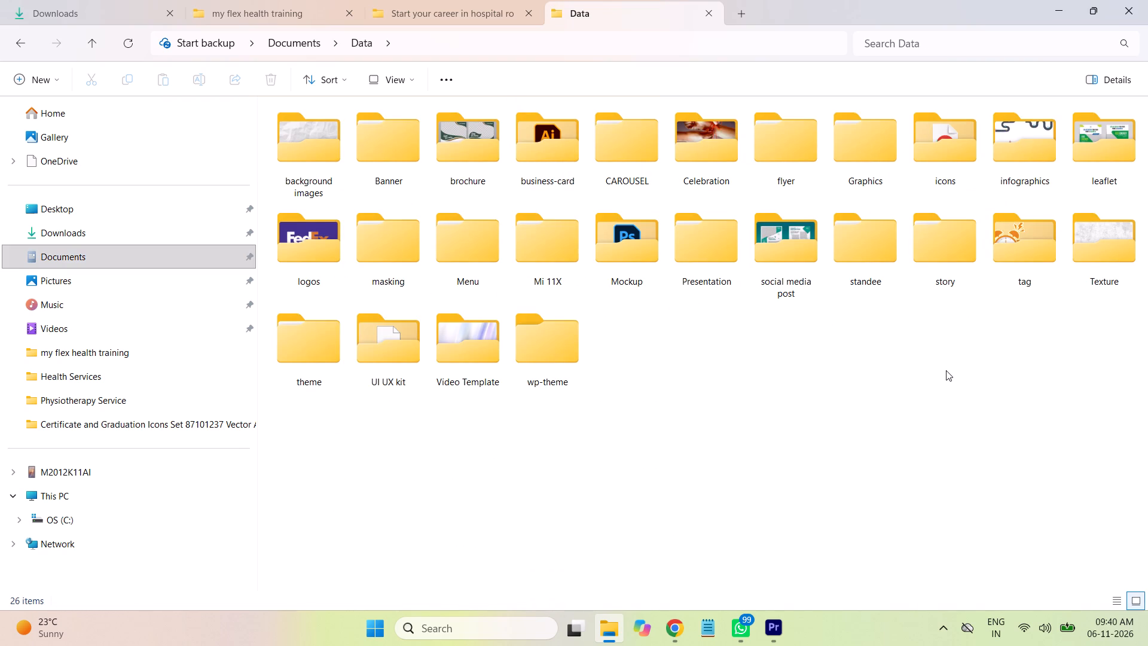
pyautogui.doubleClick(490, 352)
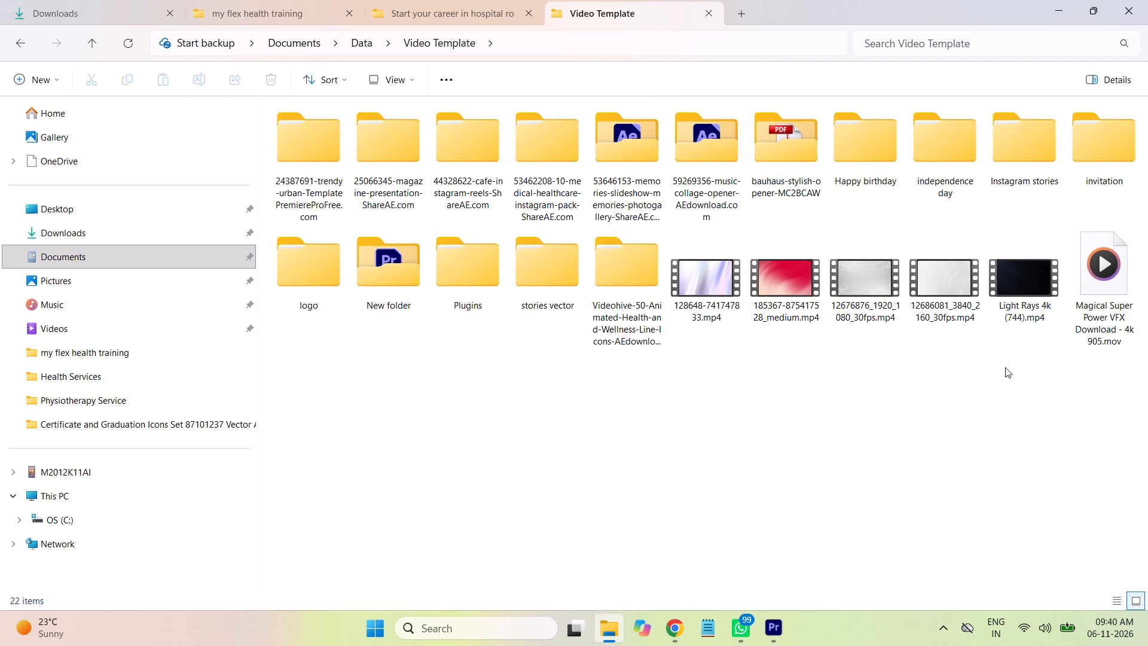
pyautogui.doubleClick(948, 295)
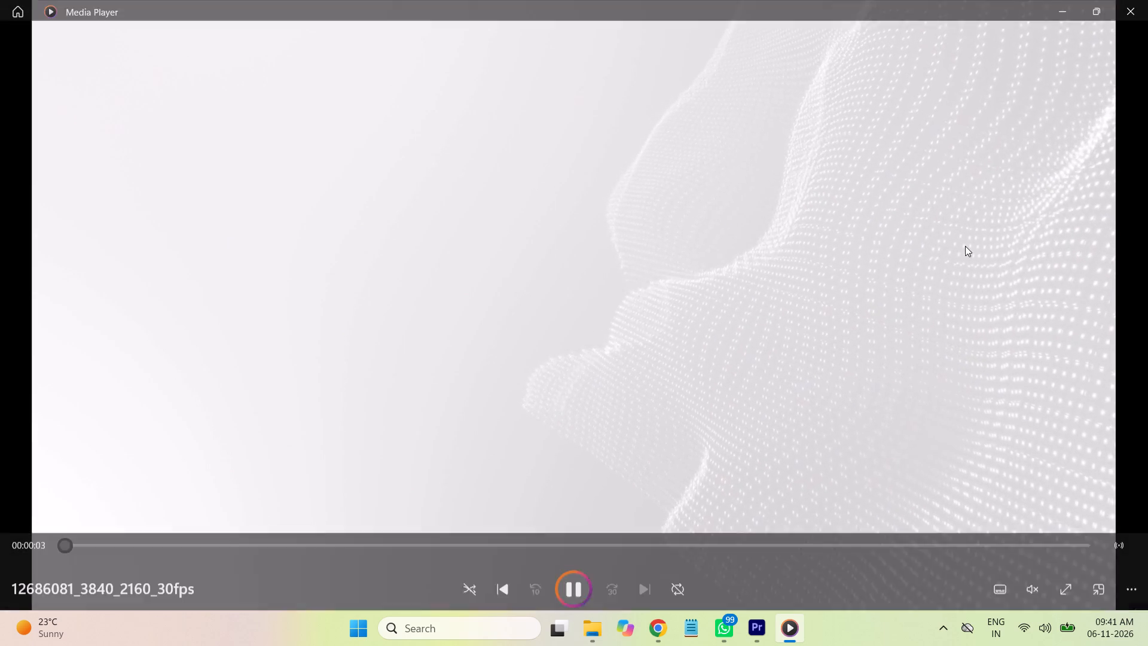
pyautogui.click(1132, 11)
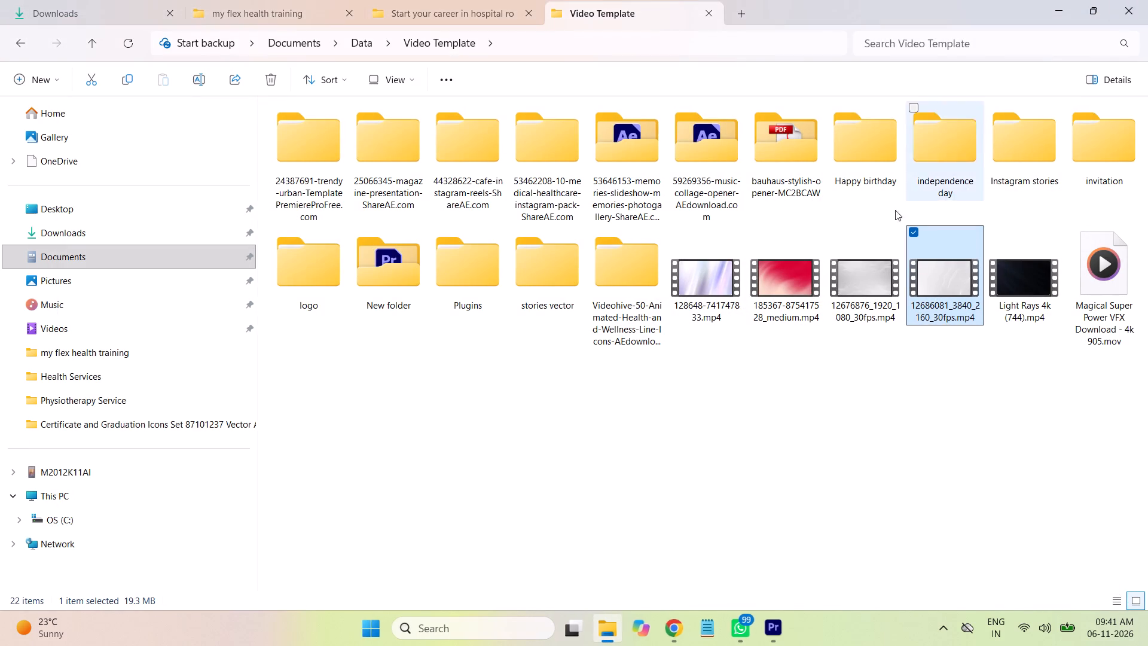
pyautogui.click(679, 635)
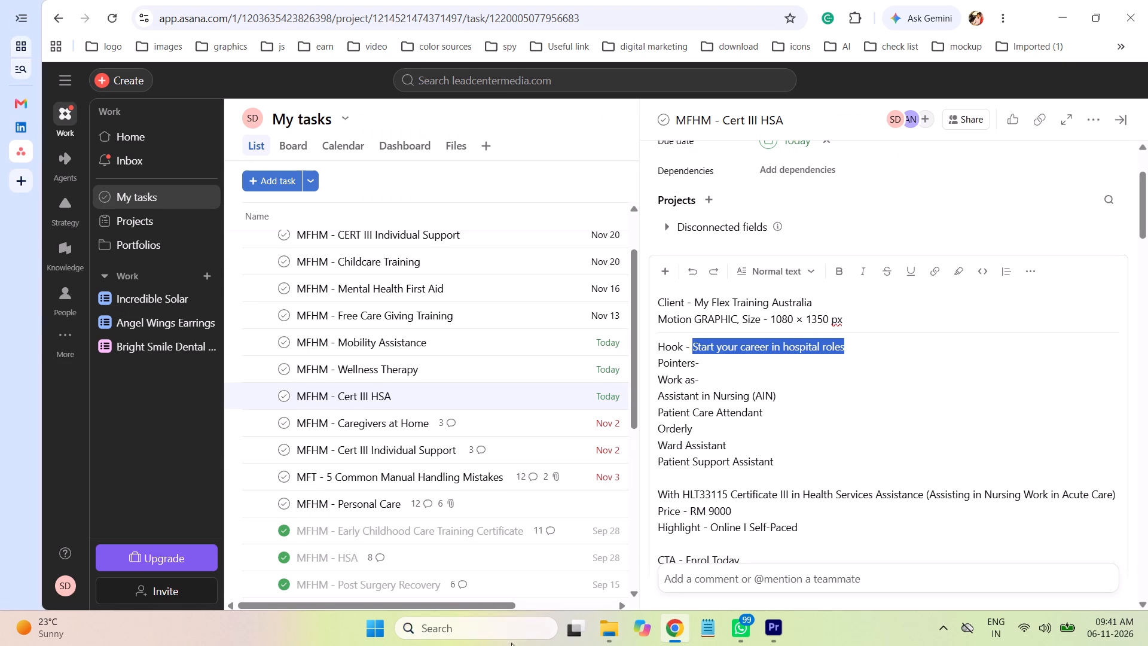
pyautogui.click(505, 630)
pyautogui.click(478, 207)
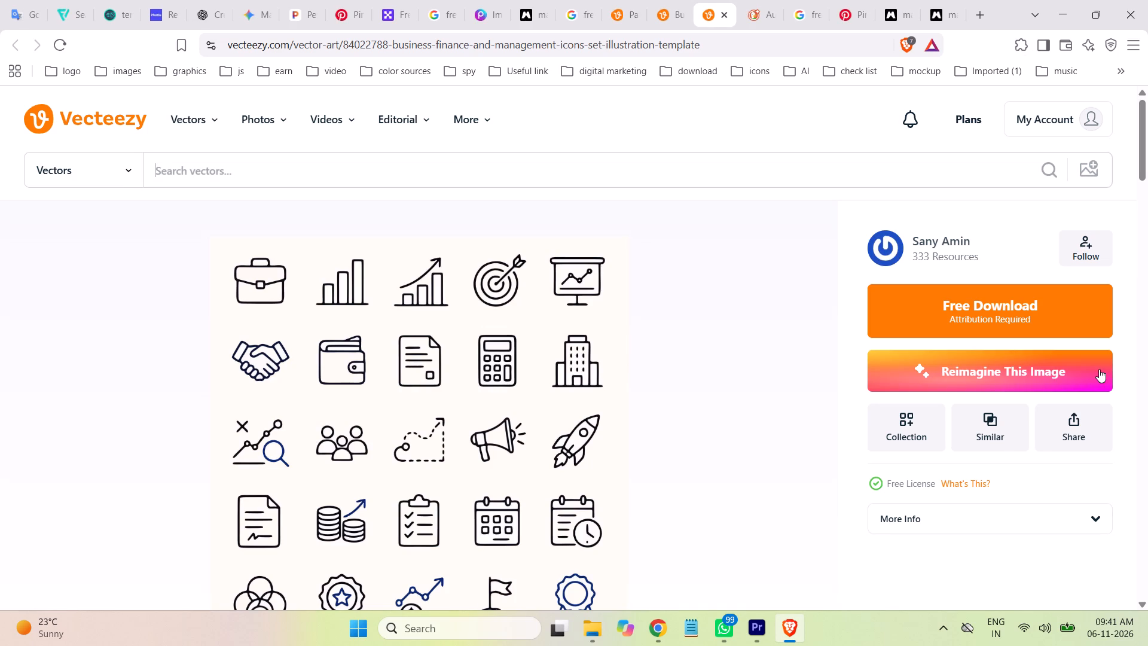
pyautogui.click(723, 15)
pyautogui.click(667, 14)
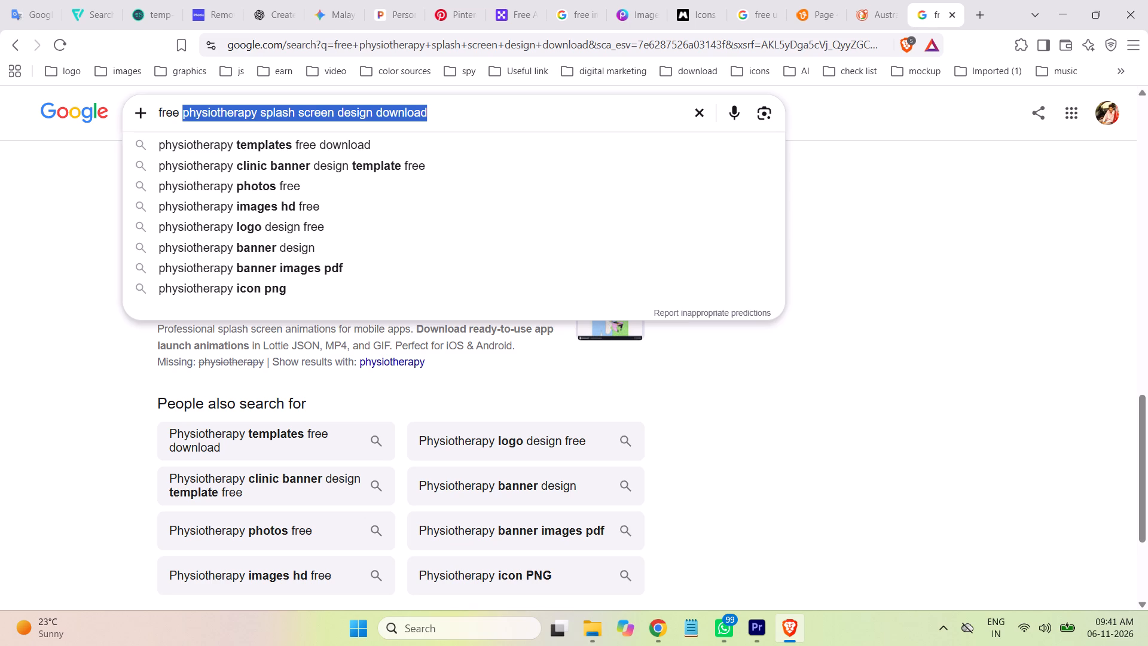
pyautogui.write('so')
pyautogui.write('ft')
pyautogui.press('space')
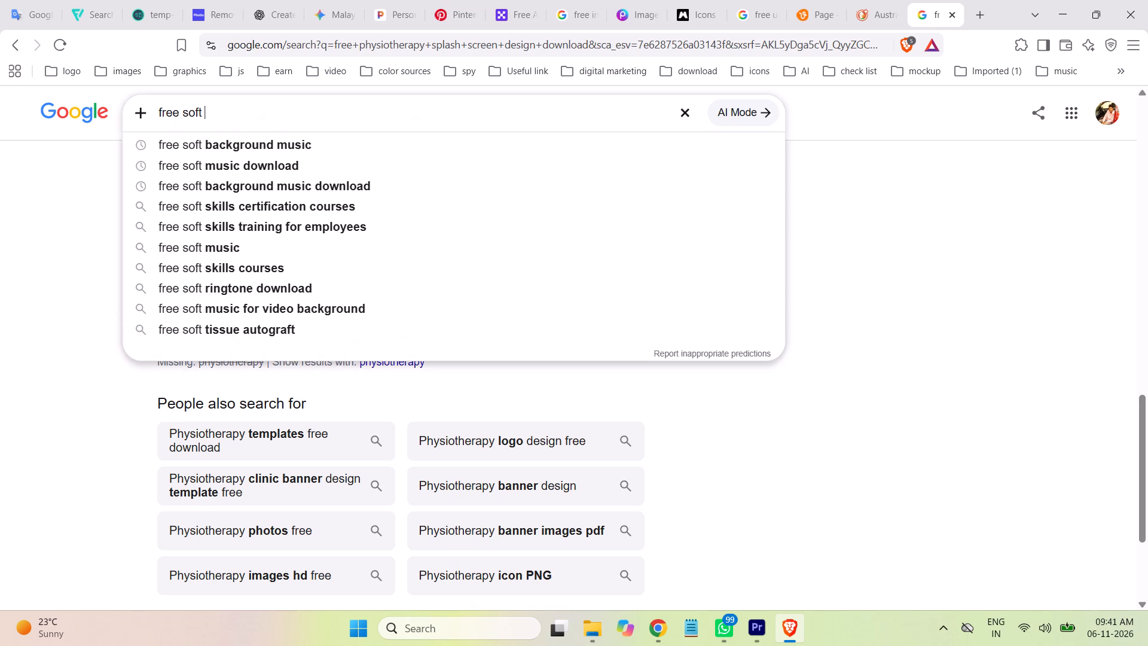
pyautogui.write('background')
pyautogui.press('space')
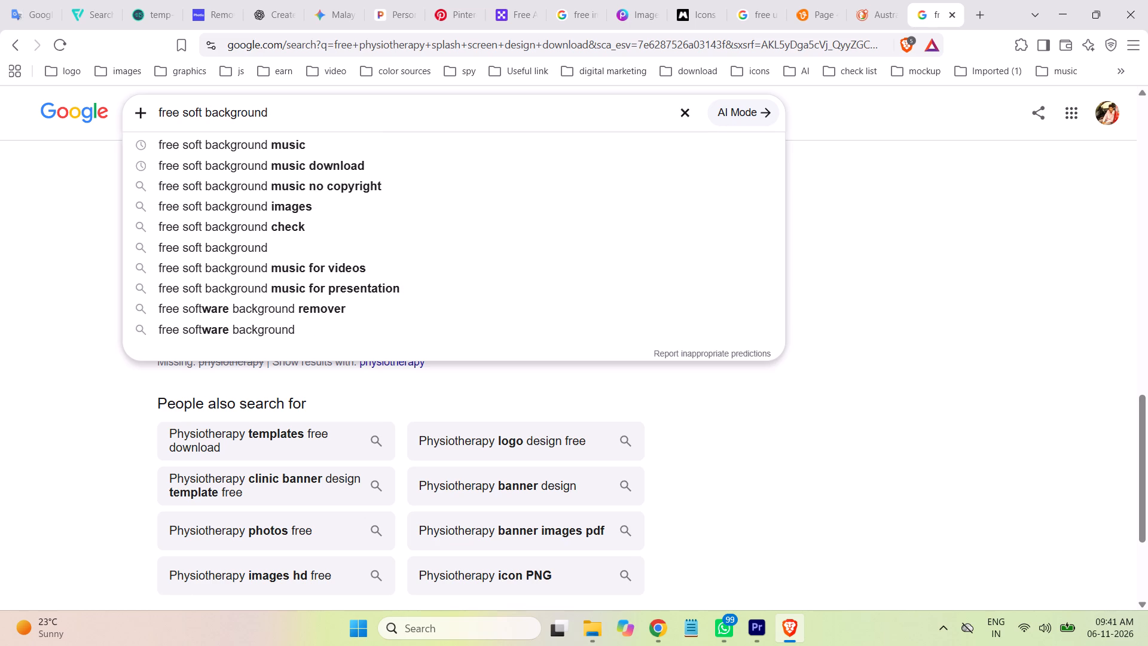
pyautogui.write('vid')
pyautogui.write('eo')
pyautogui.press('space')
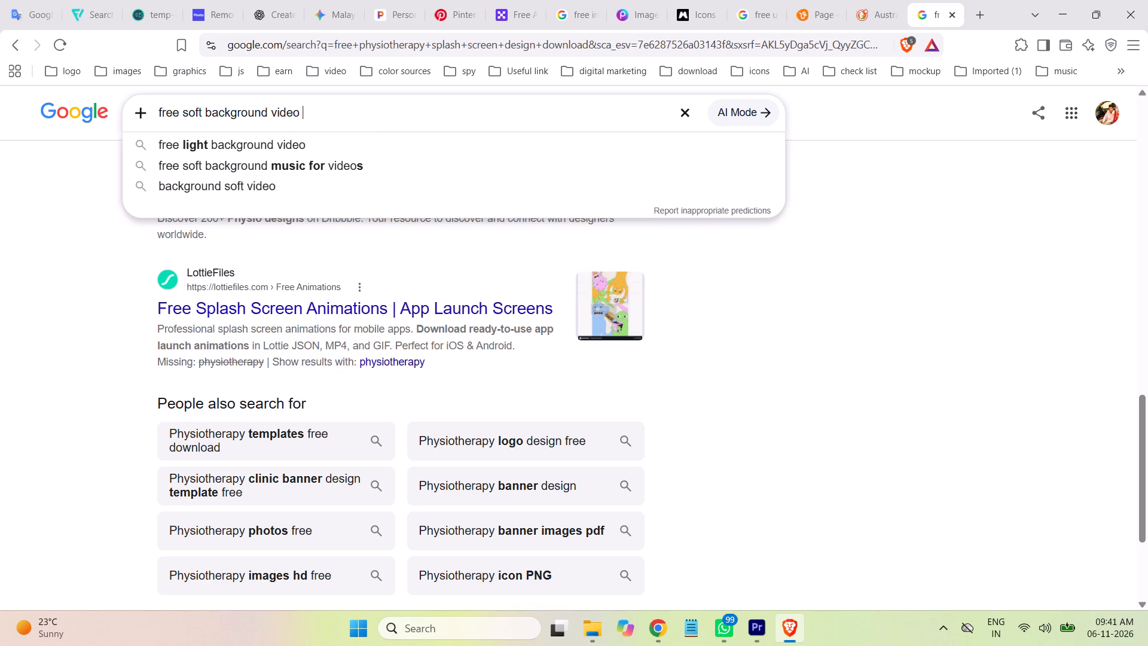
pyautogui.write('download')
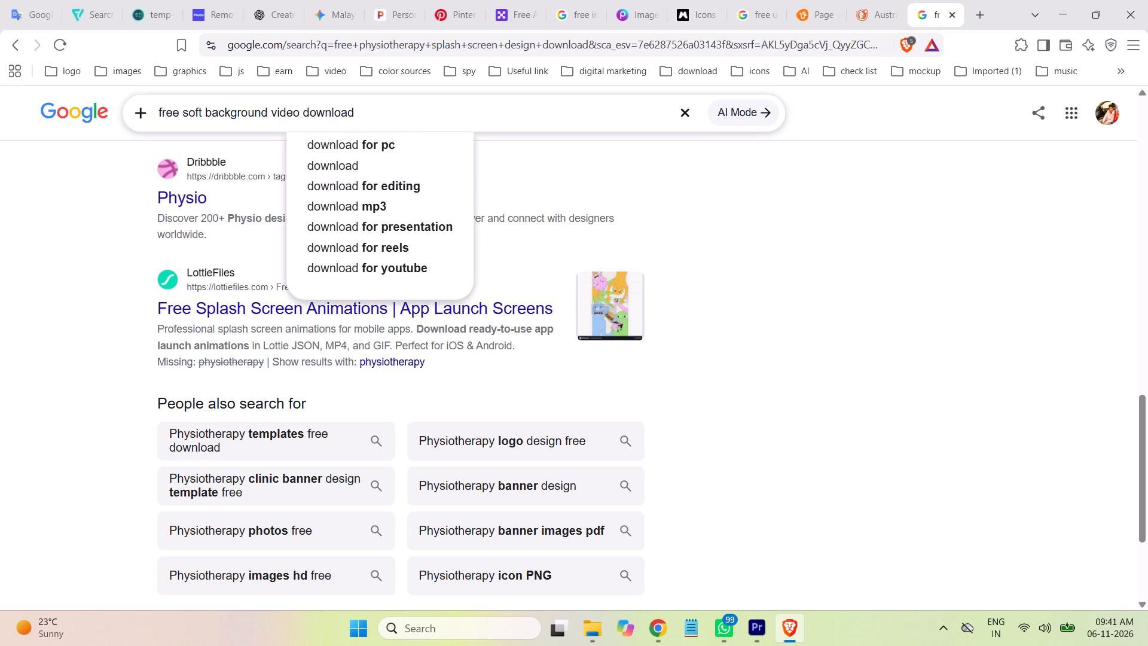
pyautogui.press('Return')
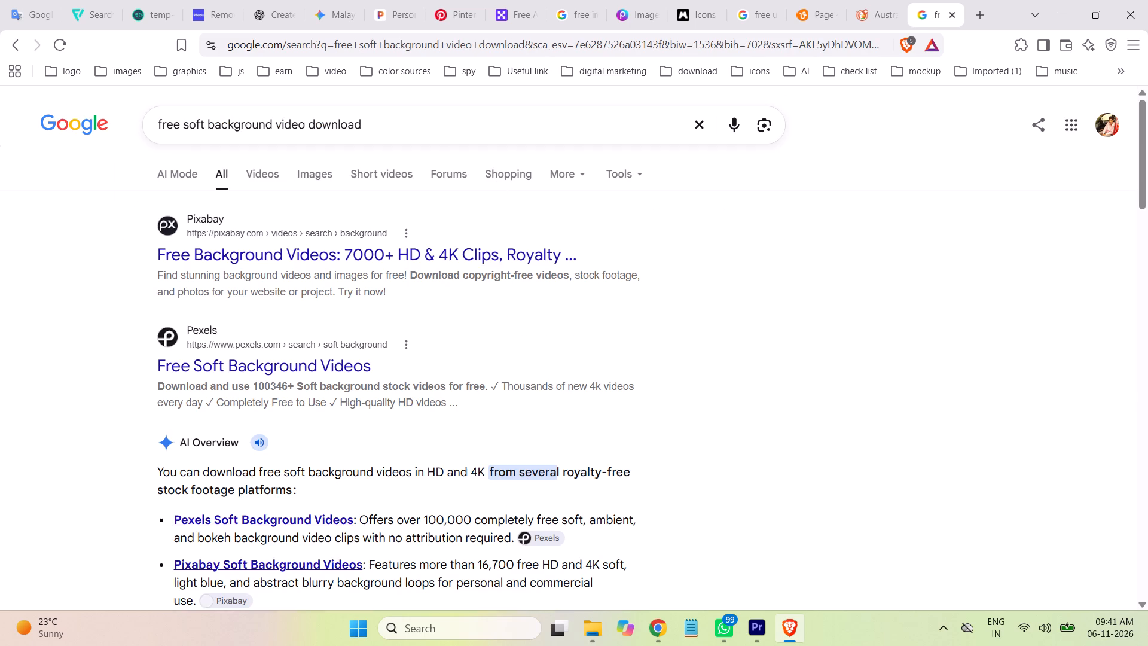
# Open Pixabay's Free Background Videos result in a new tab, look through its clips for a soft background, and close the tab.
pyautogui.rightClick(479, 257)
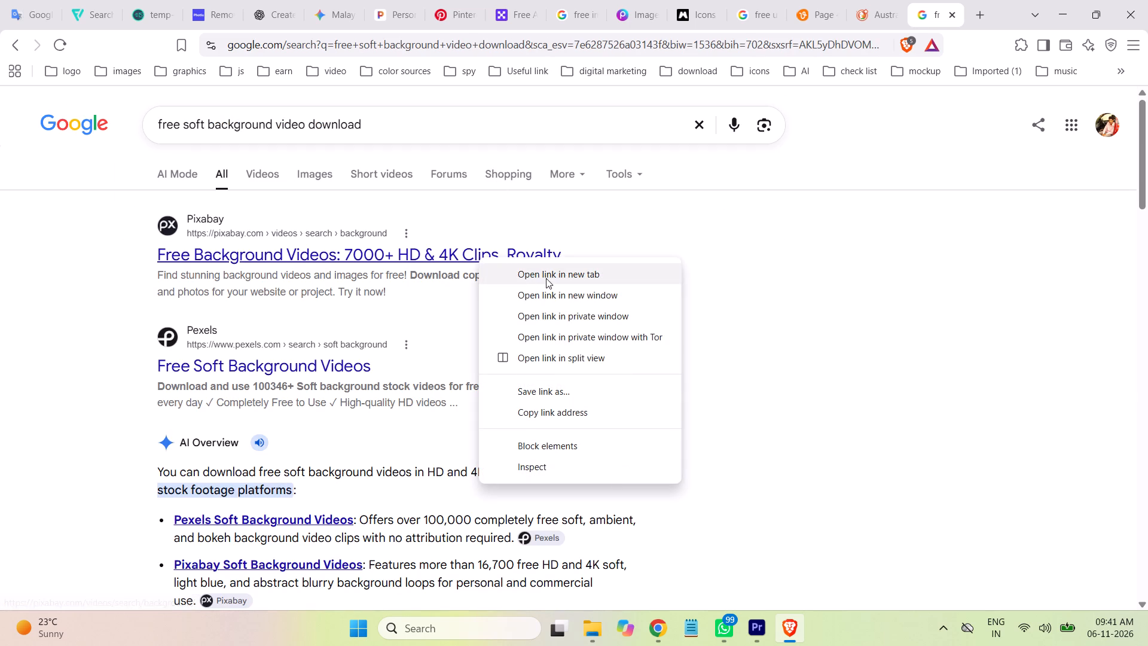
pyautogui.click(546, 276)
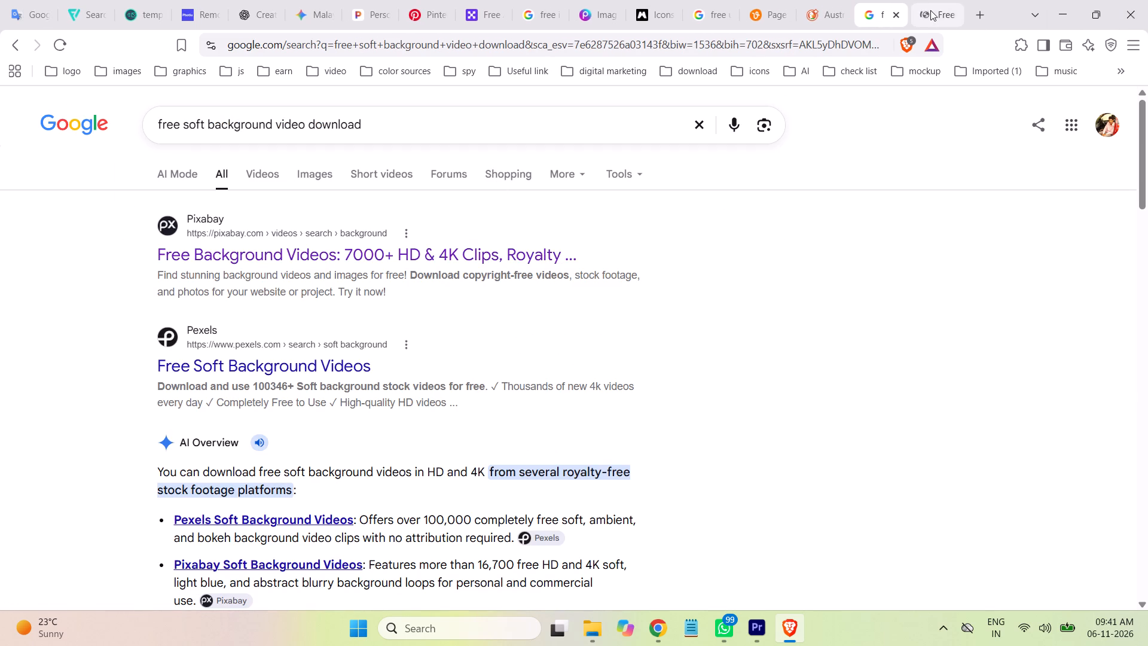
pyautogui.click(930, 10)
pyautogui.scroll(-3, 1067, 290)
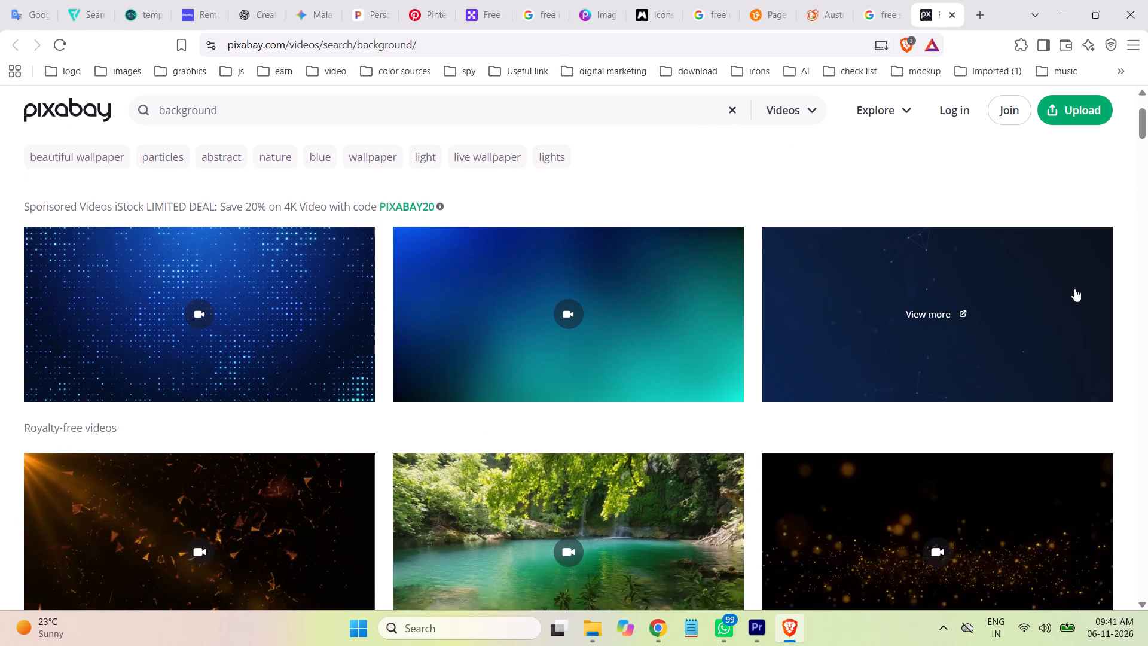
pyautogui.scroll(-5, 1074, 288)
pyautogui.scroll(-3, 1117, 345)
pyautogui.scroll(2, 1094, 345)
pyautogui.scroll(-1, 1079, 345)
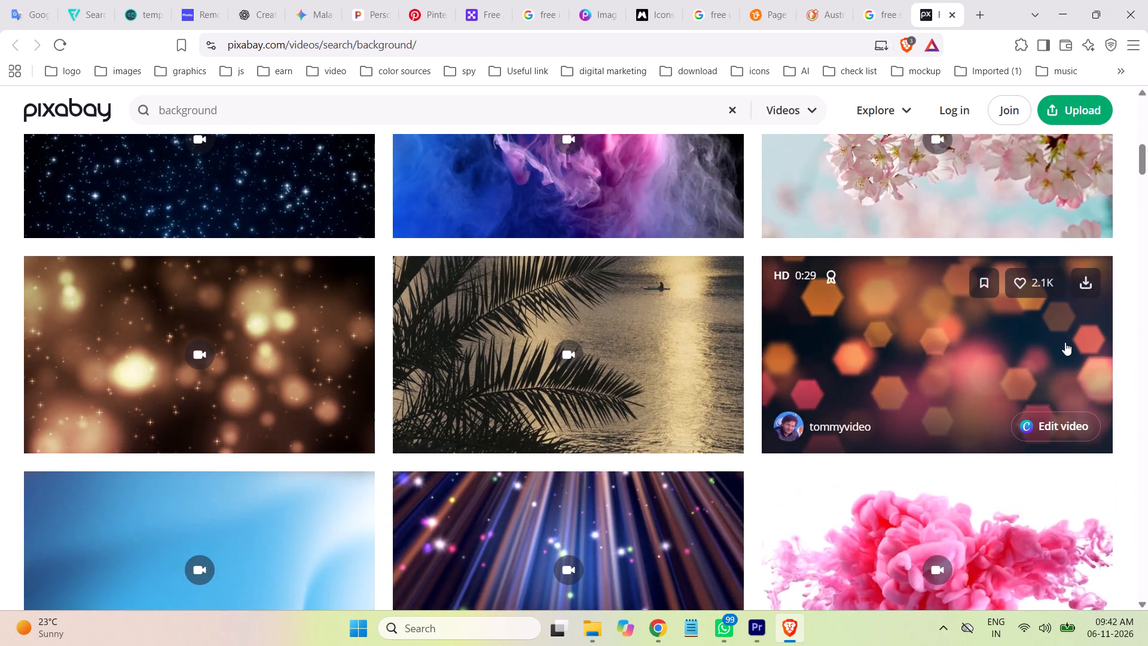
pyautogui.scroll(2, 1068, 343)
pyautogui.scroll(-6, 1068, 343)
pyautogui.scroll(1, 1059, 341)
pyautogui.scroll(-3, 1058, 341)
pyautogui.scroll(1, 973, 346)
pyautogui.scroll(-7, 972, 346)
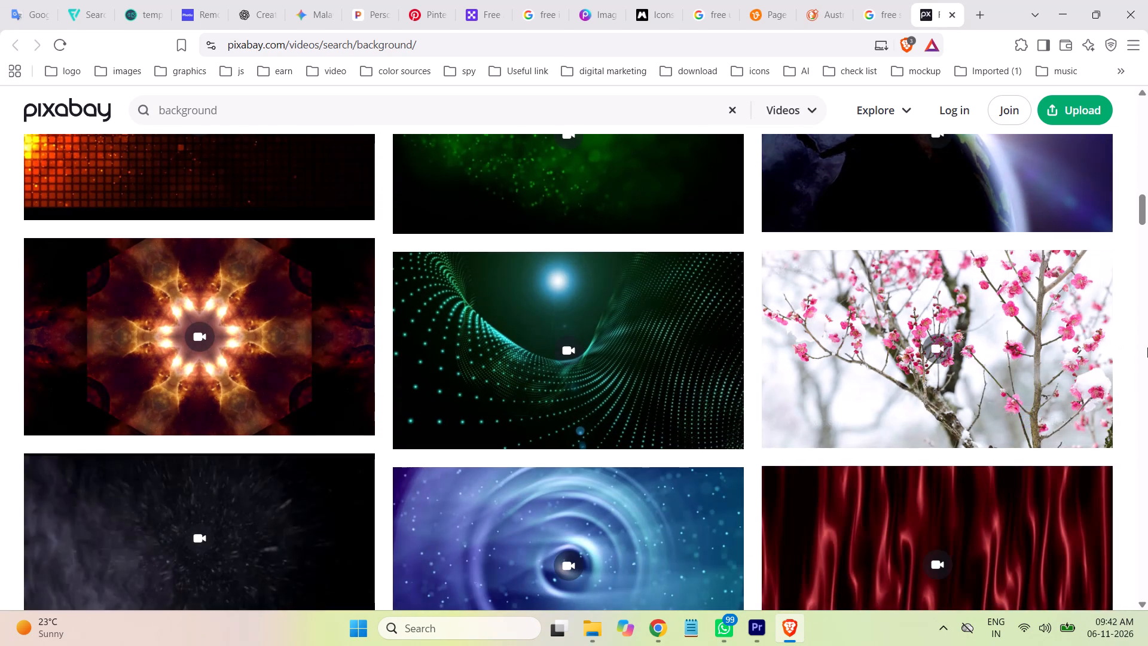
pyautogui.scroll(-2, 1147, 348)
pyautogui.scroll(1, 1147, 348)
pyautogui.scroll(-5, 1139, 347)
pyautogui.scroll(1, 1100, 340)
pyautogui.scroll(-2, 1092, 338)
pyautogui.scroll(2, 1091, 338)
pyautogui.scroll(-2, 1091, 338)
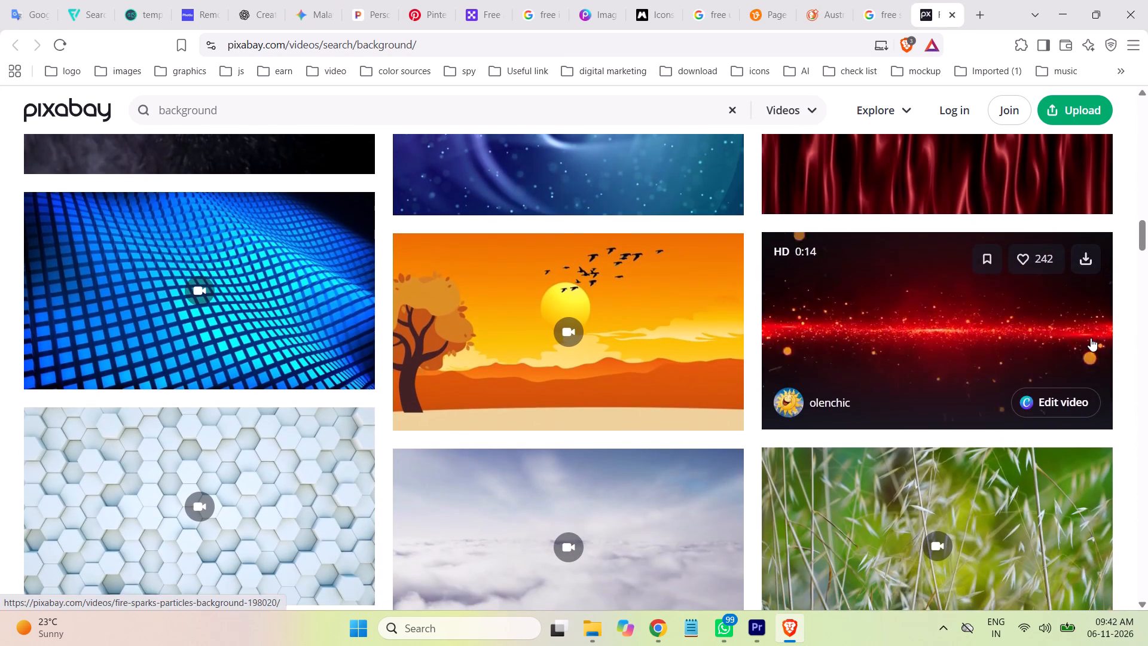
pyautogui.scroll(-2, 1091, 338)
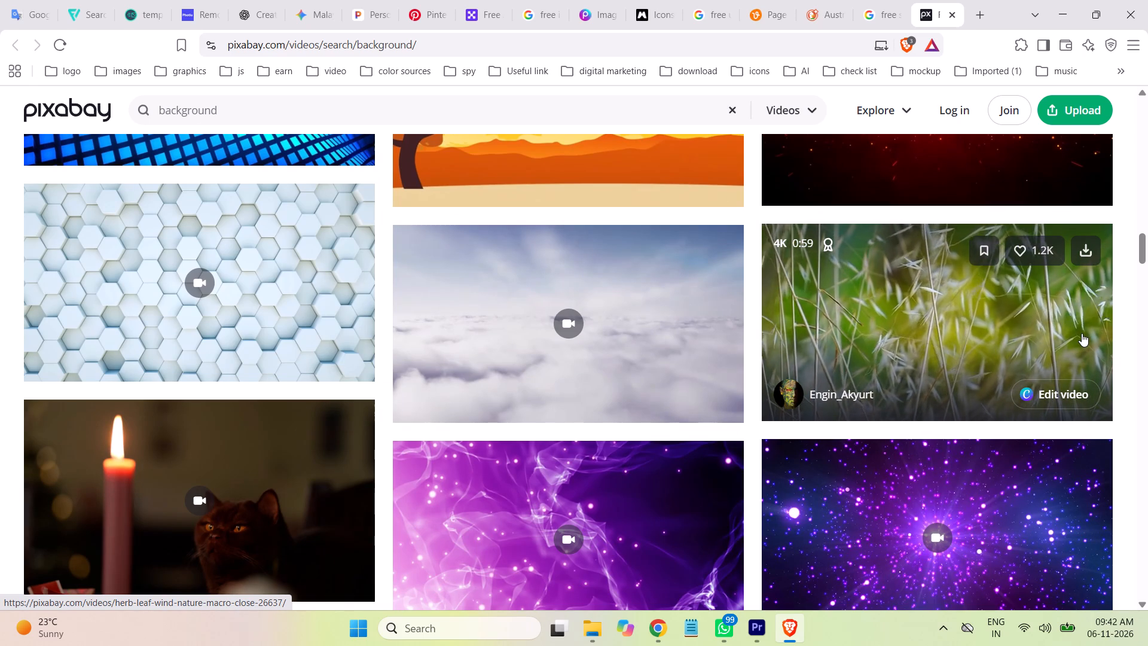
pyautogui.scroll(-3, 1080, 330)
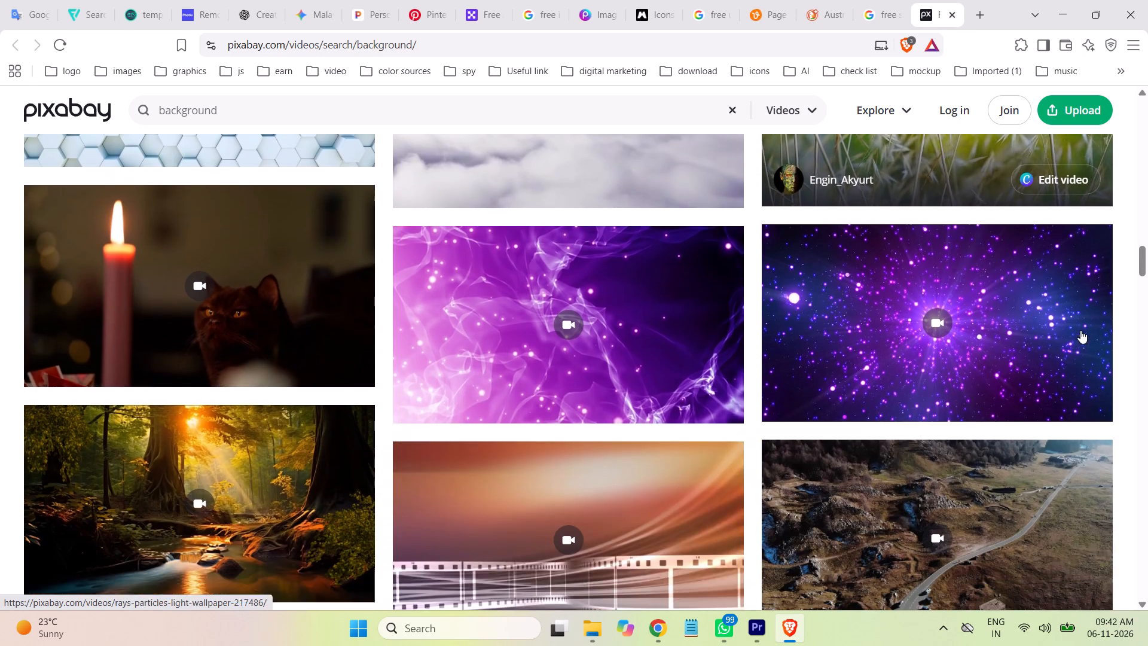
pyautogui.scroll(-5, 1080, 330)
pyautogui.scroll(-2, 1128, 337)
pyautogui.scroll(3, 1128, 337)
pyautogui.scroll(-3, 1128, 337)
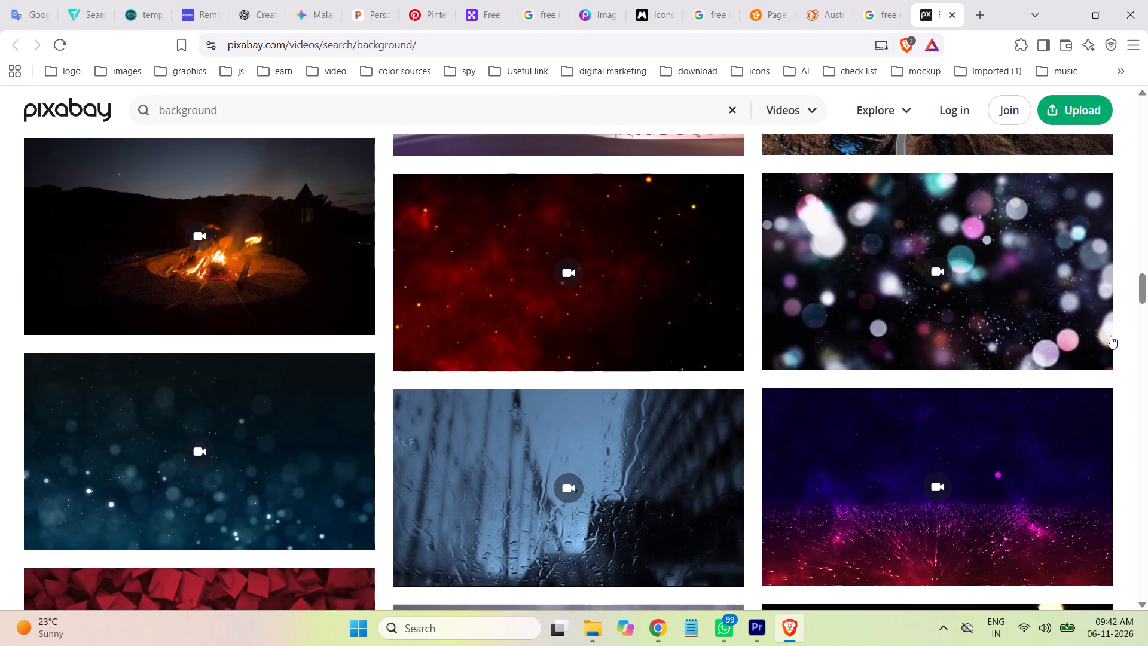
pyautogui.scroll(-1, 1110, 336)
pyautogui.scroll(1, 1095, 332)
pyautogui.scroll(-9, 1091, 331)
pyautogui.scroll(2, 1089, 330)
pyautogui.scroll(-1, 1089, 330)
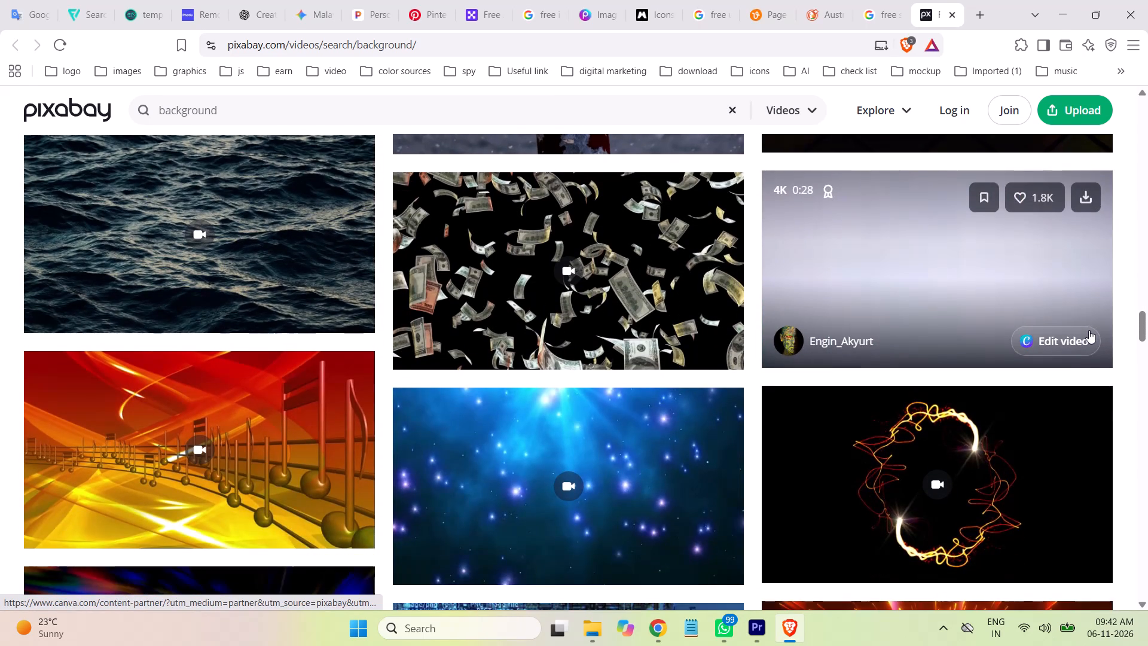
pyautogui.scroll(-1, 1089, 330)
pyautogui.moveTo(1144, 333); pyautogui.dragTo(1146, 336)
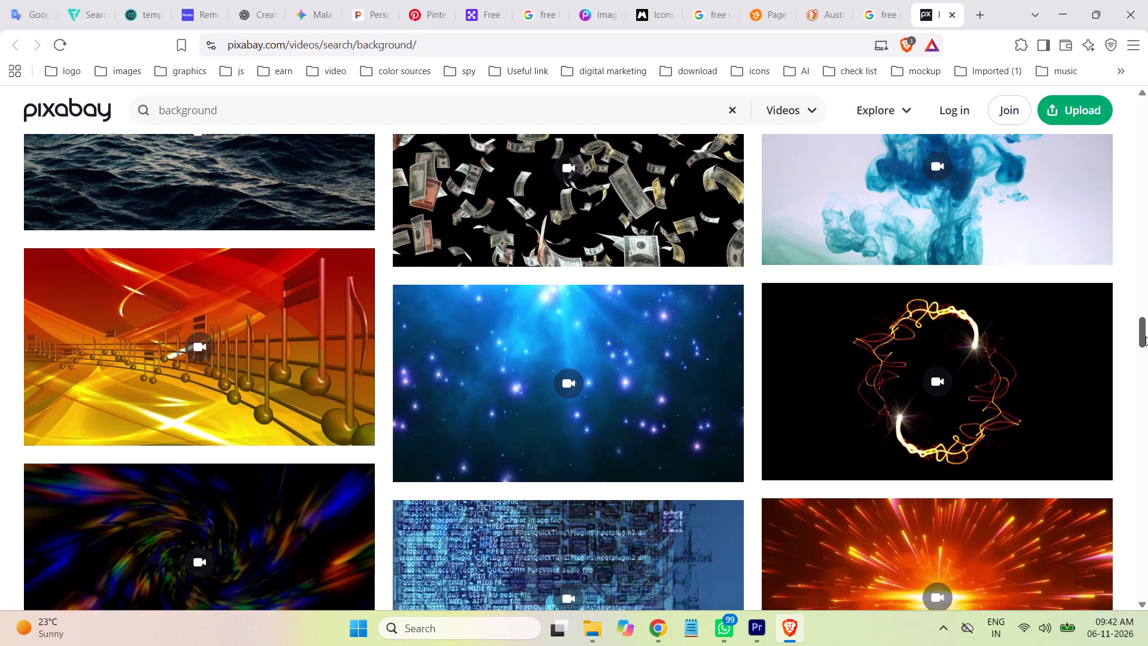
pyautogui.moveTo(1146, 336); pyautogui.dragTo(1144, 415)
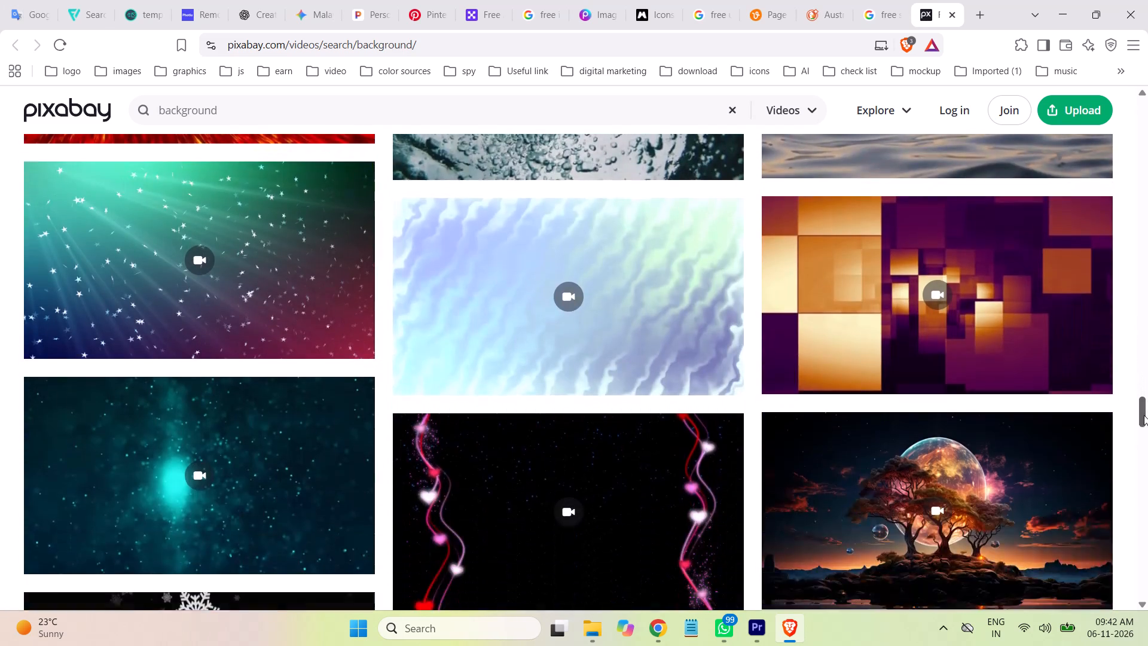
pyautogui.moveTo(1144, 415); pyautogui.dragTo(1147, 484)
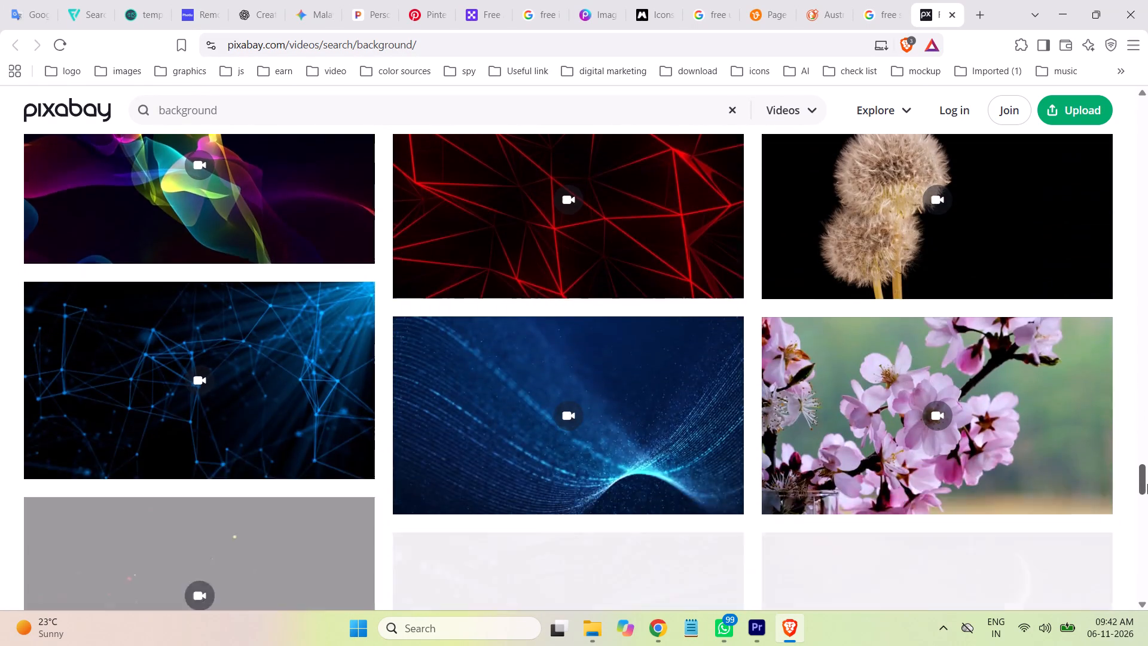
pyautogui.moveTo(1147, 484); pyautogui.dragTo(1146, 535)
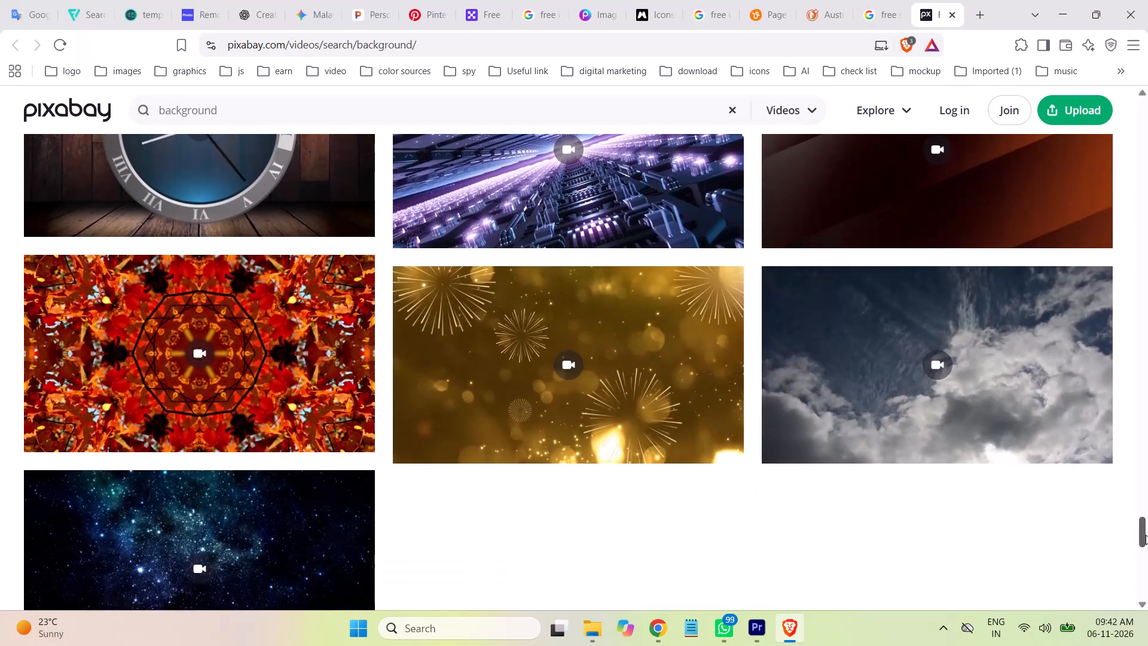
pyautogui.moveTo(1146, 535); pyautogui.dragTo(1118, 83)
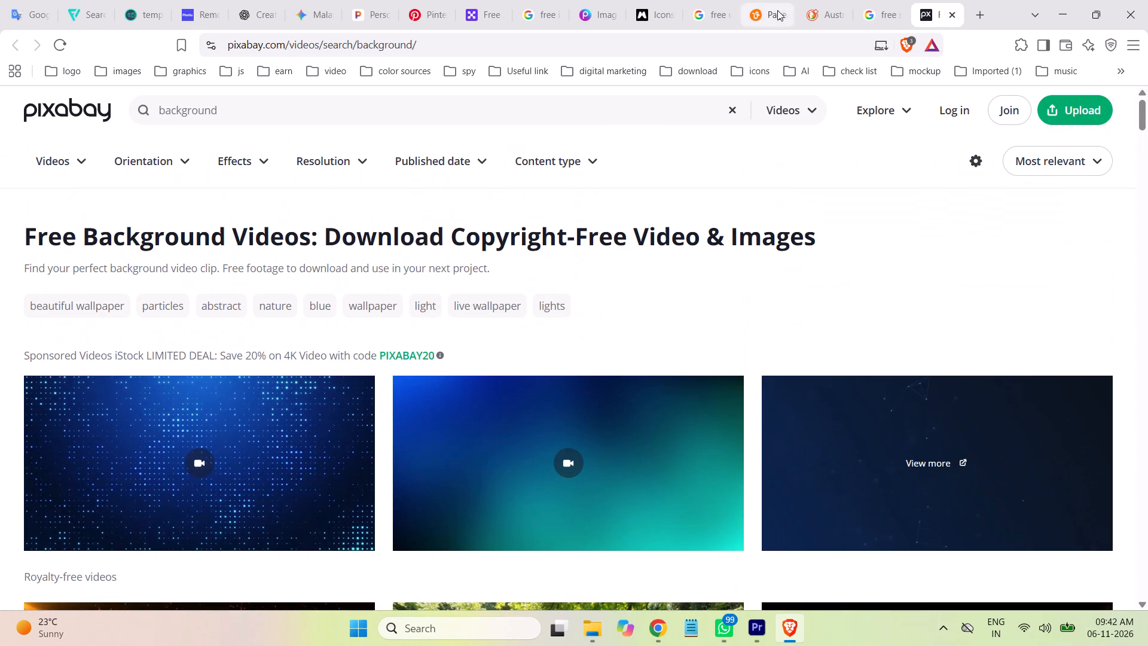
pyautogui.click(952, 14)
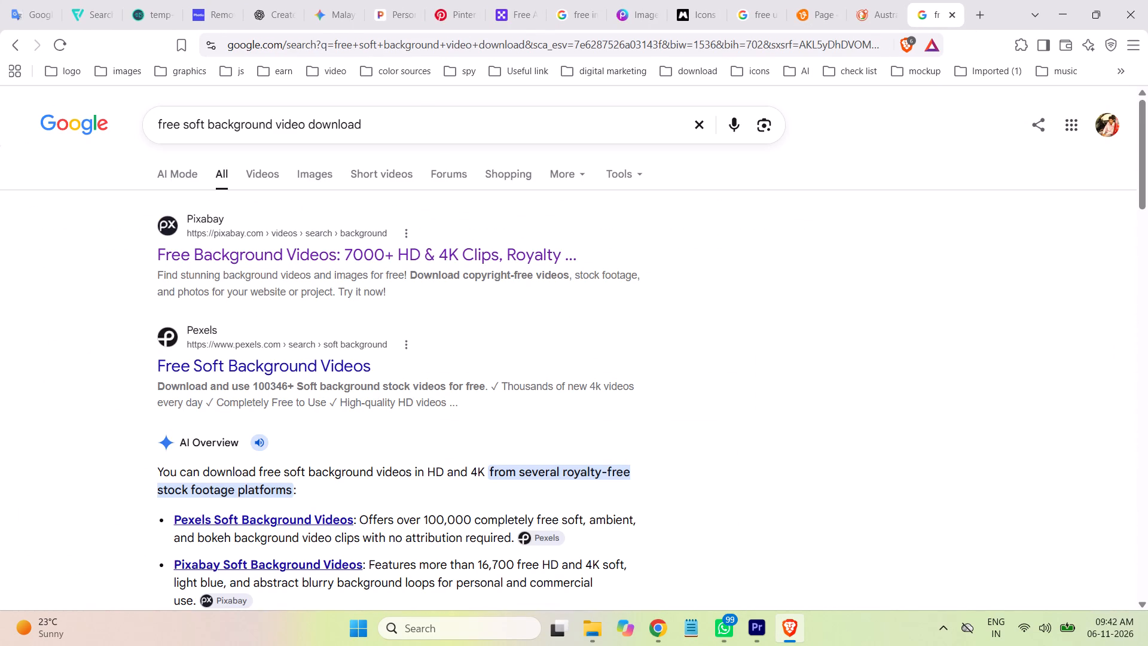
# Refine the Google search to "free soft white background video download".
pyautogui.click(205, 122)
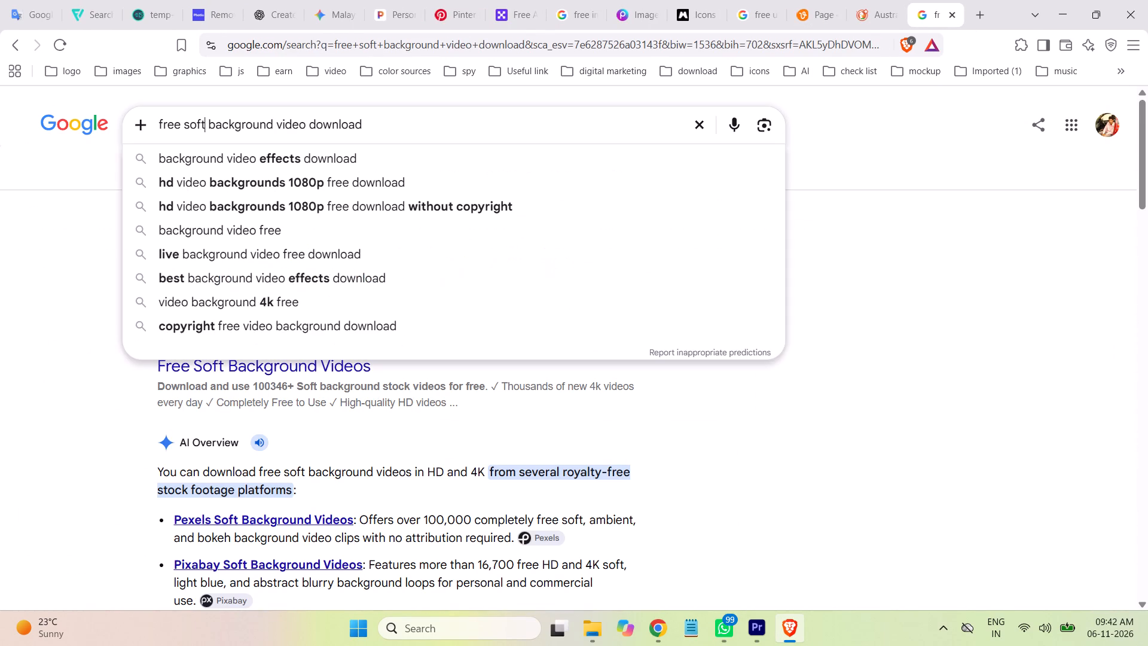
pyautogui.press('space')
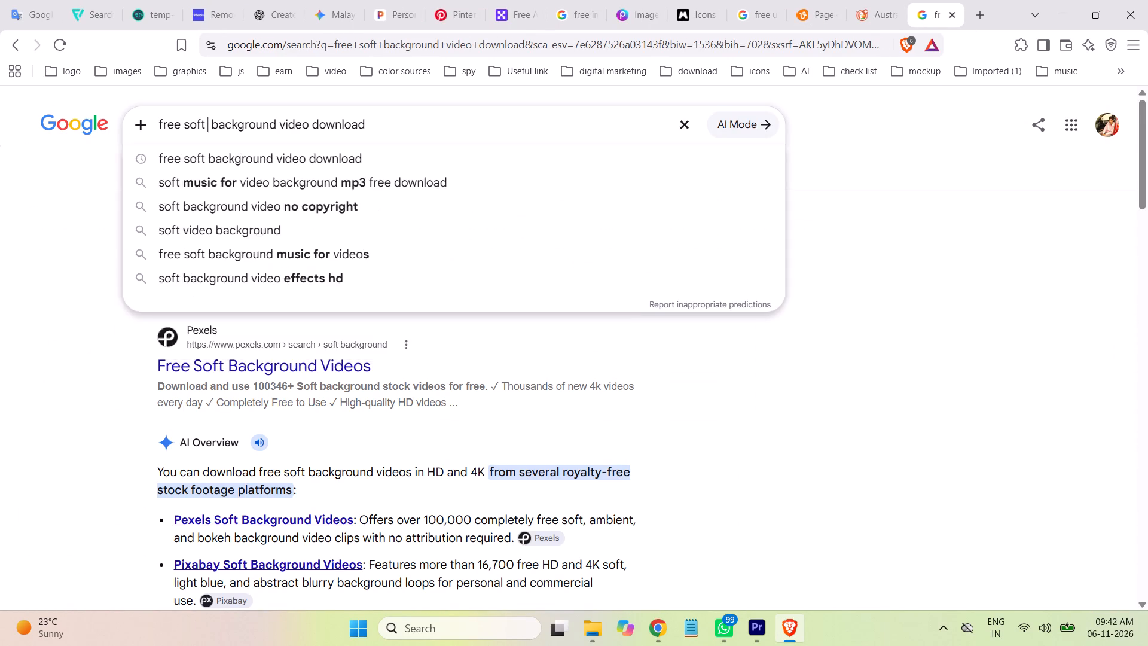
pyautogui.write('wi')
pyautogui.write('the')
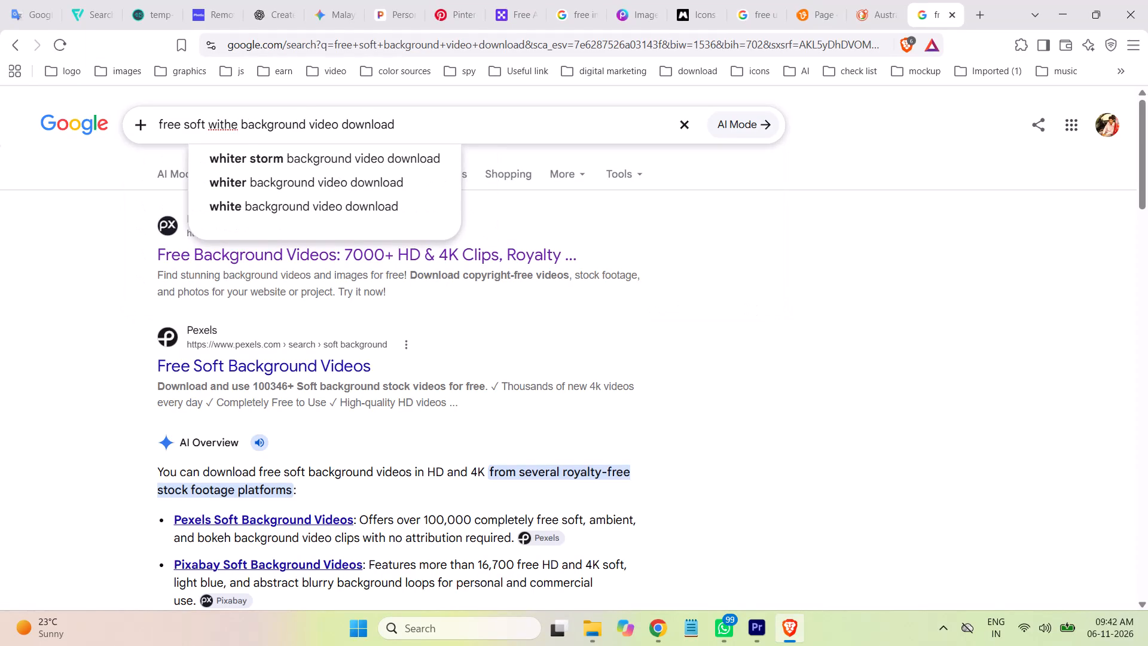
pyautogui.press('BackSpace')
pyautogui.press('BackSpace')
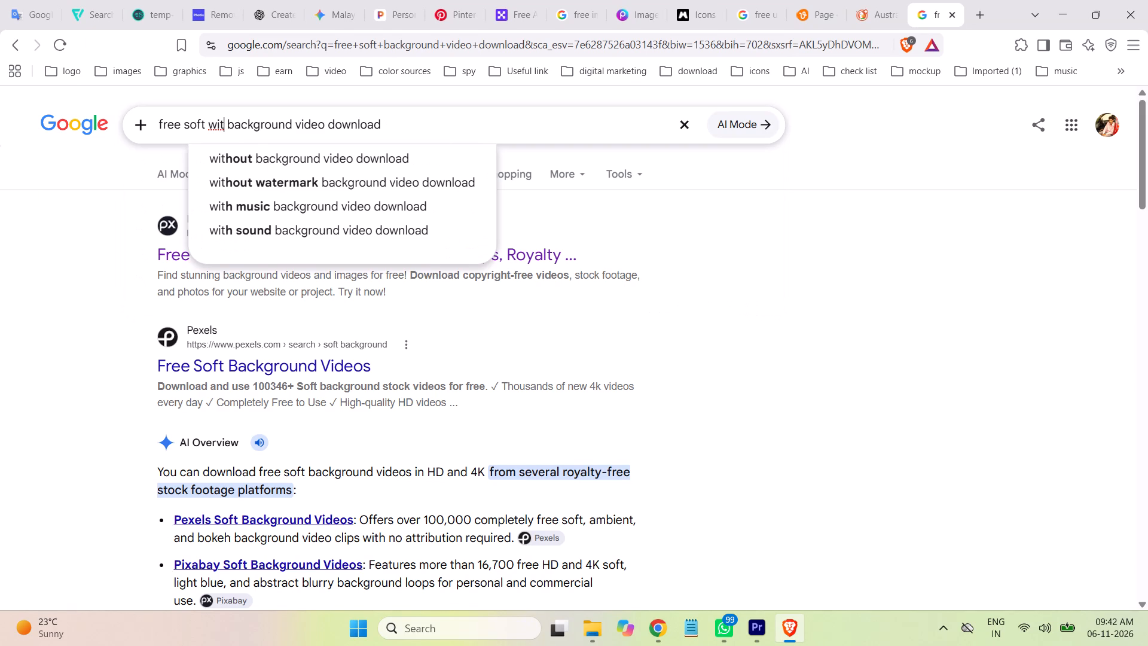
pyautogui.press('BackSpace')
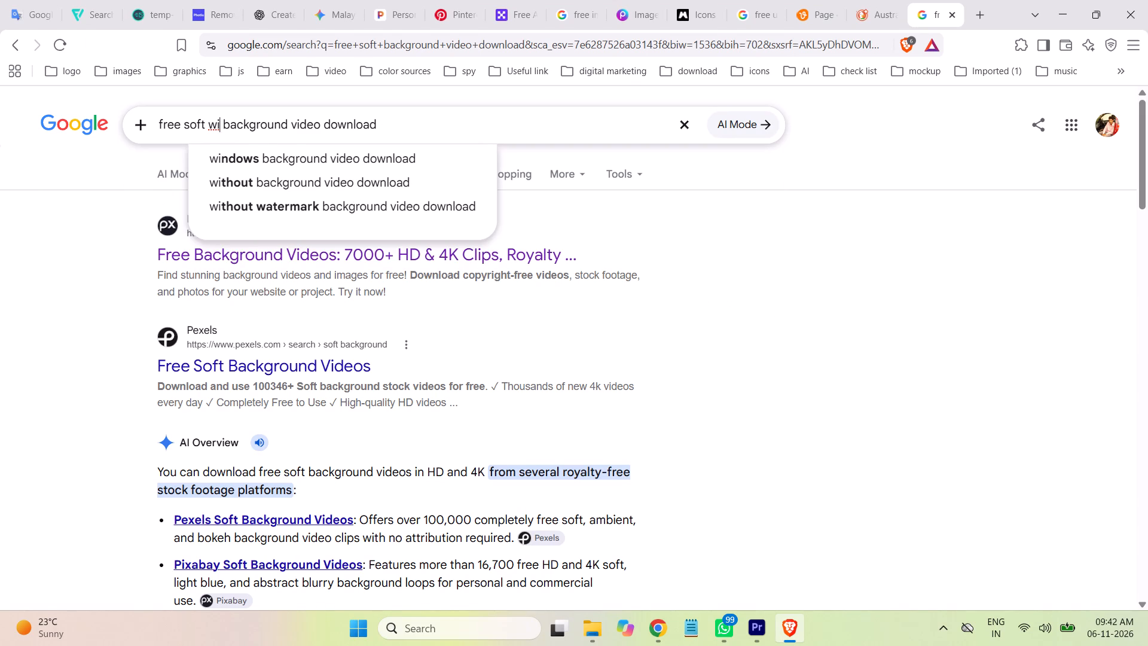
pyautogui.press('BackSpace')
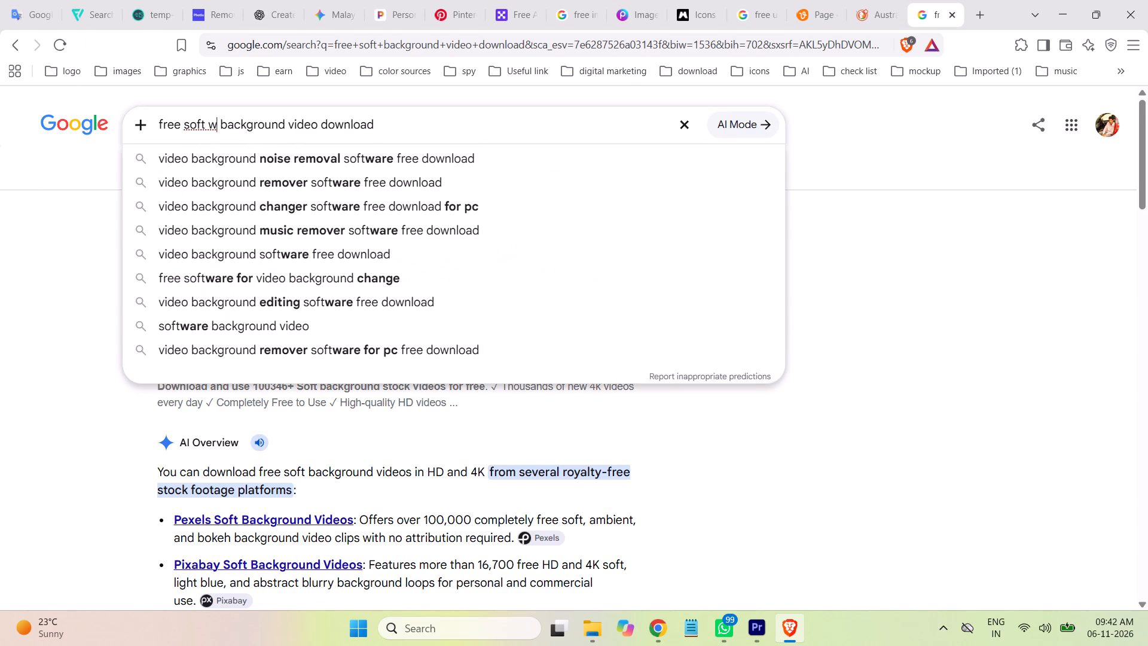
pyautogui.press('h')
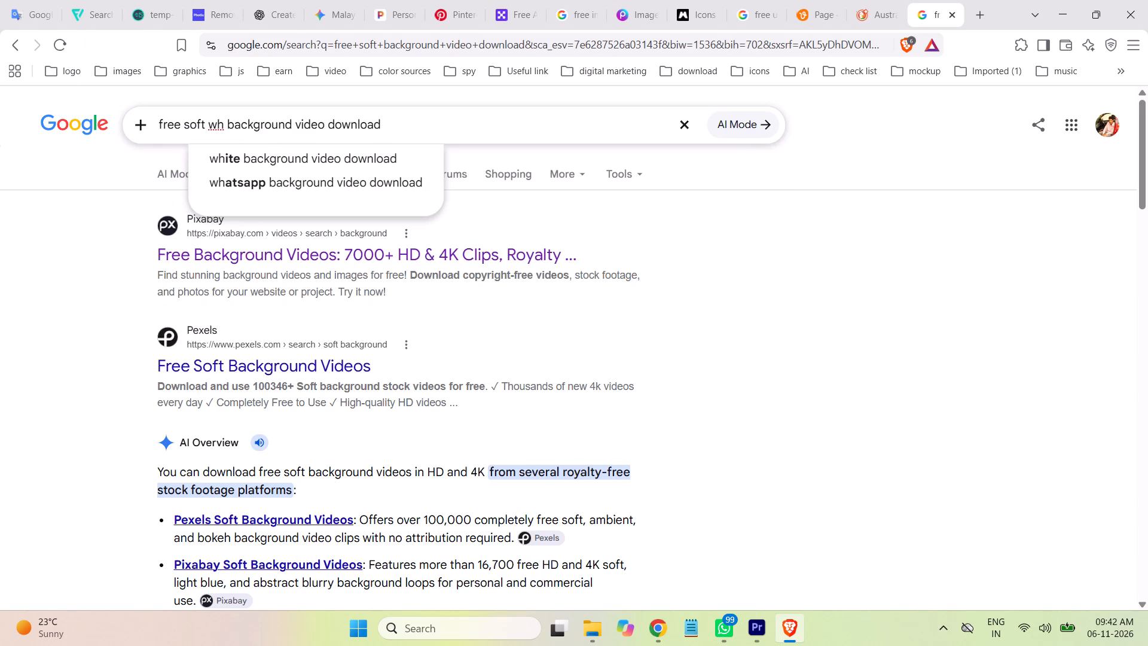
pyautogui.write('ite')
pyautogui.press('space')
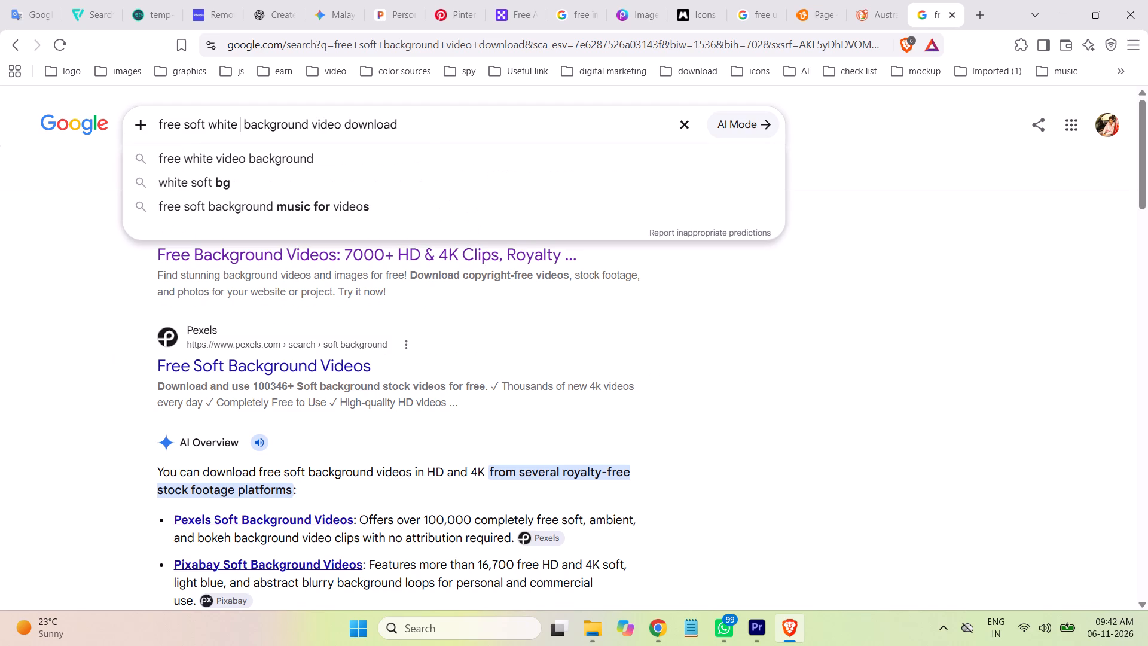
pyautogui.press('BackSpace')
pyautogui.press('Return')
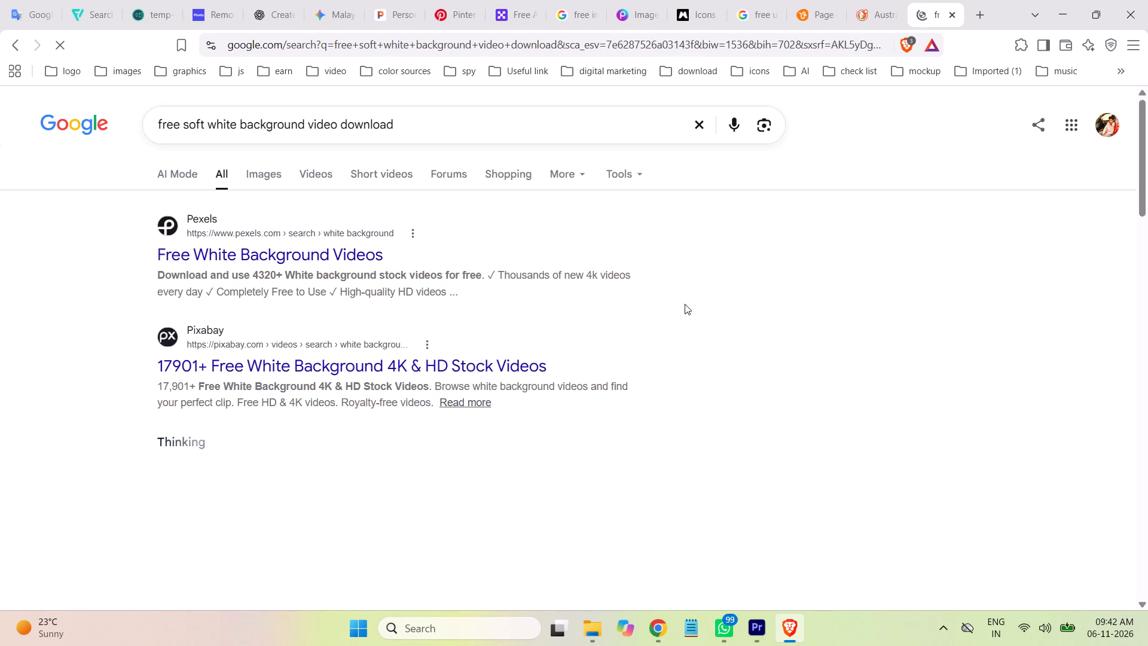
# Open Pexels' Free White Background Videos result in a new tab and look through its clips for a soft white background.
pyautogui.rightClick(358, 258)
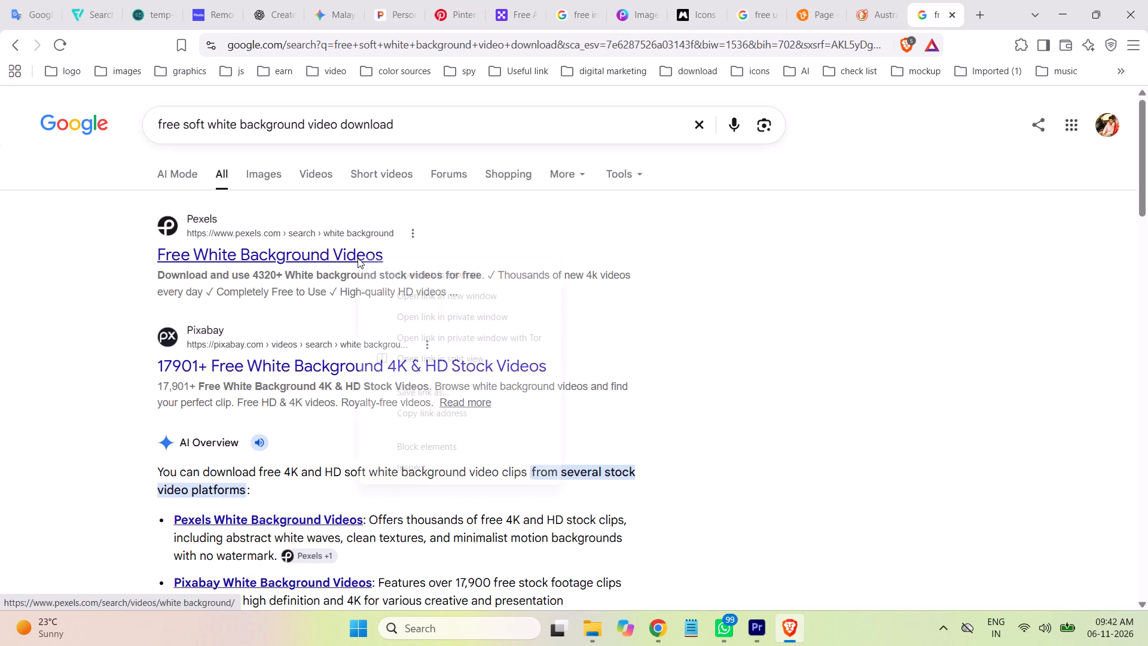
pyautogui.click(420, 275)
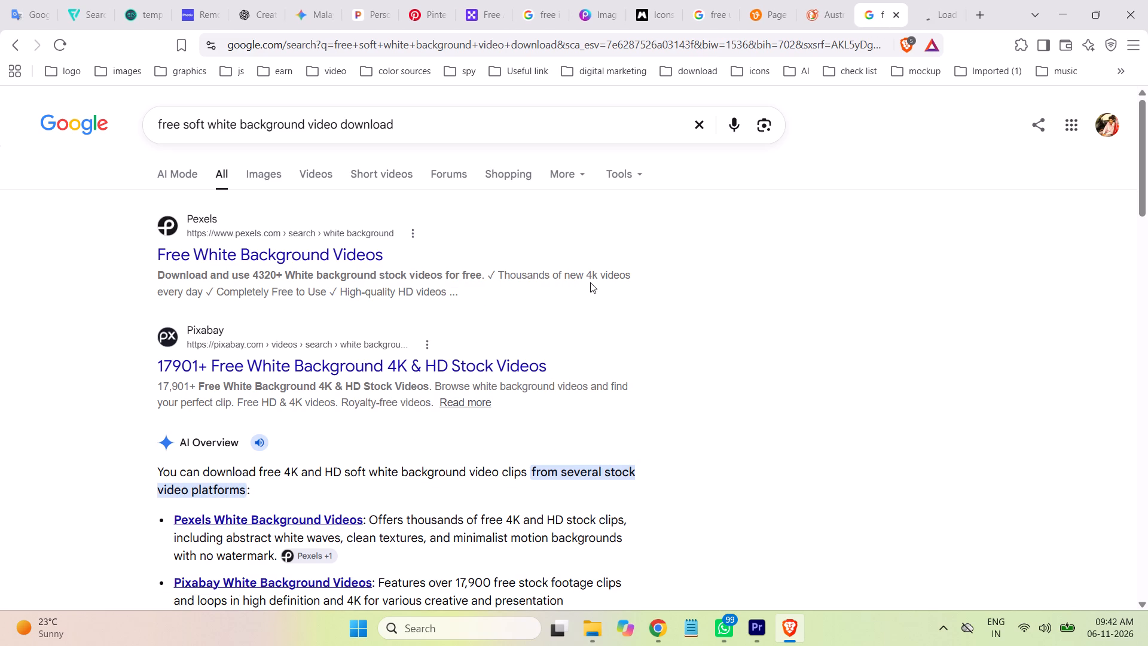
pyautogui.click(938, 10)
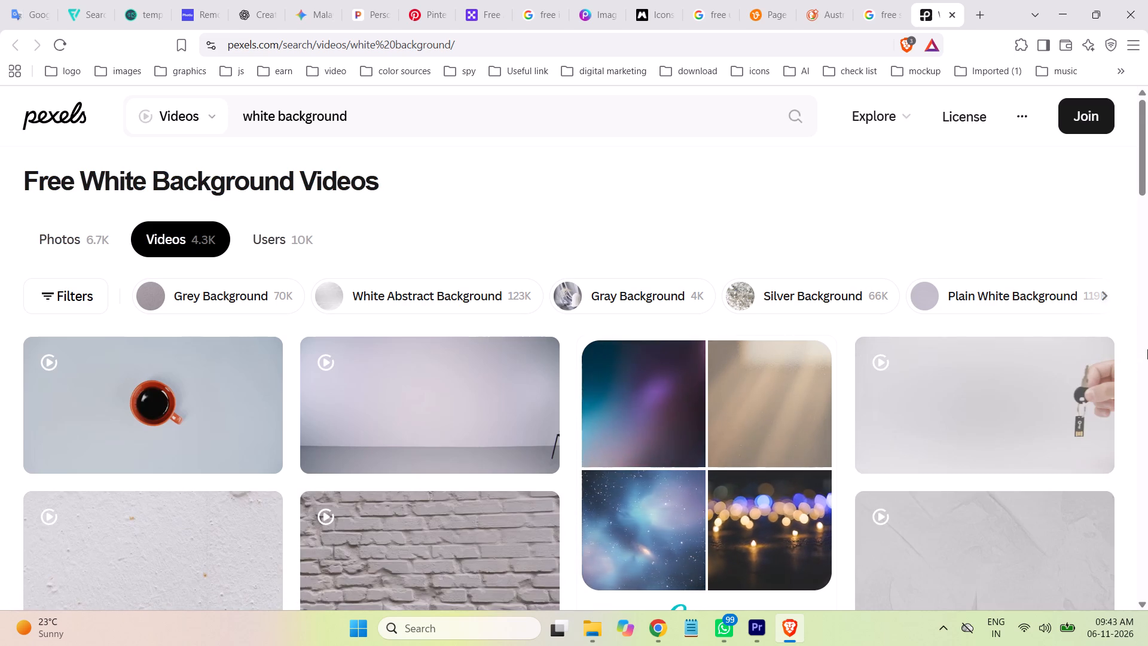
pyautogui.scroll(-4, 1147, 349)
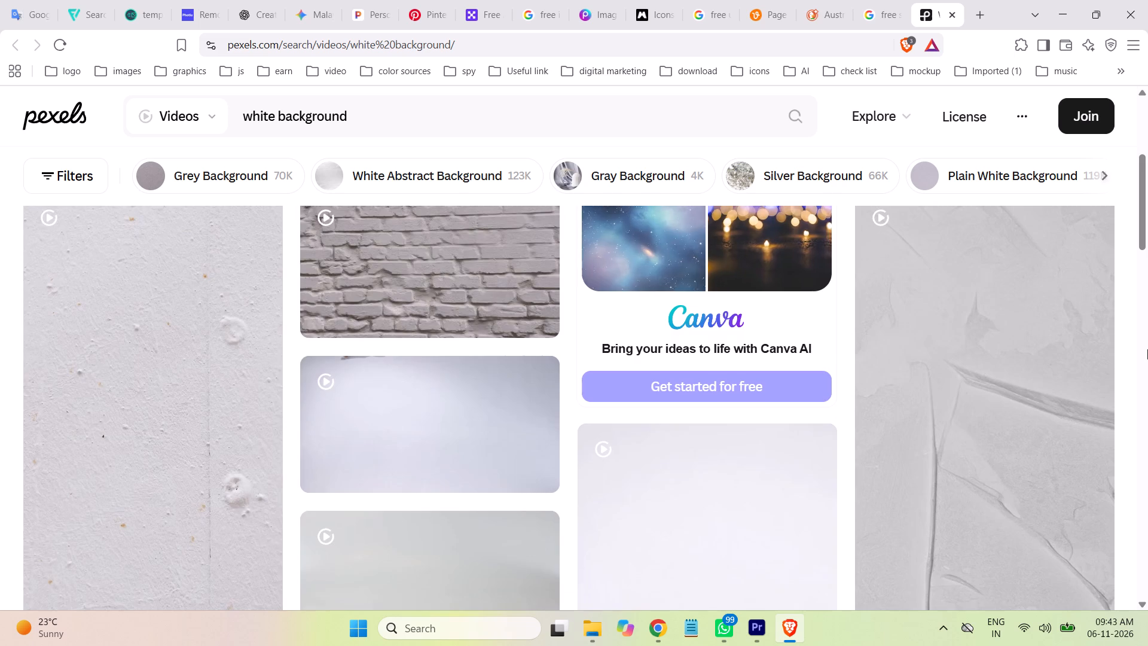
pyautogui.scroll(-4, 1147, 349)
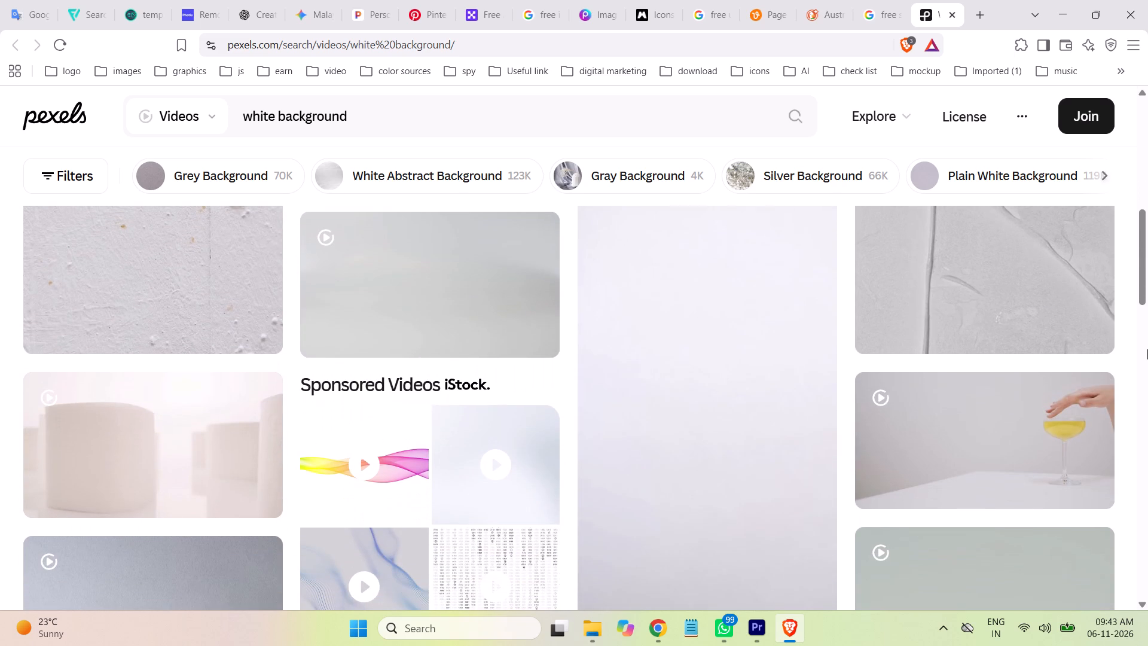
pyautogui.scroll(1, 1147, 349)
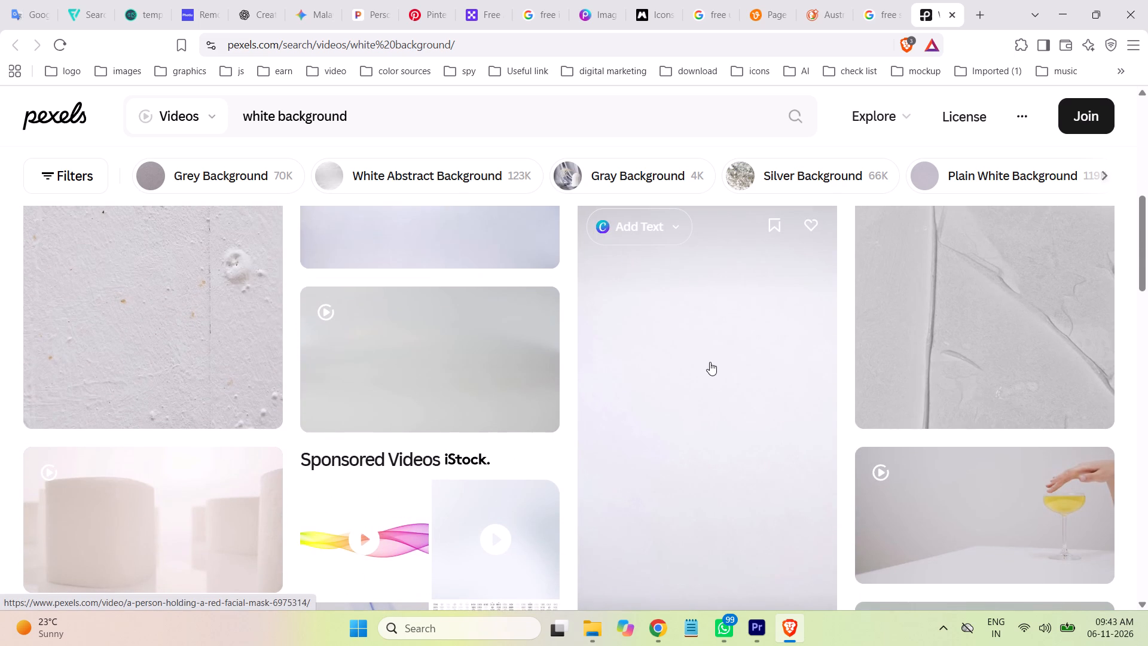
pyautogui.scroll(-2, 710, 362)
pyautogui.scroll(4, 710, 362)
pyautogui.scroll(-6, 710, 362)
pyautogui.scroll(2, 714, 360)
pyautogui.scroll(-1, 714, 360)
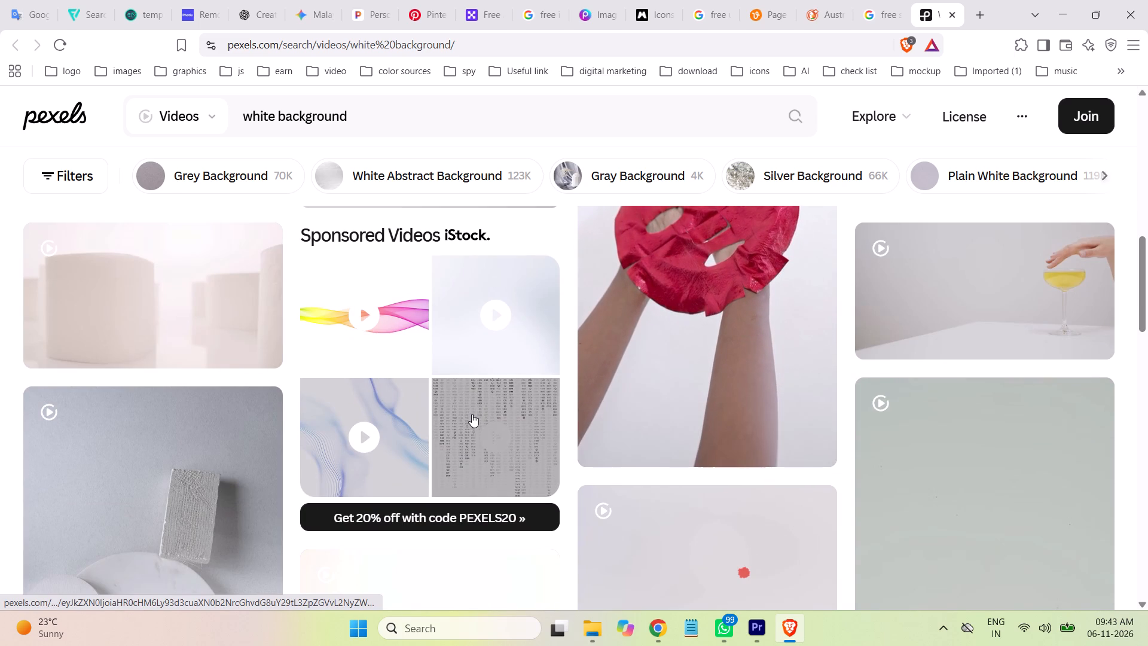
pyautogui.scroll(-1, 841, 321)
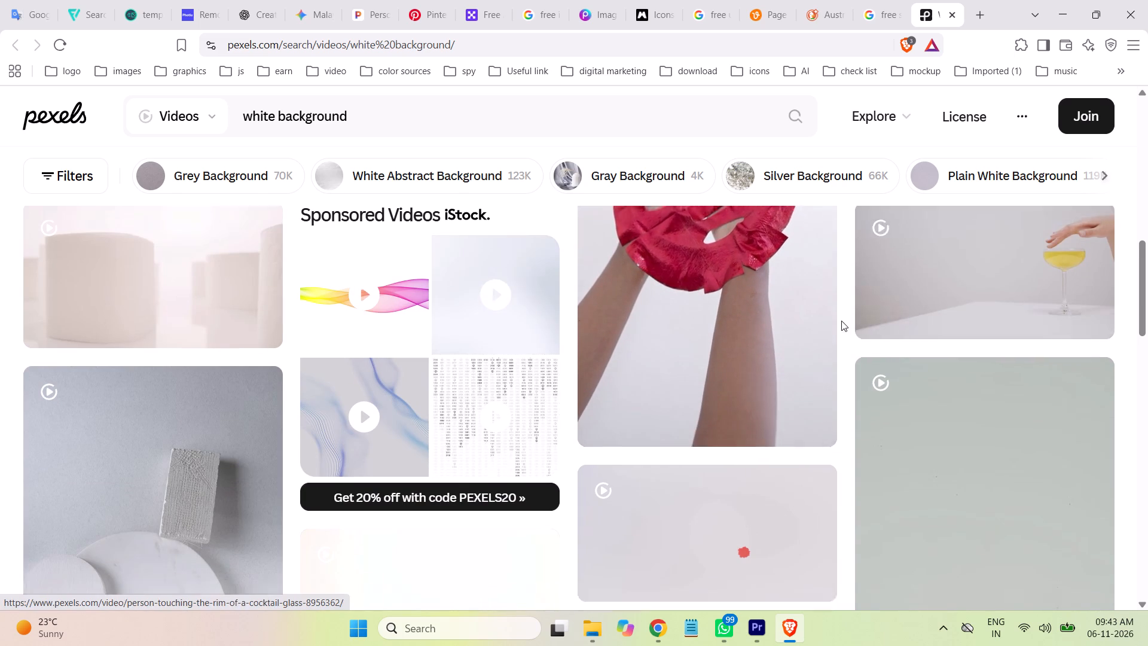
pyautogui.scroll(-2, 841, 321)
pyautogui.scroll(-2, 1073, 316)
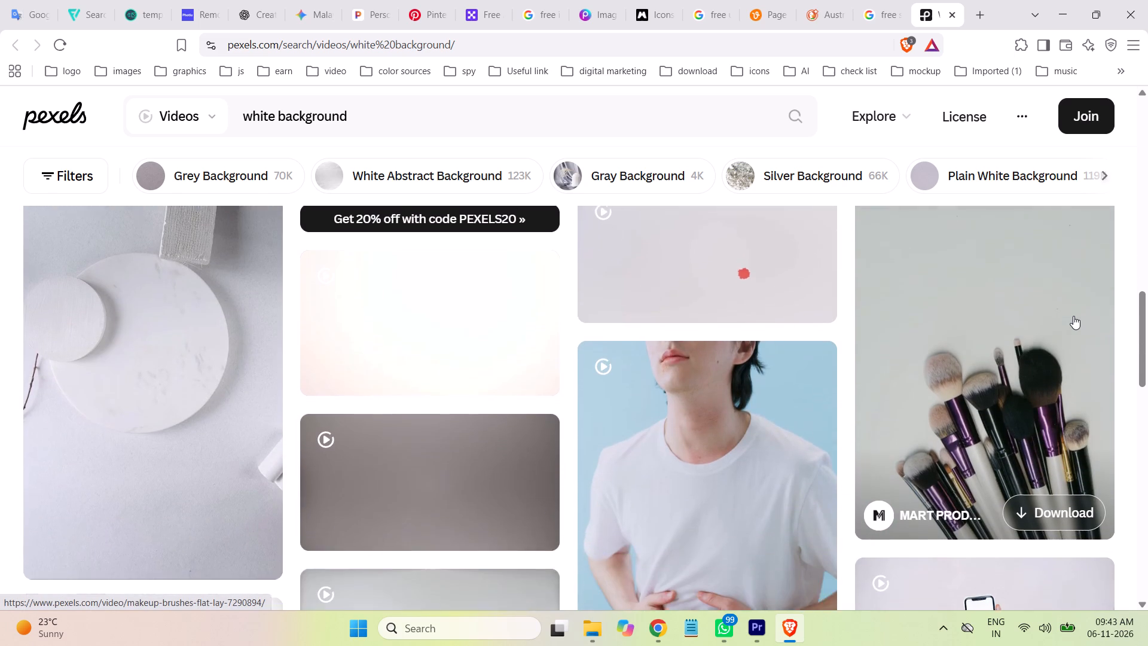
pyautogui.scroll(-5, 1073, 316)
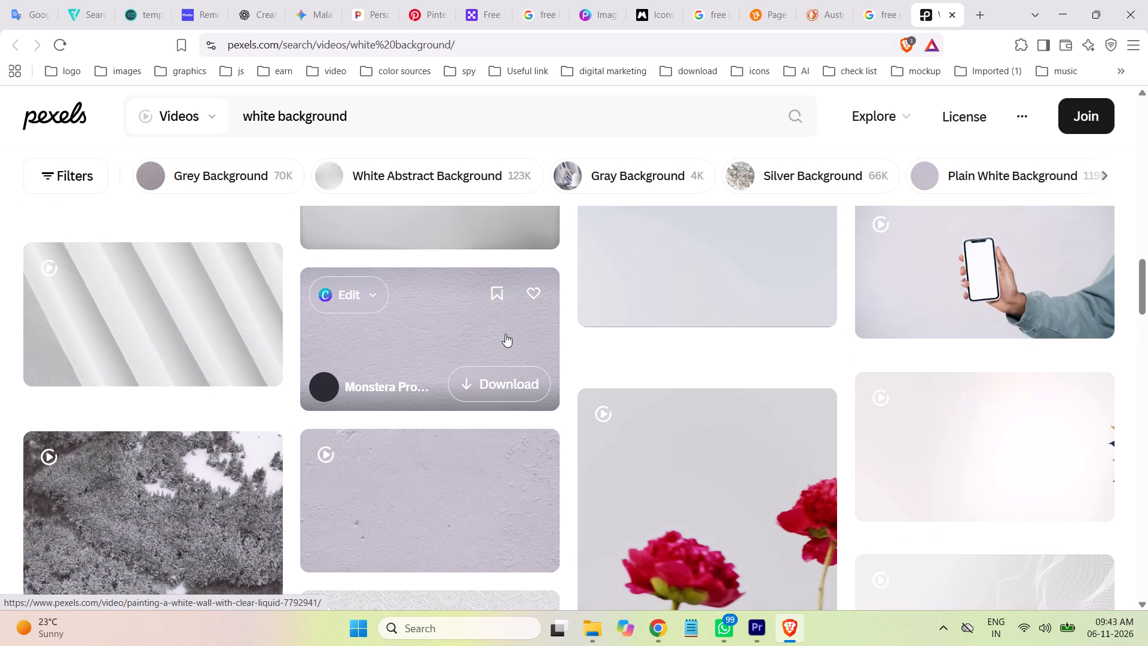
pyautogui.scroll(-4, 1086, 345)
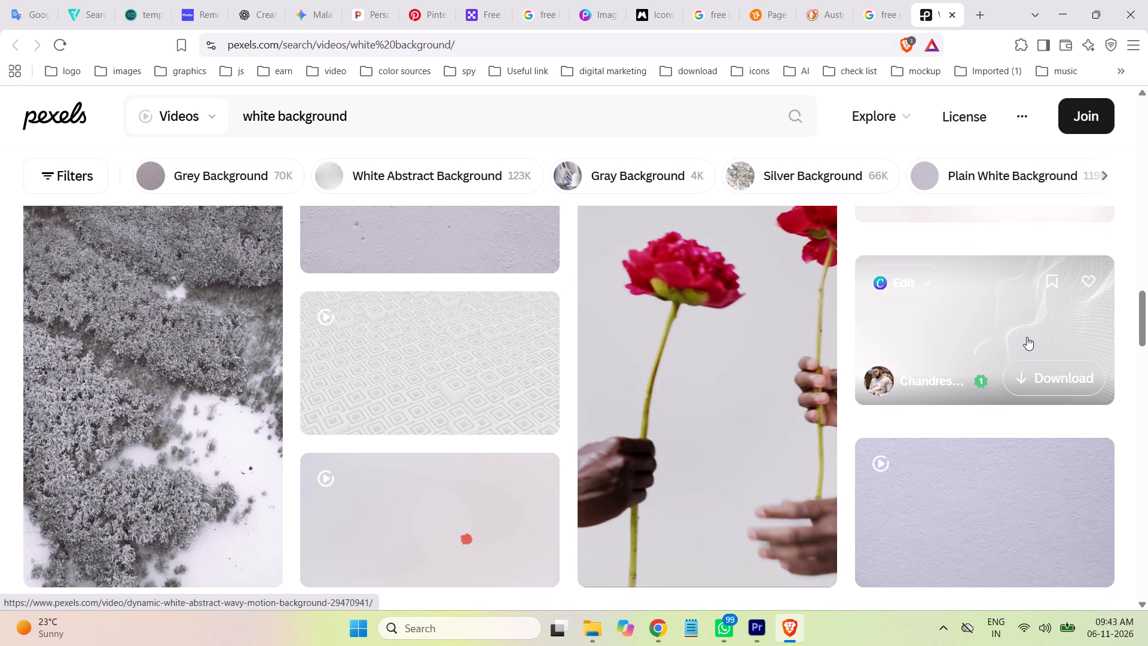
# Open the dynamic white abstract wavy motion background clip in a new tab and look through the similar videos below it.
pyautogui.rightClick(932, 317)
pyautogui.click(1006, 349)
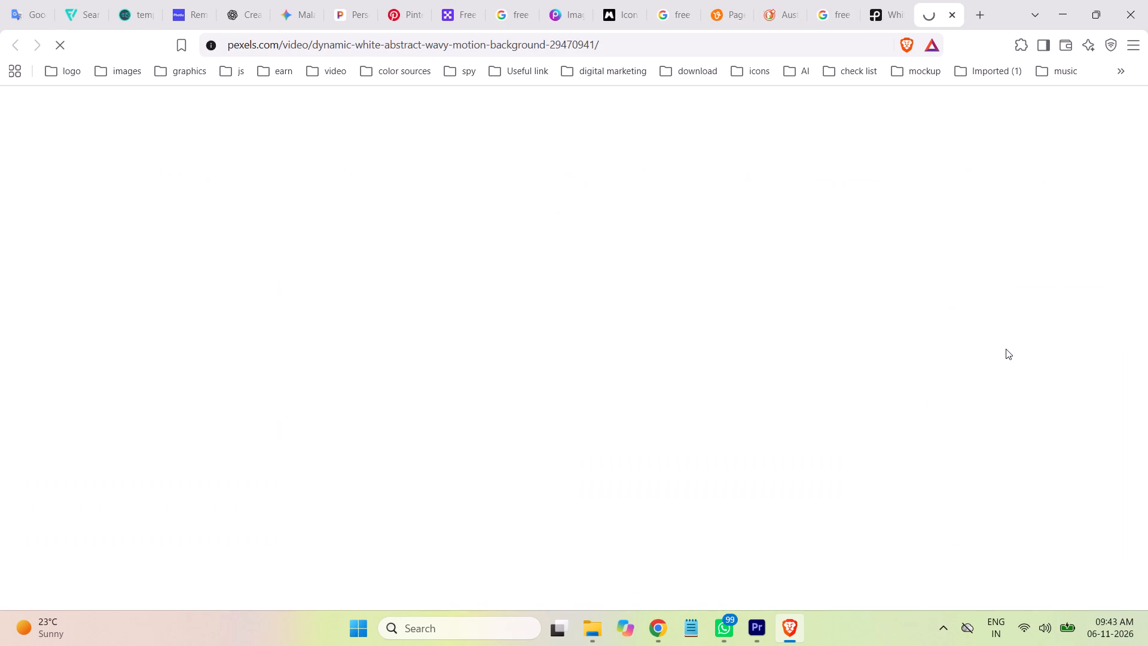
pyautogui.click(929, 13)
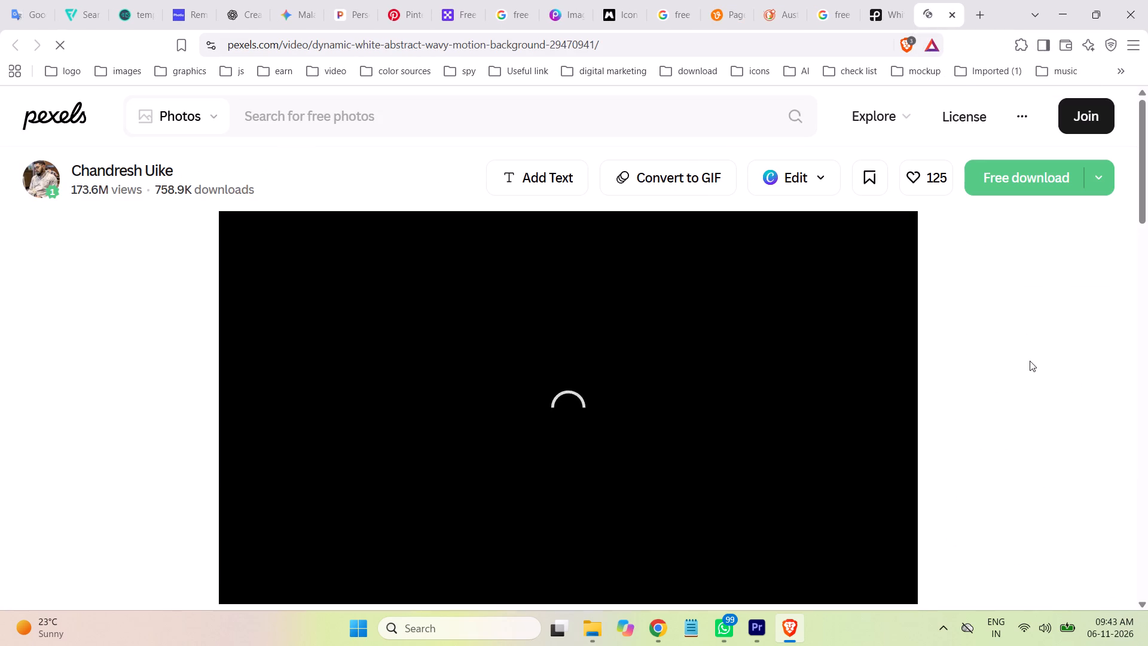
pyautogui.scroll(-2, 944, 339)
pyautogui.scroll(1, 939, 338)
pyautogui.scroll(-2, 939, 338)
pyautogui.scroll(1, 939, 338)
pyautogui.scroll(-3, 939, 338)
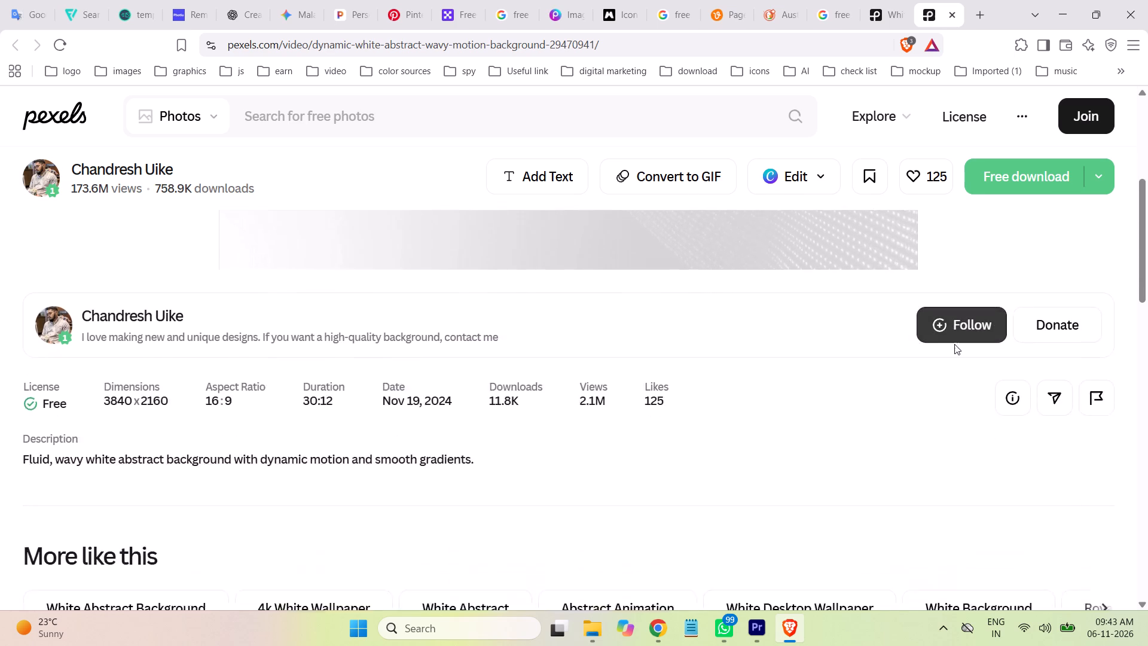
pyautogui.scroll(-3, 803, 376)
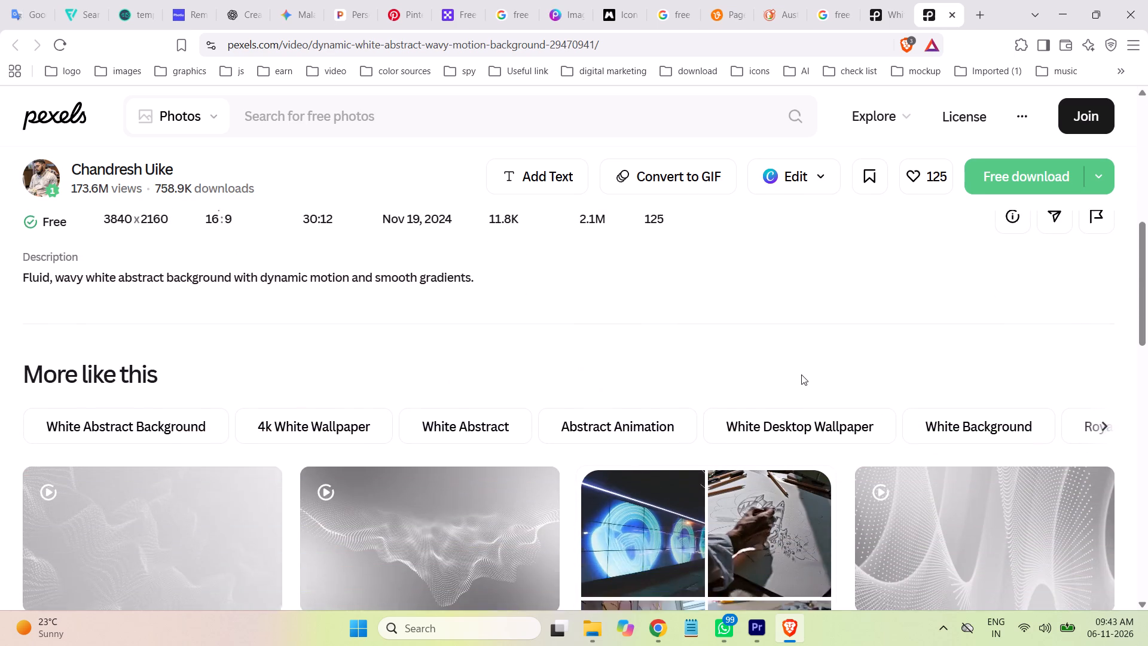
pyautogui.scroll(-3, 1147, 379)
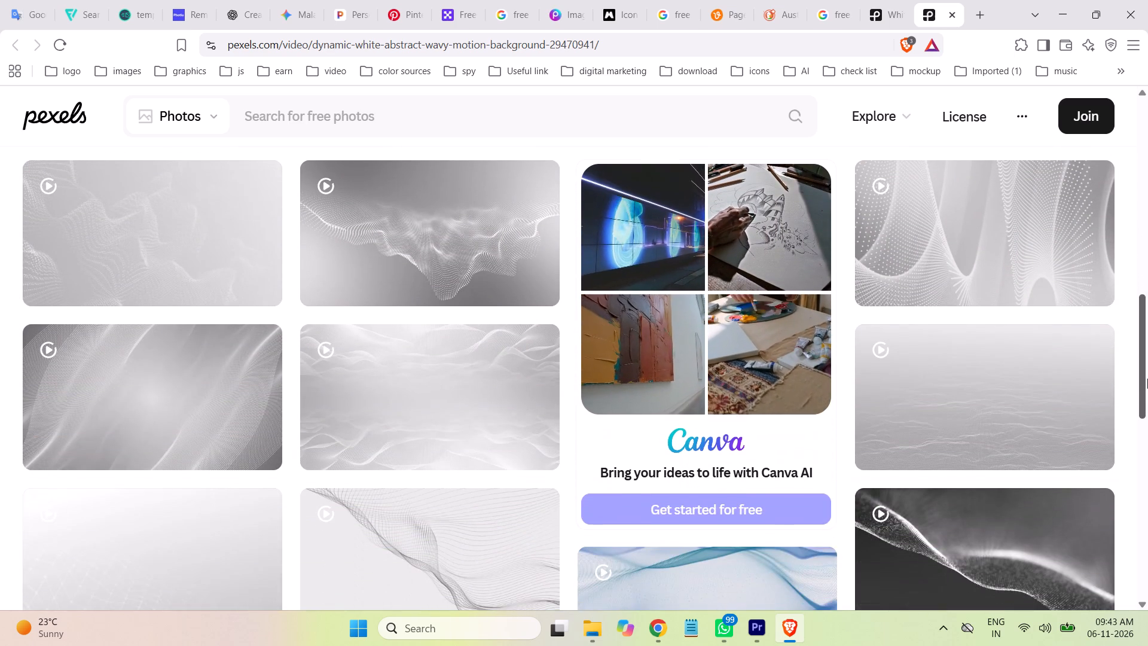
pyautogui.scroll(-3, 1147, 379)
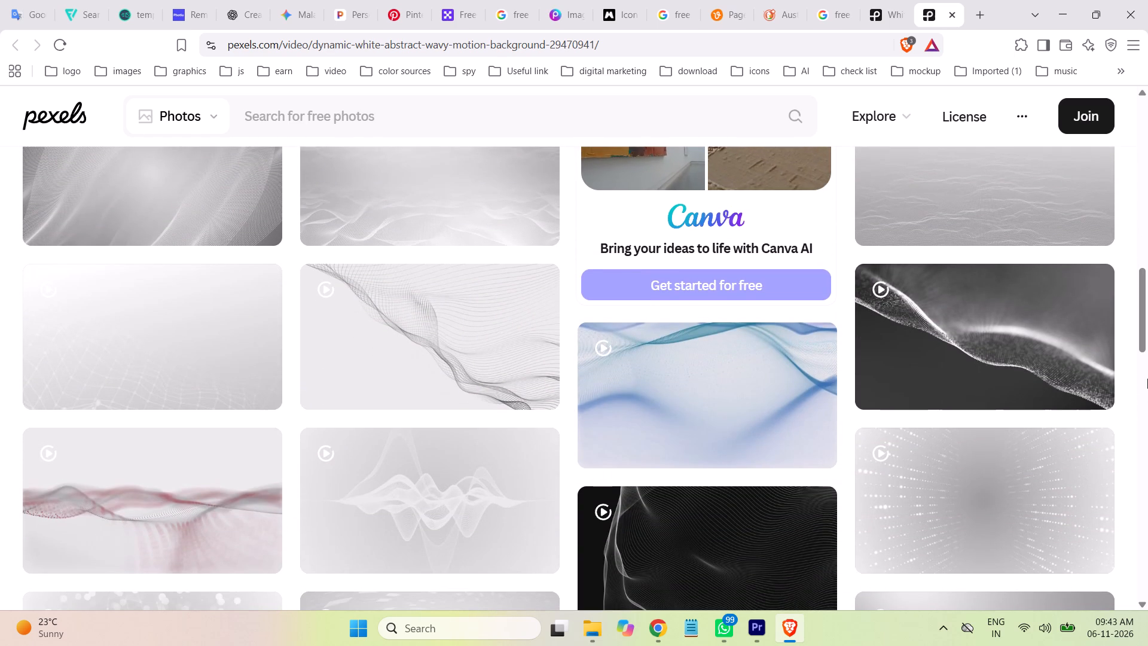
pyautogui.scroll(-1, 1147, 379)
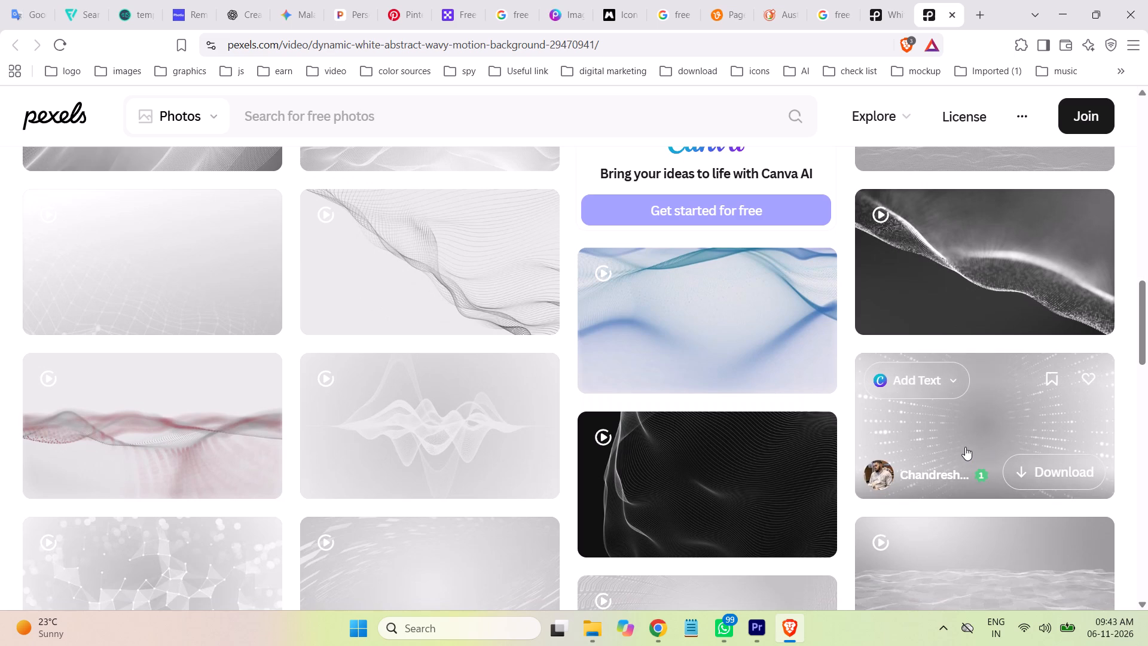
pyautogui.scroll(-3, 1109, 388)
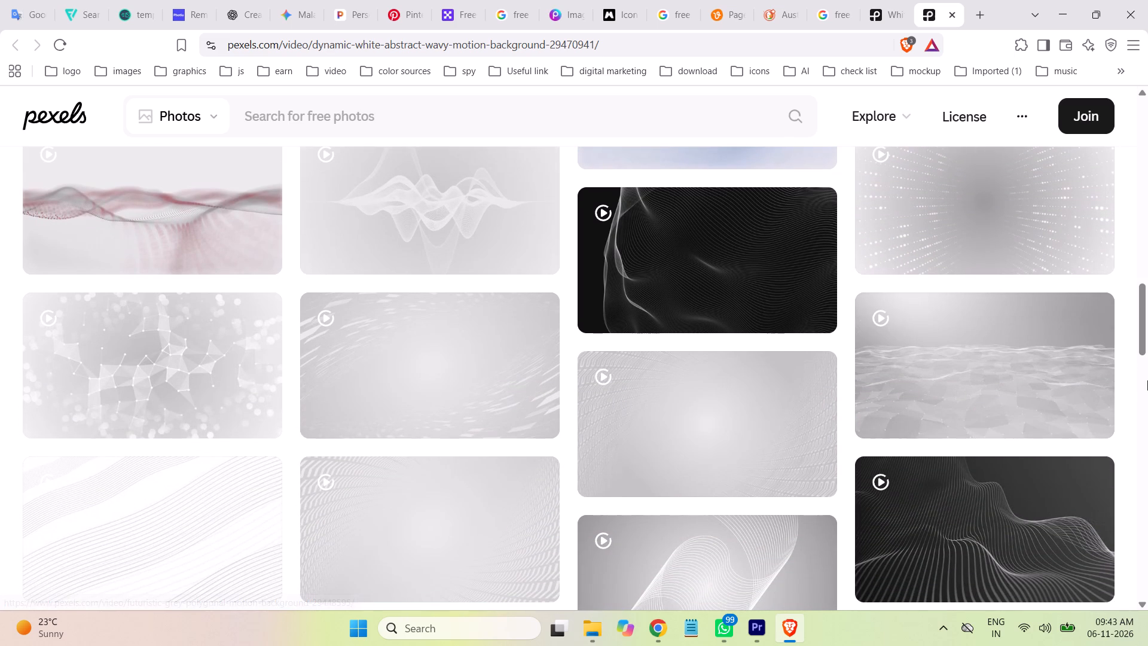
pyautogui.scroll(-1, 1147, 379)
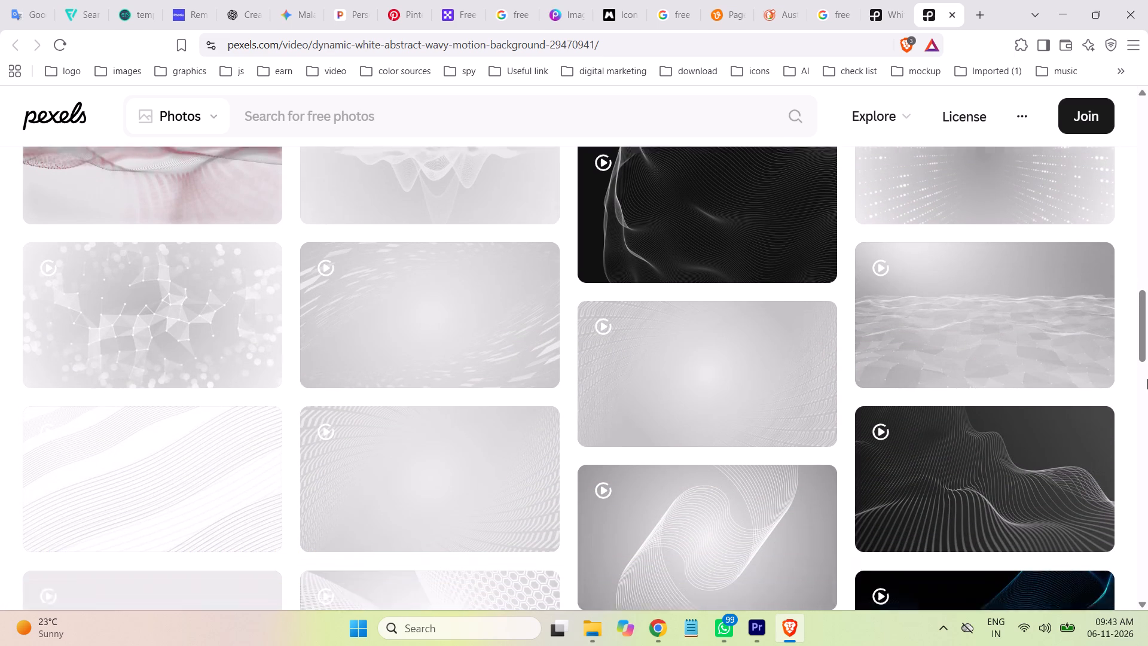
pyautogui.scroll(-1, 1147, 379)
pyautogui.scroll(1, 1147, 379)
pyautogui.scroll(-1, 1074, 378)
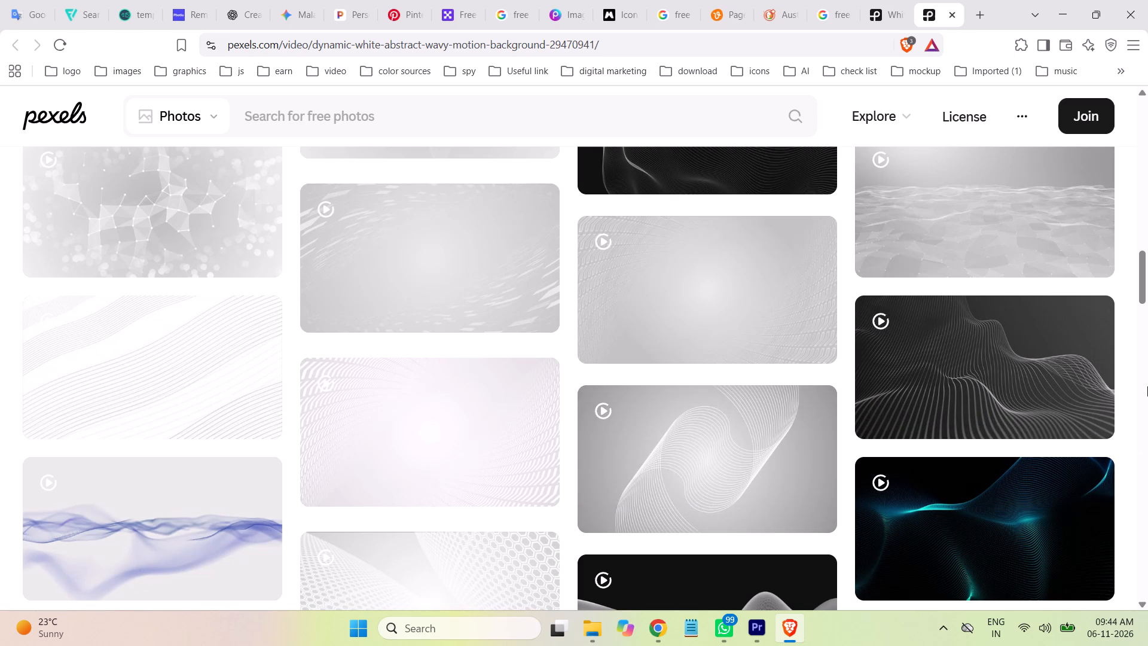
# Download the free elegant abstract white gradient background loop video and dismiss the thank-you prompt.
pyautogui.click(451, 432)
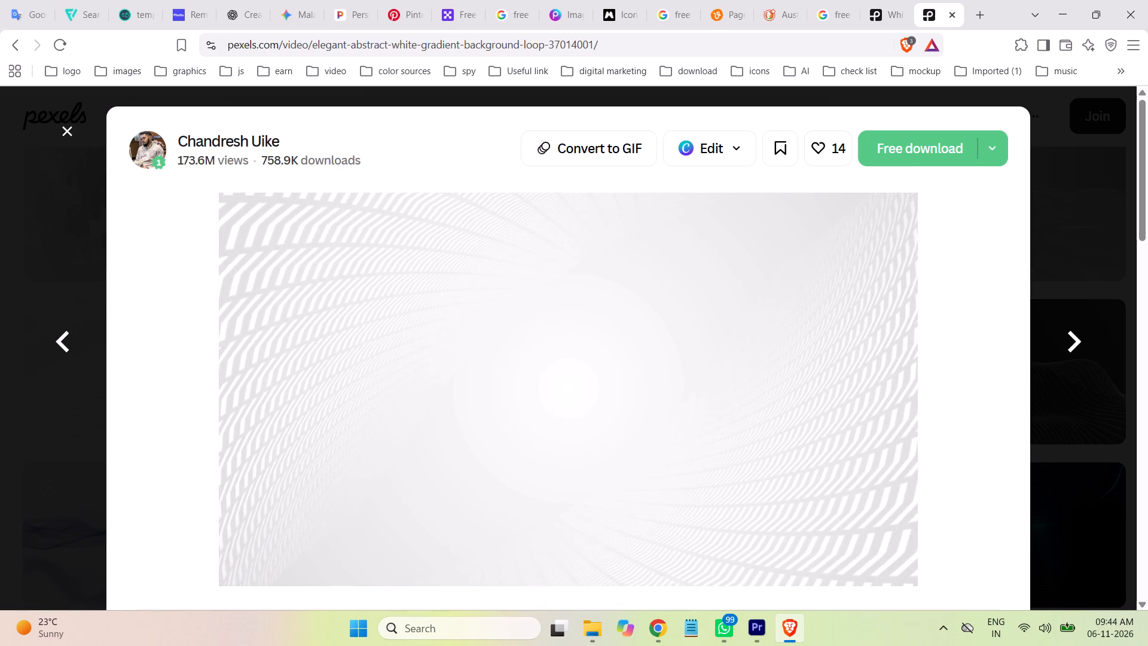
pyautogui.click(912, 151)
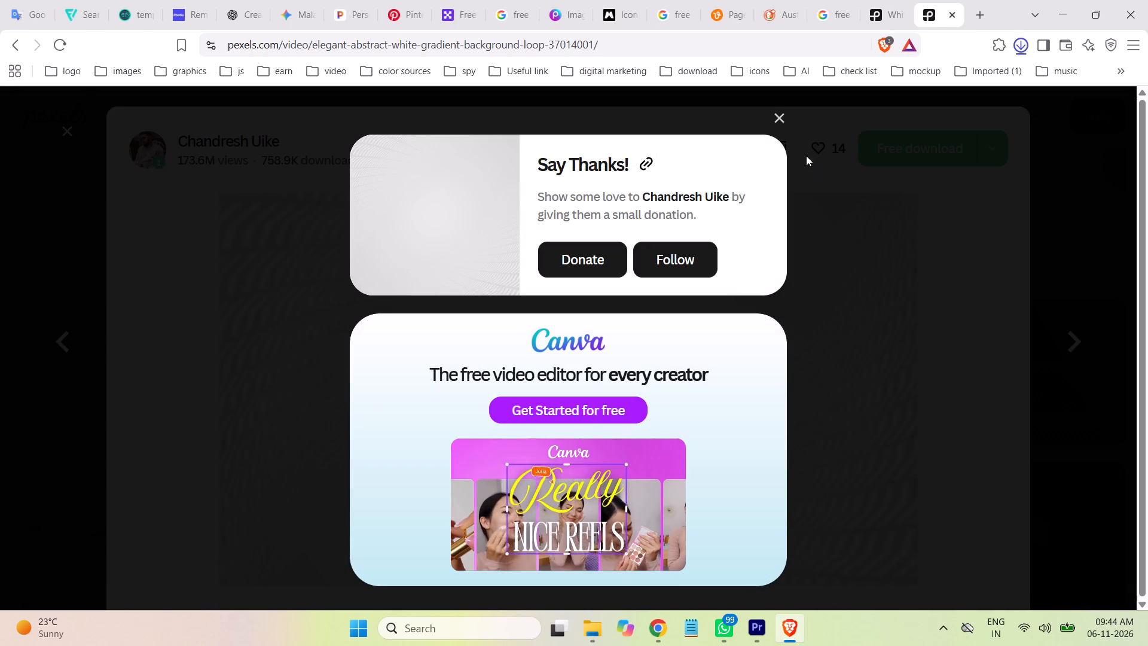
pyautogui.click(778, 117)
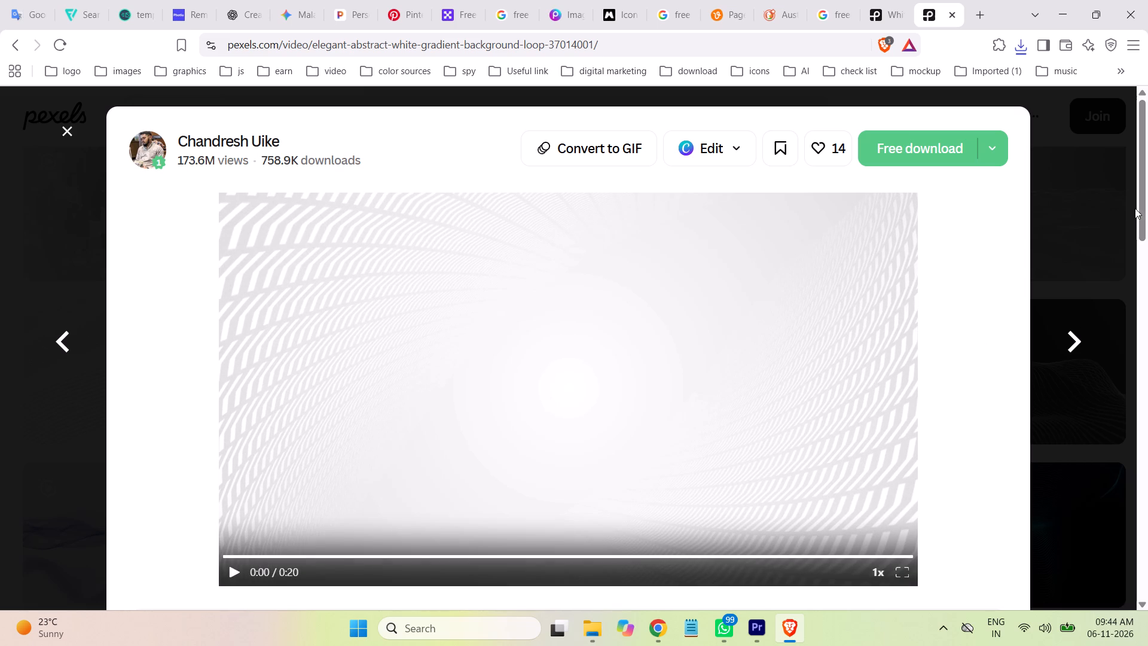
# Look through the videos similar to the white gradient loop for more soft backgrounds, and close its preview.
pyautogui.moveTo(1140, 217); pyautogui.dragTo(1144, 394)
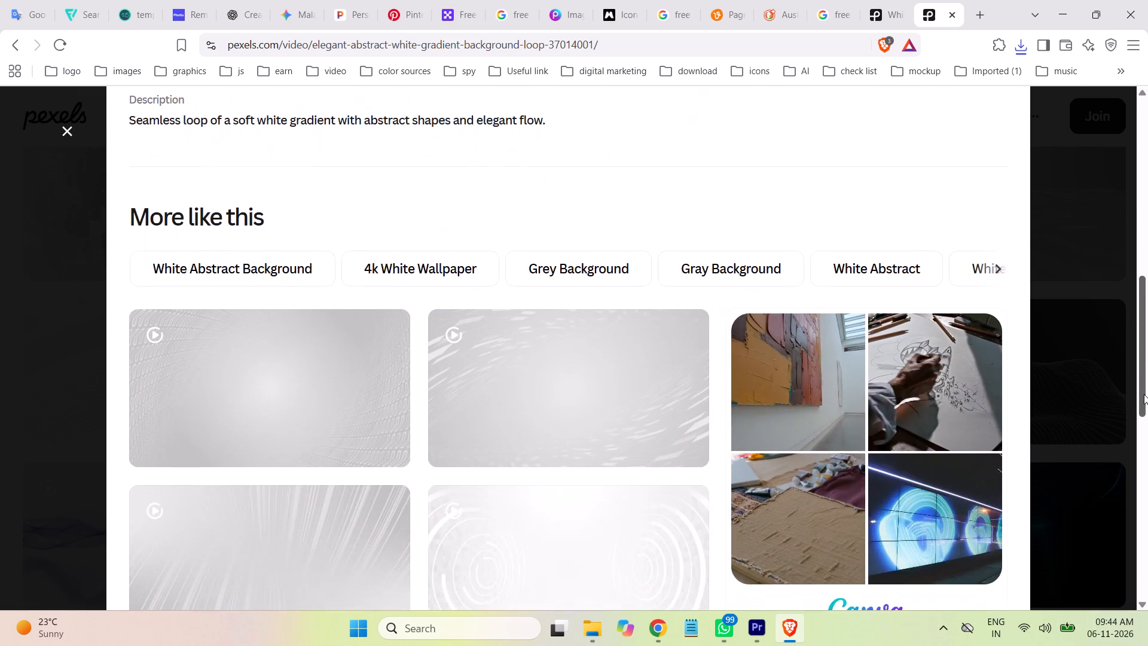
pyautogui.moveTo(1144, 394); pyautogui.dragTo(1145, 559)
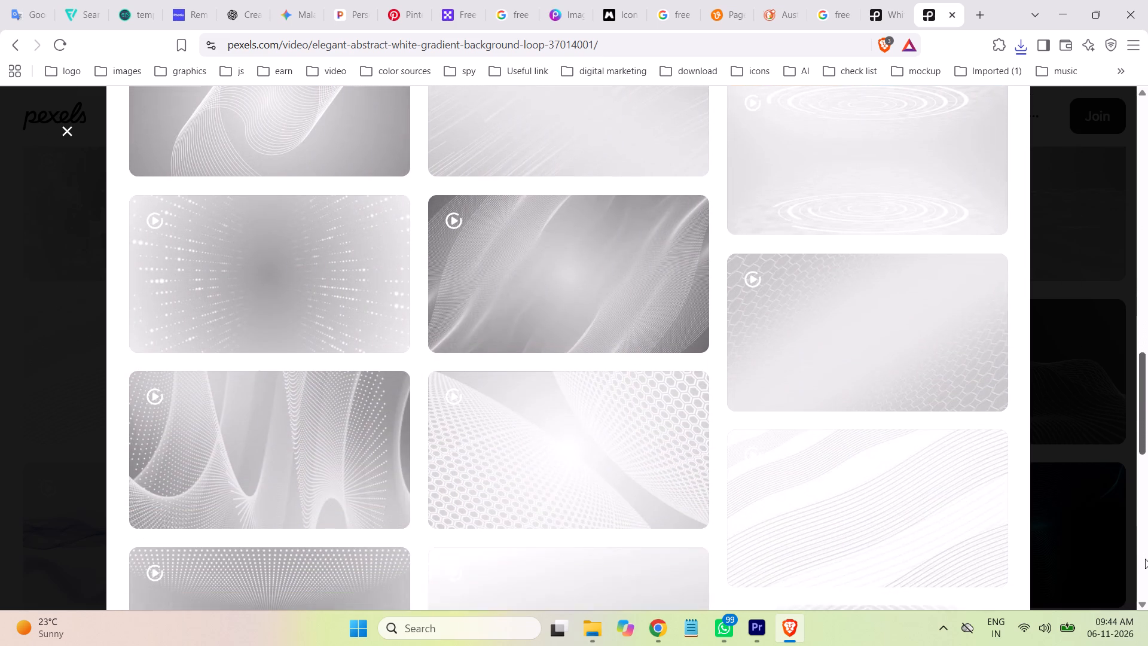
pyautogui.moveTo(1145, 559); pyautogui.dragTo(1144, 602)
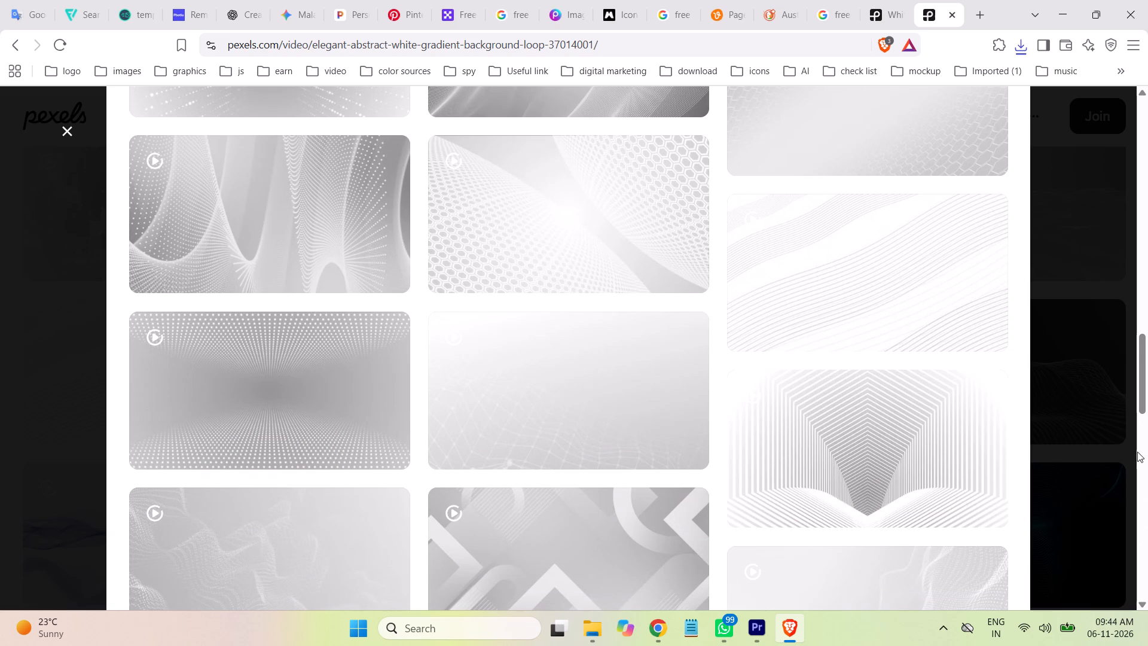
pyautogui.moveTo(1145, 378); pyautogui.dragTo(1147, 458)
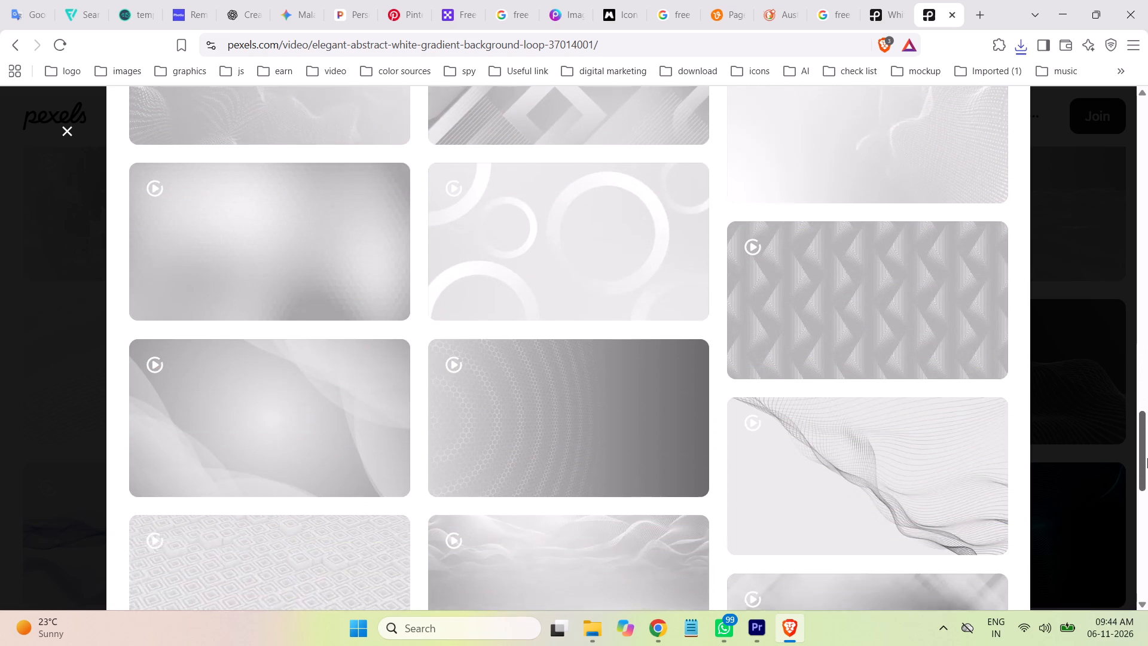
pyautogui.moveTo(1147, 458); pyautogui.dragTo(1147, 568)
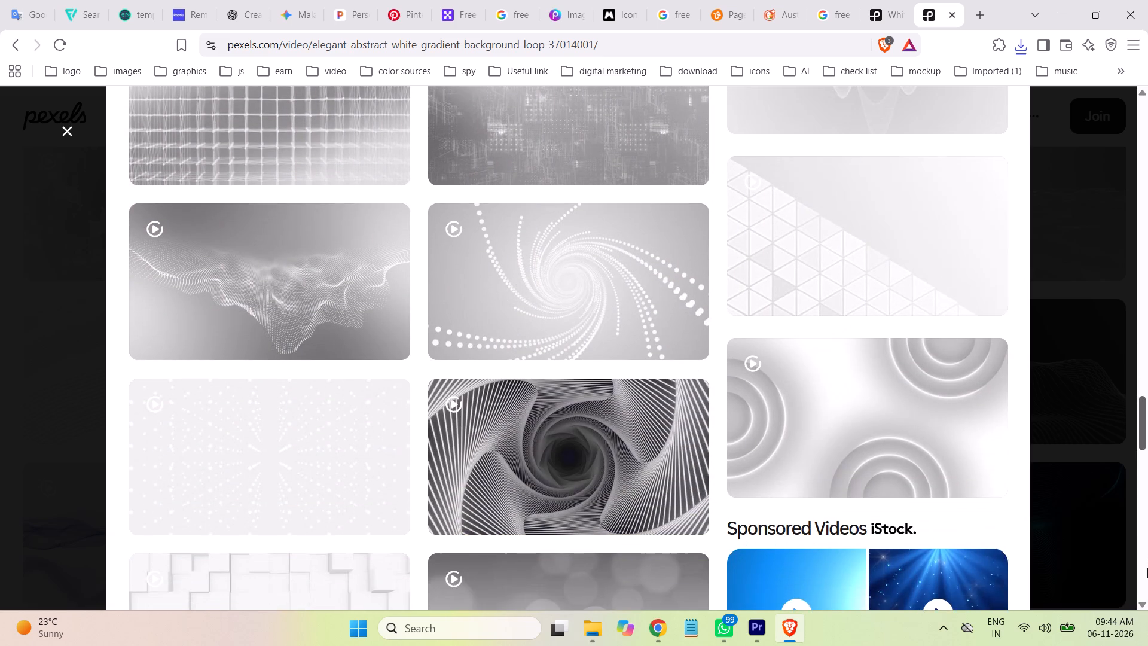
pyautogui.moveTo(1147, 568); pyautogui.dragTo(1147, 642)
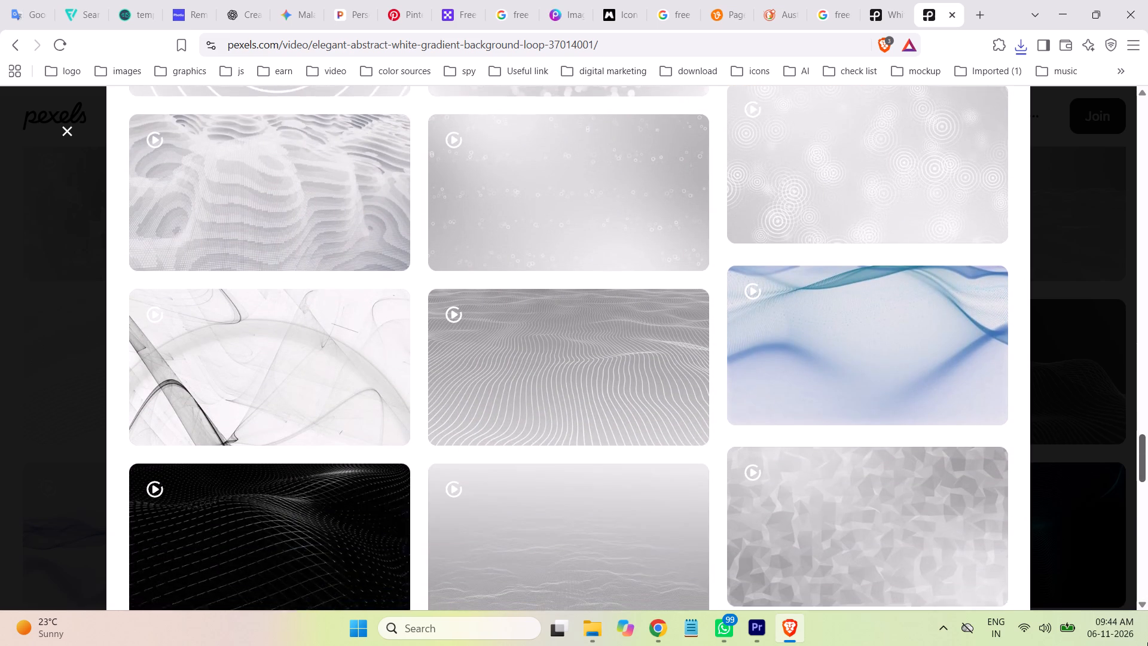
pyautogui.moveTo(1147, 642); pyautogui.dragTo(1147, 645)
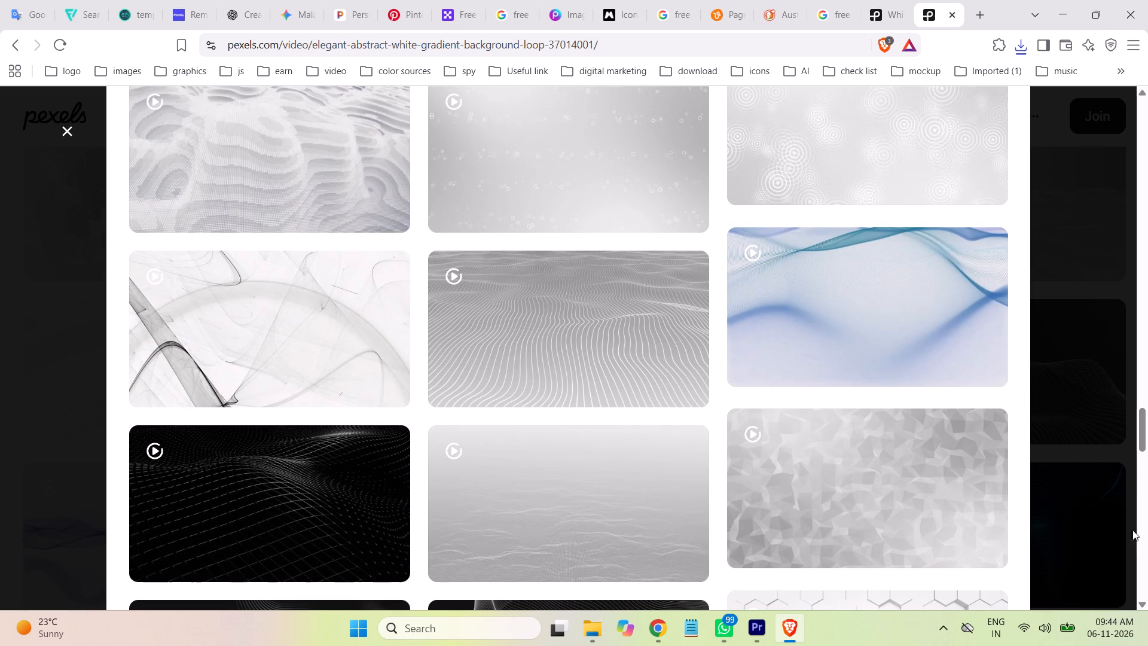
pyautogui.moveTo(1141, 426); pyautogui.dragTo(1147, 464)
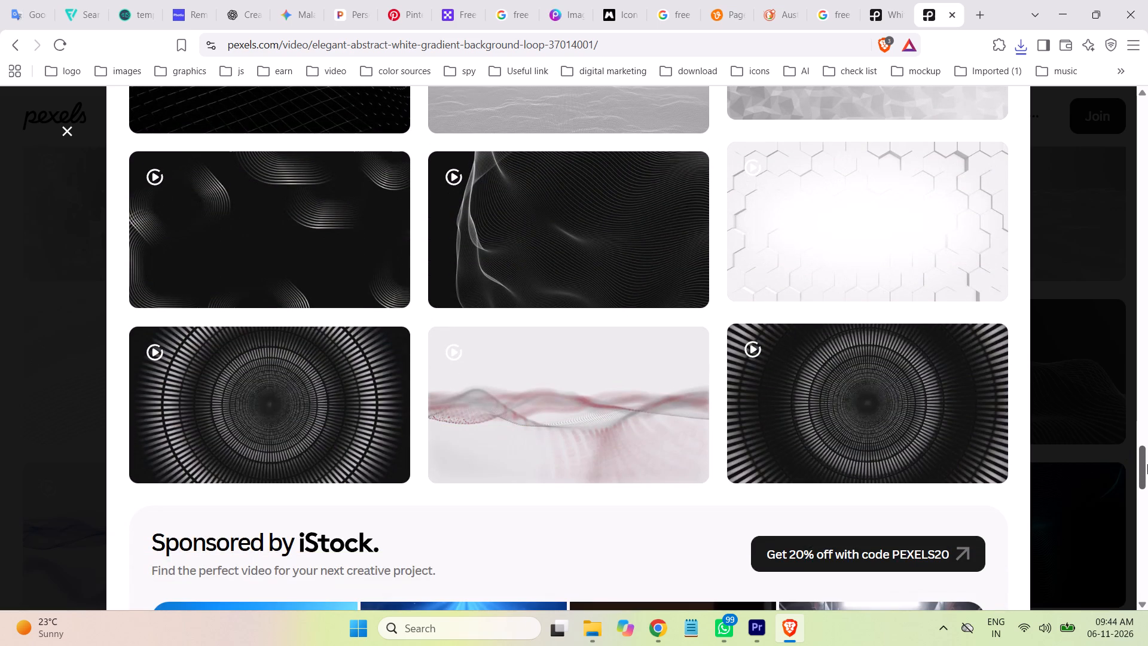
pyautogui.moveTo(1147, 464); pyautogui.dragTo(1147, 483)
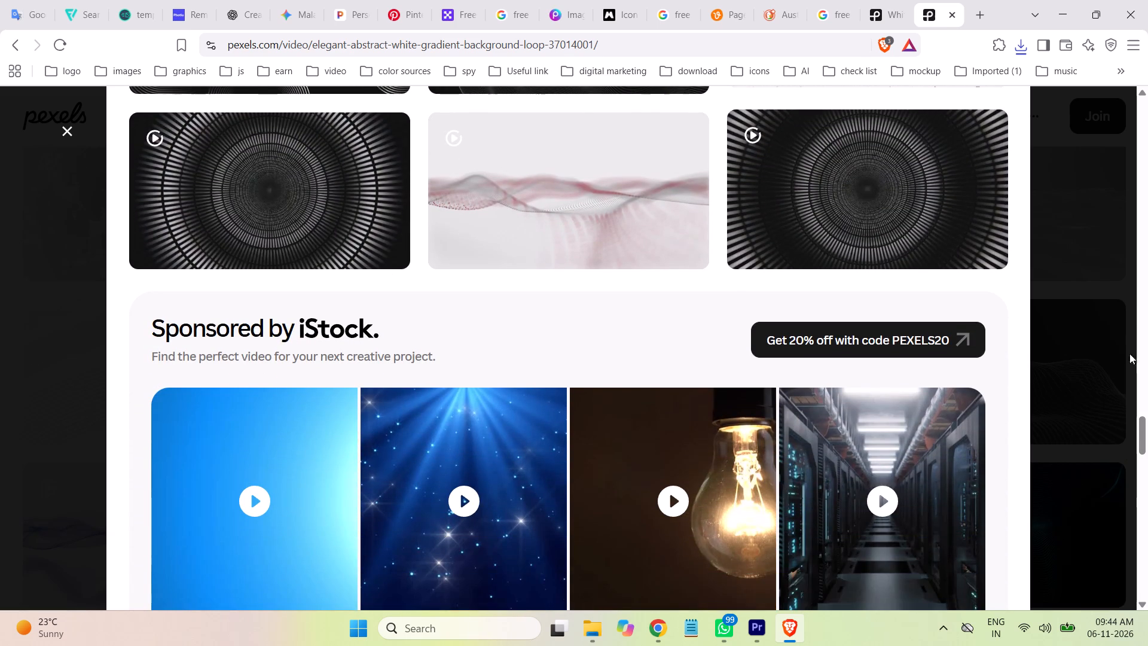
pyautogui.click(1128, 303)
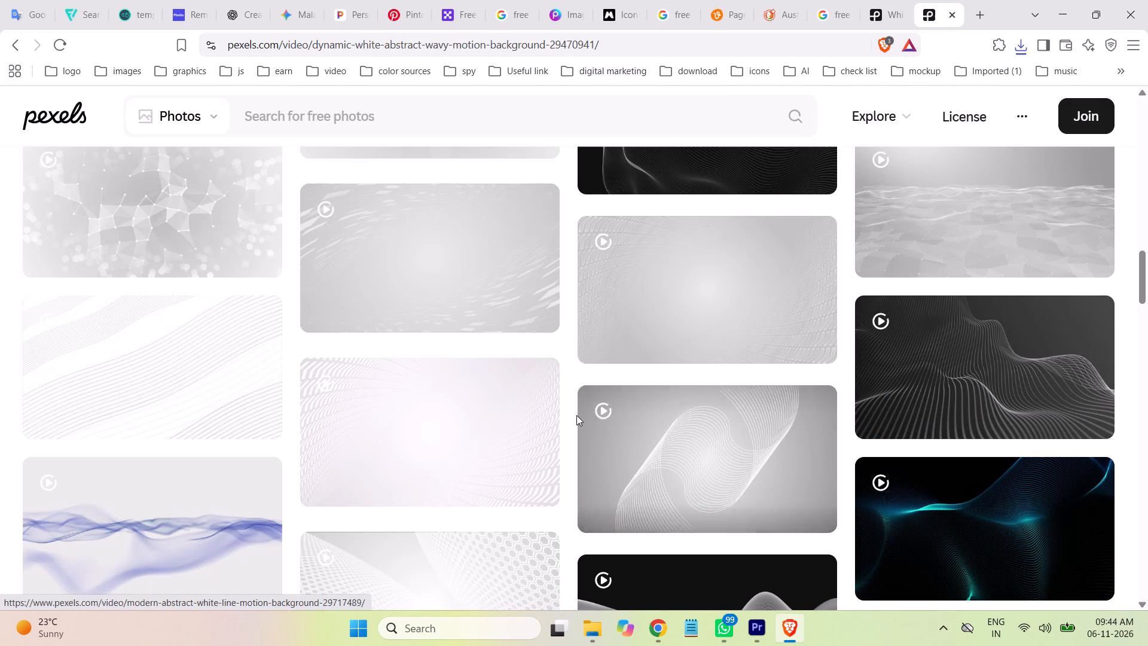
# Look through the remaining similar videos for more soft white backgrounds, checking the sponsored white bokeh seamless loop on iStock.
pyautogui.moveTo(1145, 270); pyautogui.dragTo(1147, 313)
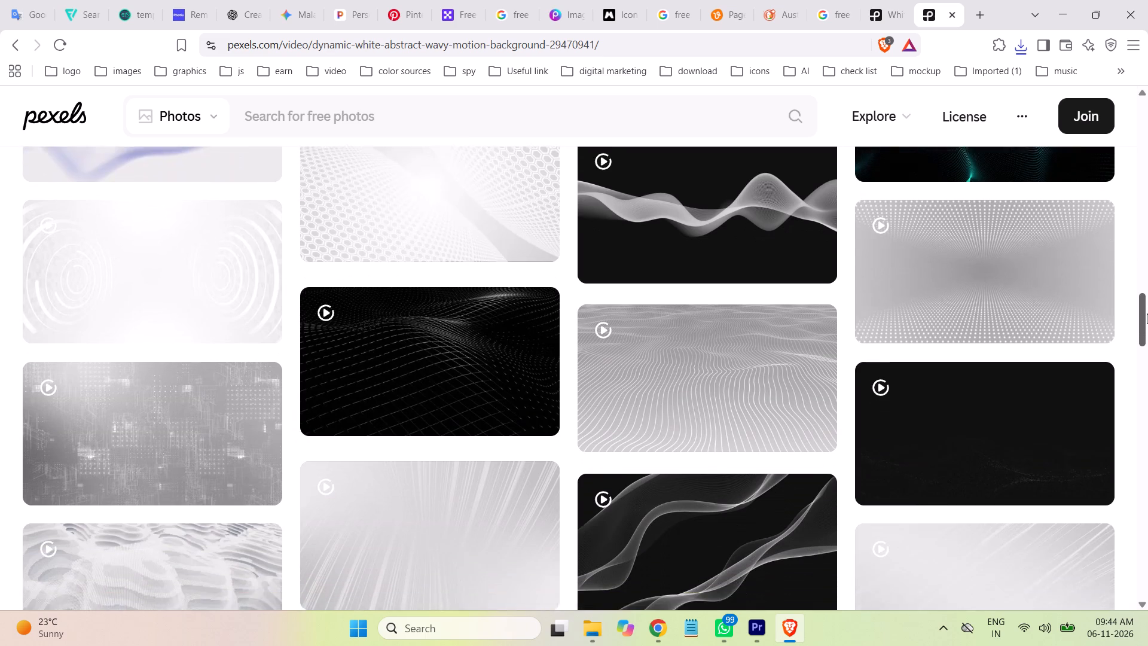
pyautogui.moveTo(1147, 313); pyautogui.dragTo(1147, 352)
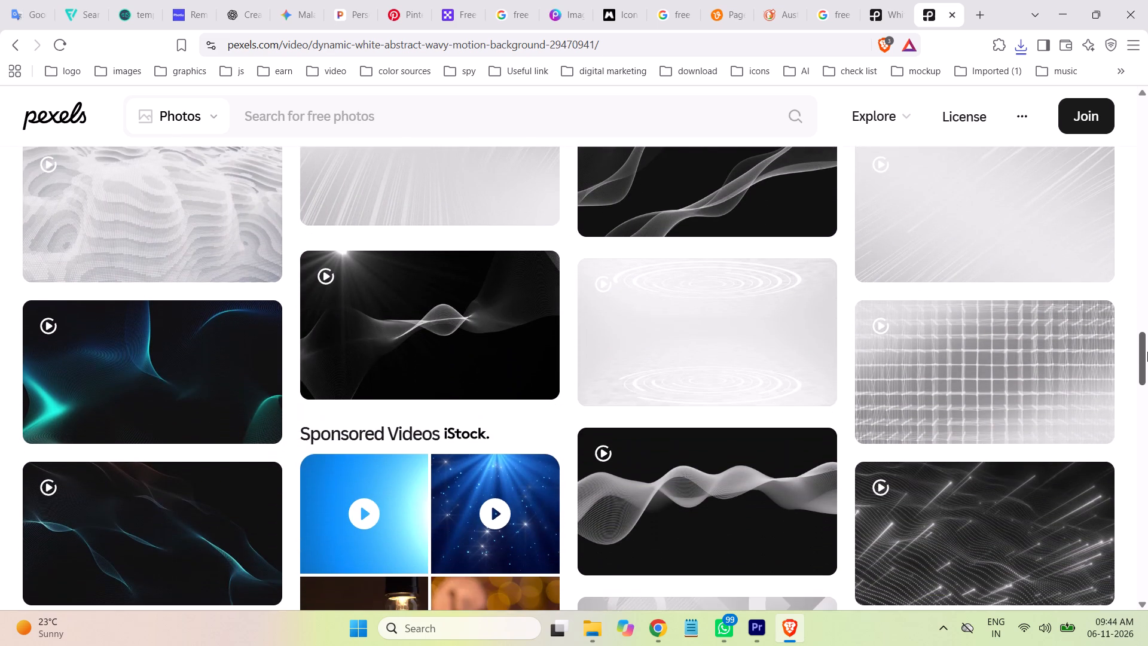
pyautogui.moveTo(1147, 352); pyautogui.dragTo(1147, 400)
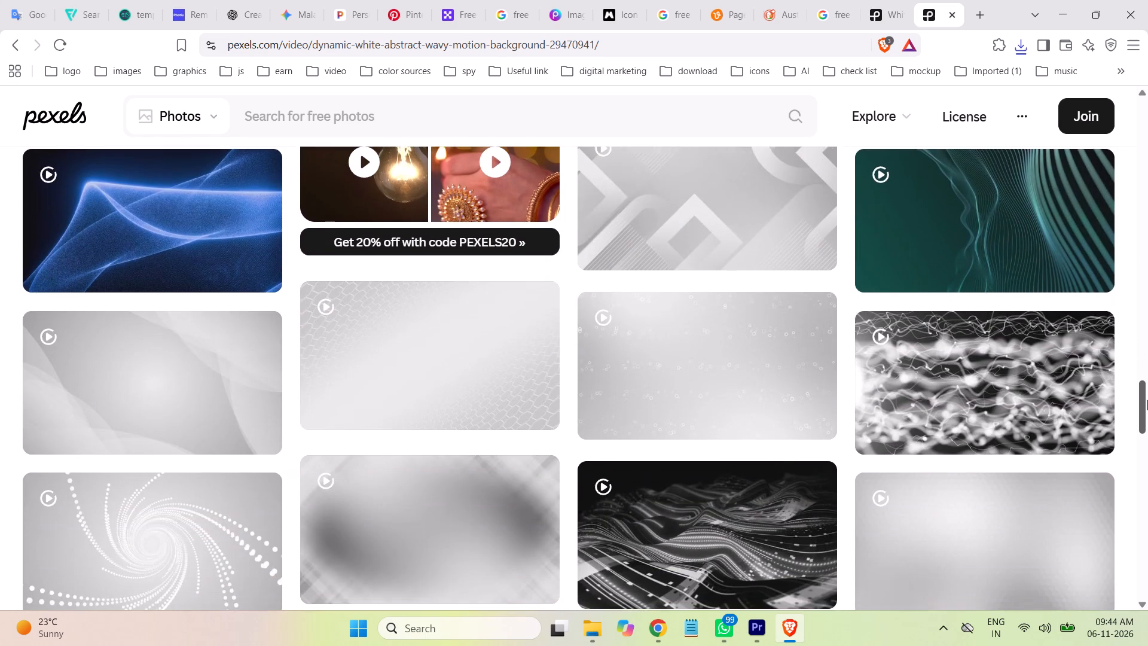
pyautogui.moveTo(1147, 400); pyautogui.dragTo(1147, 487)
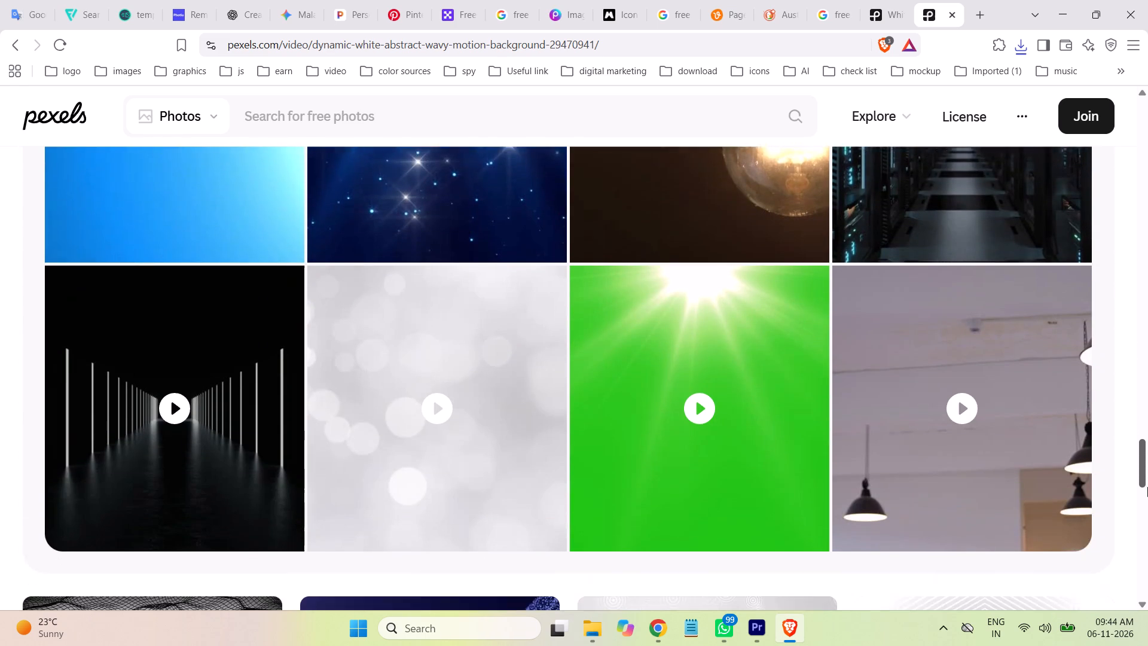
pyautogui.moveTo(1147, 487); pyautogui.dragTo(1147, 495)
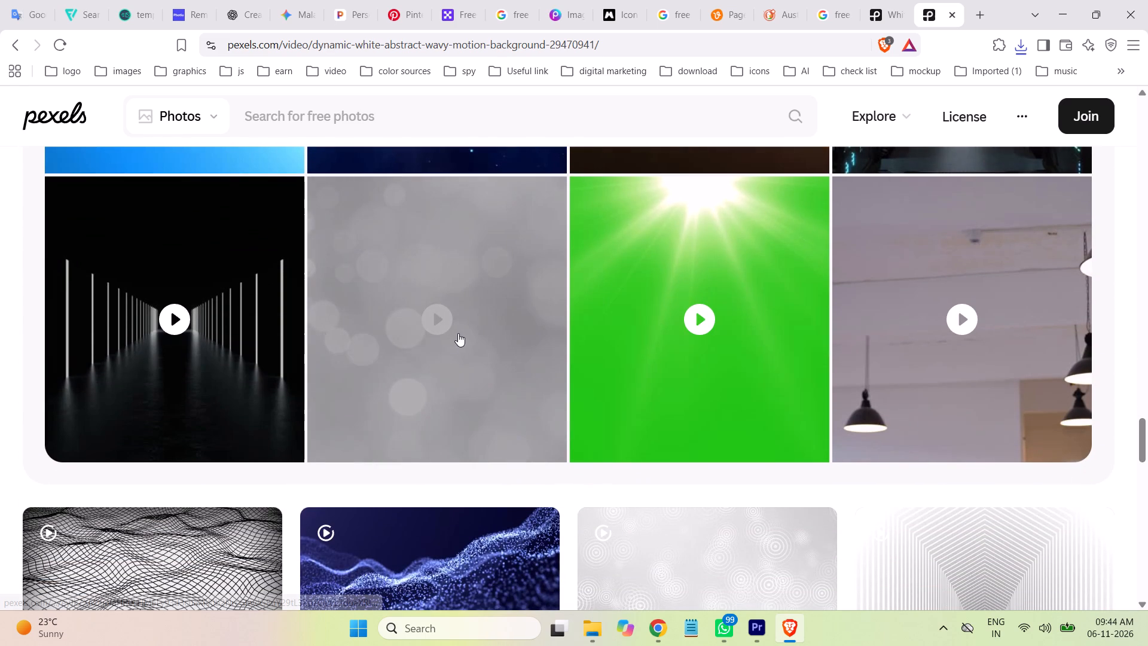
pyautogui.click(441, 322)
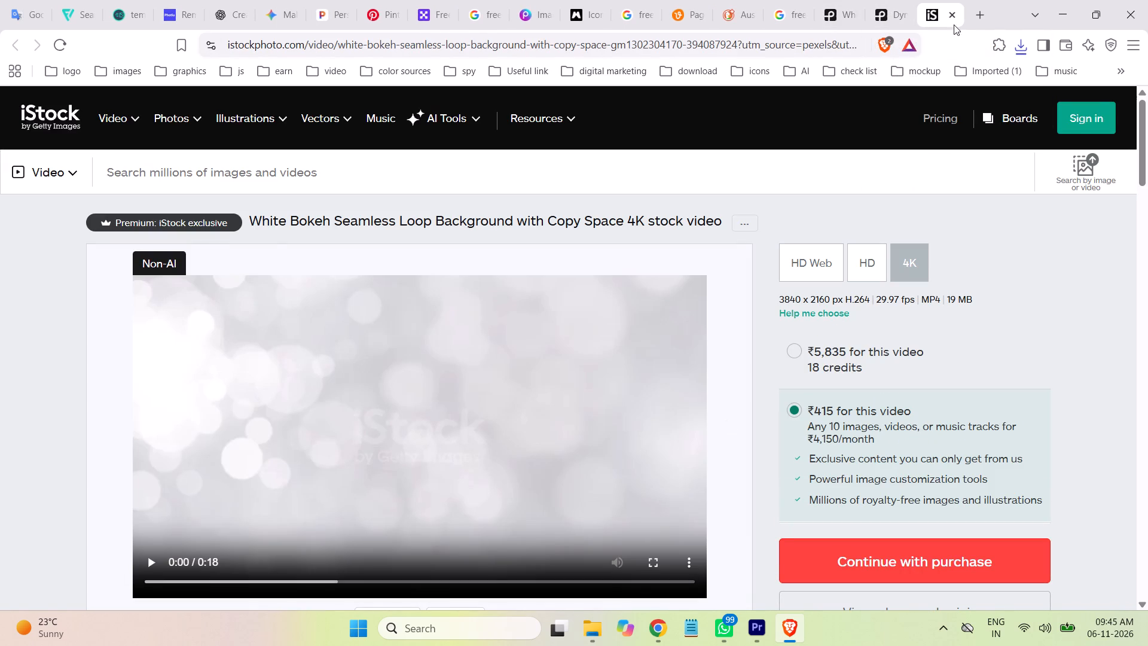
pyautogui.click(951, 14)
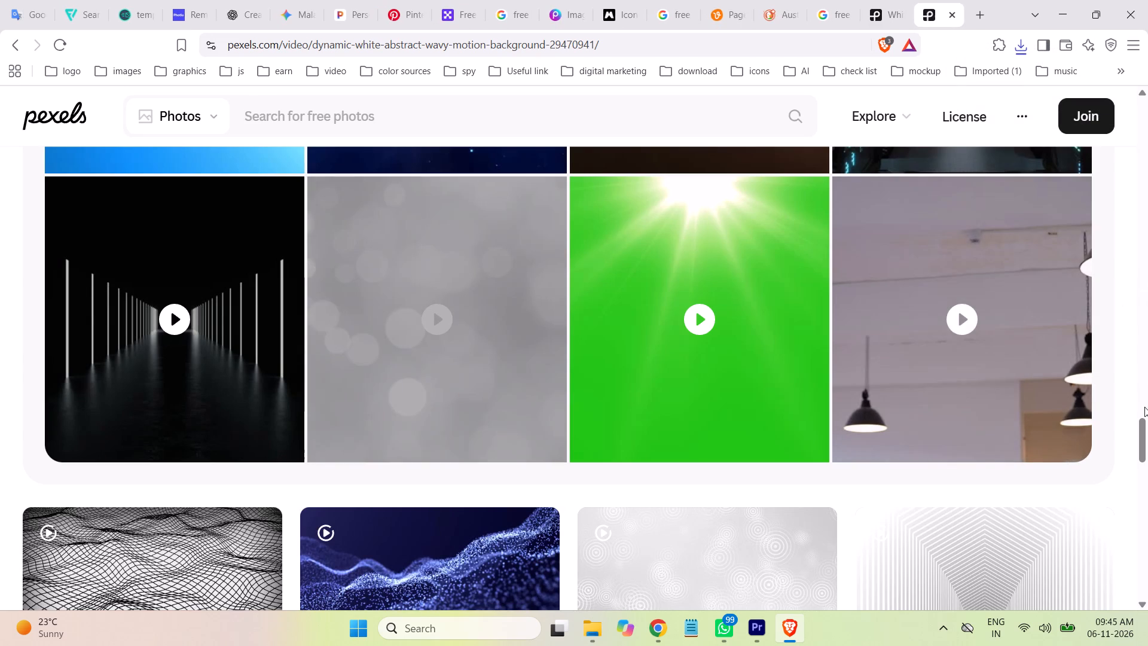
pyautogui.moveTo(1142, 429); pyautogui.dragTo(1145, 472)
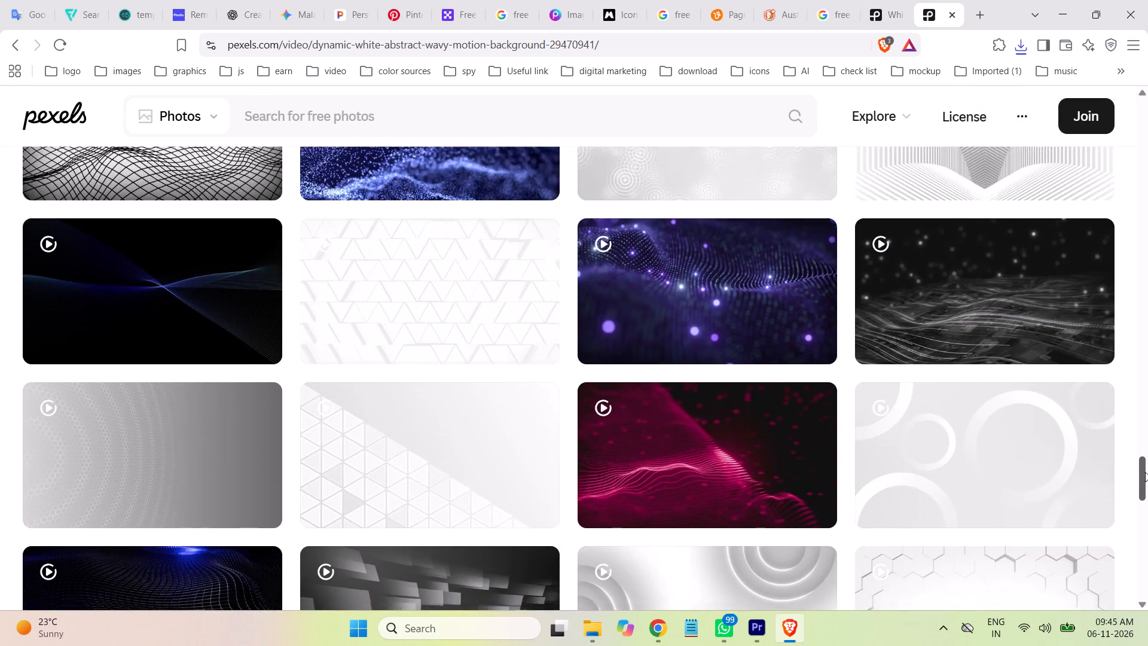
pyautogui.moveTo(1145, 472); pyautogui.dragTo(1147, 553)
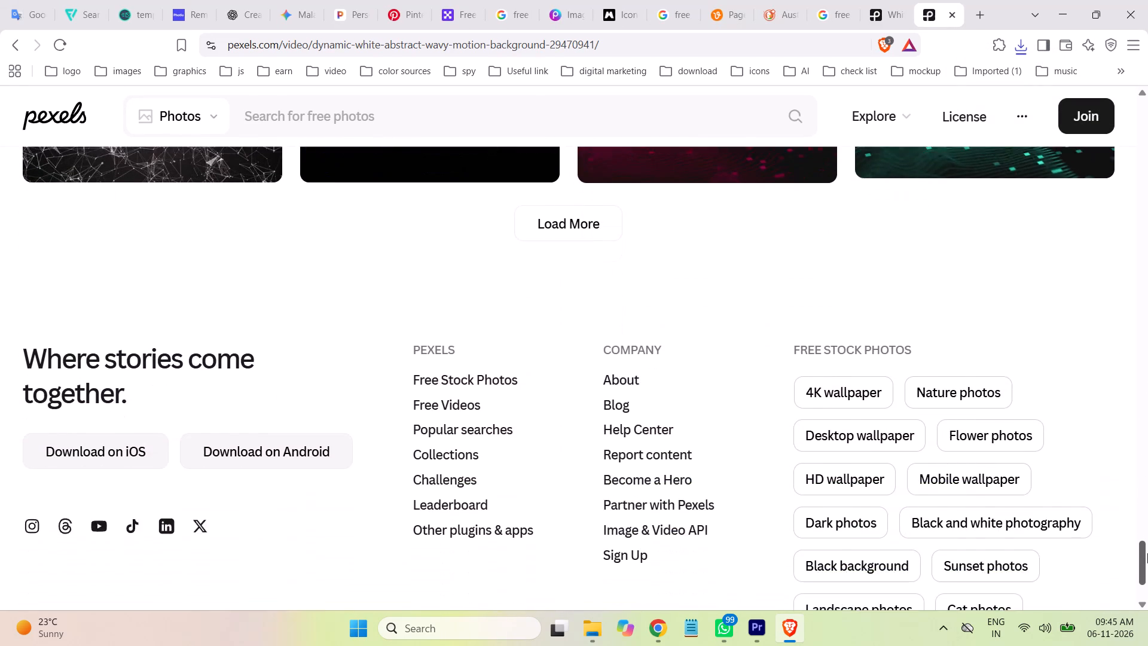
# Move the downloaded 15681911_1920_1080_30fps.mp4 background video from Downloads into the Video Template folder in File Explorer.
pyautogui.click(599, 634)
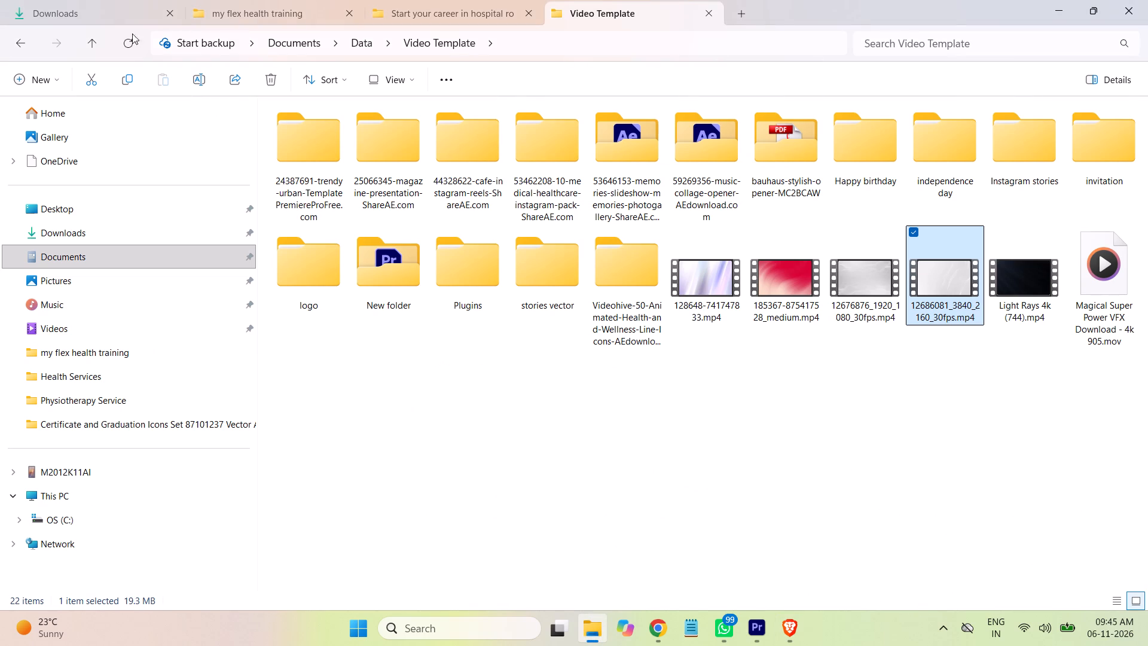
pyautogui.click(89, 6)
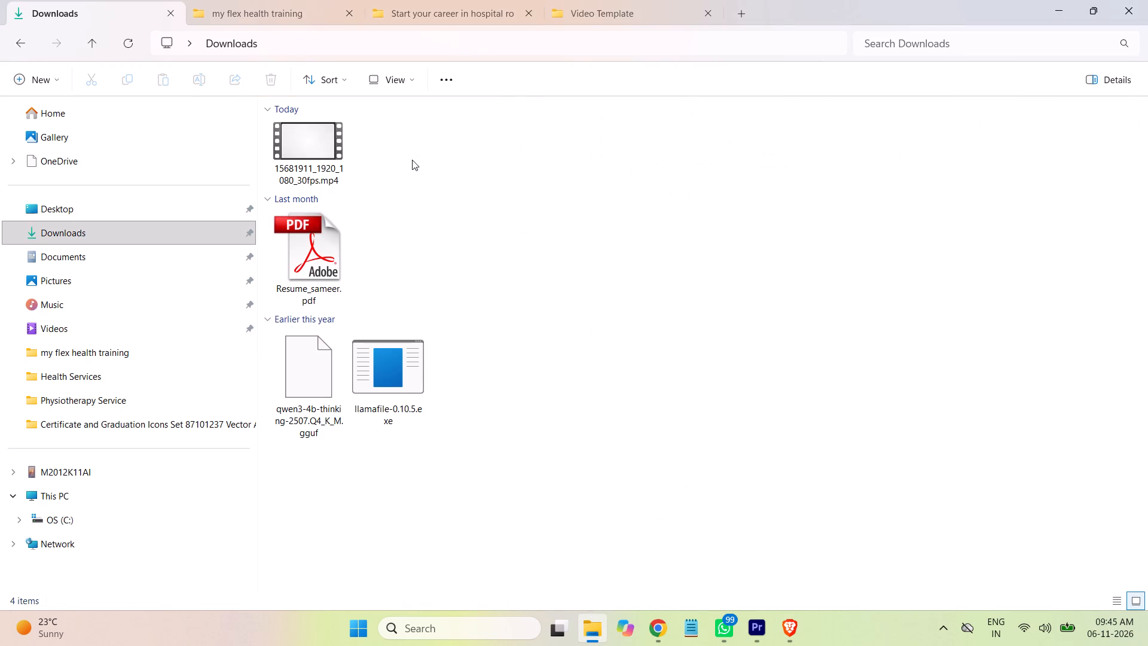
pyautogui.click(412, 160)
pyautogui.click(325, 157)
pyautogui.hotkey('ctrl', 'x')
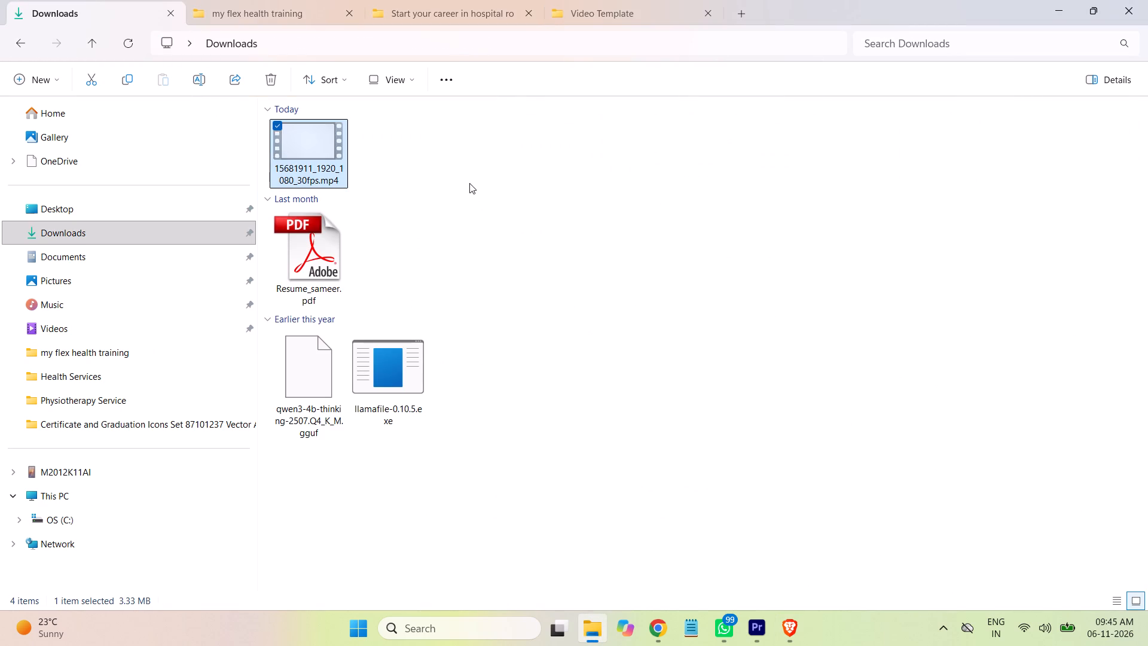
pyautogui.click(630, 10)
pyautogui.click(799, 436)
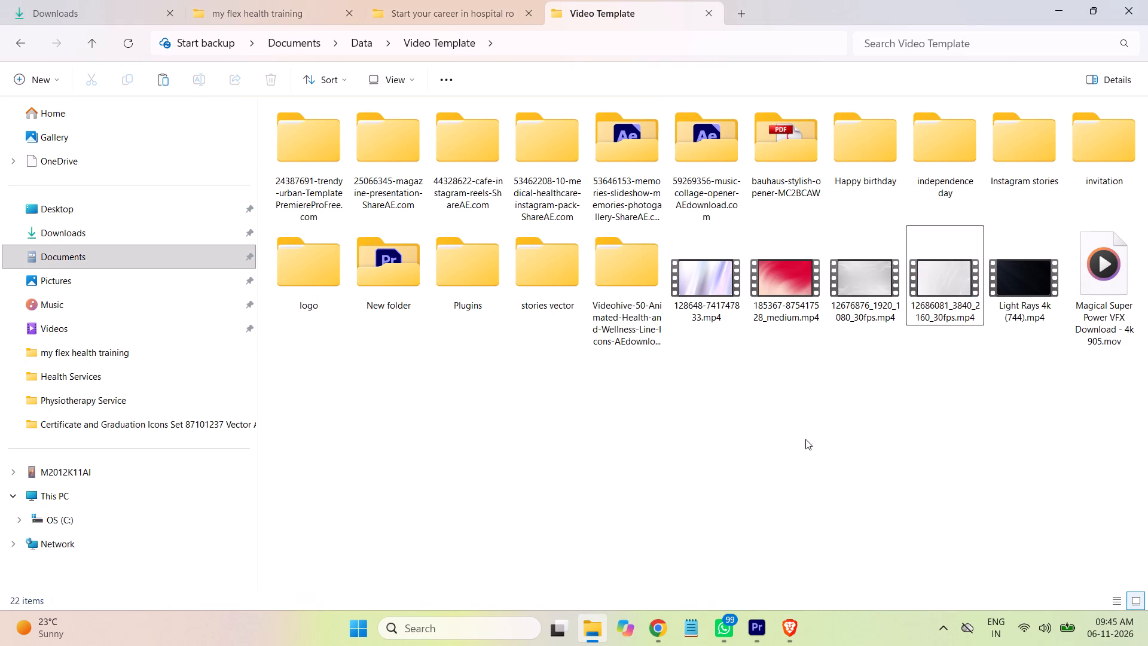
pyautogui.hotkey('ctrl', 'v')
pyautogui.click(817, 451)
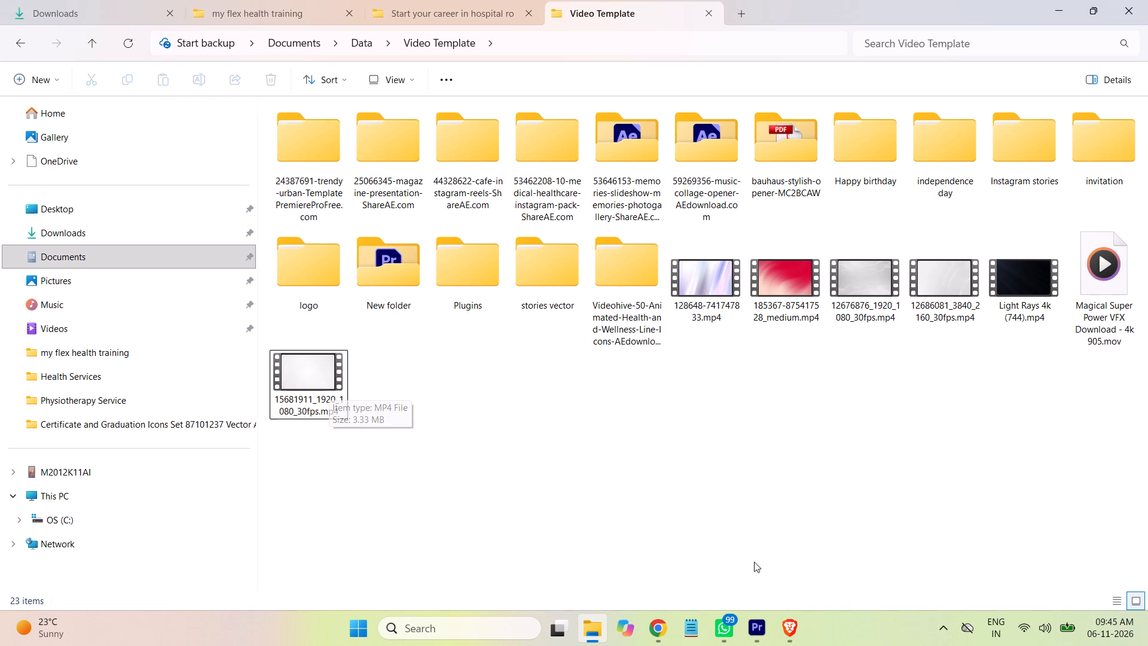
# Bring 15681911_1920_1080_30fps.mp4 from the Video Template folder into Premiere Pro, placing it on track V1 at the sequence start beneath the contact bar.
pyautogui.click(759, 629)
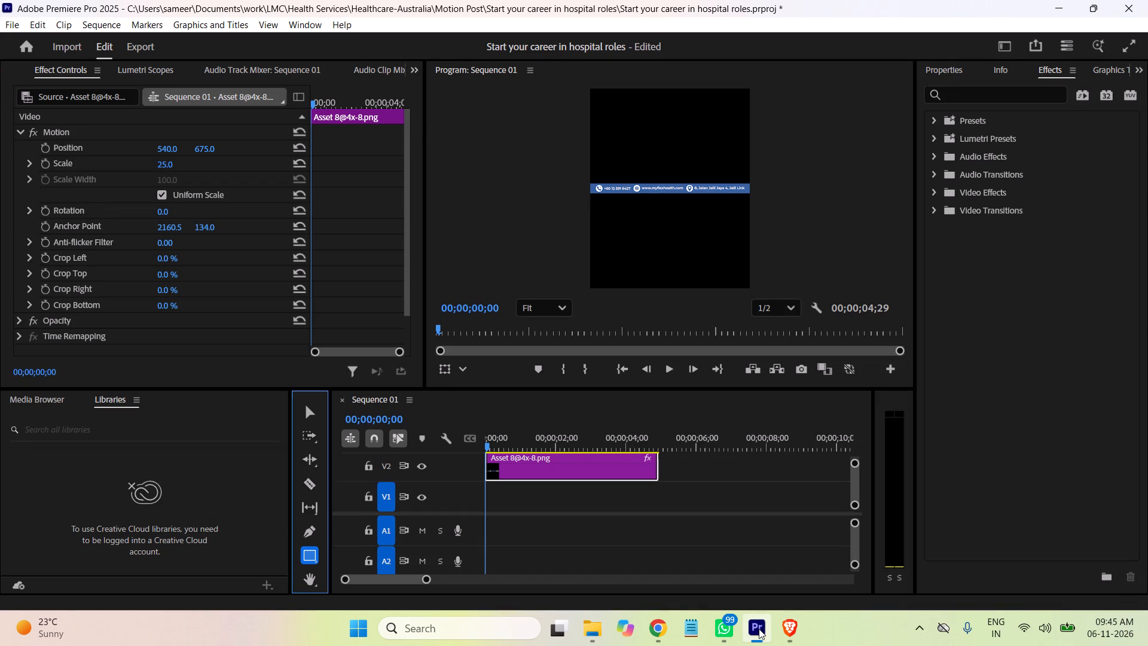
pyautogui.click(759, 629)
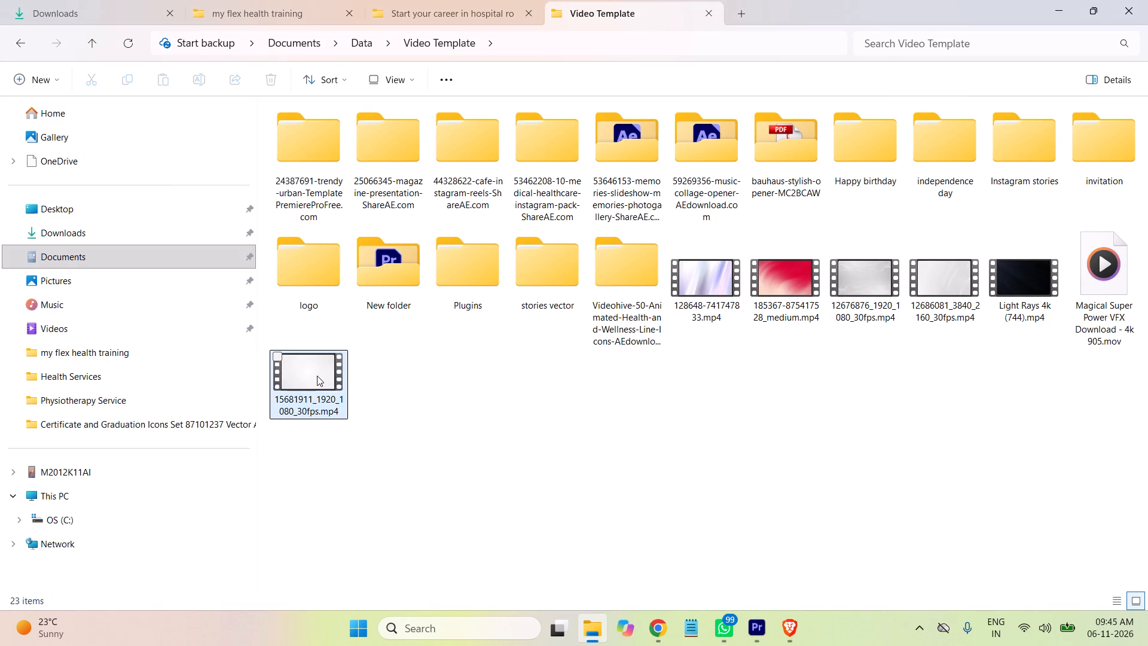
pyautogui.moveTo(317, 376); pyautogui.dragTo(760, 640)
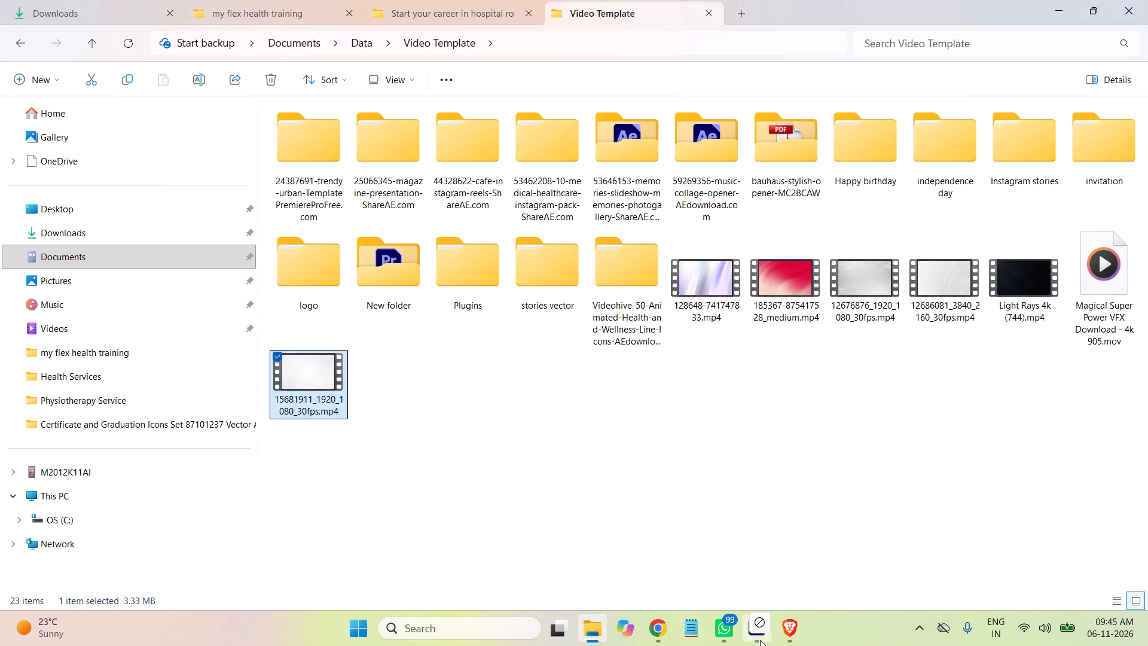
pyautogui.moveTo(760, 640); pyautogui.dragTo(486, 493)
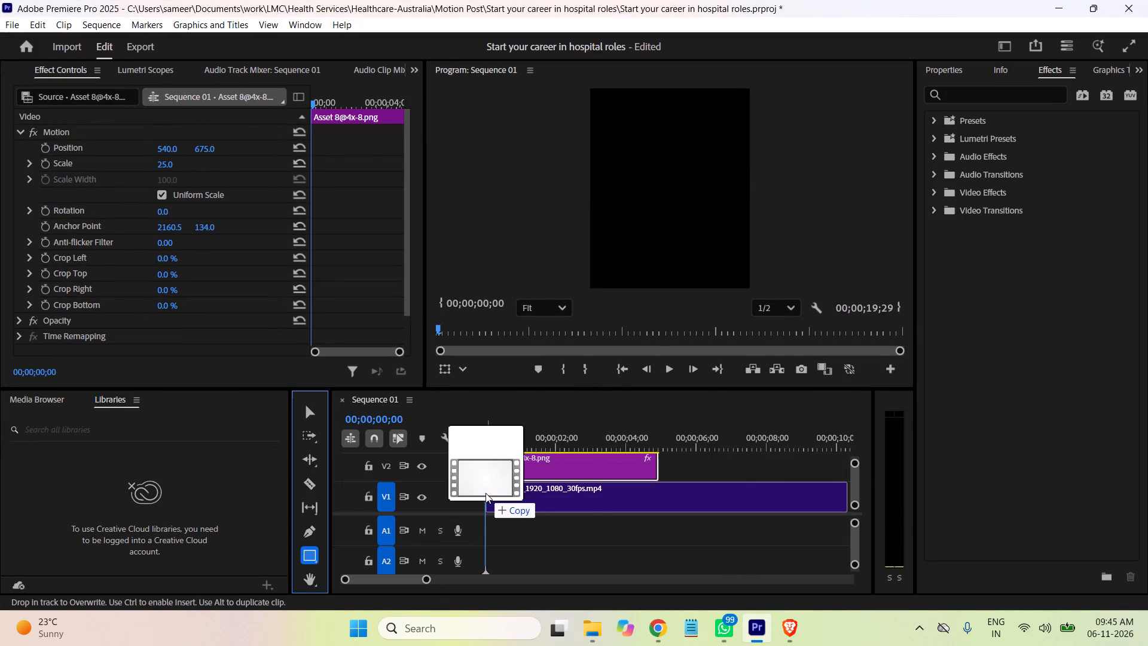
pyautogui.moveTo(486, 493); pyautogui.dragTo(485, 493)
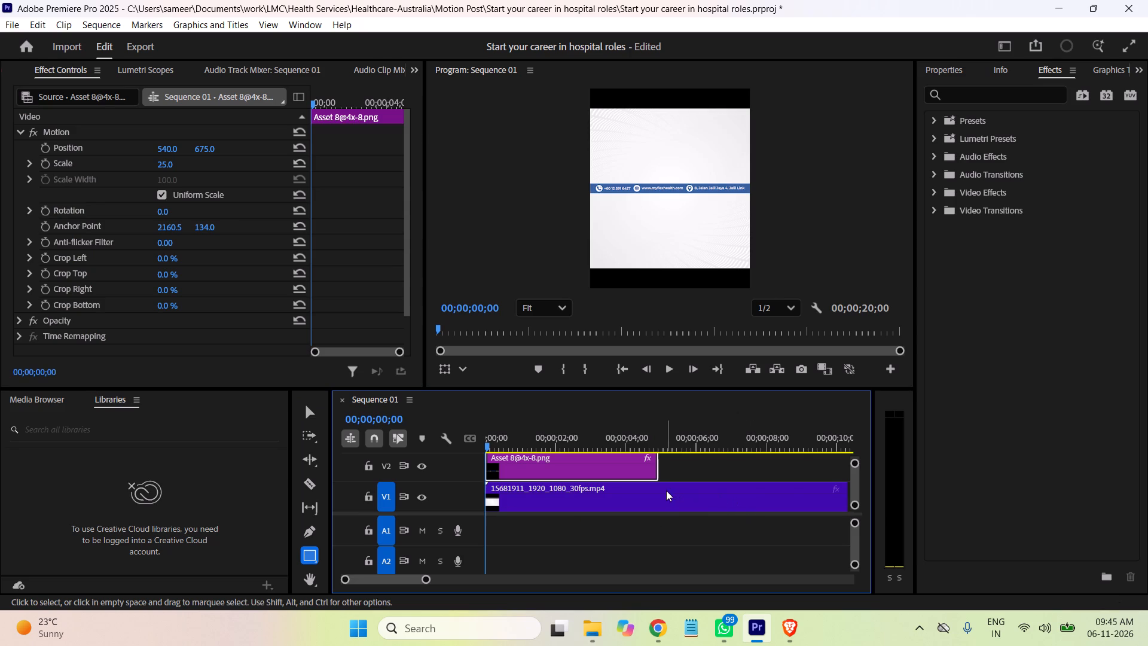
# Rotate the white gradient background clip on V1 to 90 degrees.
pyautogui.click(663, 499)
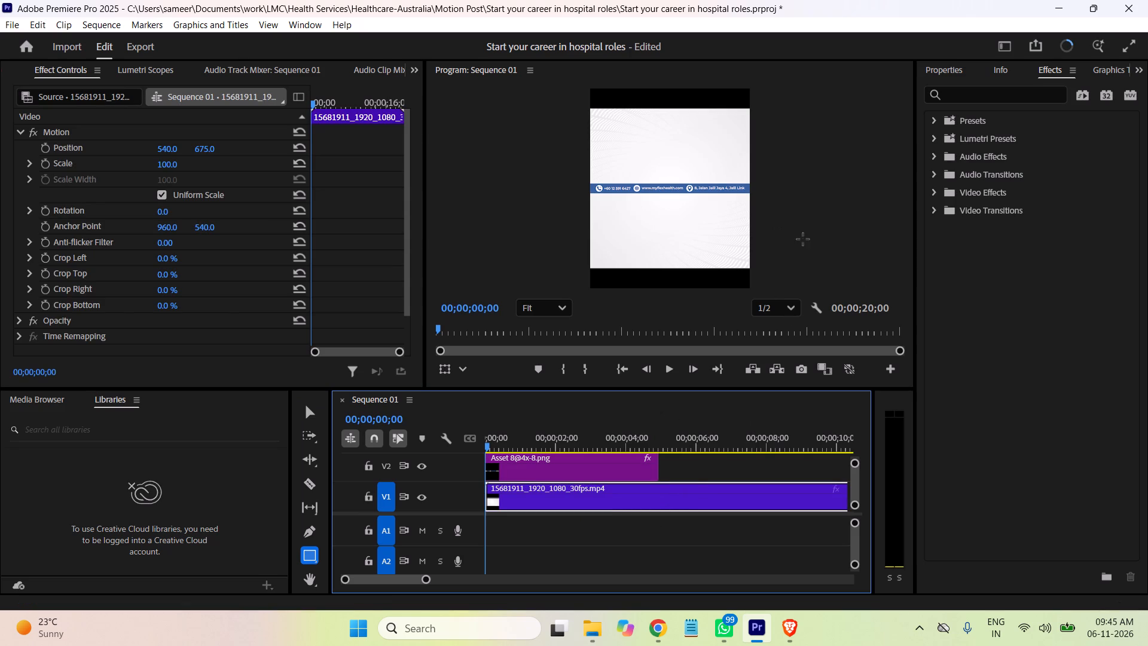
pyautogui.click(162, 214)
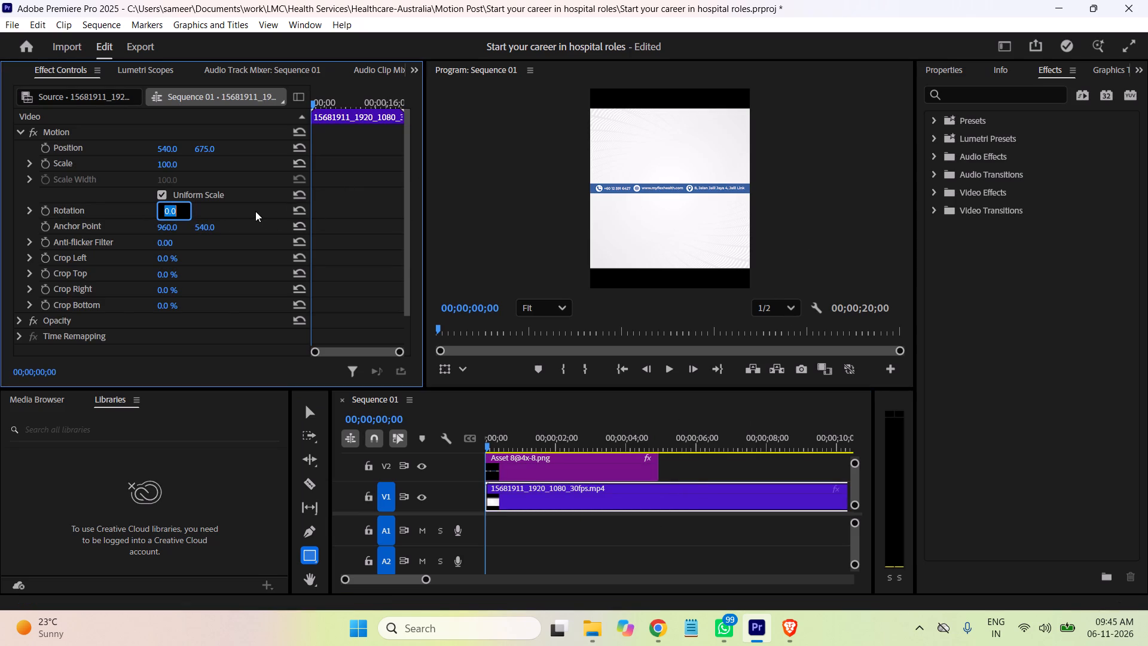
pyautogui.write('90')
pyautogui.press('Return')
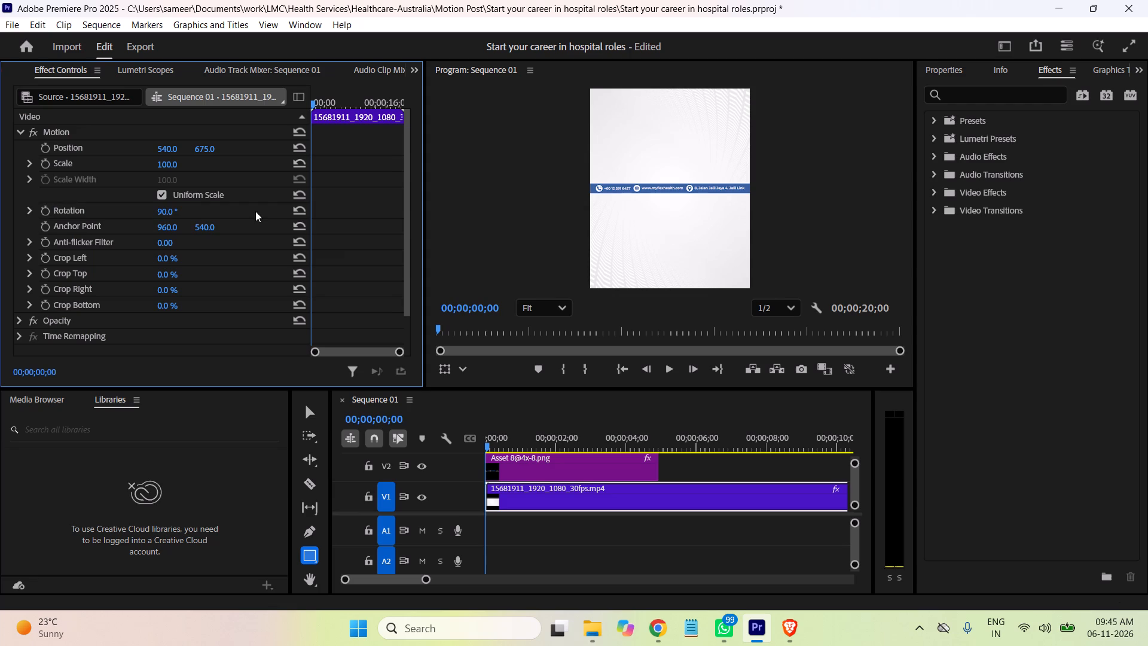
# Scale the rotated background clip on V1 to 110 to cover the portrait frame.
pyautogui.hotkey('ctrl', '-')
pyautogui.click(307, 413)
pyautogui.click(671, 249)
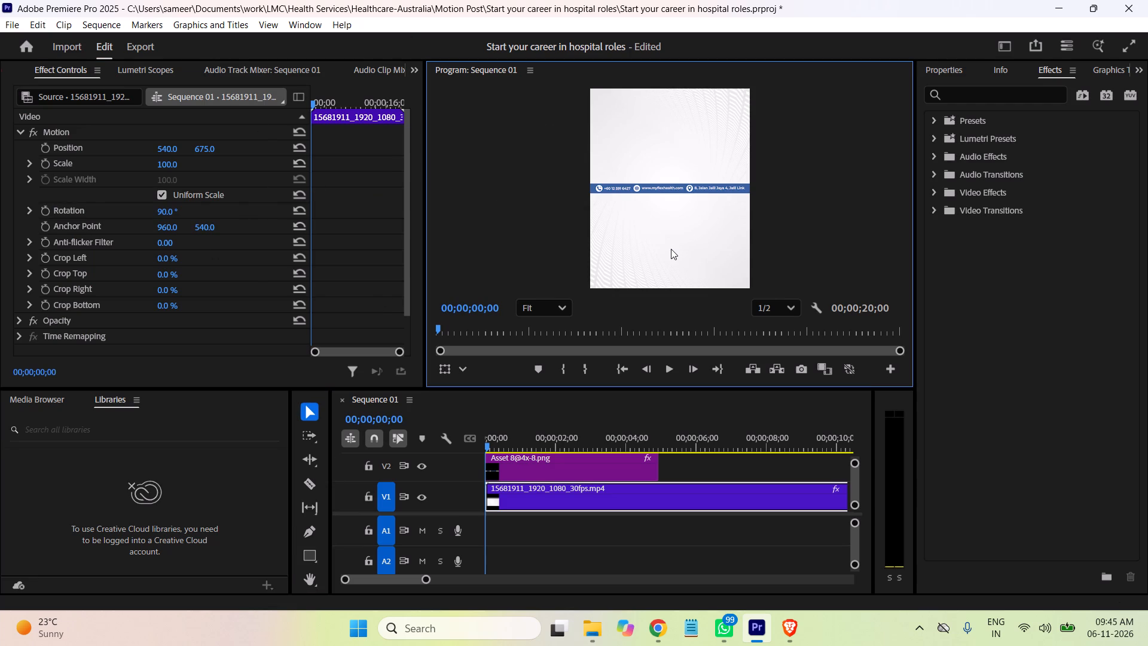
pyautogui.click(757, 499)
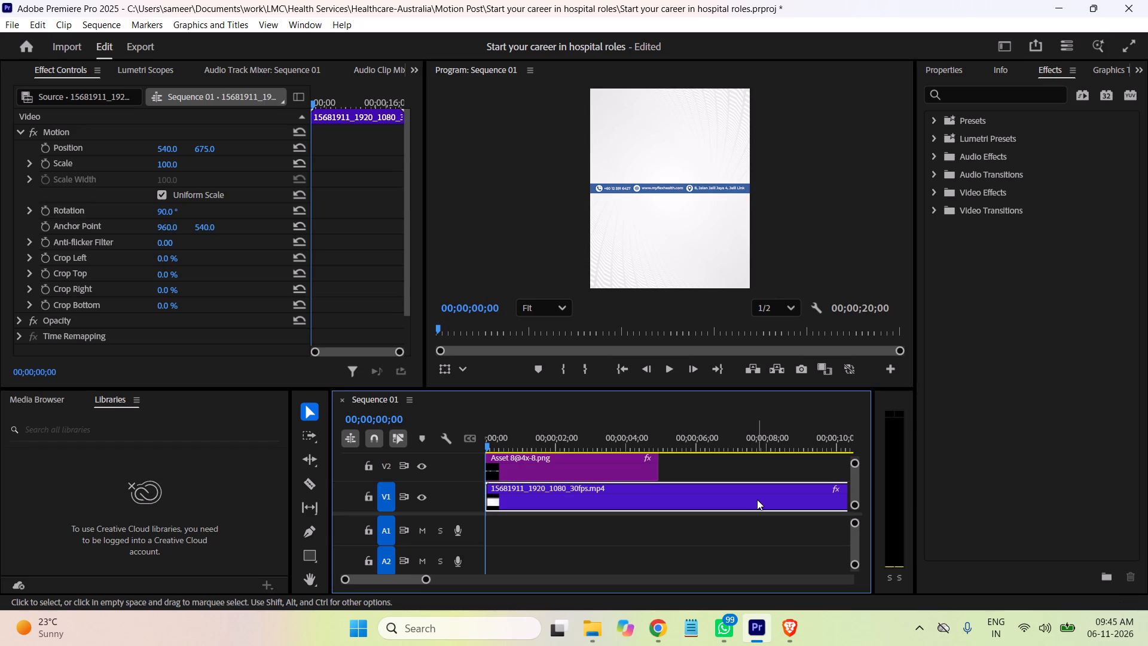
pyautogui.moveTo(169, 164); pyautogui.dragTo(164, 164)
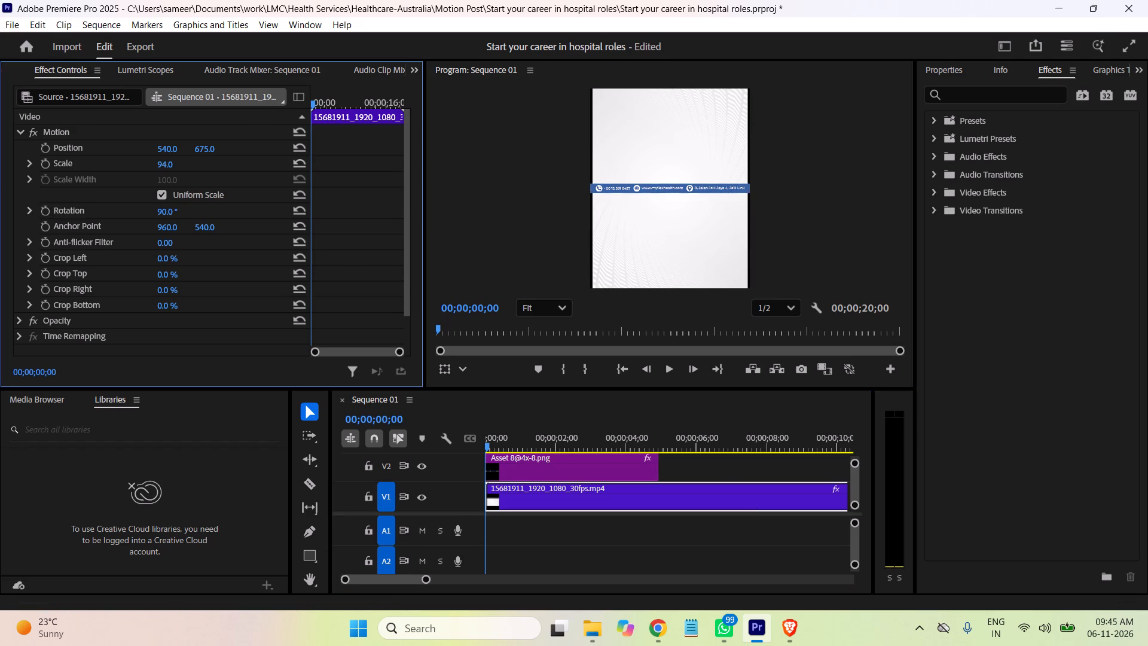
pyautogui.moveTo(164, 164); pyautogui.dragTo(140, 161)
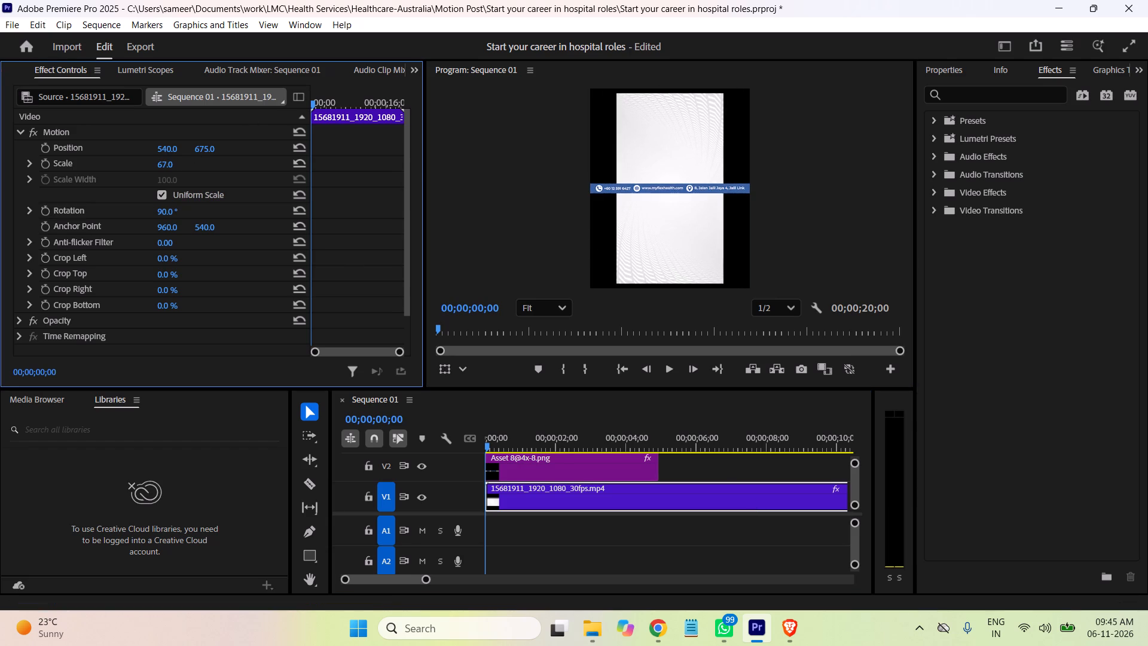
pyautogui.moveTo(140, 161); pyautogui.dragTo(160, 158)
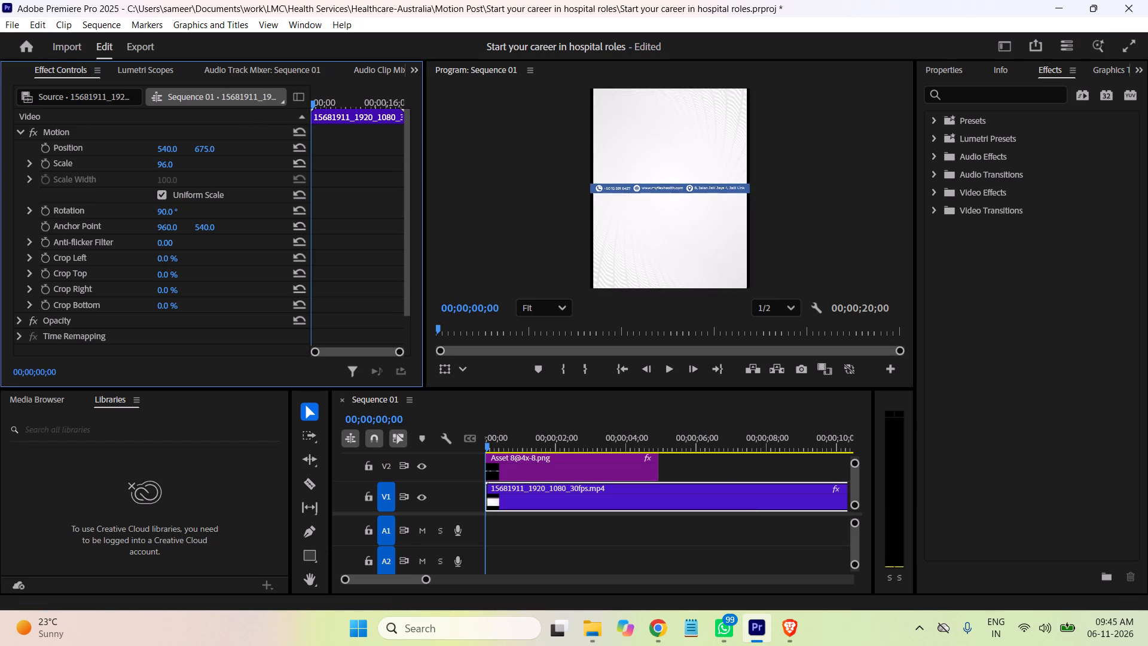
pyautogui.moveTo(160, 158); pyautogui.dragTo(167, 156)
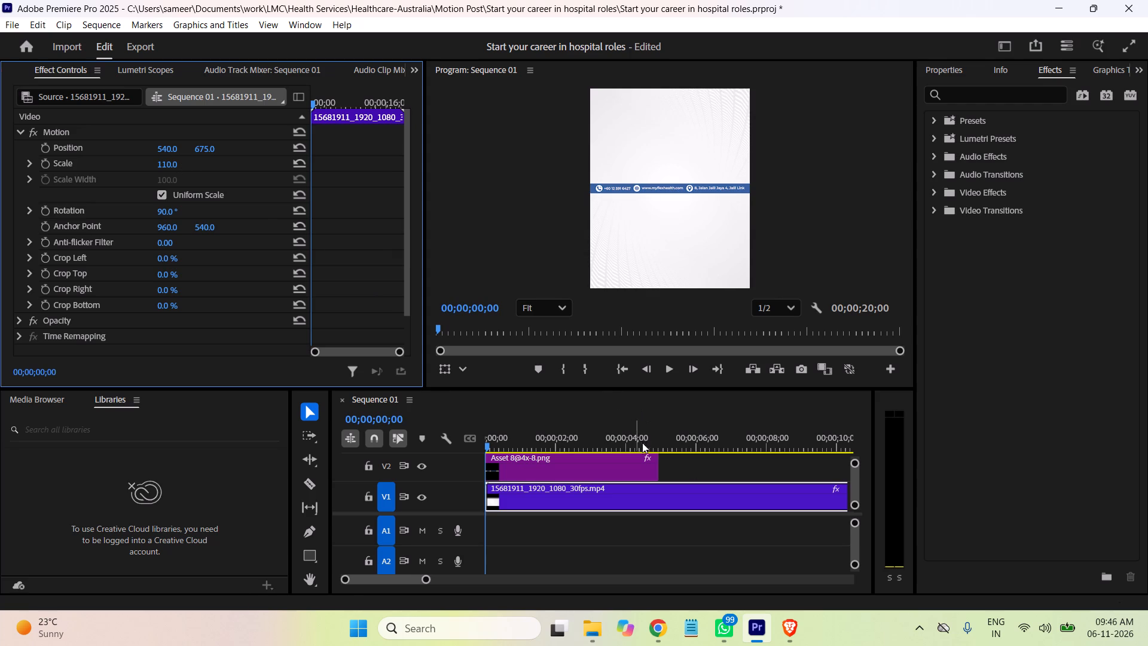
# Play back the sequence and replay it from the start to check the background's motion behind the contact bar.
pyautogui.press('space')
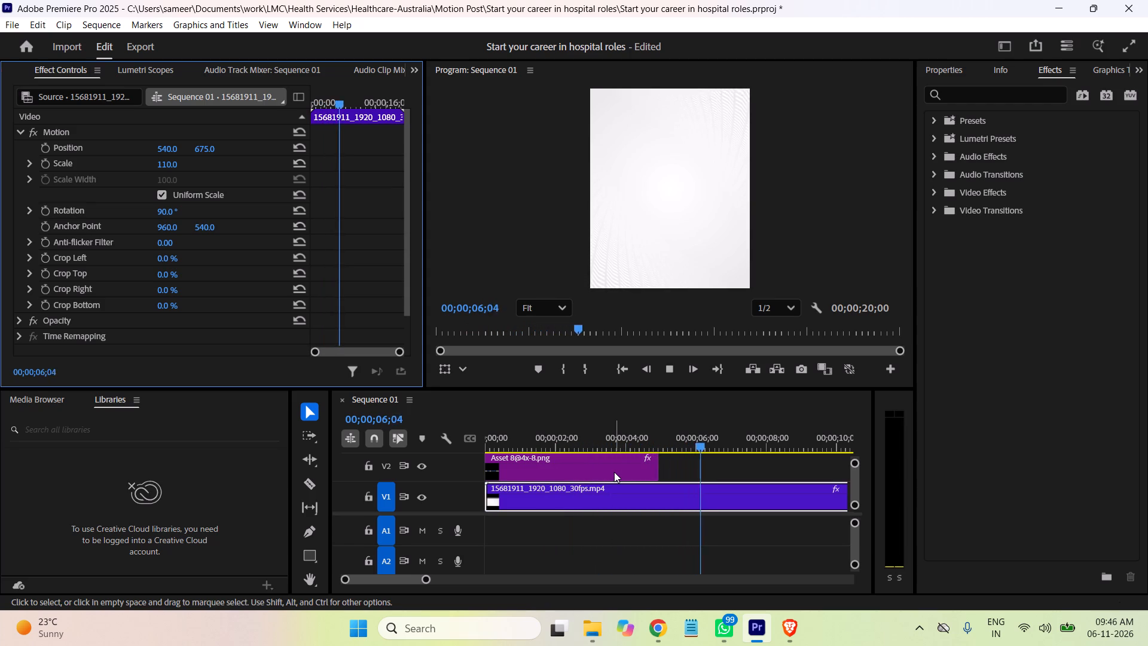
pyautogui.press('space')
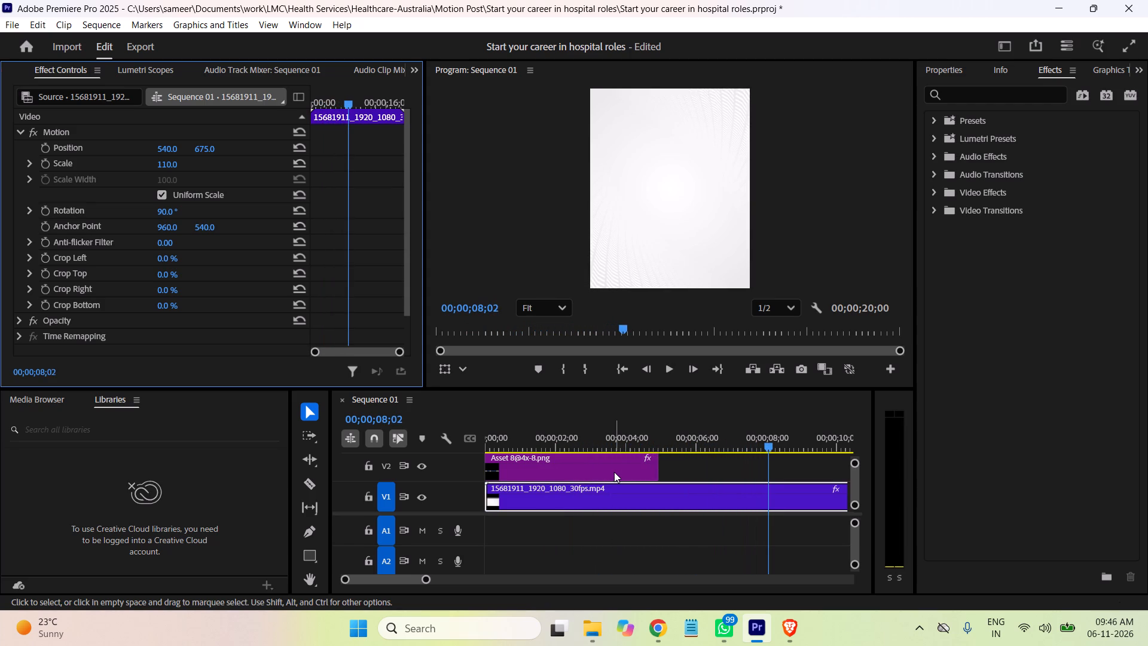
pyautogui.moveTo(770, 447); pyautogui.dragTo(553, 450)
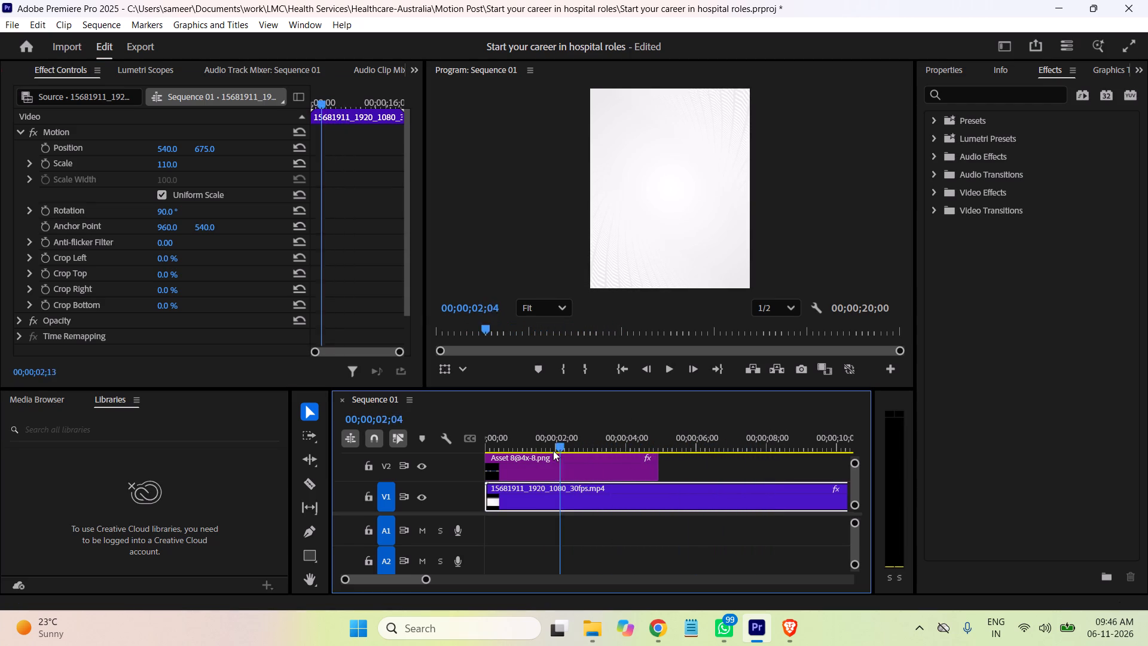
pyautogui.moveTo(553, 450); pyautogui.dragTo(480, 452)
pyautogui.press('space')
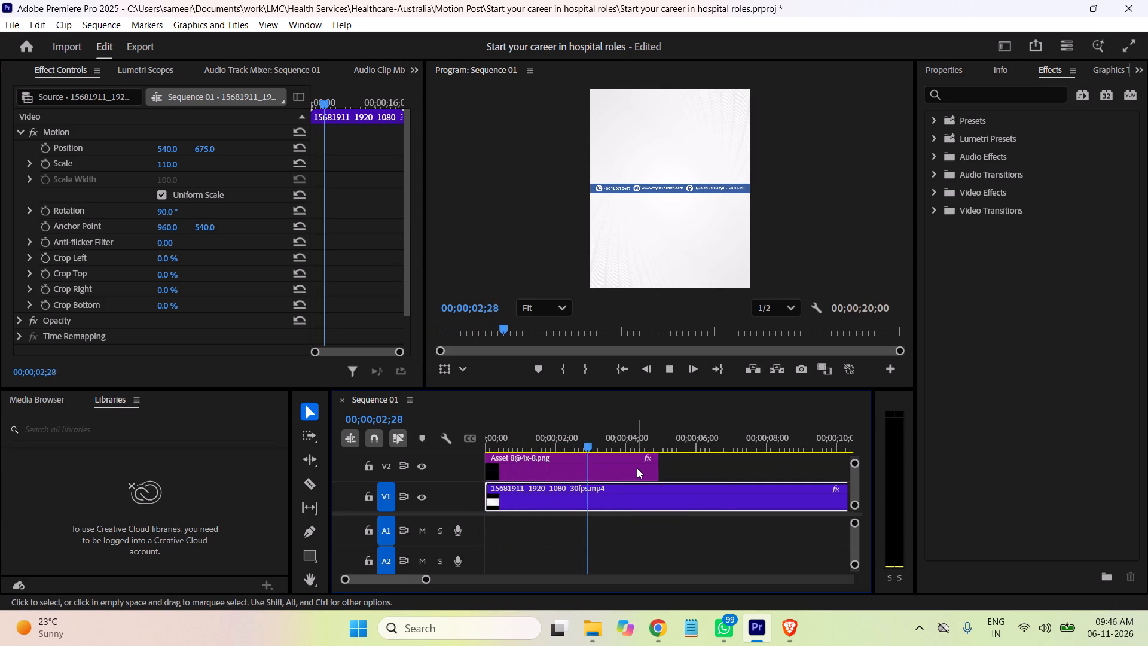
pyautogui.press('space')
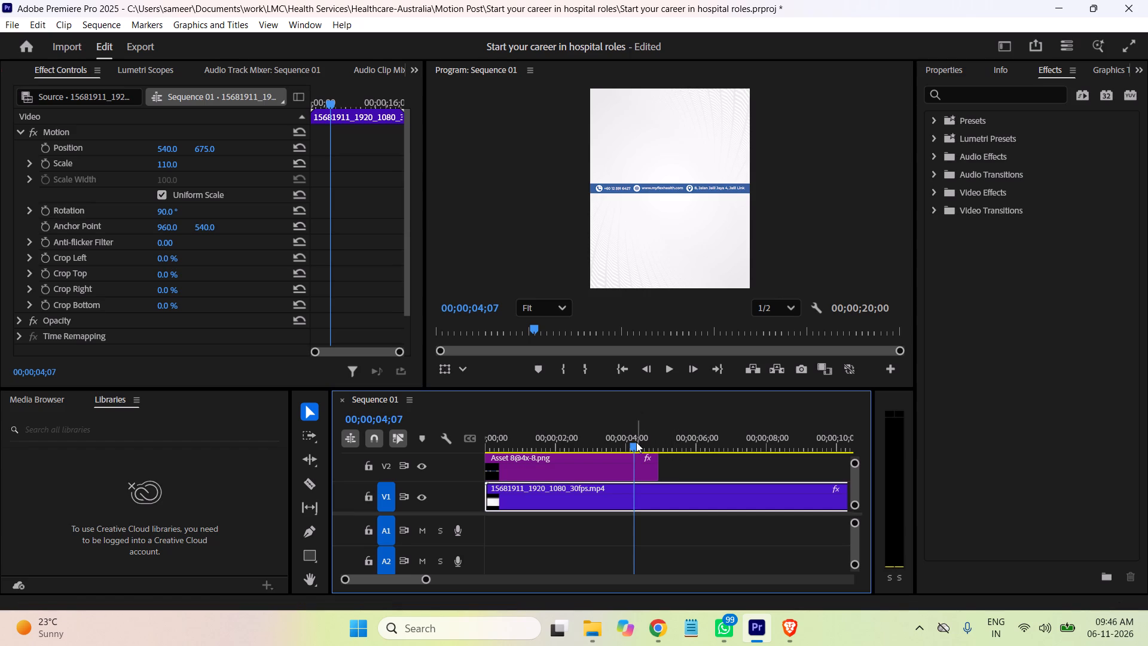
# Split the white background clip on V1 at about 6 seconds, delete the part after the cut, and save the project.
pyautogui.moveTo(631, 444); pyautogui.dragTo(693, 453)
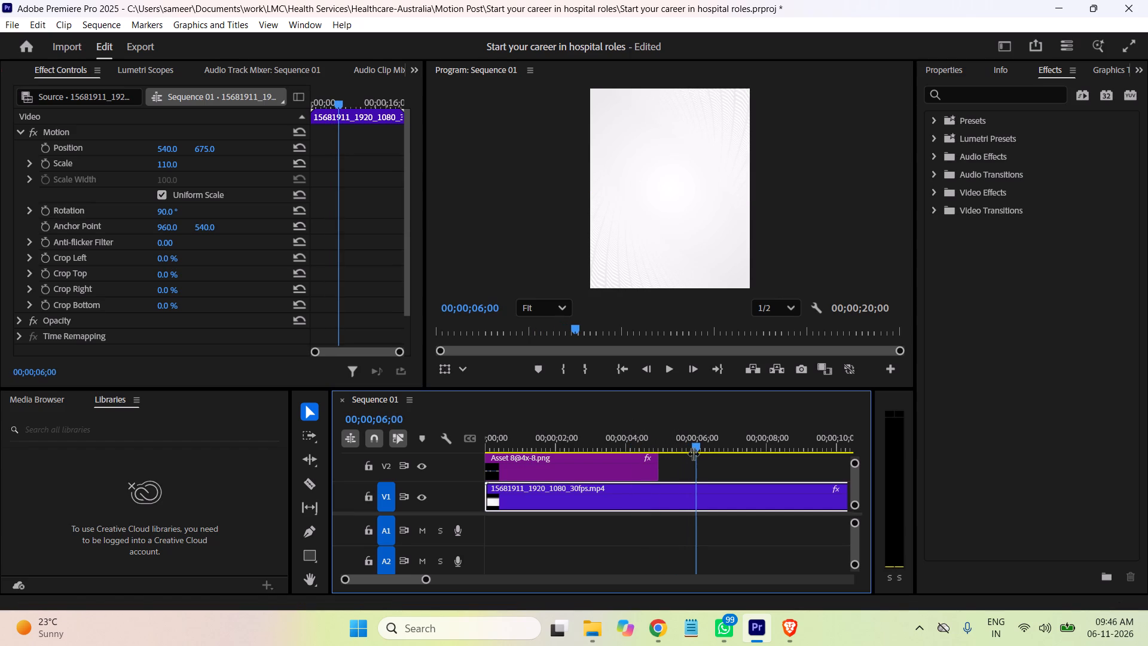
pyautogui.click(311, 485)
pyautogui.moveTo(696, 446); pyautogui.dragTo(655, 447)
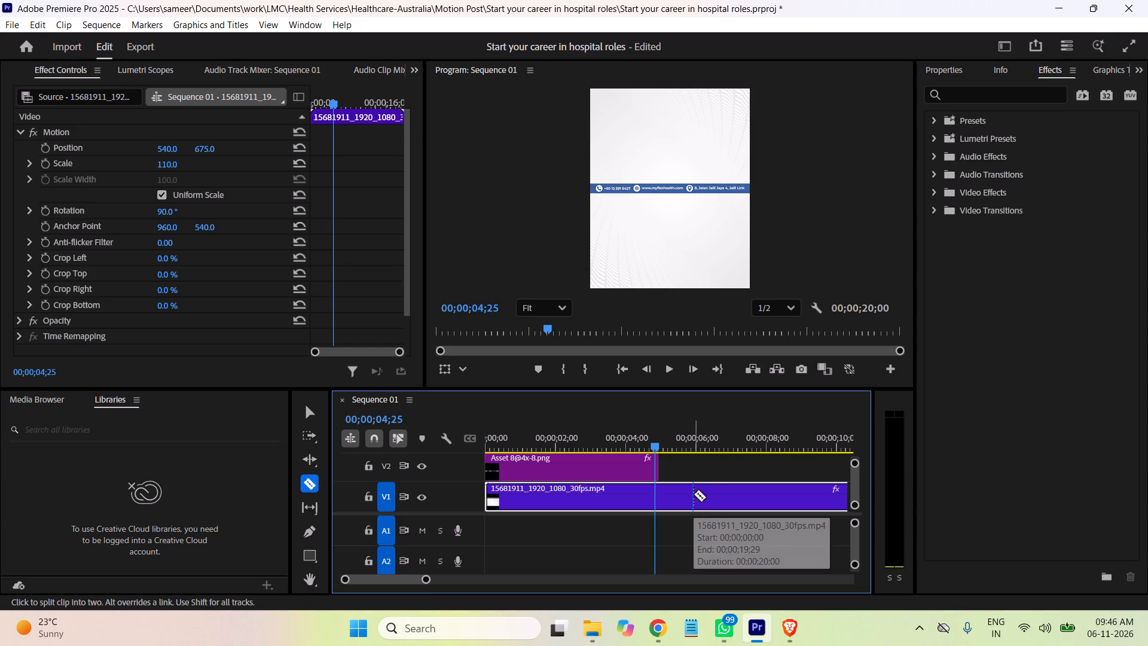
pyautogui.click(694, 494)
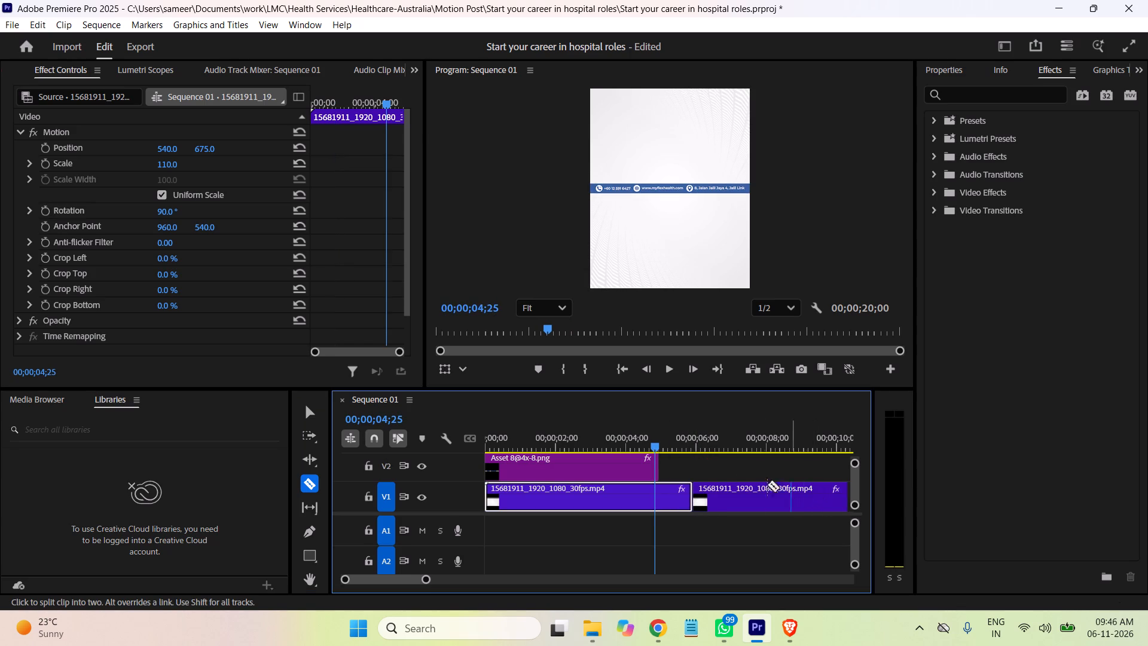
pyautogui.click(309, 412)
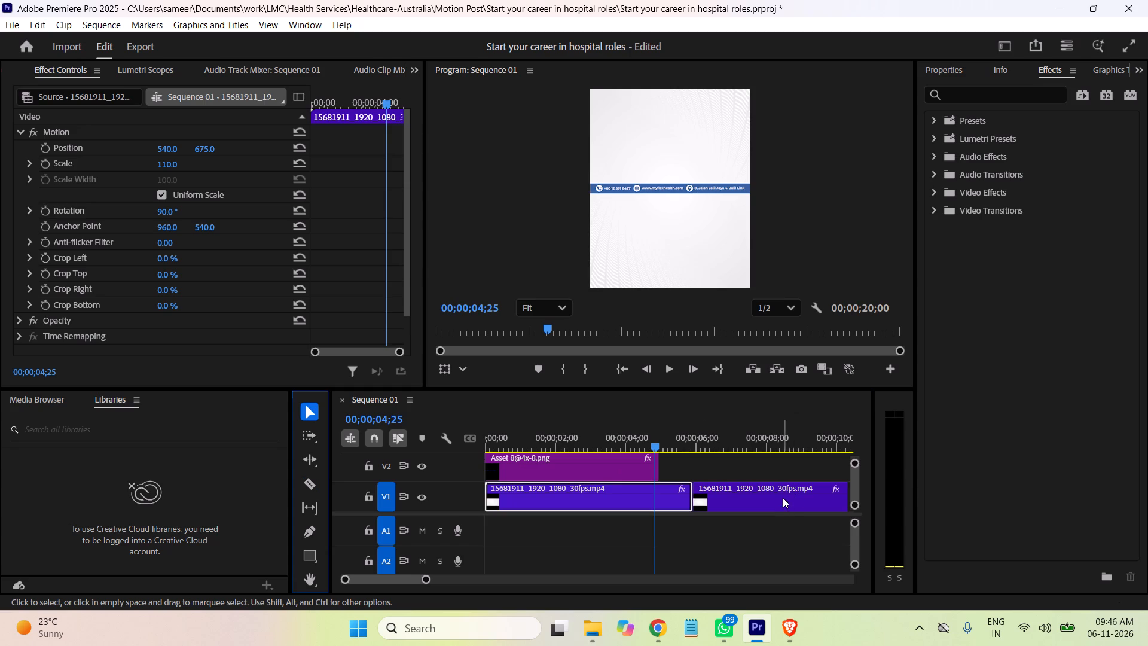
pyautogui.click(783, 498)
pyautogui.press('Delete')
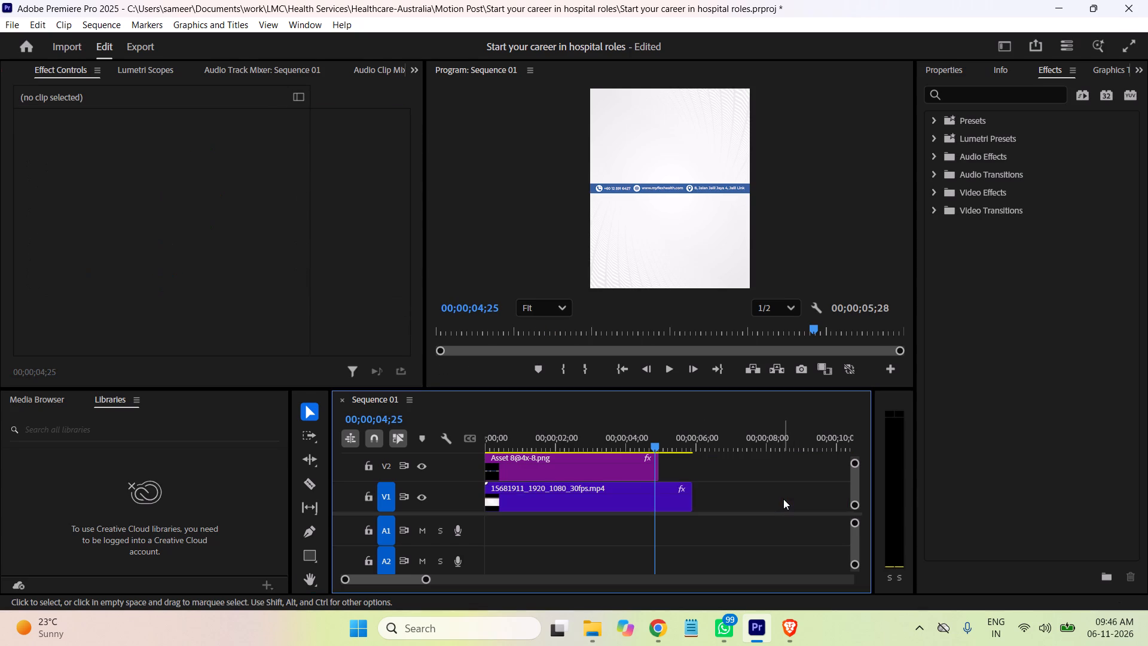
pyautogui.hotkey('ctrl', 's')
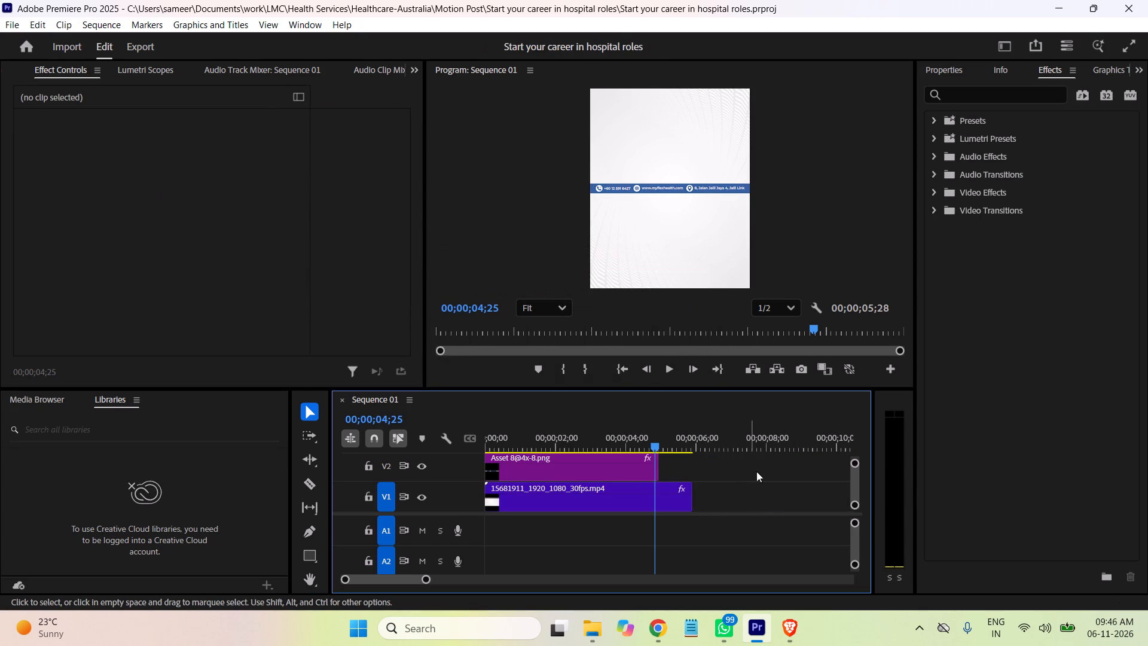
pyautogui.click(657, 446)
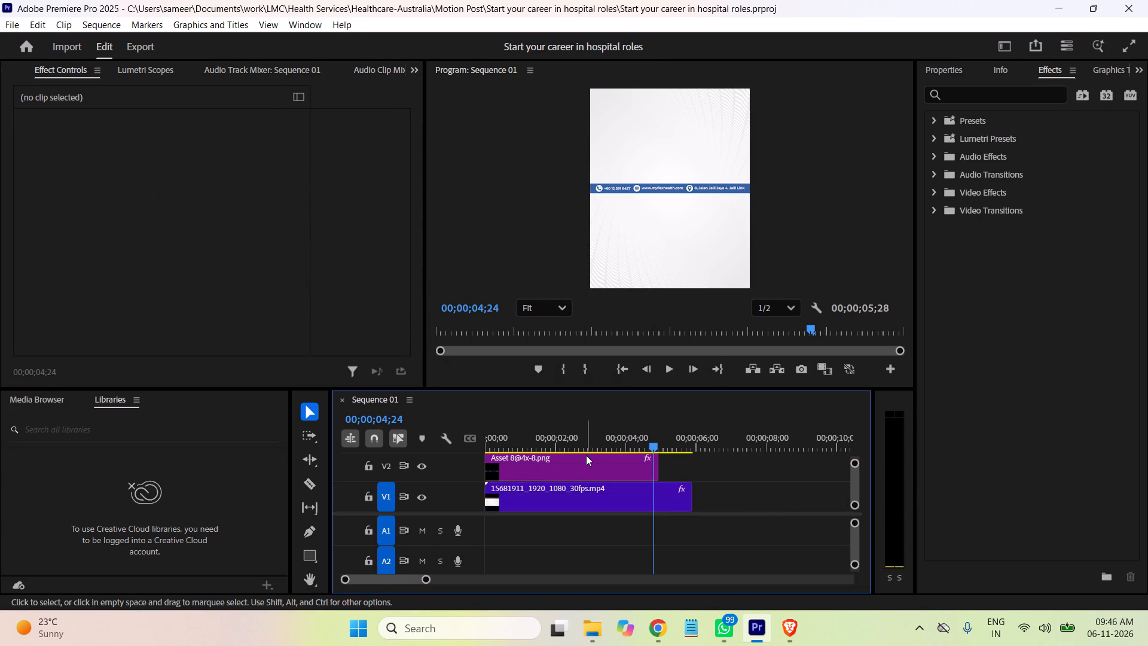
pyautogui.click(578, 464)
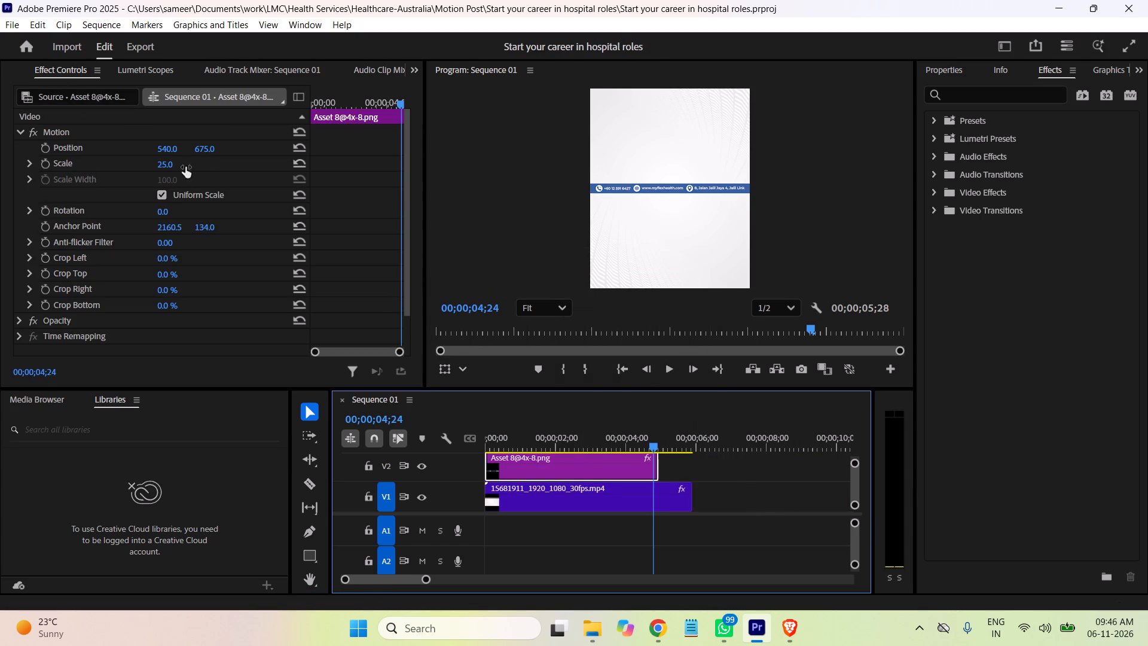
pyautogui.moveTo(201, 151); pyautogui.dragTo(469, 143)
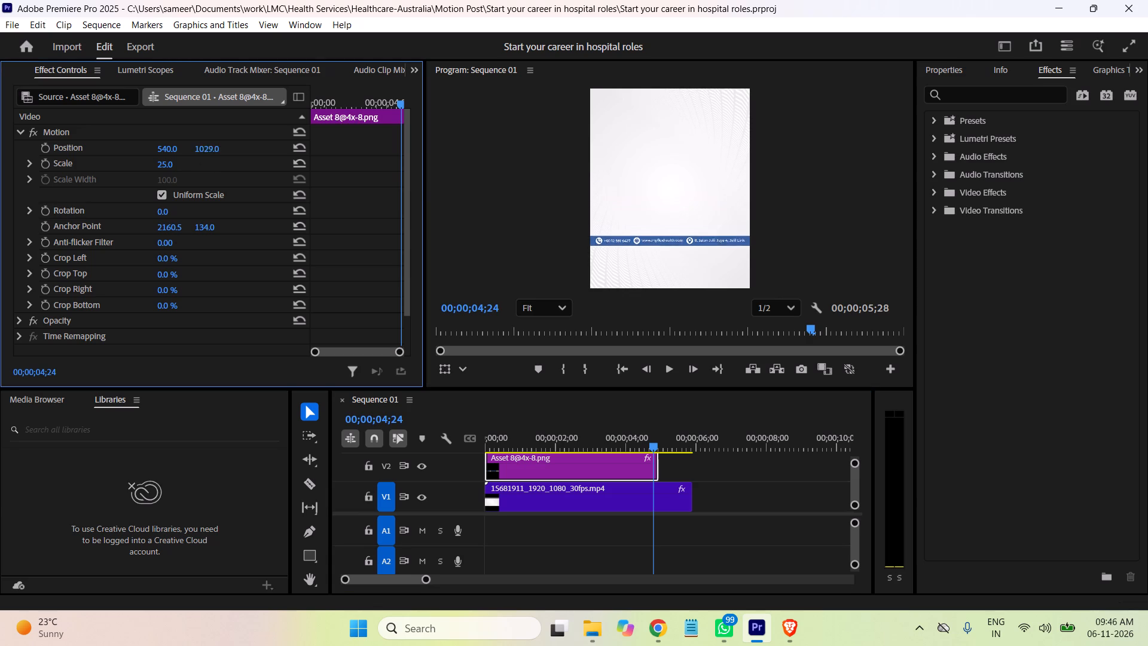
pyautogui.moveTo(469, 143); pyautogui.dragTo(684, 138)
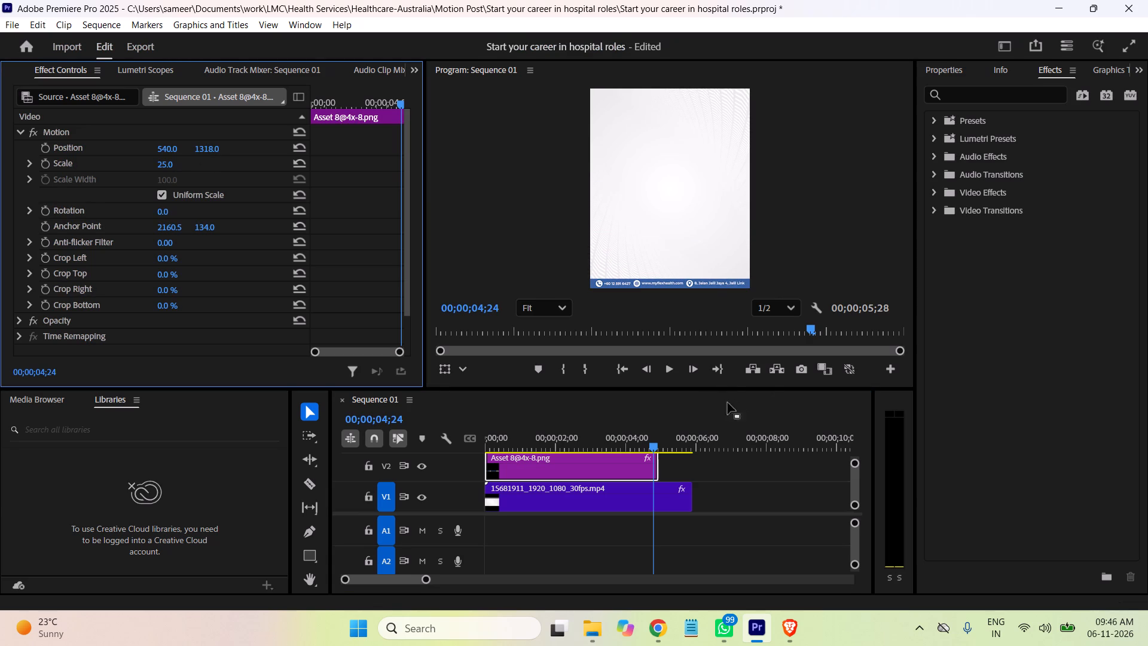
# Extend the contact bar clip on V2 to end together with the background clip at about 6 seconds.
pyautogui.moveTo(659, 467); pyautogui.dragTo(661, 467)
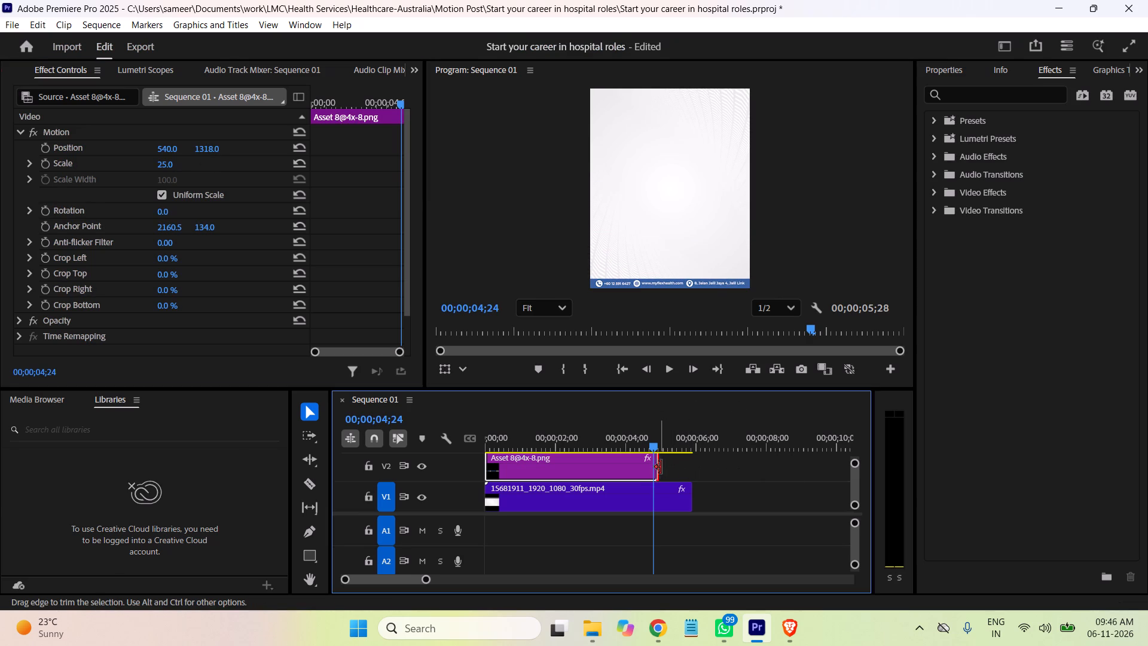
pyautogui.moveTo(661, 467); pyautogui.dragTo(692, 466)
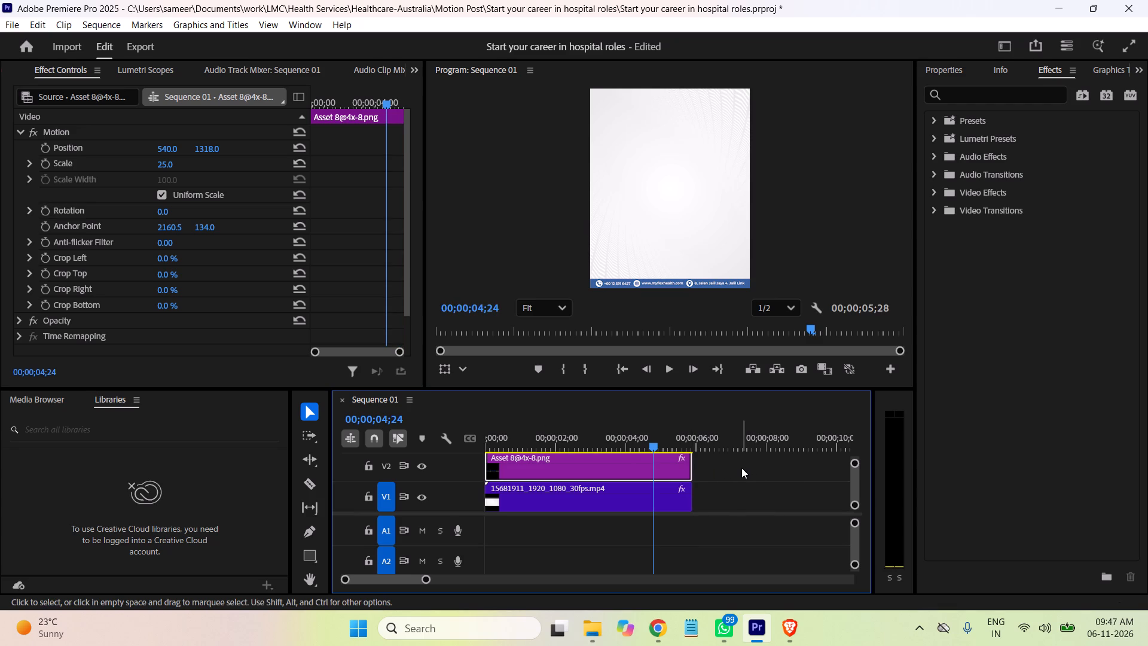
# Save the project with the extended contact bar.
pyautogui.hotkey('ctrl', 's')
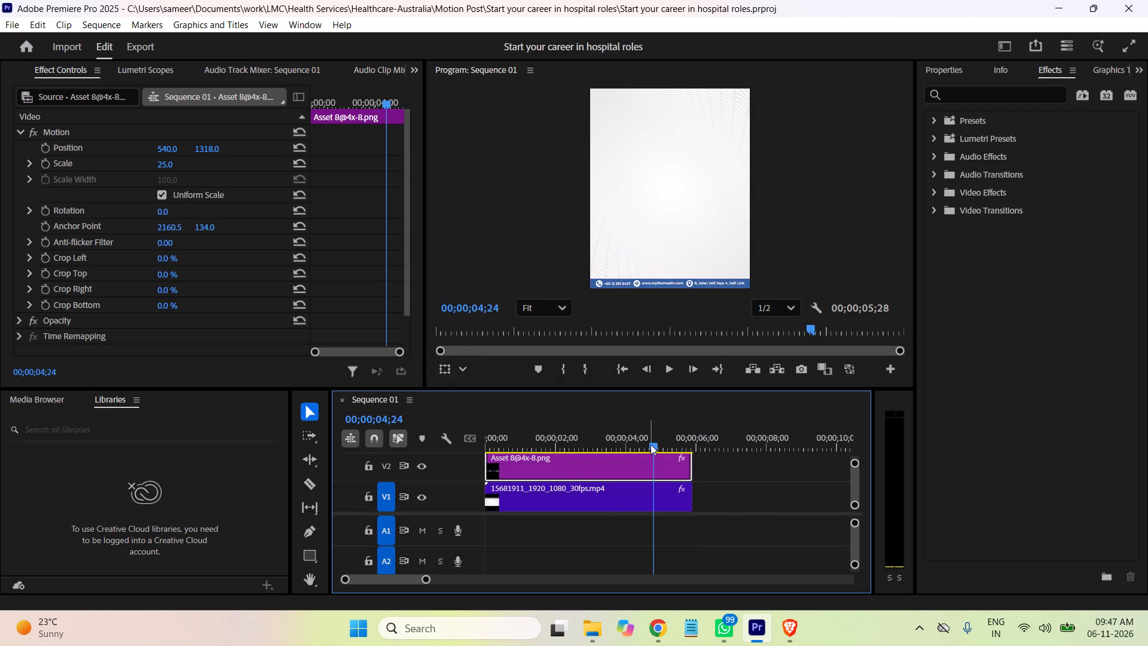
# Play back the sequence from the start to check the contact bar over the background, and park the playhead at 00;00;05;17.
pyautogui.moveTo(652, 444); pyautogui.dragTo(461, 449)
pyautogui.press('space')
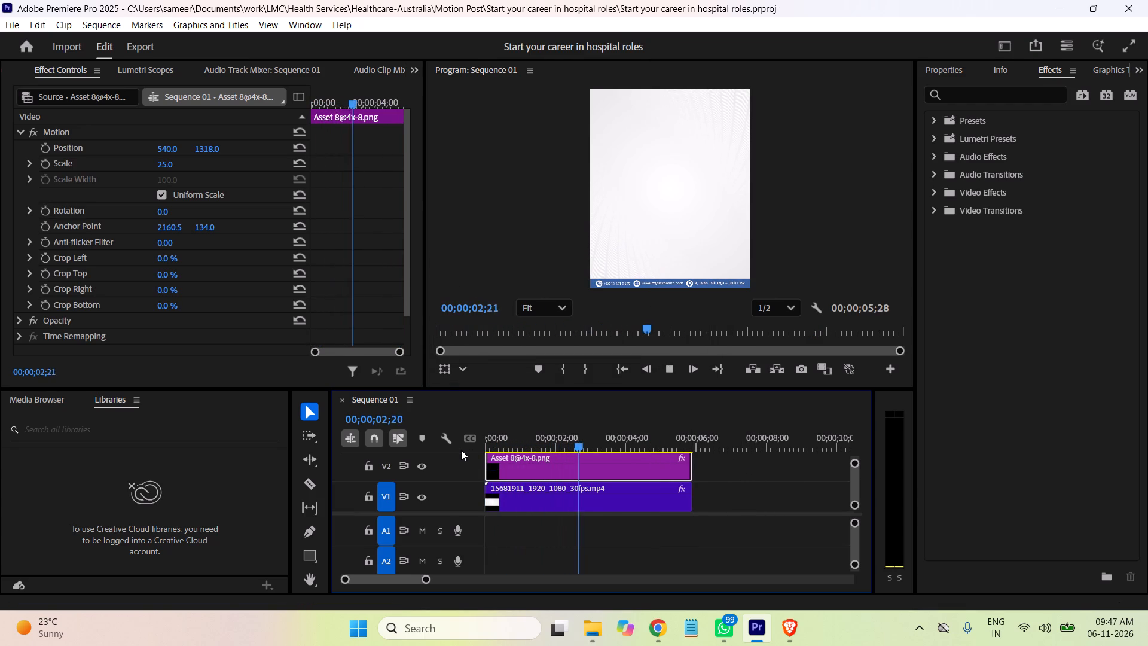
pyautogui.click(683, 445)
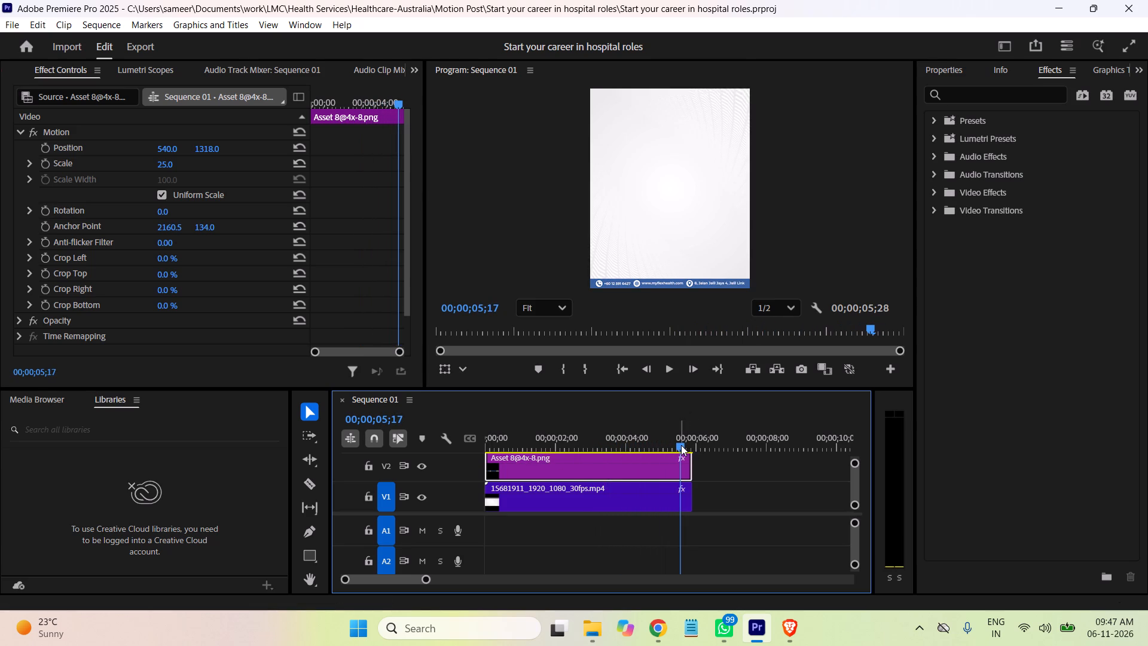
# Reduce the height of the video tracks in the timeline to make room for V3 above the contact bar.
pyautogui.moveTo(856, 464); pyautogui.dragTo(855, 441)
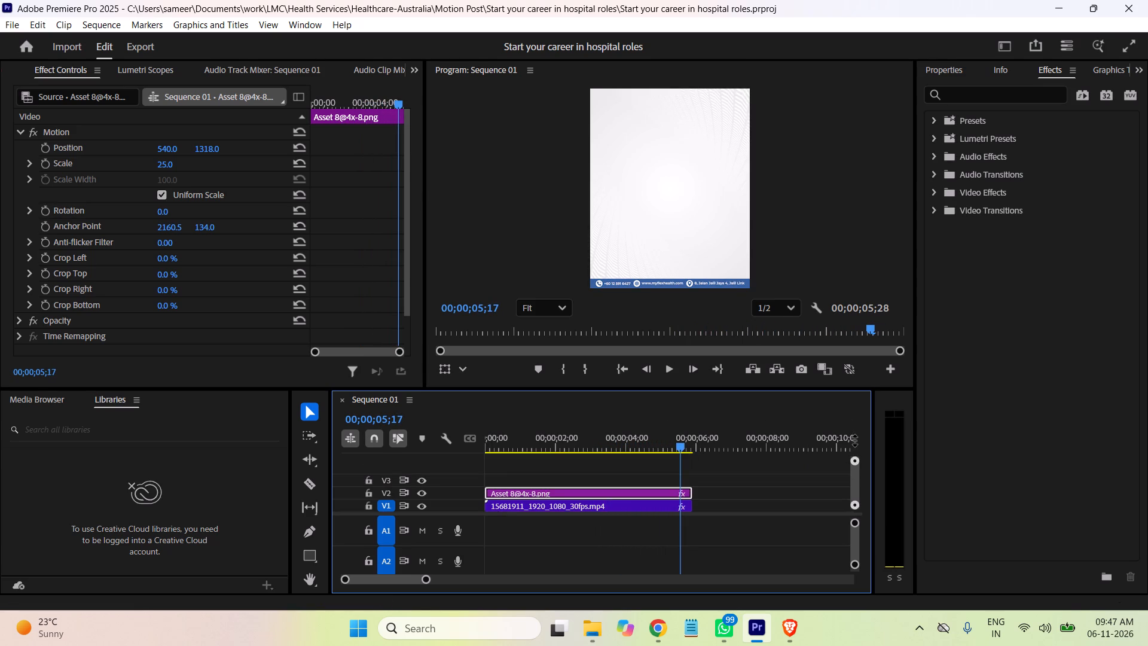
pyautogui.moveTo(855, 441); pyautogui.dragTo(854, 434)
# Switch to File Explorer and open the 4x folder from the Start your career in hospital roles project folder in a new tab.
pyautogui.click(598, 632)
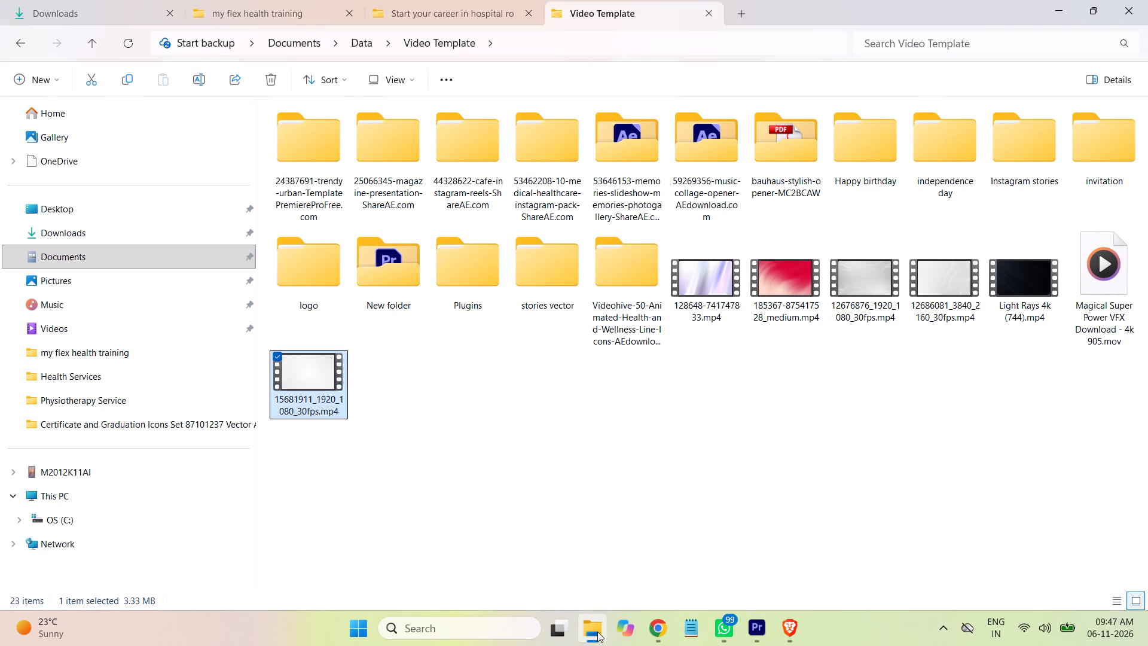
pyautogui.click(283, 8)
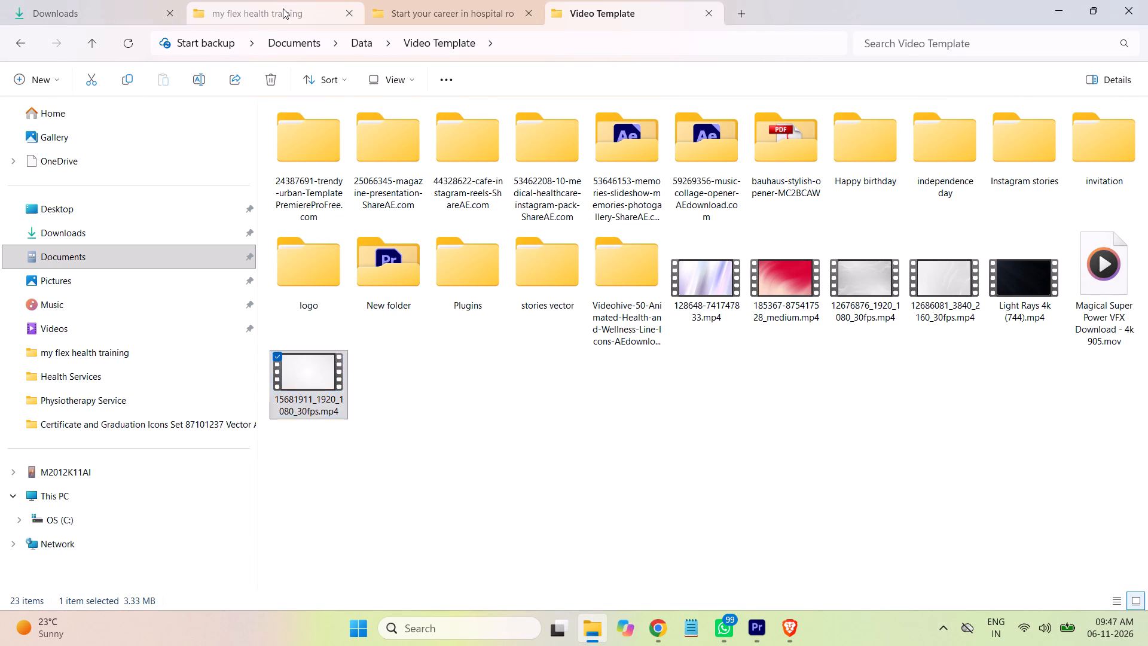
pyautogui.click(466, 7)
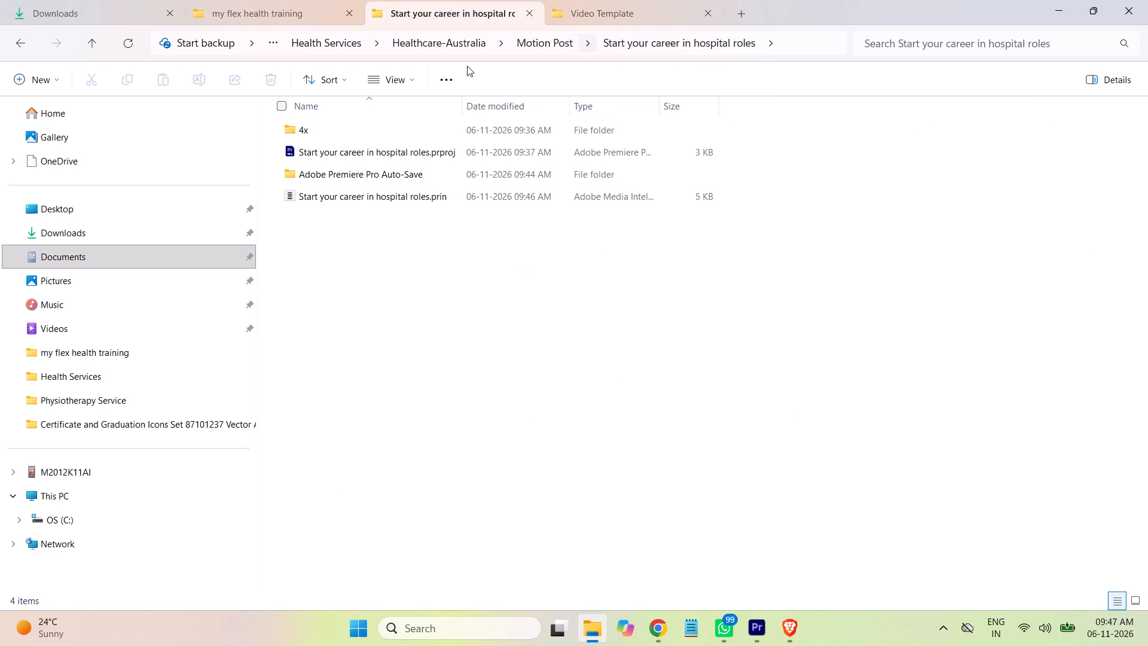
pyautogui.rightClick(300, 129)
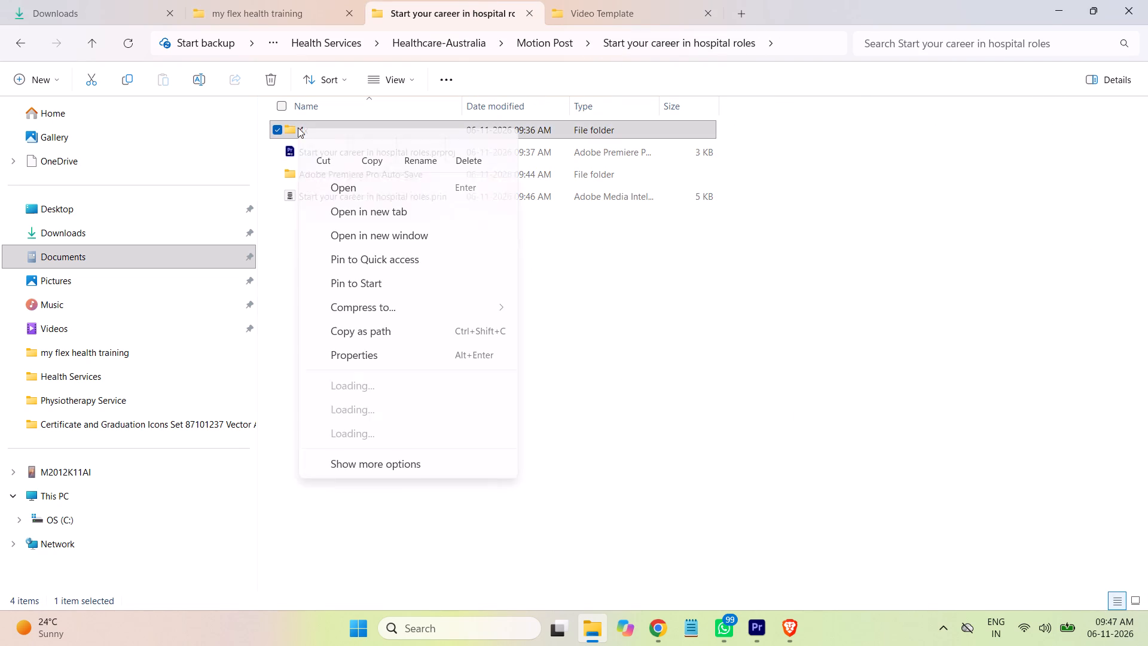
pyautogui.click(404, 214)
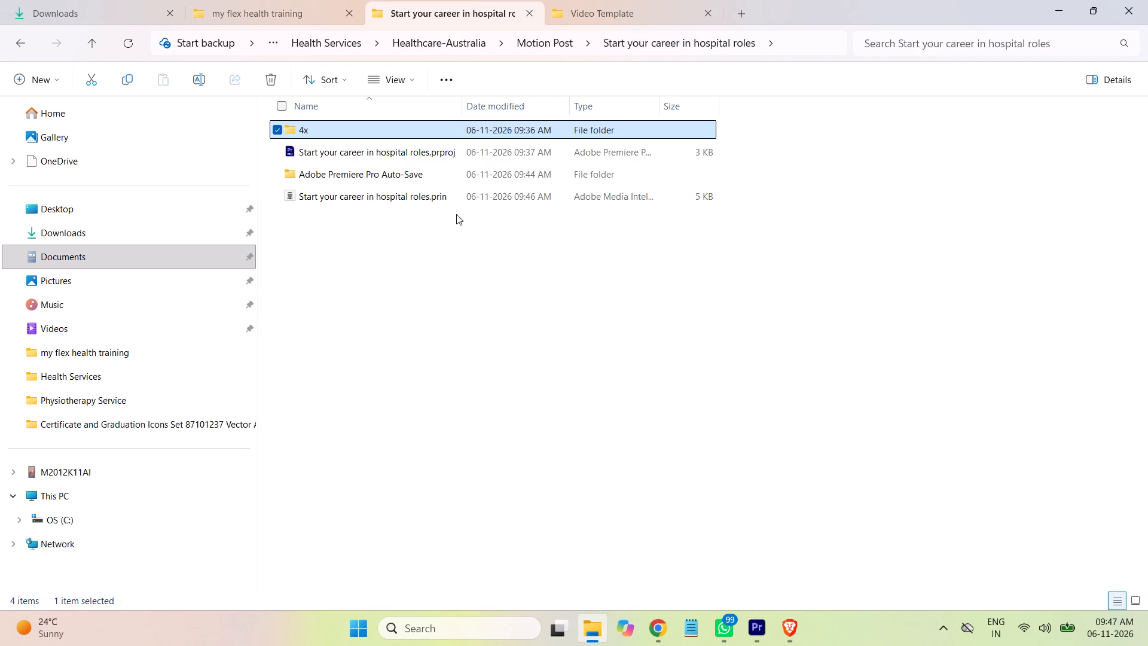
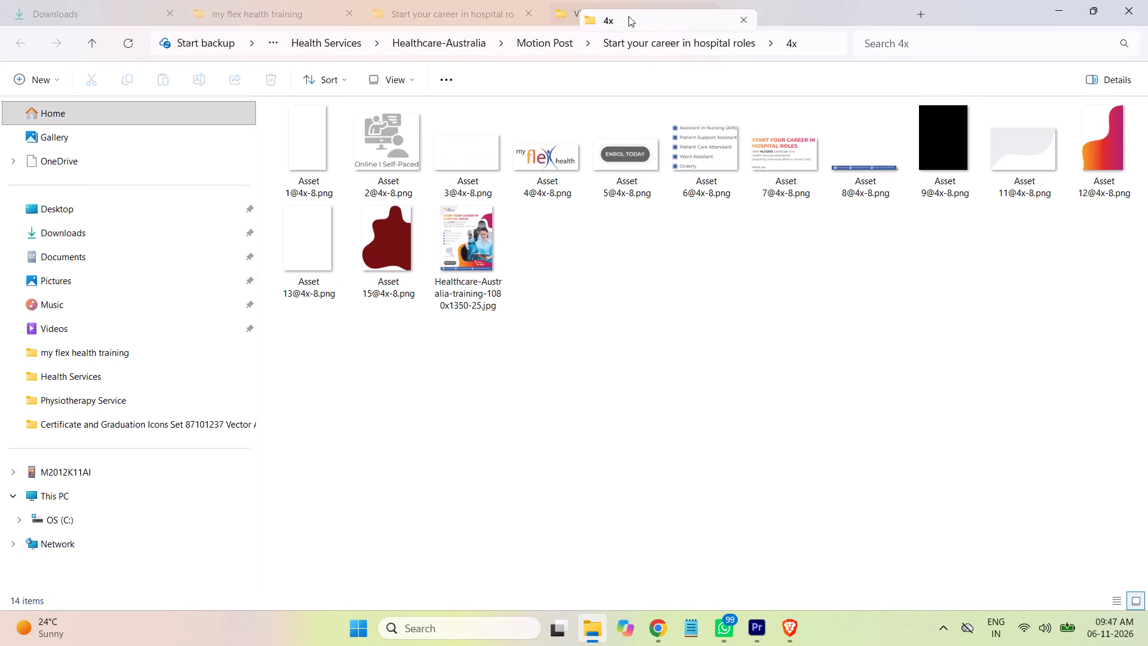
pyautogui.moveTo(628, 16); pyautogui.dragTo(560, 11)
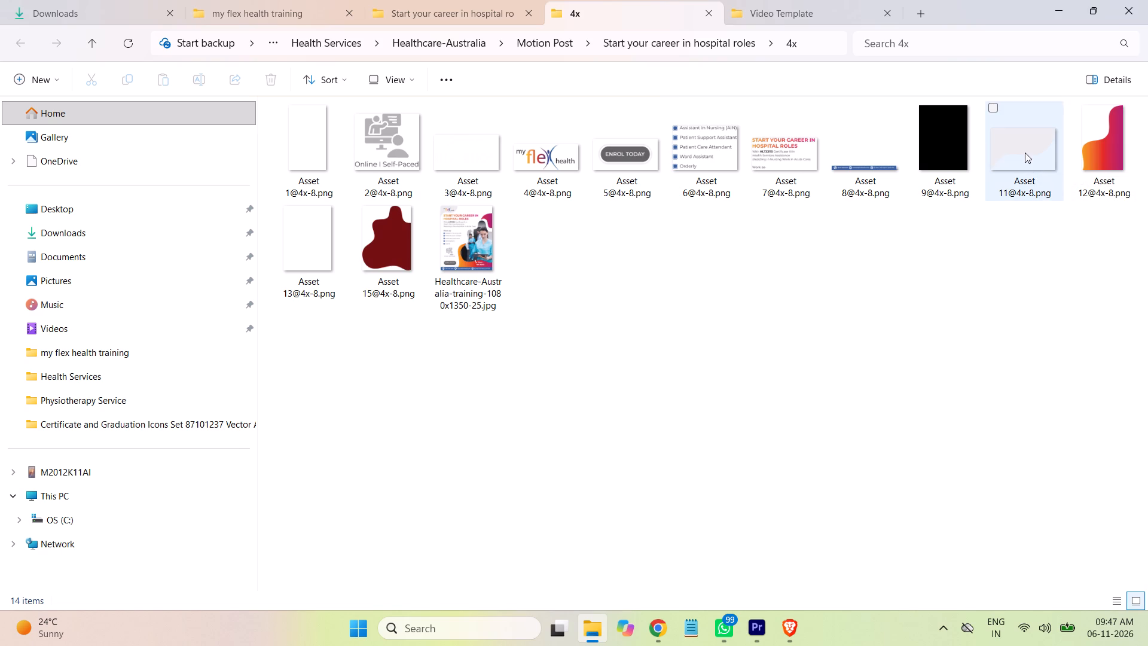
pyautogui.moveTo(1025, 153); pyautogui.dragTo(941, 278)
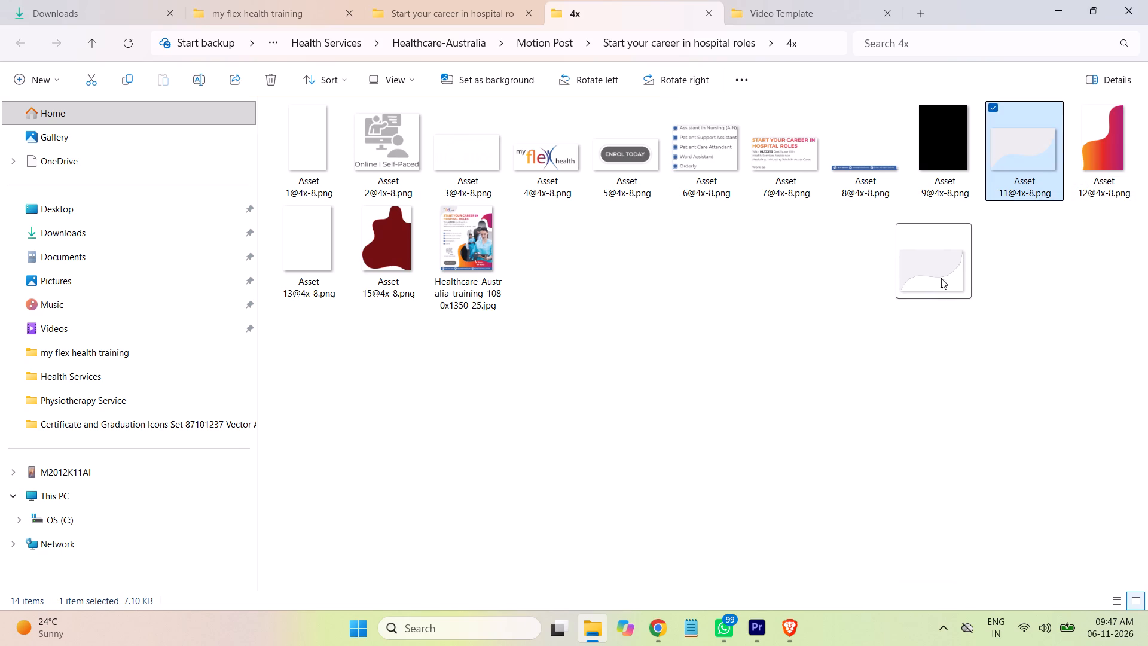
pyautogui.moveTo(941, 278); pyautogui.dragTo(1008, 183)
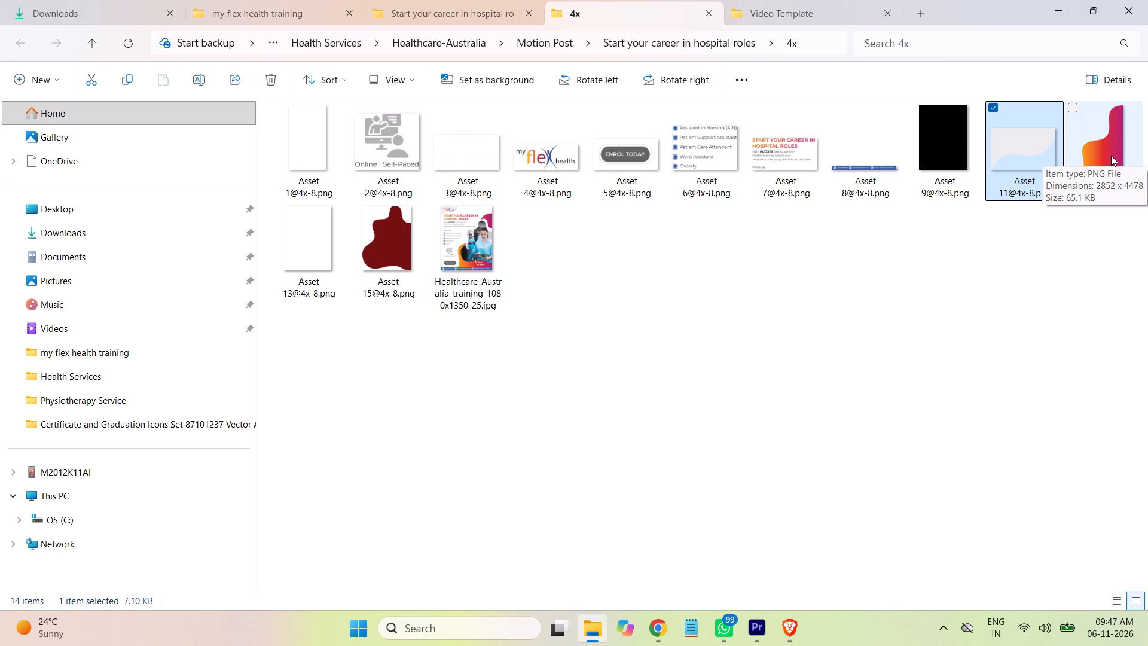
pyautogui.moveTo(1108, 160); pyautogui.dragTo(835, 417)
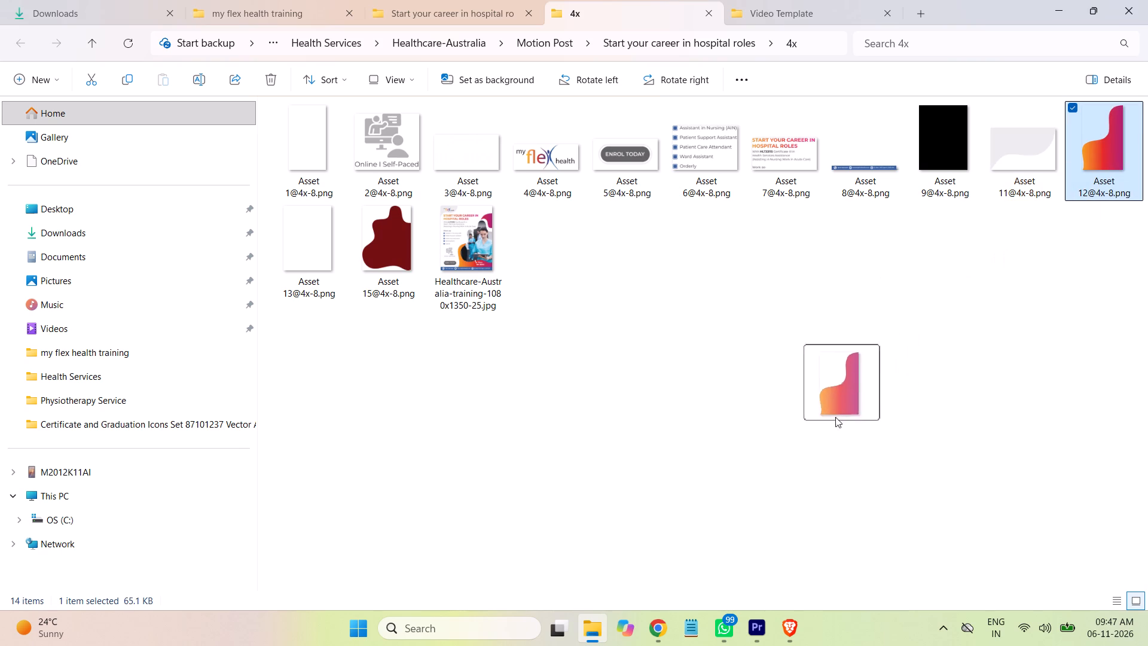
pyautogui.moveTo(835, 417); pyautogui.dragTo(751, 618)
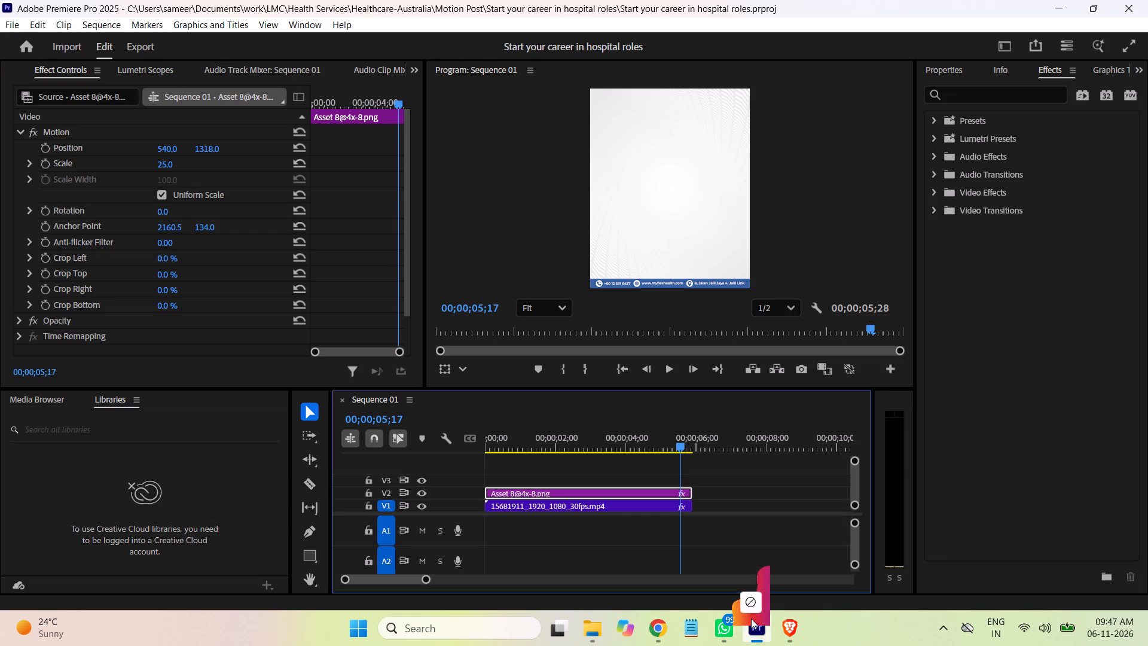
pyautogui.moveTo(751, 618); pyautogui.dragTo(622, 483)
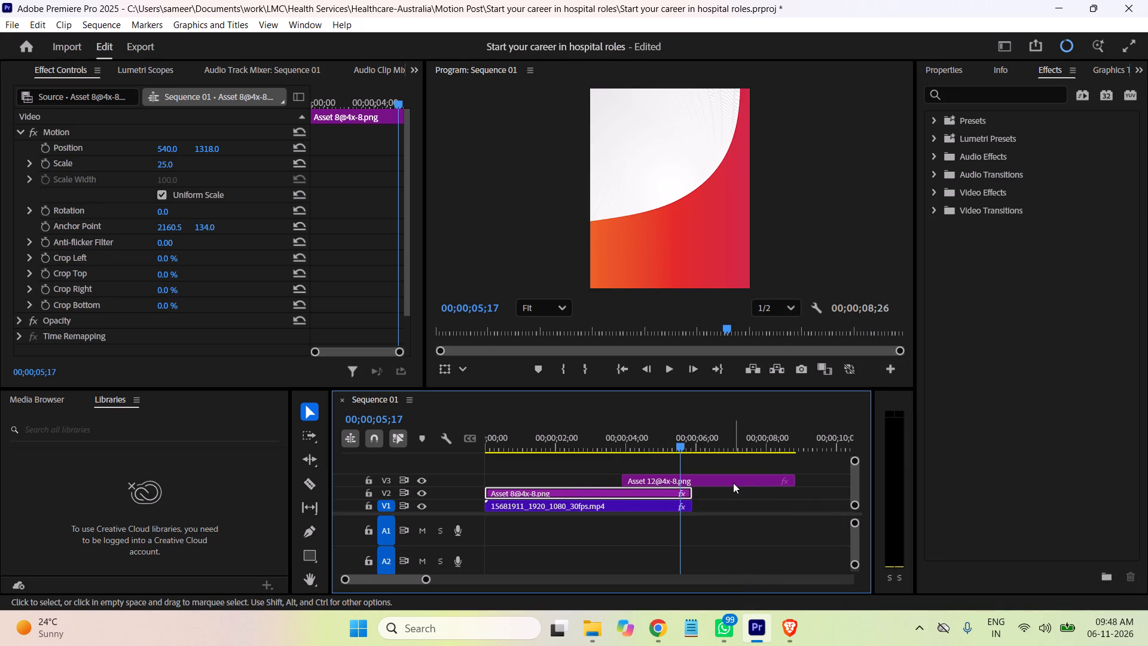
pyautogui.moveTo(733, 483); pyautogui.dragTo(593, 482)
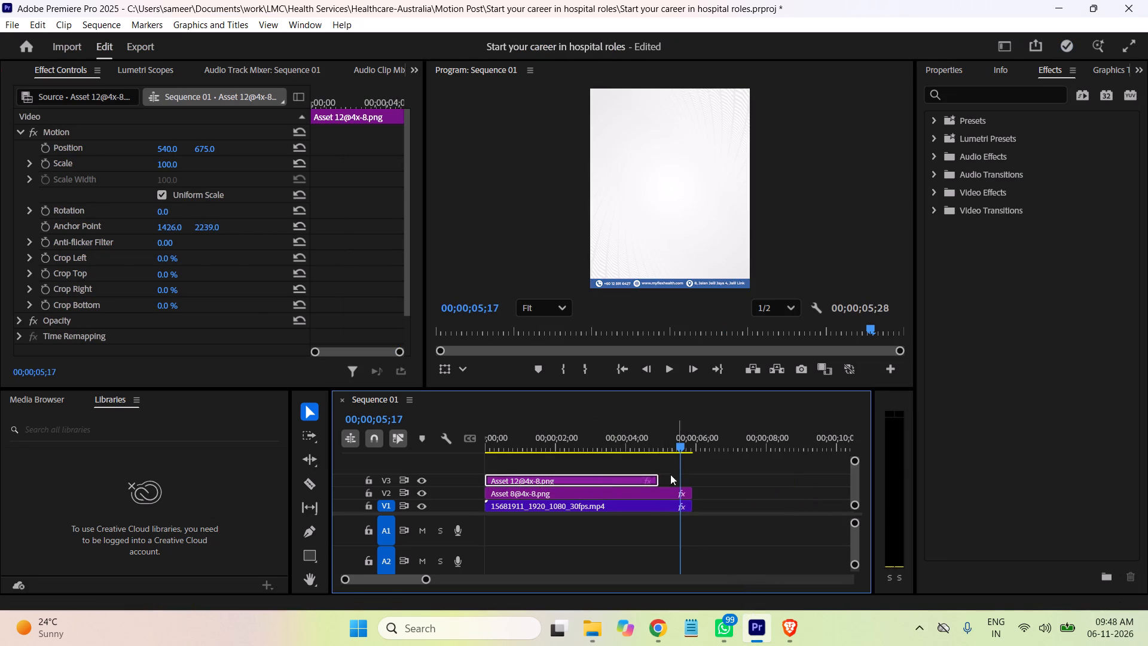
pyautogui.moveTo(655, 479); pyautogui.dragTo(687, 482)
# Set the Asset 12 gradient shape's scale to 25 and its position to 721, 726, against the frame's right edge above the contact bar.
pyautogui.click(653, 482)
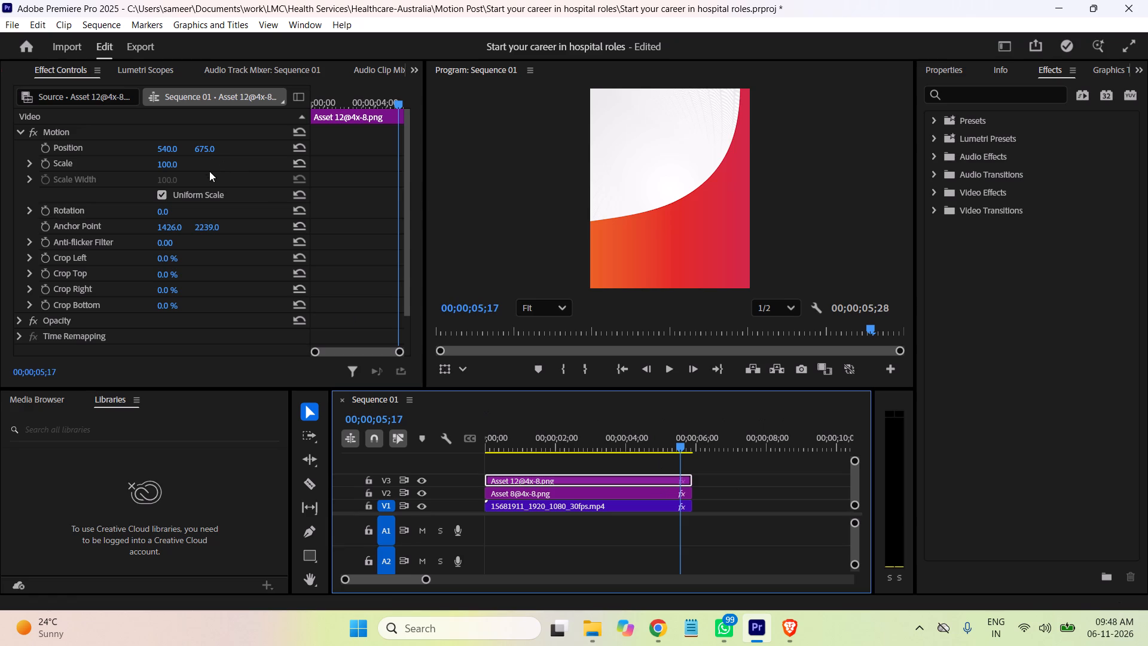
pyautogui.click(165, 168)
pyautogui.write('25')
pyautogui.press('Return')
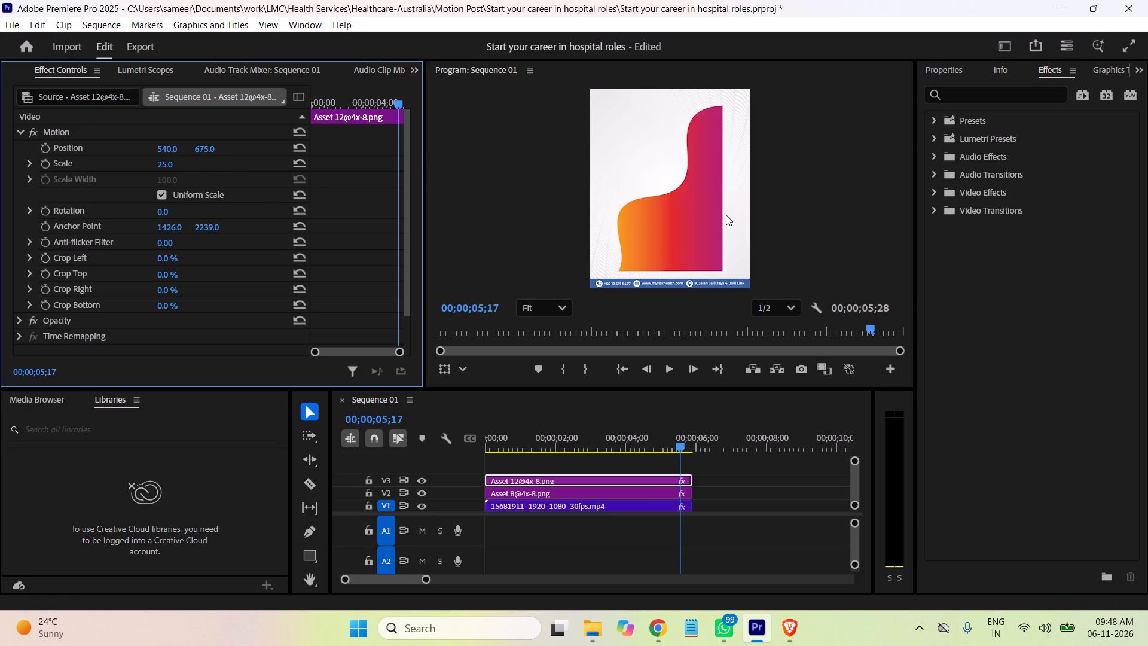
pyautogui.moveTo(164, 150); pyautogui.dragTo(295, 146)
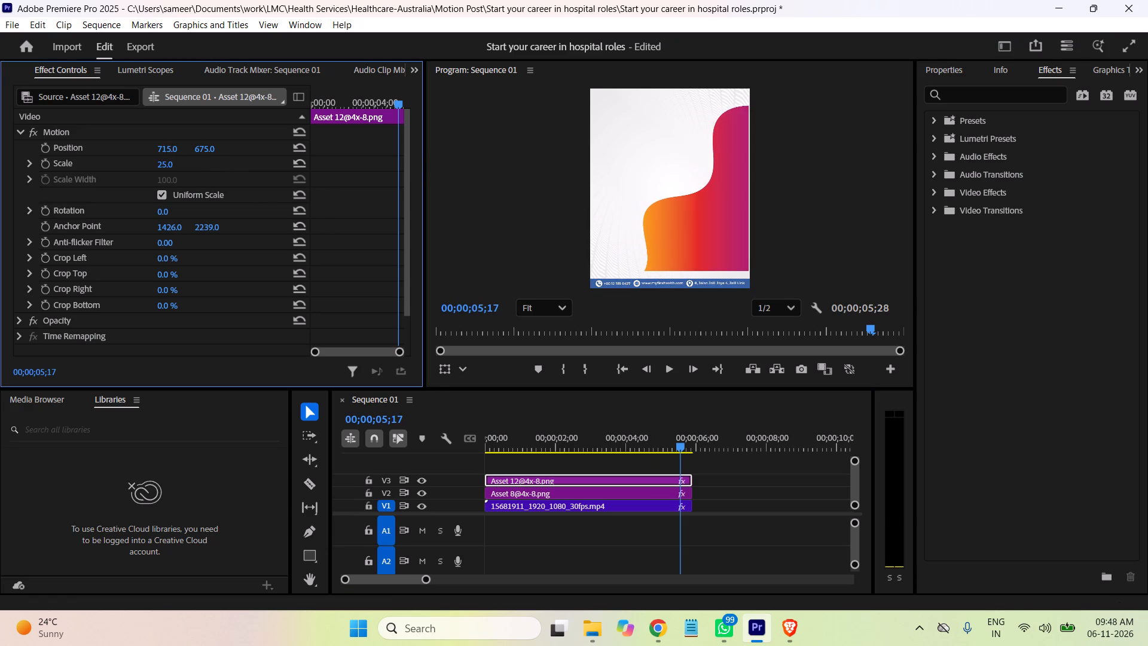
pyautogui.moveTo(295, 146); pyautogui.dragTo(300, 147)
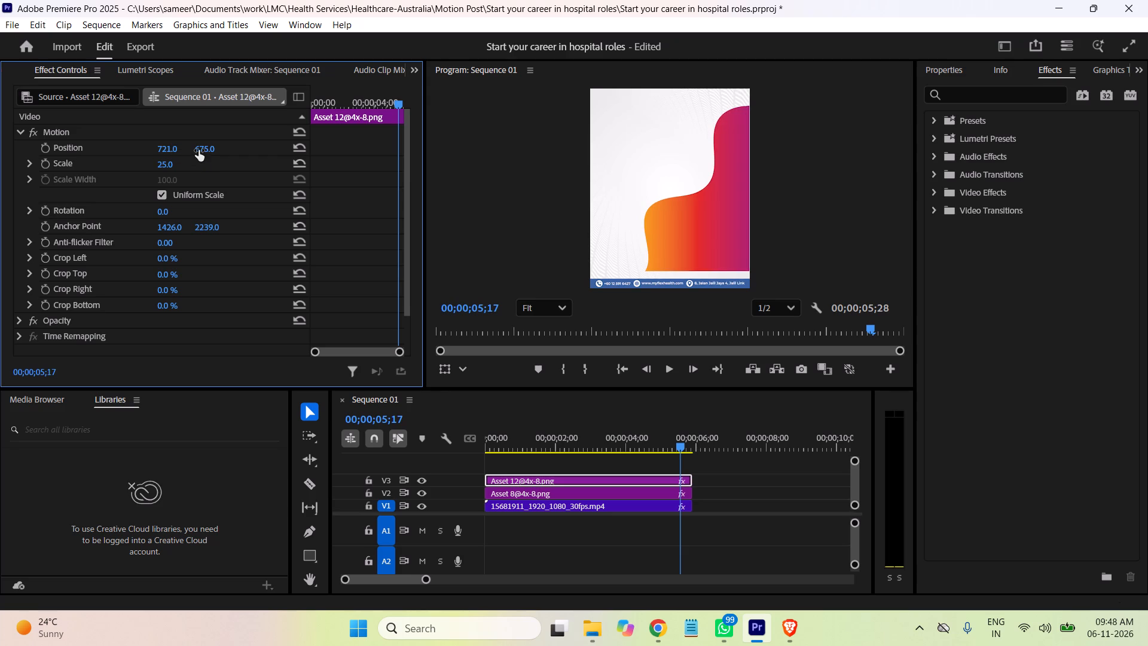
pyautogui.moveTo(199, 150); pyautogui.dragTo(235, 148)
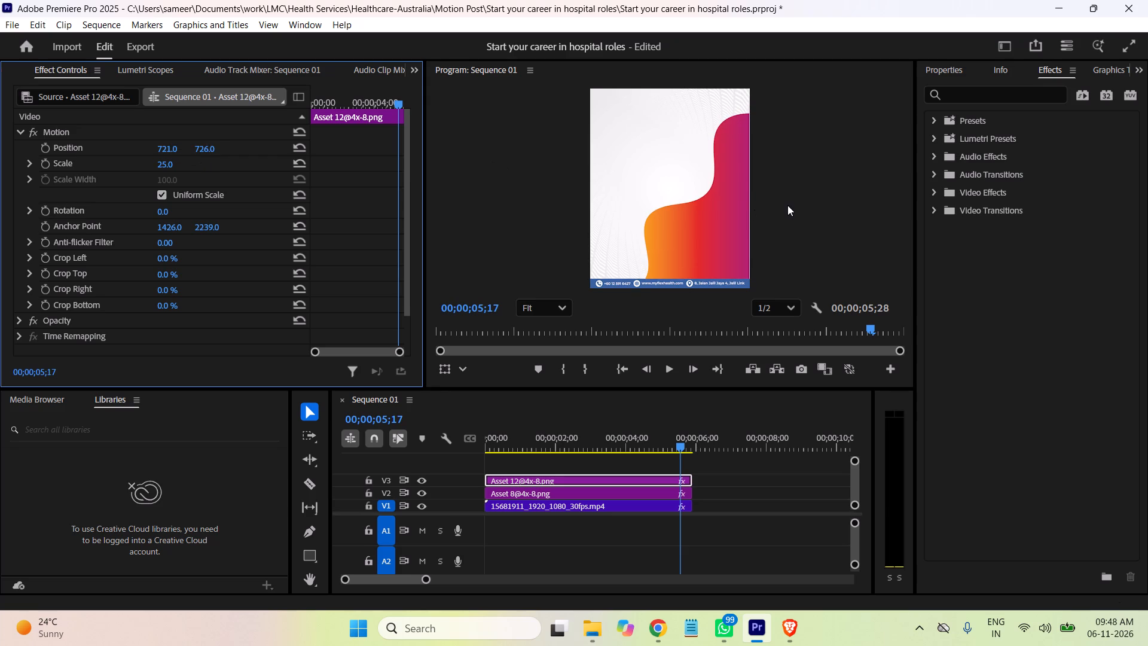
pyautogui.press('z')
pyautogui.press('z')
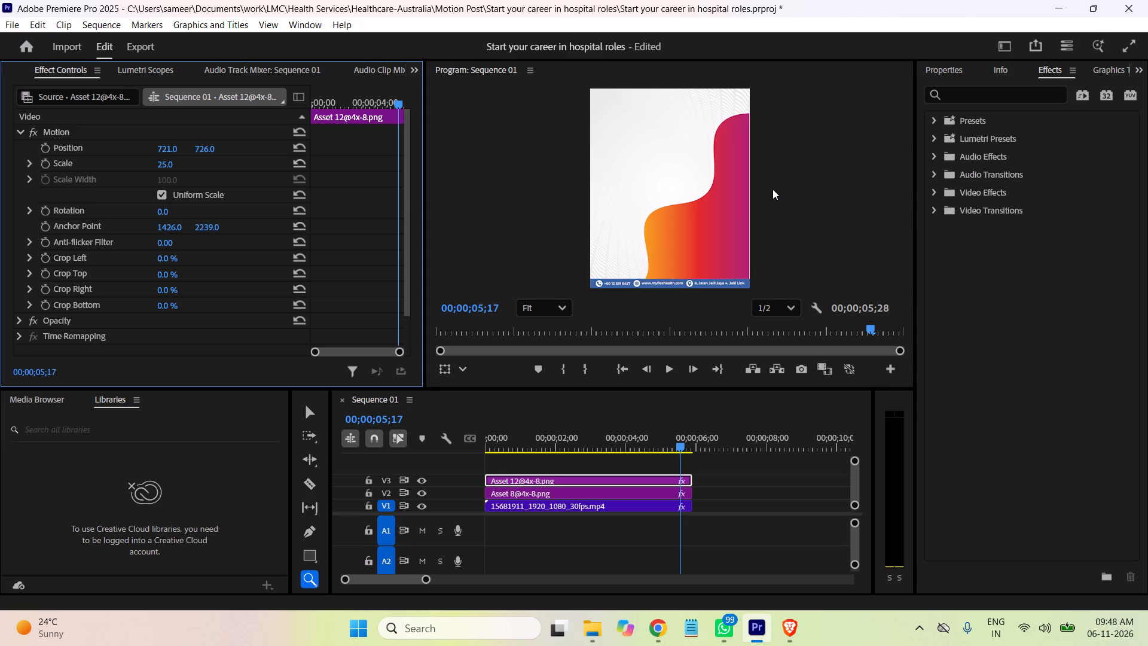
pyautogui.press('z')
pyautogui.press('z')
pyautogui.press('z')
pyautogui.press('z')
pyautogui.press('z')
pyautogui.press('z')
pyautogui.press('z')
pyautogui.press('z')
pyautogui.press('z')
pyautogui.press('z')
pyautogui.press('z')
pyautogui.press('z')
pyautogui.press('z')
pyautogui.press('z')
pyautogui.press('z')
pyautogui.press('z')
pyautogui.press('z')
pyautogui.press('z')
pyautogui.press('z')
pyautogui.press('z')
pyautogui.scroll(-4, 776, 165)
pyautogui.scroll(3, 773, 164)
pyautogui.scroll(-1, 772, 163)
pyautogui.scroll(3, 772, 163)
pyautogui.scroll(-2, 792, 124)
pyautogui.scroll(2, 792, 124)
pyautogui.scroll(-1, 792, 124)
pyautogui.scroll(4, 792, 124)
pyautogui.scroll(-1, 790, 118)
pyautogui.scroll(3, 789, 118)
pyautogui.scroll(-1, 789, 103)
pyautogui.scroll(7, 789, 101)
pyautogui.scroll(-2, 797, 123)
pyautogui.scroll(2, 797, 123)
pyautogui.scroll(-4, 797, 123)
pyautogui.scroll(2, 796, 120)
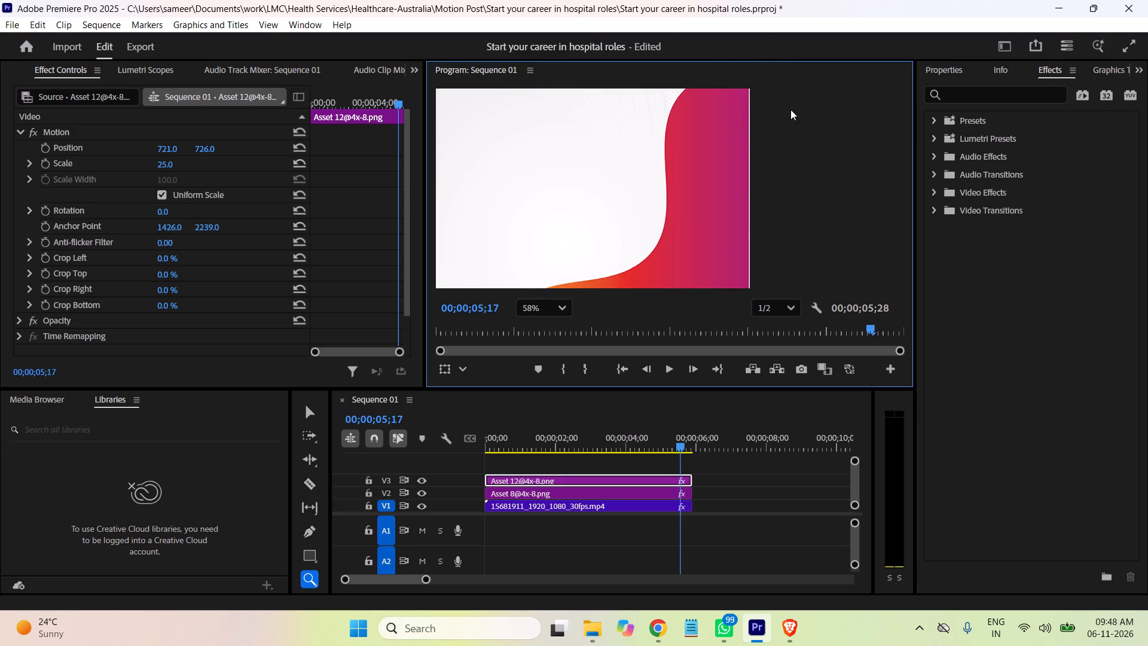
pyautogui.scroll(2, 792, 119)
pyautogui.scroll(-1, 792, 120)
pyautogui.scroll(5, 792, 120)
pyautogui.scroll(-3, 792, 120)
pyautogui.scroll(4, 792, 120)
pyautogui.scroll(-1, 789, 117)
pyautogui.scroll(6, 790, 124)
pyautogui.scroll(-1, 786, 121)
pyautogui.scroll(1, 784, 121)
pyautogui.scroll(-2, 787, 124)
pyautogui.scroll(1, 787, 124)
pyautogui.scroll(-6, 787, 124)
pyautogui.scroll(3, 787, 124)
pyautogui.scroll(-1, 786, 124)
pyautogui.scroll(2, 786, 124)
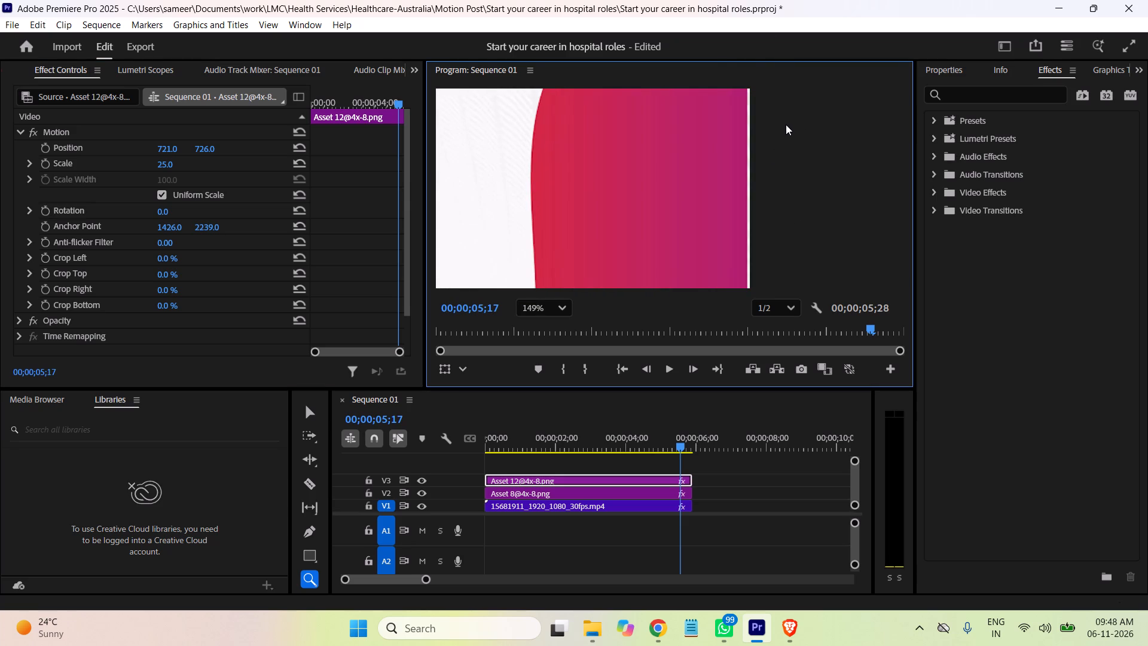
pyautogui.scroll(1, 787, 126)
pyautogui.scroll(-1, 787, 126)
pyautogui.scroll(3, 786, 126)
pyautogui.scroll(-3, 786, 126)
pyautogui.scroll(1, 786, 126)
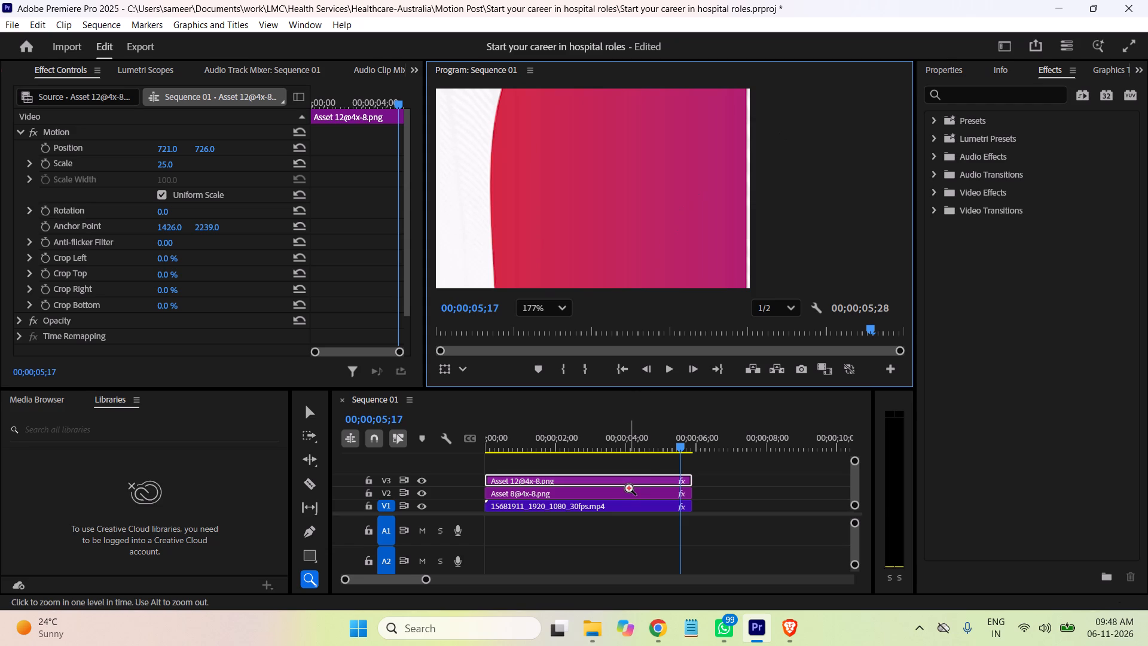
pyautogui.click(305, 415)
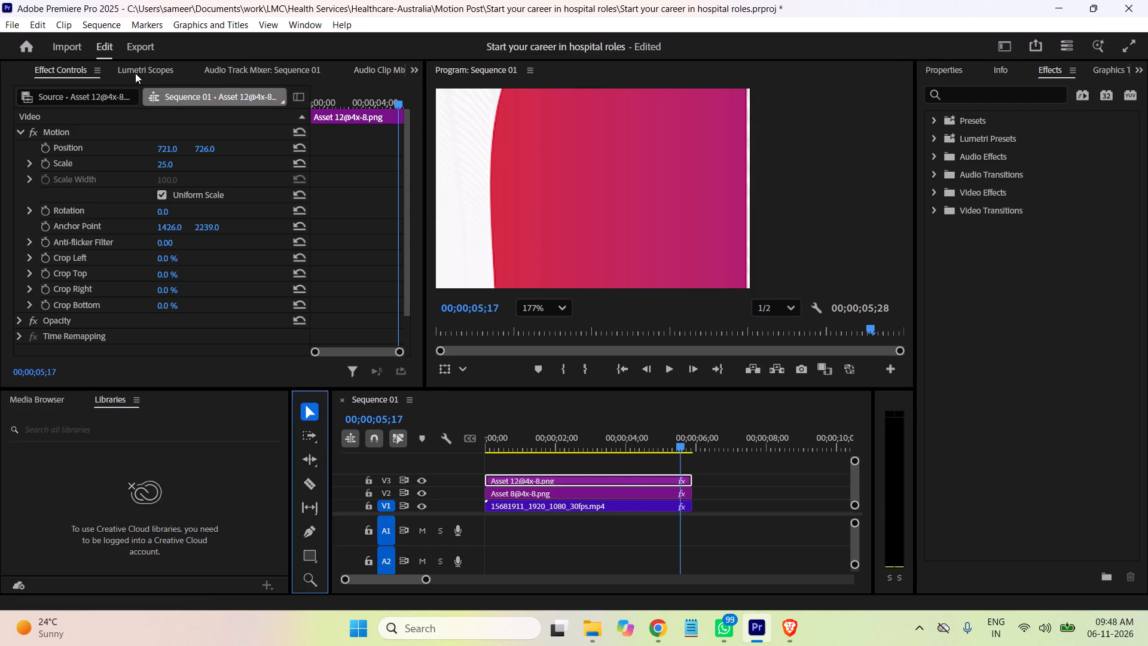
pyautogui.click(163, 151)
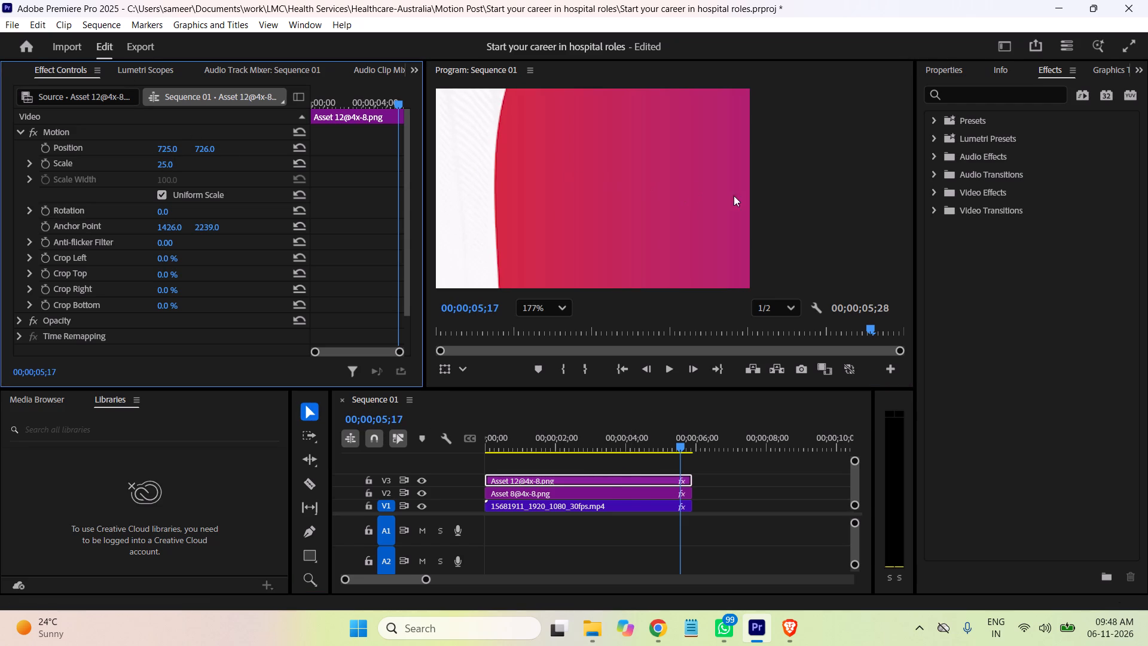
# Examine the gradient wave shape against the frame's right edge at different magnifications, and return the program preview to Fit.
pyautogui.hotkey('ctrl', '-')
pyautogui.scroll(-1, 795, 185)
pyautogui.scroll(3, 795, 185)
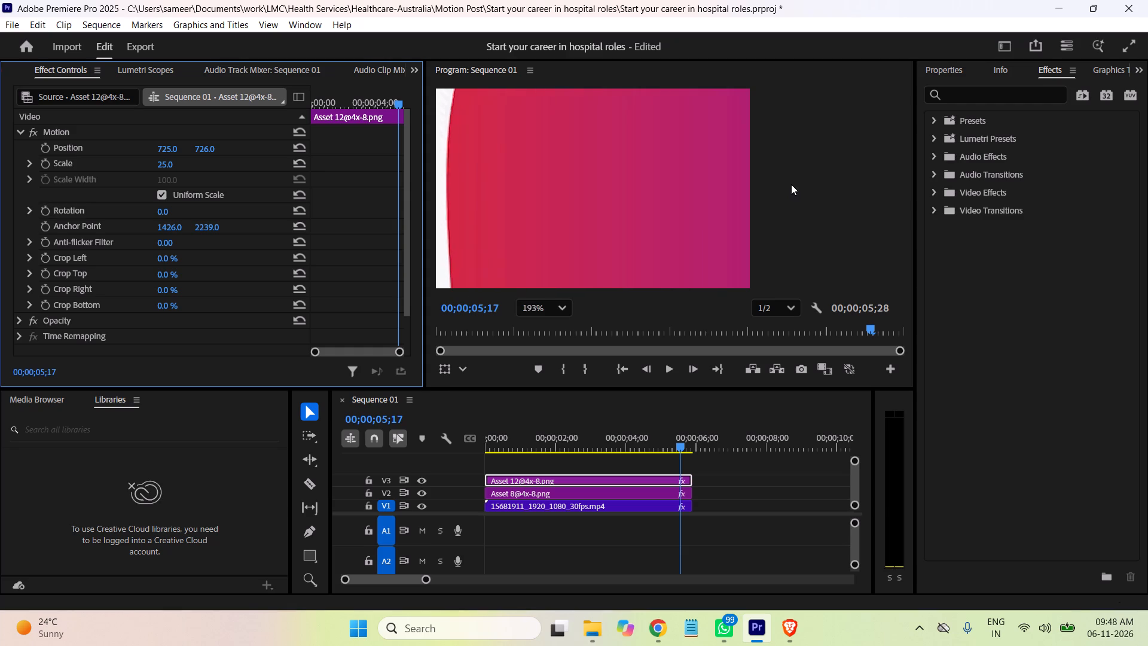
pyautogui.scroll(-3, 792, 185)
pyautogui.scroll(1, 790, 184)
pyautogui.scroll(-2, 790, 184)
pyautogui.scroll(1, 790, 184)
pyautogui.scroll(-1, 789, 182)
pyautogui.scroll(3, 789, 182)
pyautogui.scroll(-2, 789, 182)
pyautogui.scroll(1, 787, 182)
pyautogui.scroll(-2, 787, 182)
pyautogui.scroll(1, 786, 181)
pyautogui.scroll(-2, 786, 181)
pyautogui.scroll(1, 786, 181)
pyautogui.scroll(-3, 786, 181)
pyautogui.scroll(1, 785, 181)
pyautogui.scroll(-6, 785, 181)
pyautogui.scroll(1, 784, 181)
pyautogui.scroll(-13, 784, 181)
pyautogui.scroll(1, 781, 179)
pyautogui.scroll(-6, 781, 179)
pyautogui.scroll(1, 781, 179)
pyautogui.scroll(-10, 781, 179)
pyautogui.scroll(4, 780, 179)
pyautogui.scroll(-1, 780, 179)
pyautogui.scroll(1, 780, 179)
pyautogui.scroll(-4, 785, 183)
pyautogui.scroll(1, 785, 185)
pyautogui.scroll(-9, 785, 185)
pyautogui.scroll(3, 785, 186)
pyautogui.scroll(-2, 785, 186)
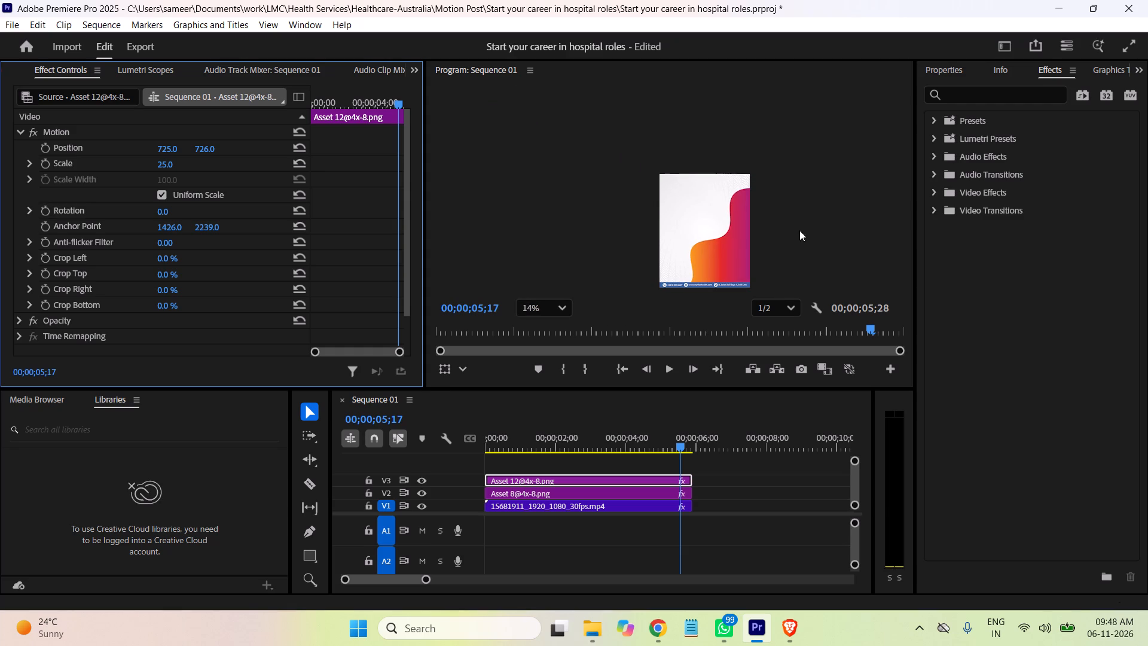
pyautogui.click(561, 309)
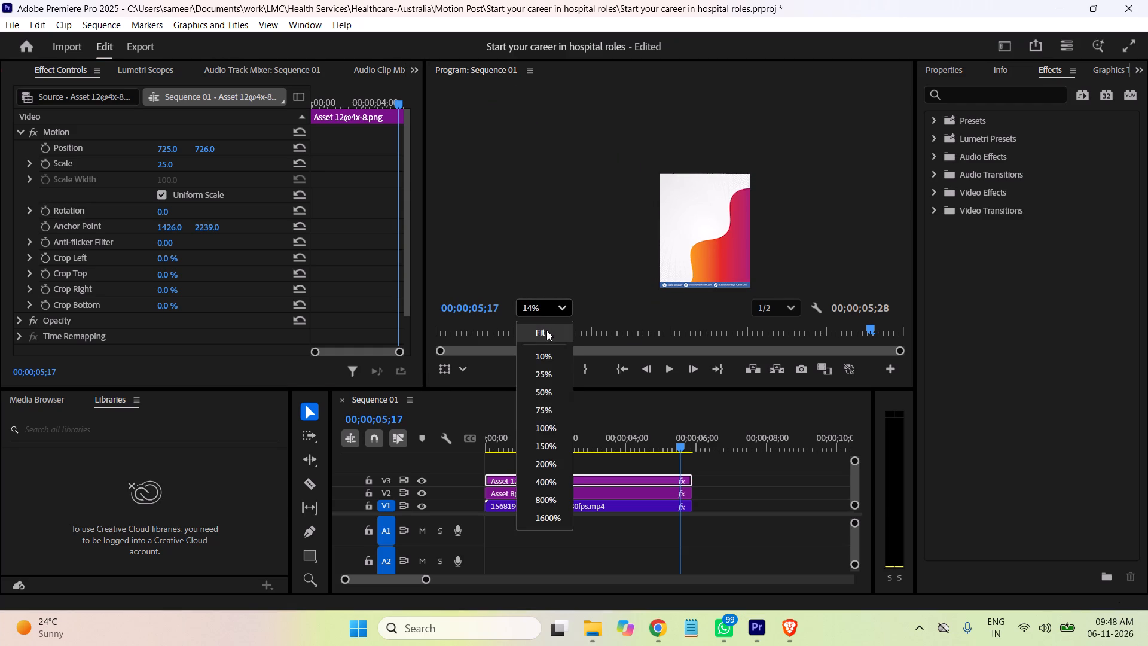
pyautogui.click(546, 333)
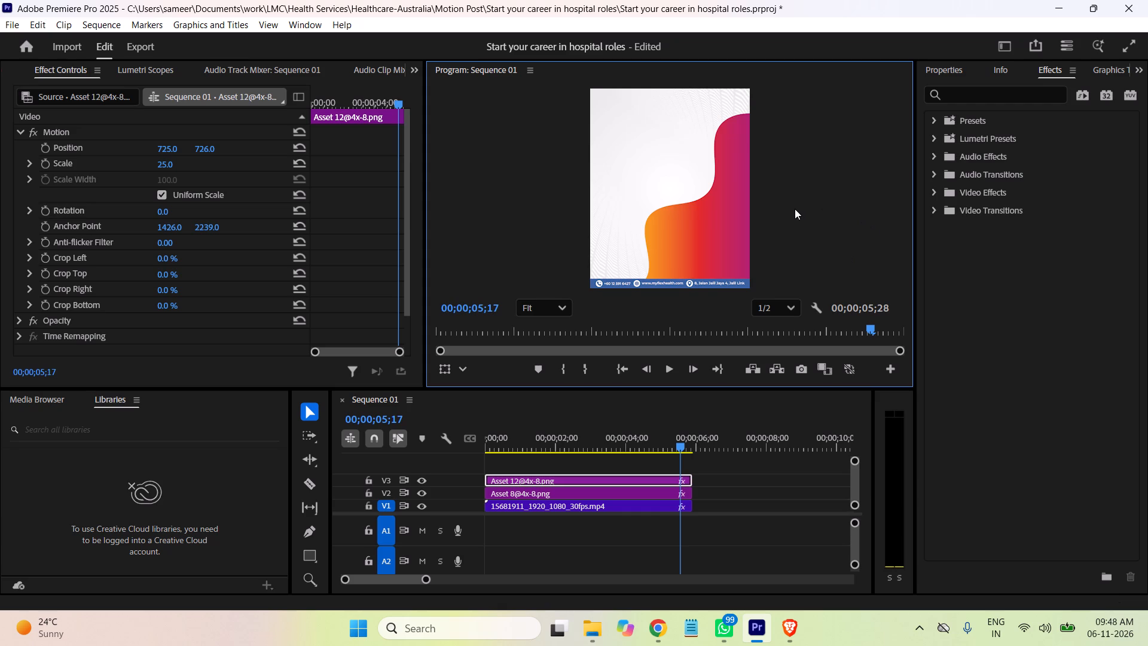
# Save the project with the repositioned gradient wave shape.
pyautogui.hotkey('ctrl', 's')
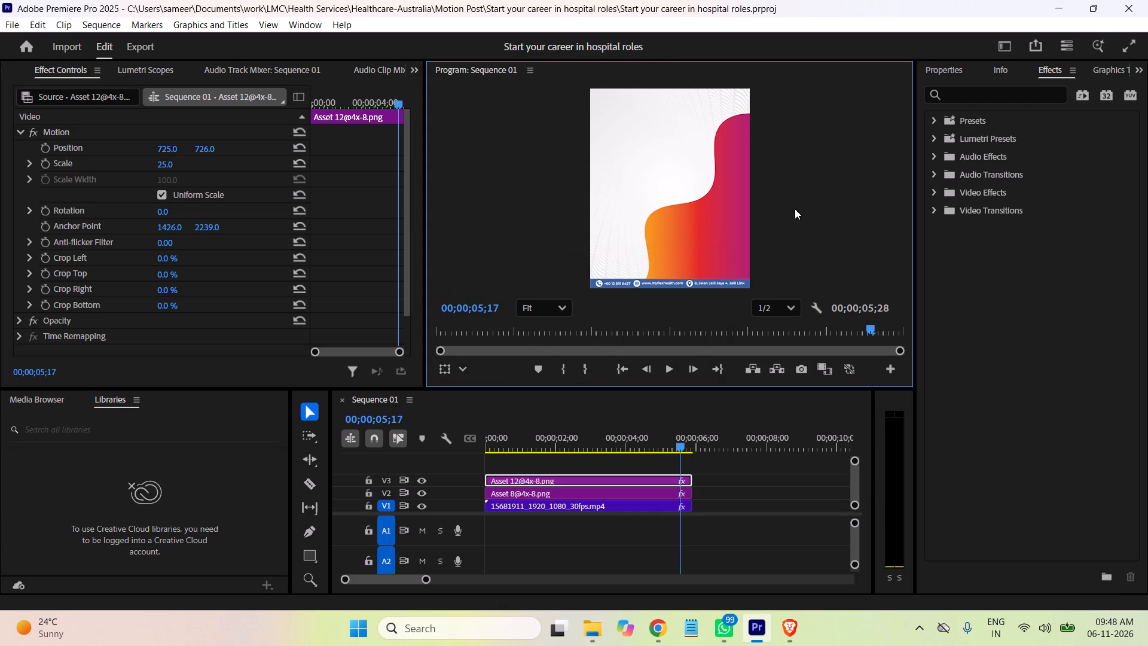
pyautogui.click(598, 626)
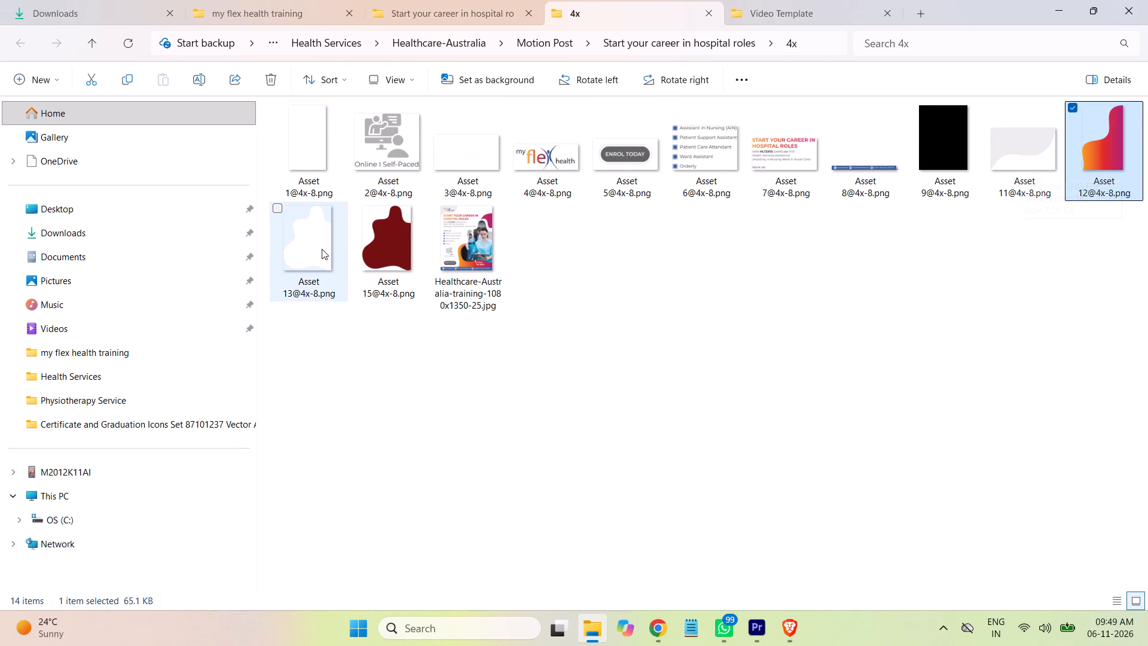
pyautogui.moveTo(316, 254); pyautogui.dragTo(491, 326)
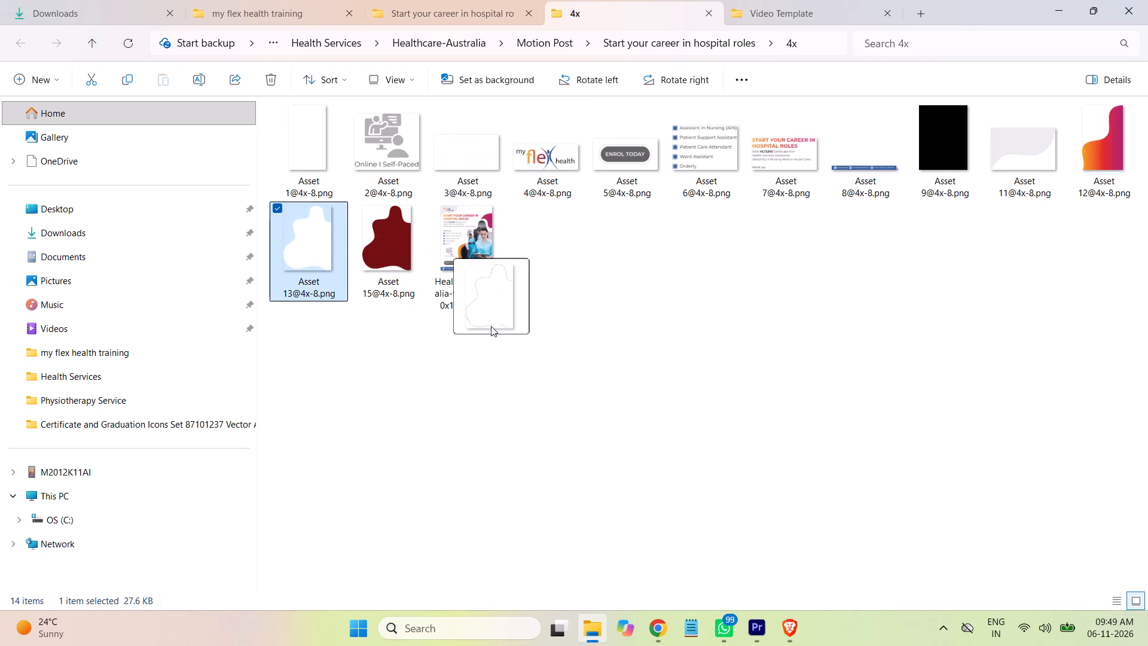
pyautogui.moveTo(491, 326); pyautogui.dragTo(547, 356)
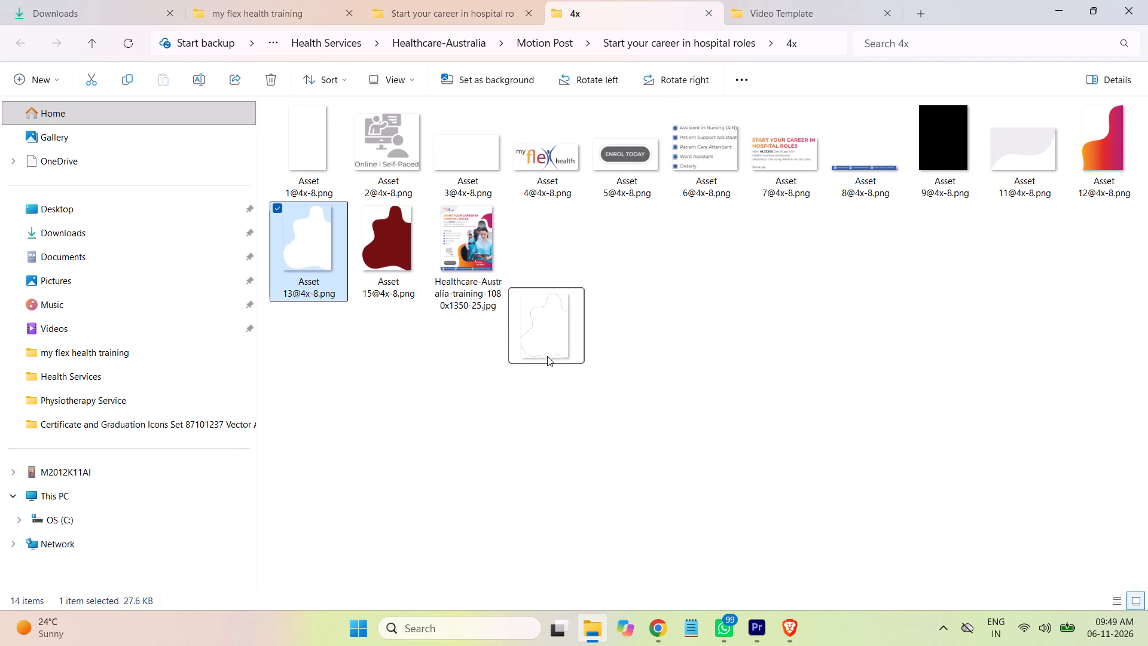
pyautogui.moveTo(547, 356); pyautogui.dragTo(762, 627)
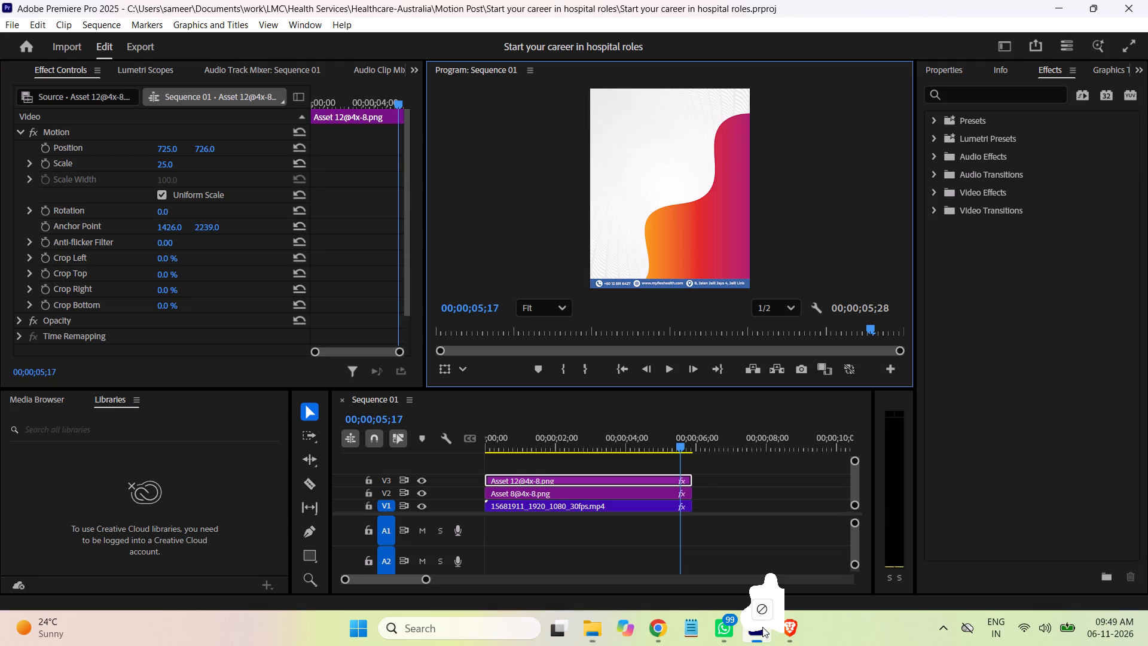
pyautogui.moveTo(762, 627); pyautogui.dragTo(637, 465)
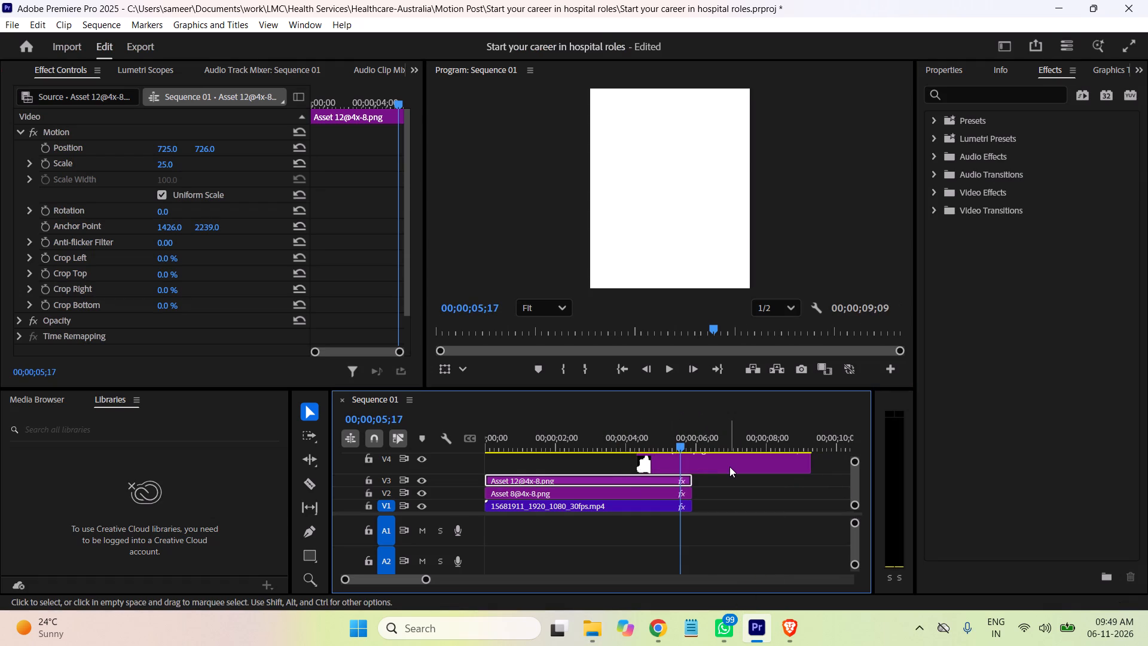
pyautogui.moveTo(727, 467); pyautogui.dragTo(571, 469)
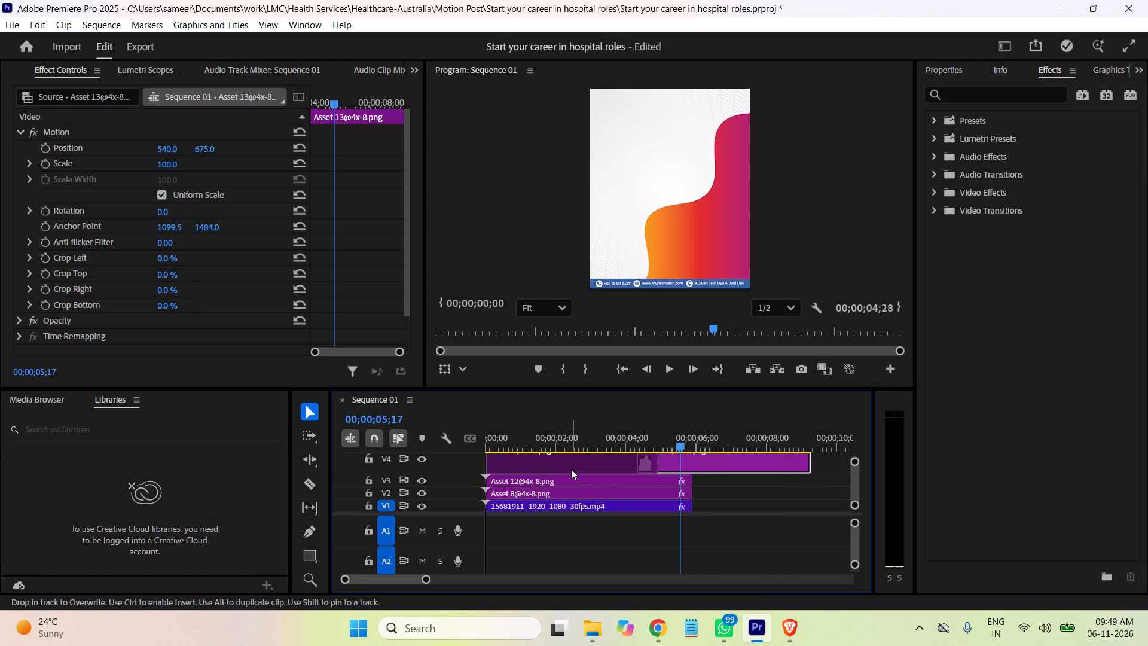
pyautogui.moveTo(853, 477); pyautogui.dragTo(853, 462)
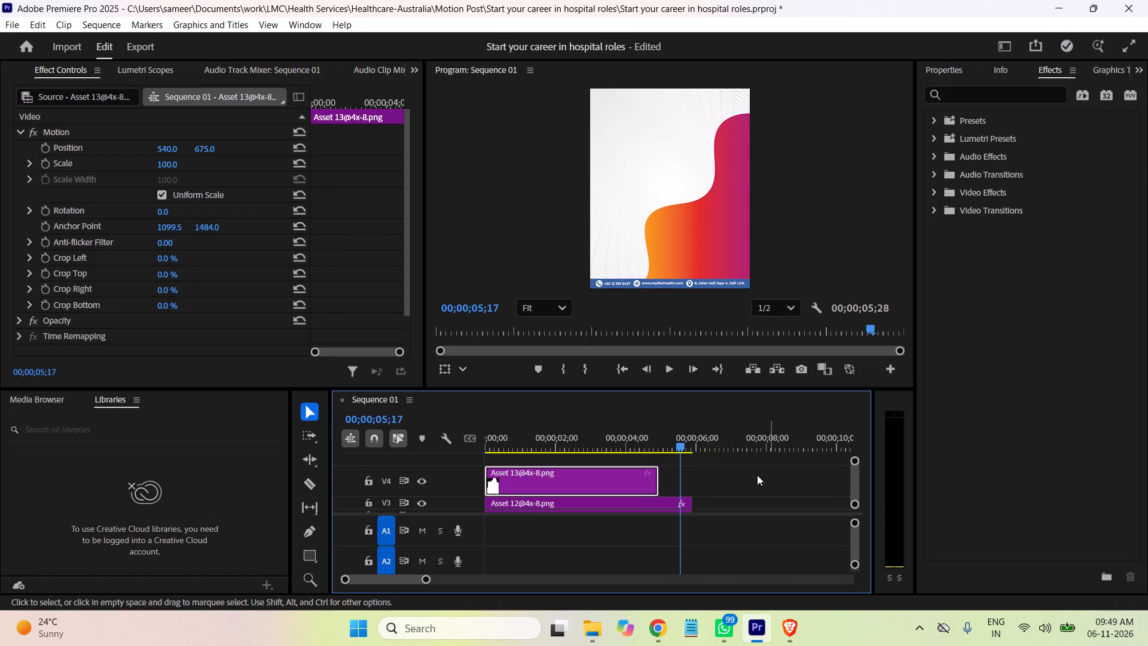
pyautogui.moveTo(657, 479); pyautogui.dragTo(689, 481)
pyautogui.click(601, 483)
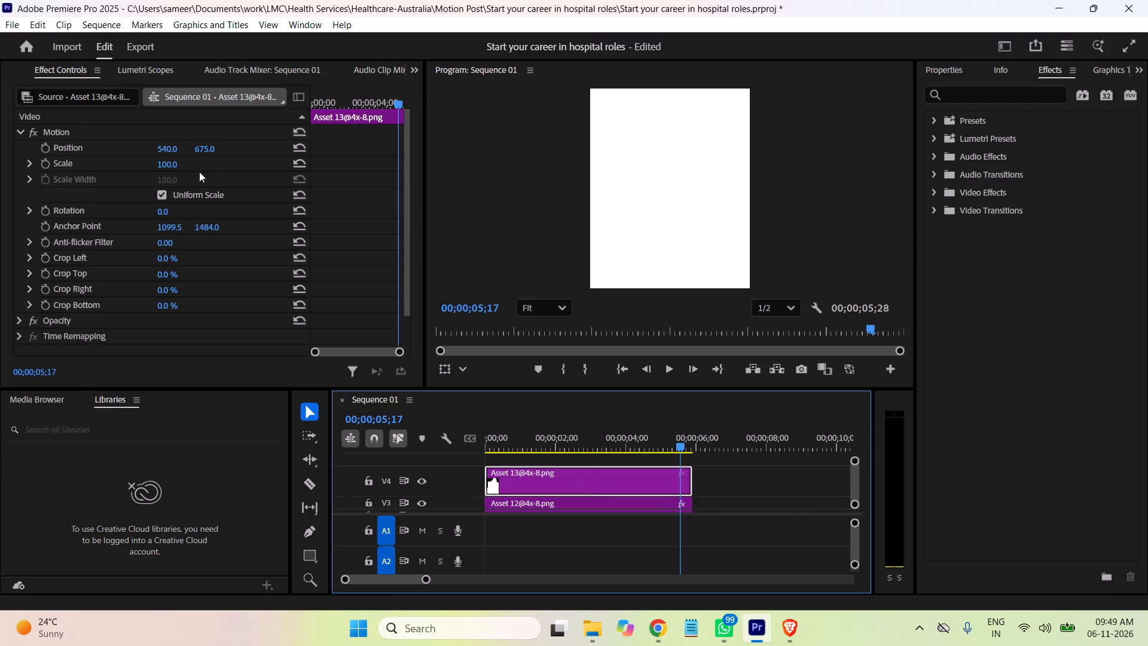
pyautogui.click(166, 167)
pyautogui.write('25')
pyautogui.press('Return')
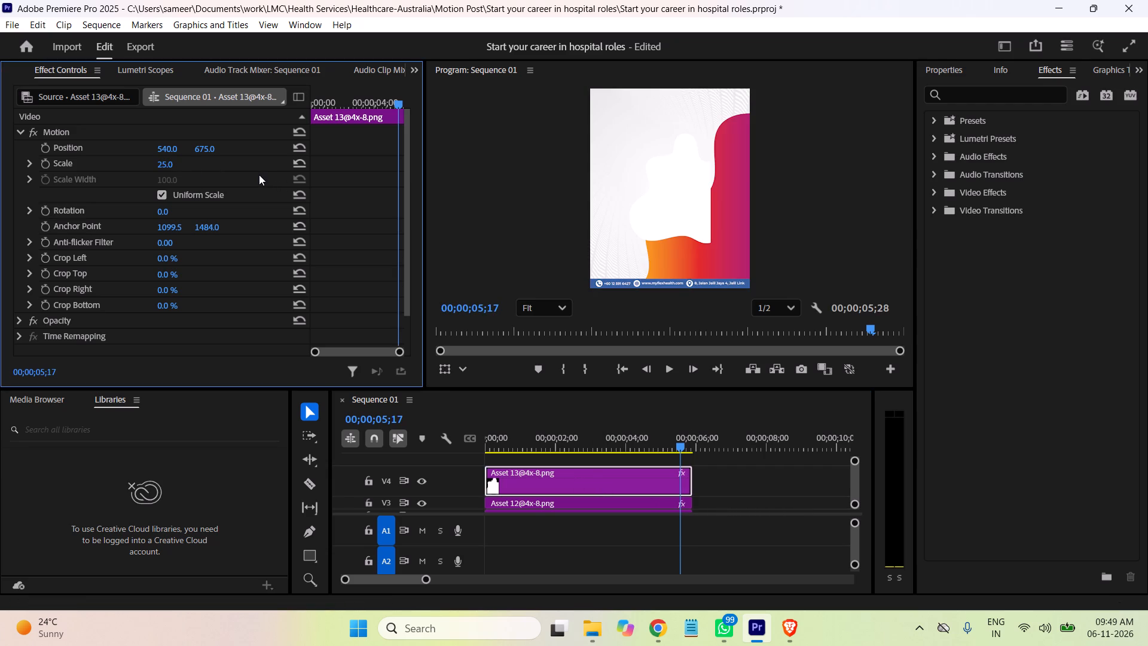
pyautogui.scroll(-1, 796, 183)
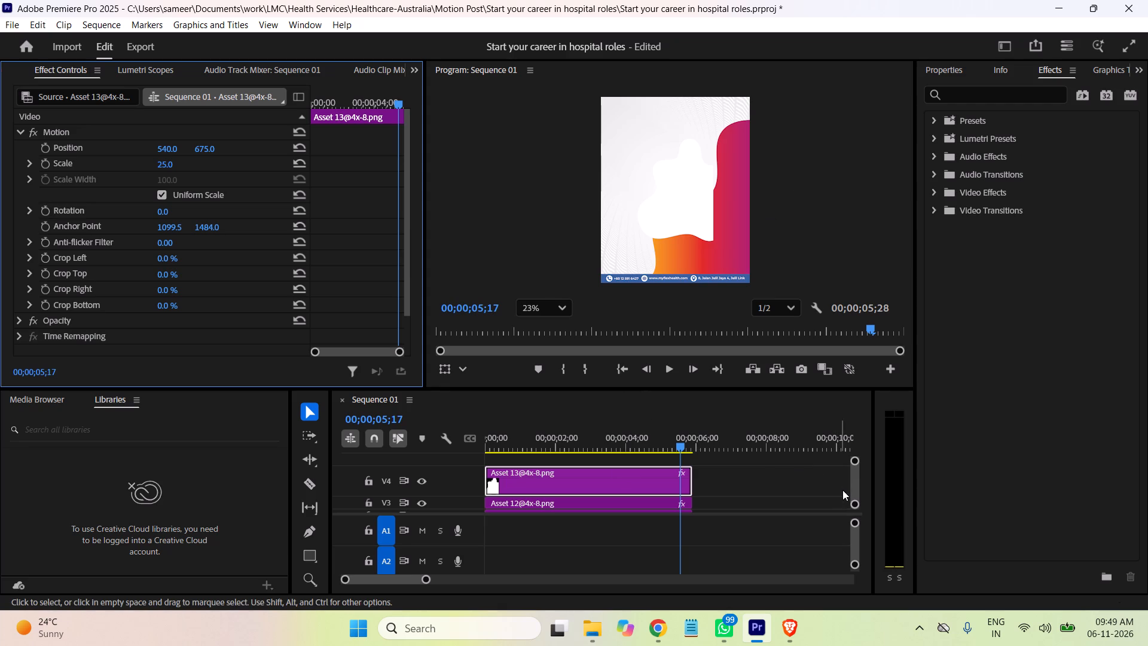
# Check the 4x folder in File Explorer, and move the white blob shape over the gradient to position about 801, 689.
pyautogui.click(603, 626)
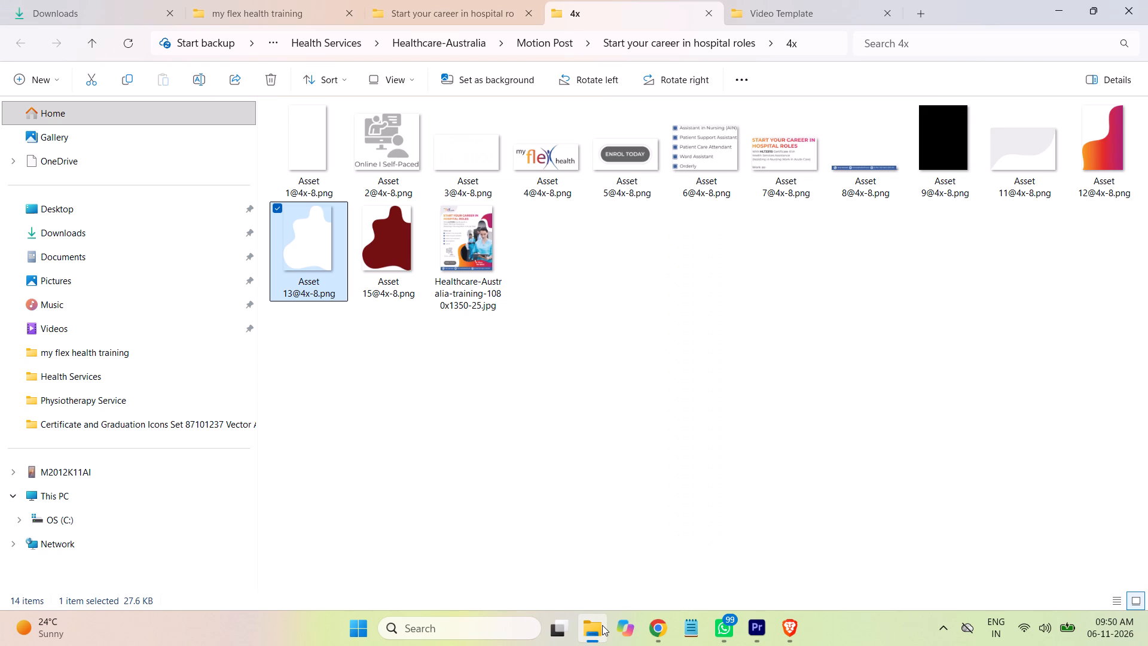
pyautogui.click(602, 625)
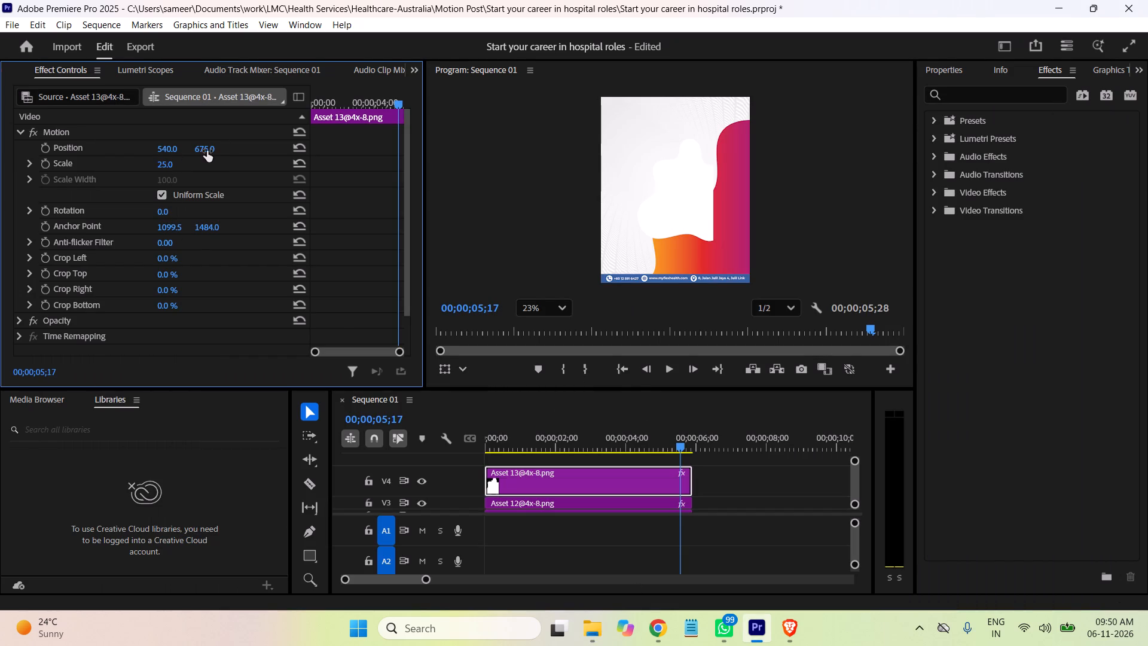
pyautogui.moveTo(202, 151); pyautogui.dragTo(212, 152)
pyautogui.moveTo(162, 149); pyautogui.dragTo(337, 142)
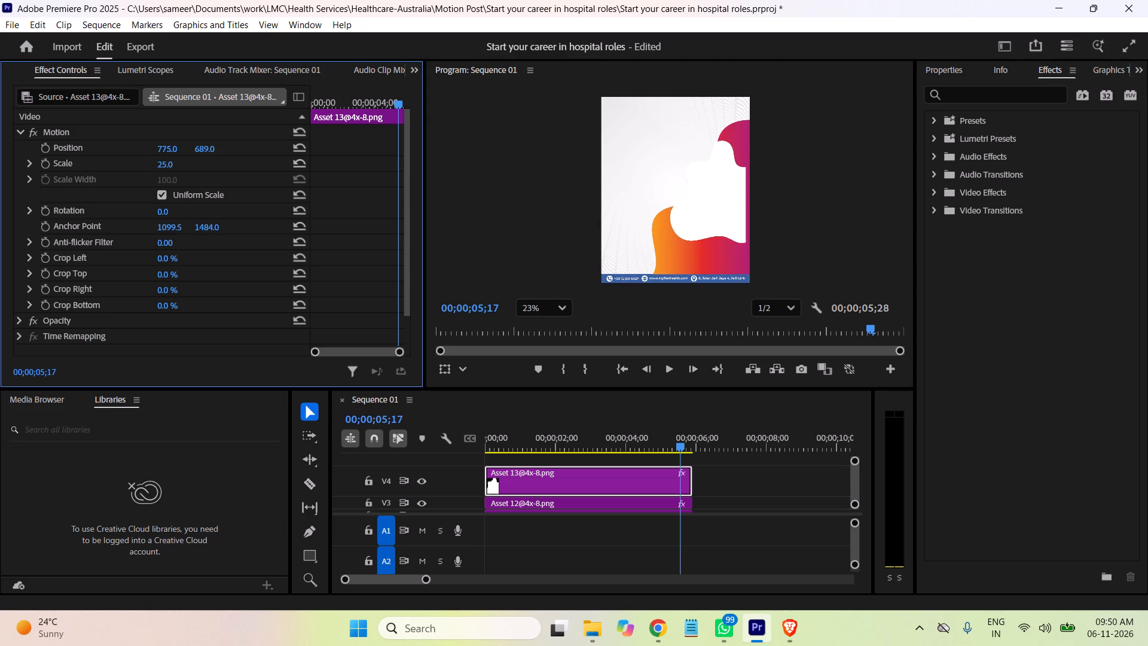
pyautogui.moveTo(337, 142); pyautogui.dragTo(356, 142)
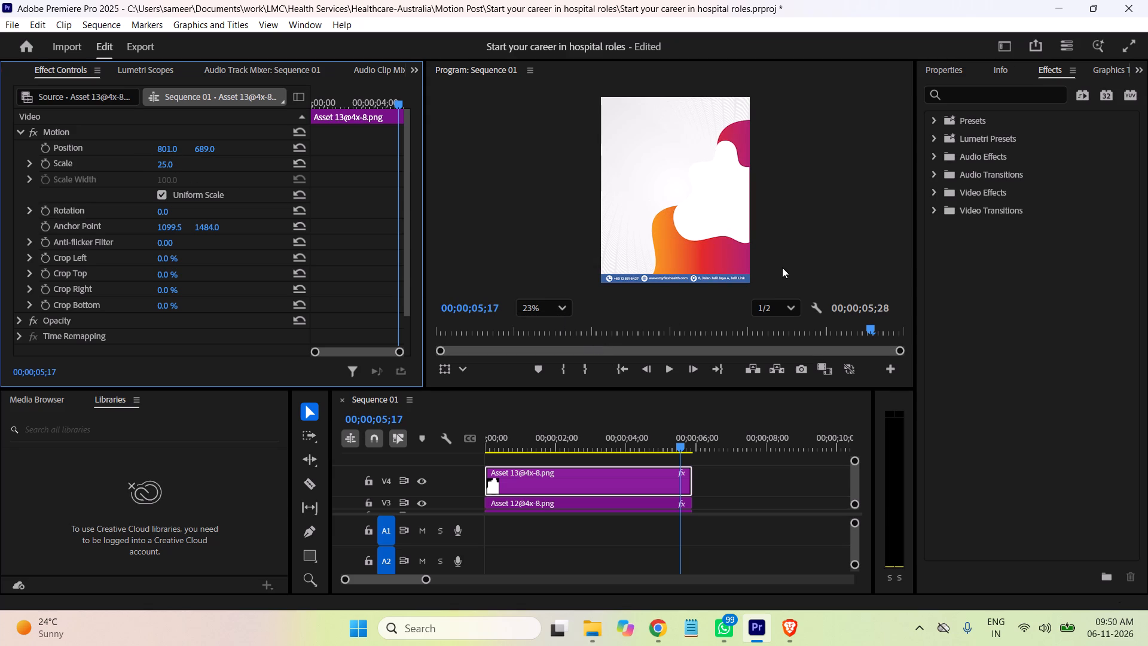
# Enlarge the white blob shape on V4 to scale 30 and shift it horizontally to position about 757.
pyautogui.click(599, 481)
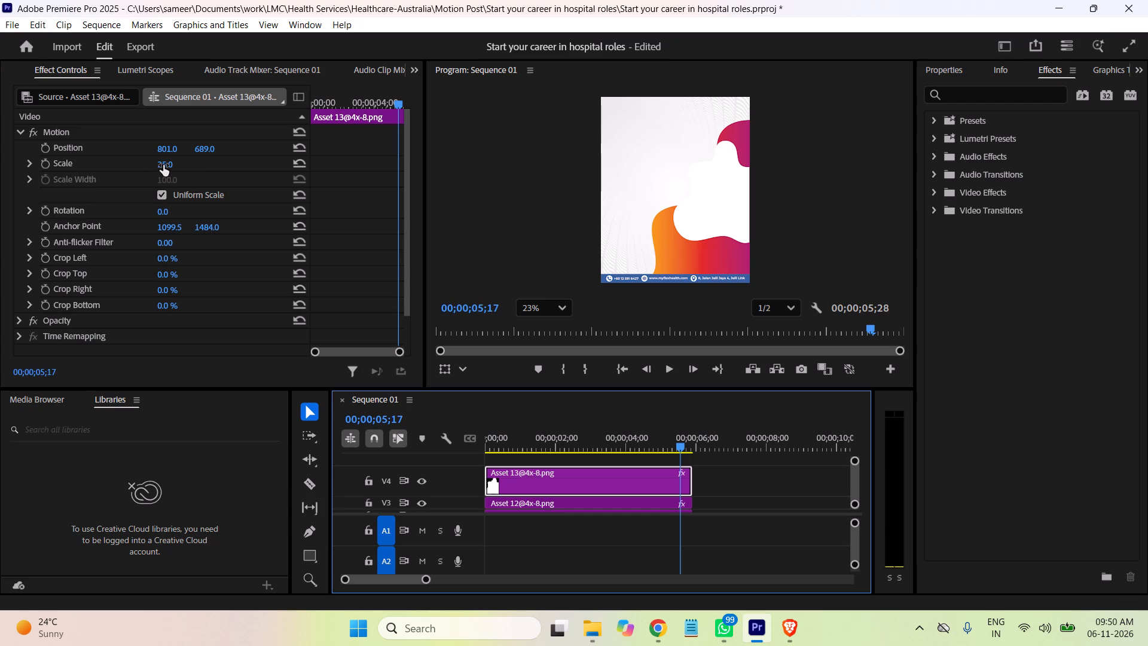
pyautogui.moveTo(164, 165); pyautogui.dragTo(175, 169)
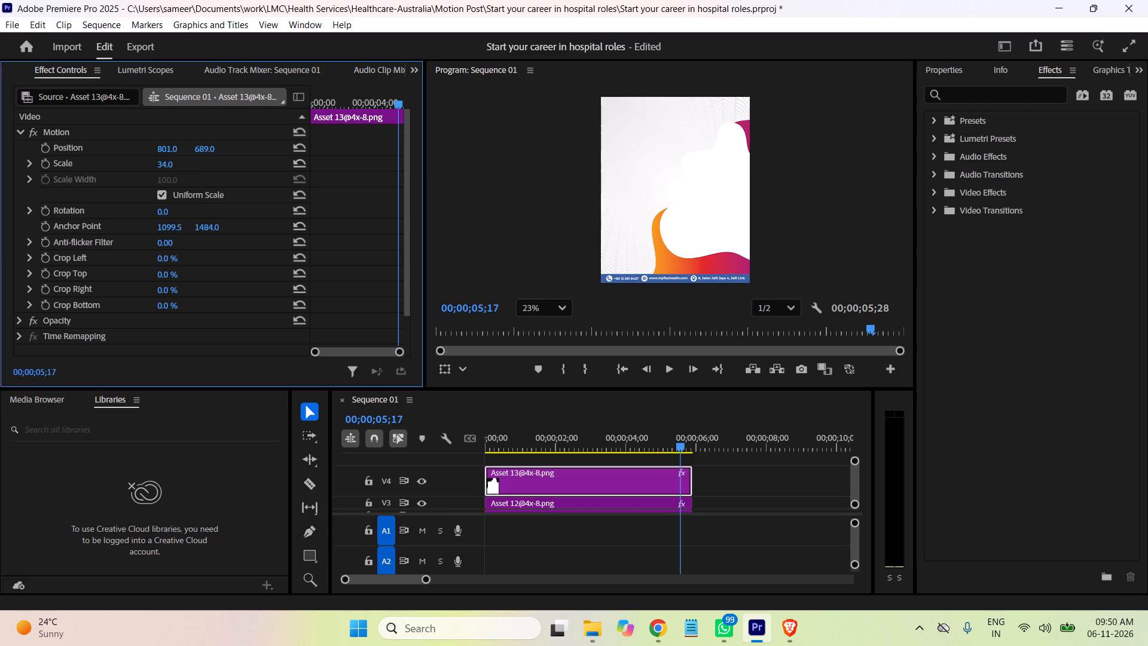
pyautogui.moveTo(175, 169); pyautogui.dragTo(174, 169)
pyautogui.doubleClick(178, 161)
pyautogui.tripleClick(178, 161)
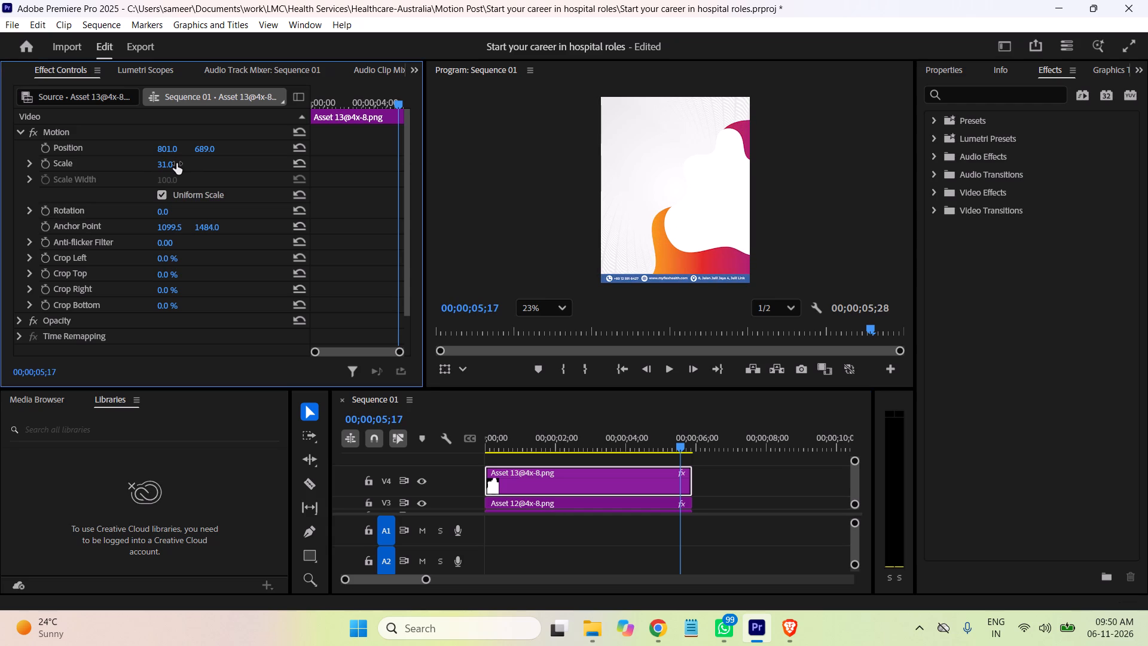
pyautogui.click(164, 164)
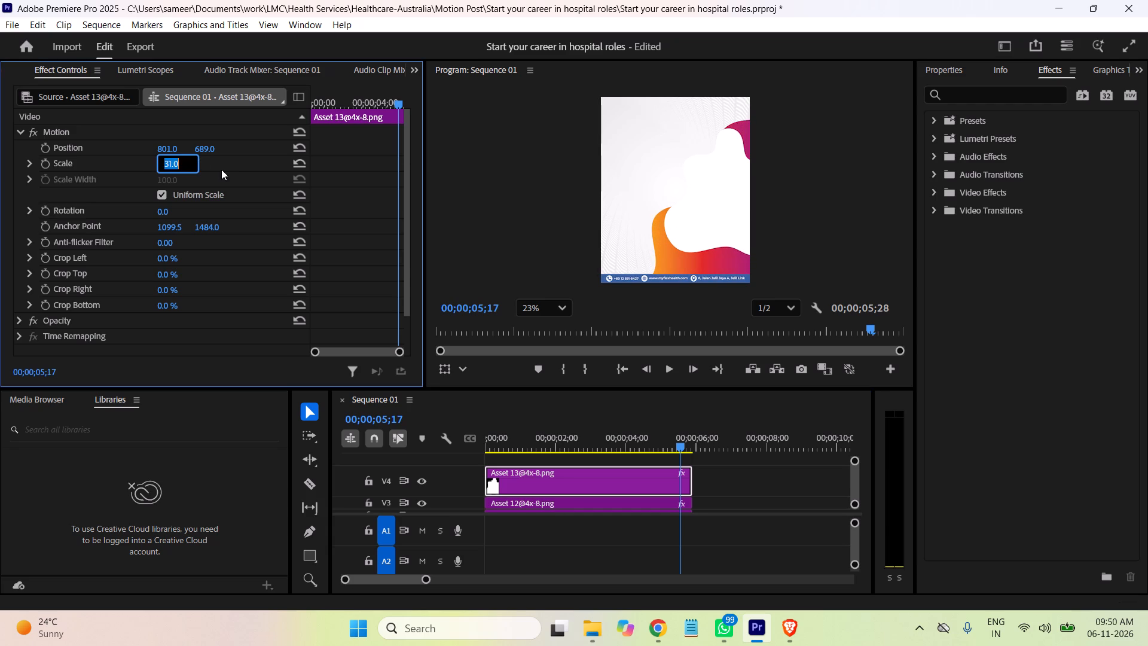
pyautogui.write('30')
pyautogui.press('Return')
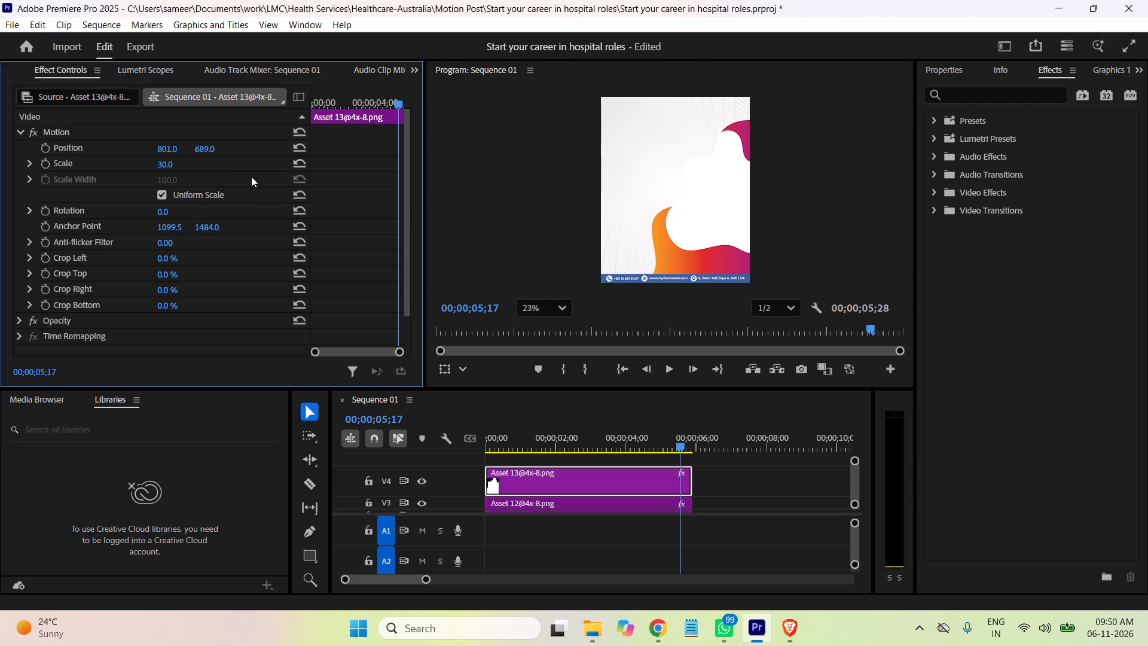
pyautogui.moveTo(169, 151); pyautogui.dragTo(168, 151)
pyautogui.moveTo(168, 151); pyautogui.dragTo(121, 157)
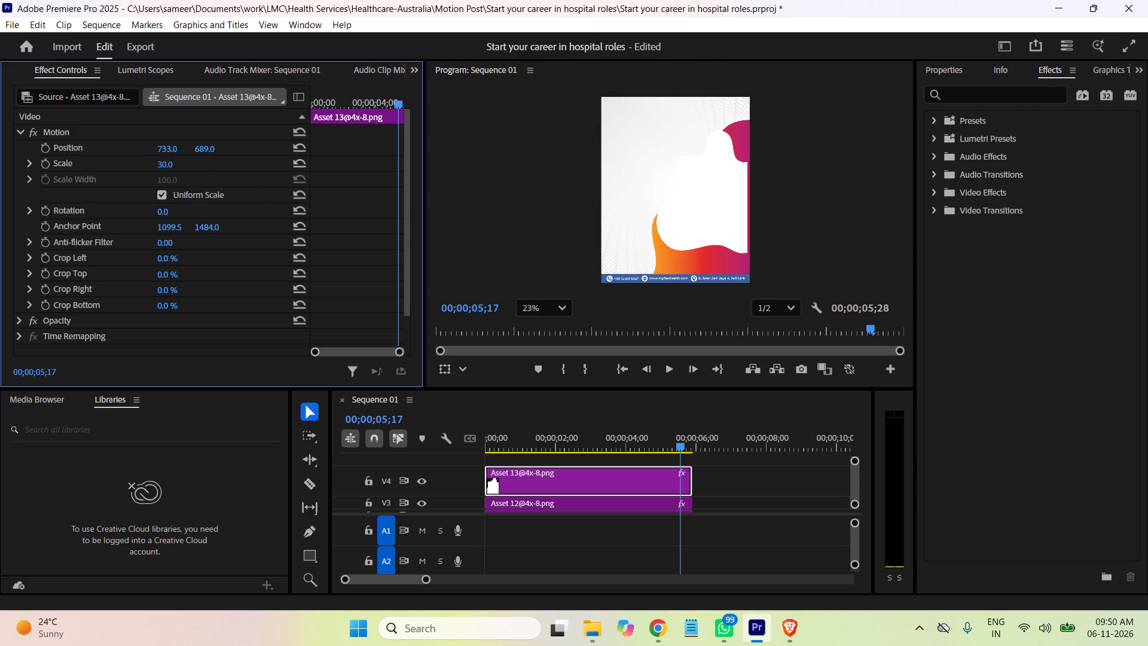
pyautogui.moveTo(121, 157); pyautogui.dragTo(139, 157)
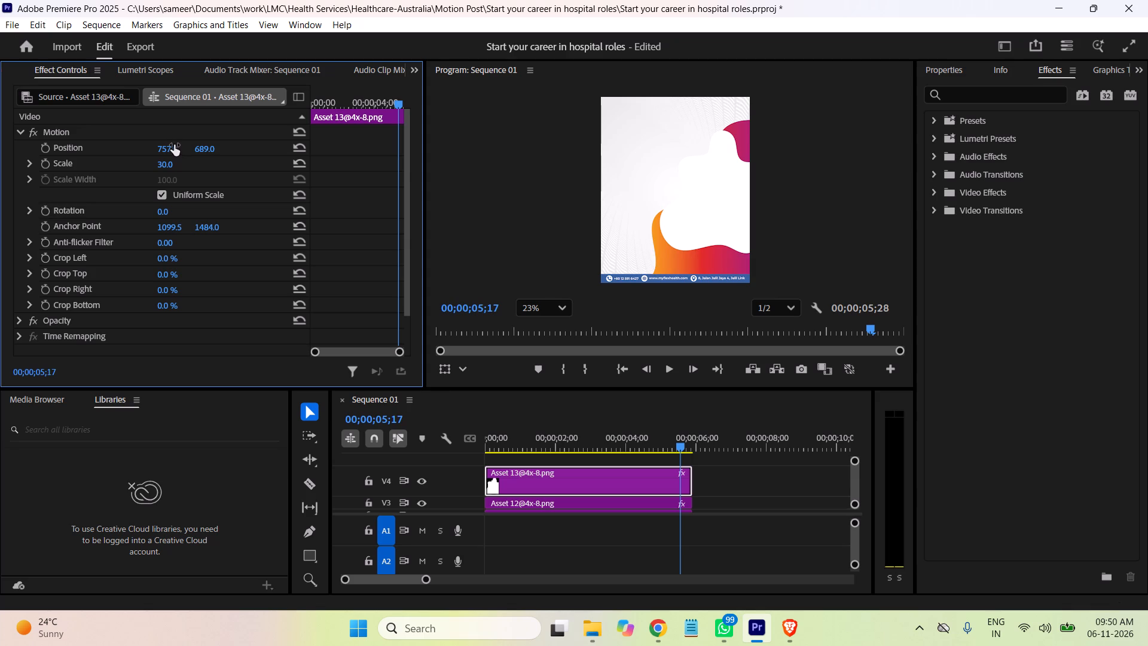
# Reduce the height of the video tracks in the timeline so that V4 down to V1 fit together.
pyautogui.moveTo(856, 462); pyautogui.dragTo(856, 442)
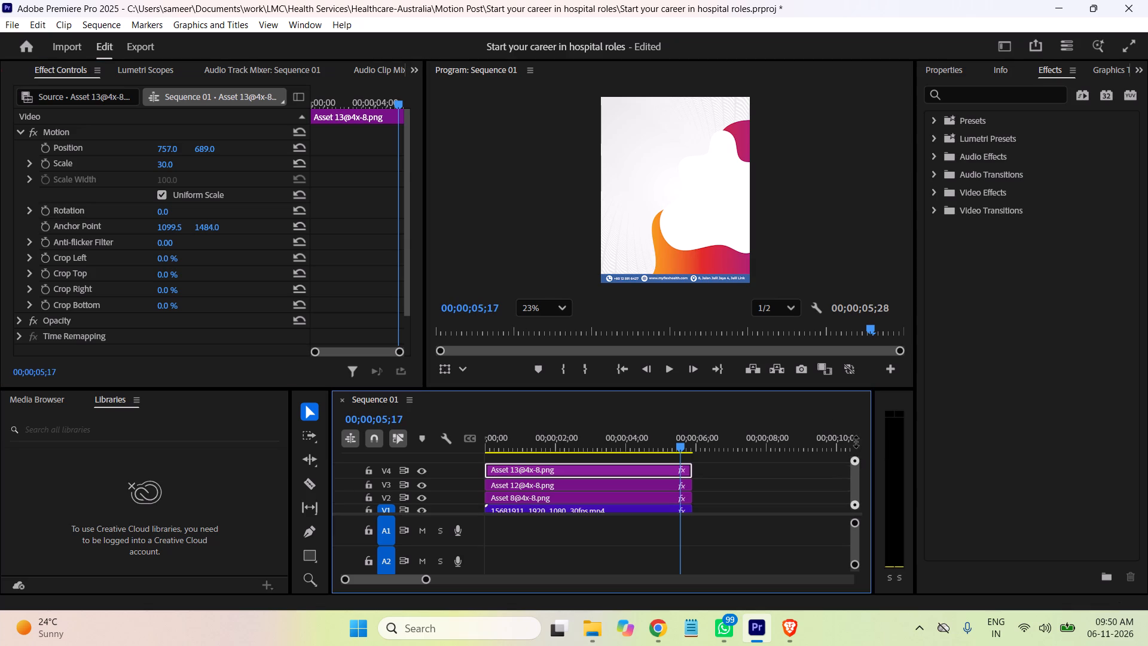
pyautogui.moveTo(856, 442); pyautogui.dragTo(856, 420)
# Set the white blob shape's scale to 35 and move it to position about 697, 712.
pyautogui.click(164, 166)
pyautogui.write('35')
pyautogui.press('Return')
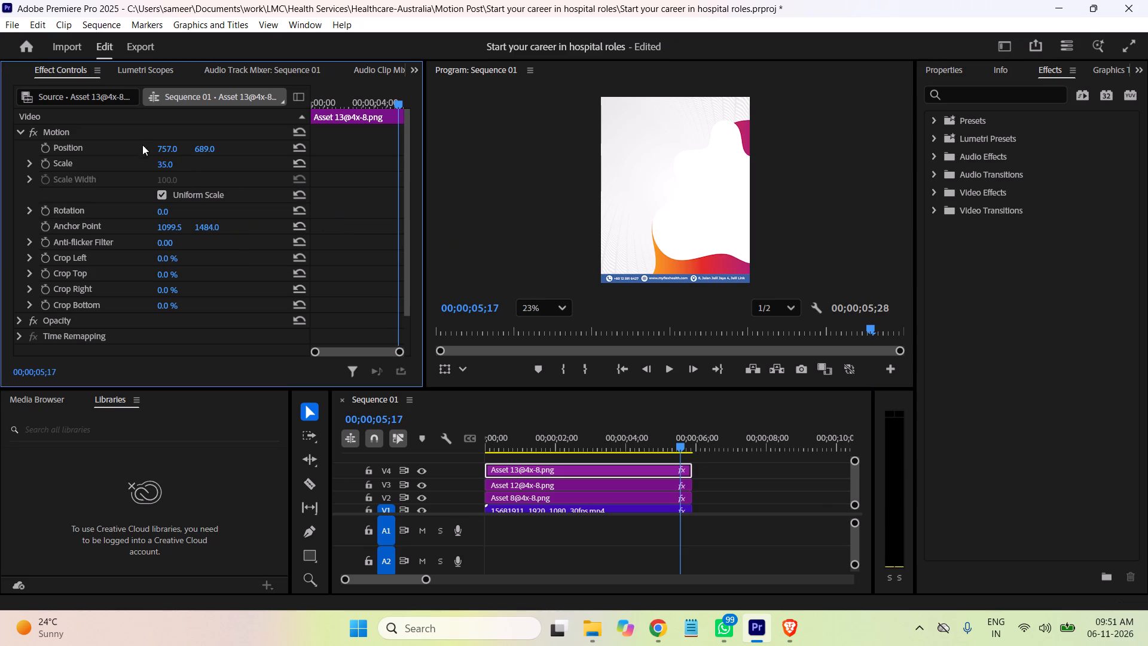
pyautogui.moveTo(164, 151); pyautogui.dragTo(85, 163)
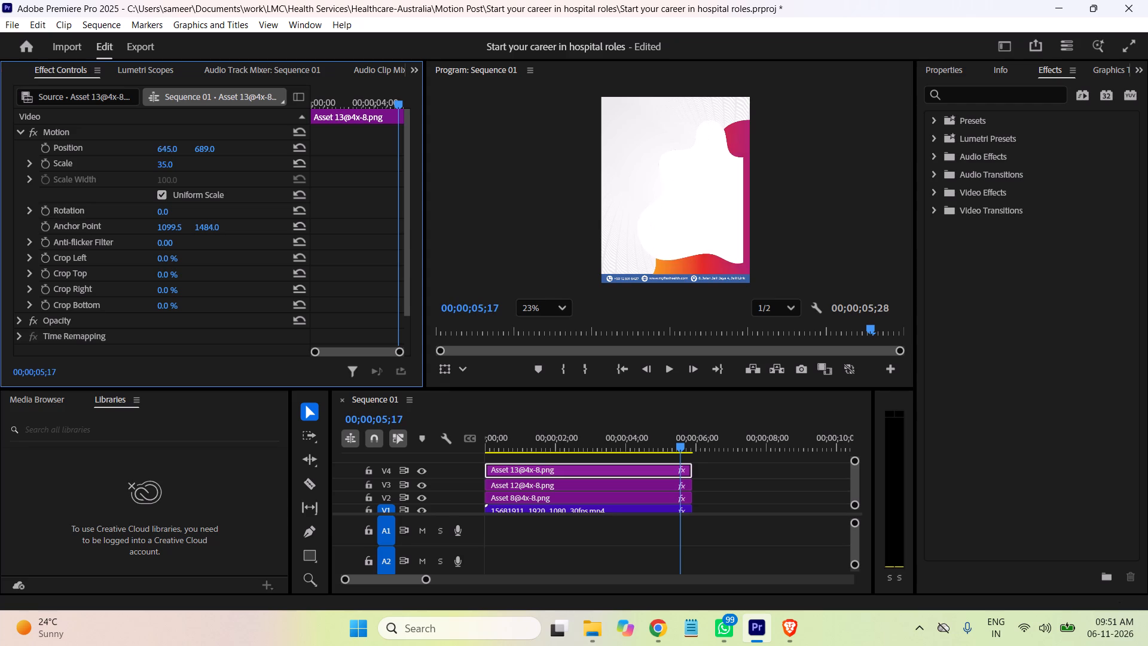
pyautogui.moveTo(85, 163); pyautogui.dragTo(127, 165)
pyautogui.moveTo(203, 150); pyautogui.dragTo(219, 146)
# Set the white blob shape's scale to 30 and shift it horizontally to position about 743.
pyautogui.click(163, 165)
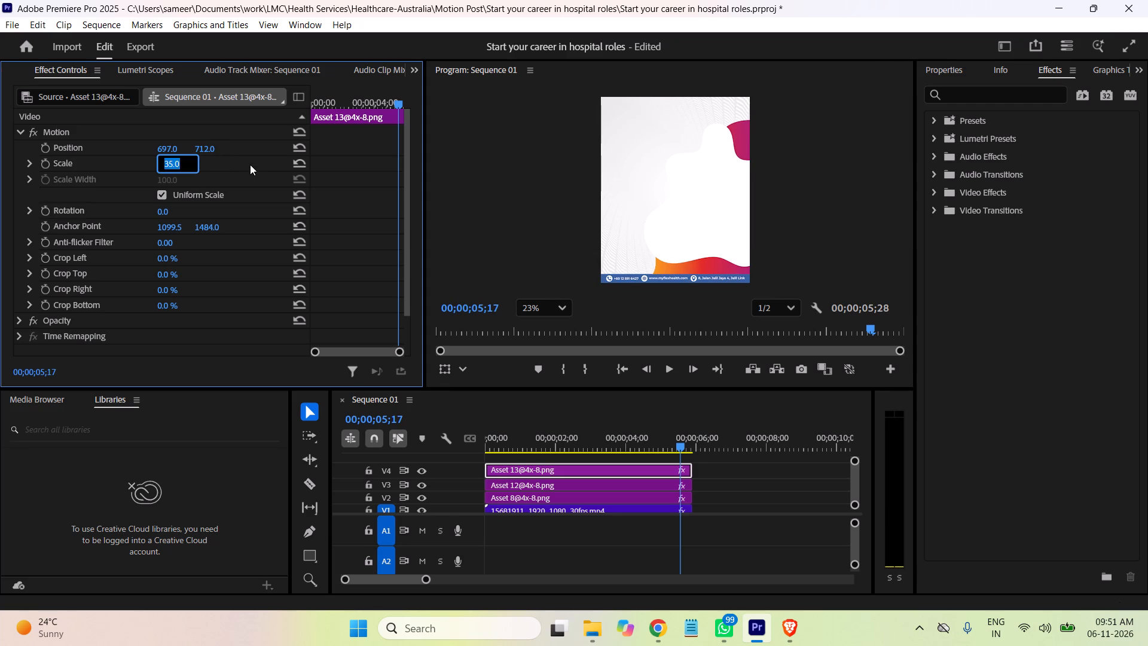
pyautogui.write('30')
pyautogui.press('Return')
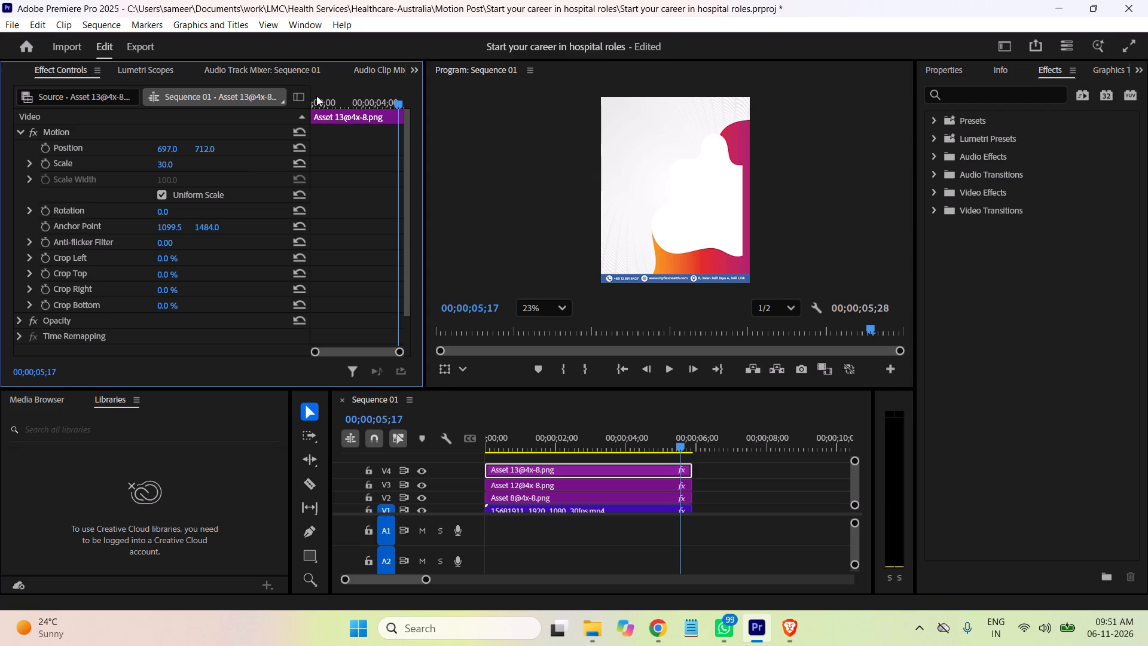
pyautogui.moveTo(163, 150); pyautogui.dragTo(200, 151)
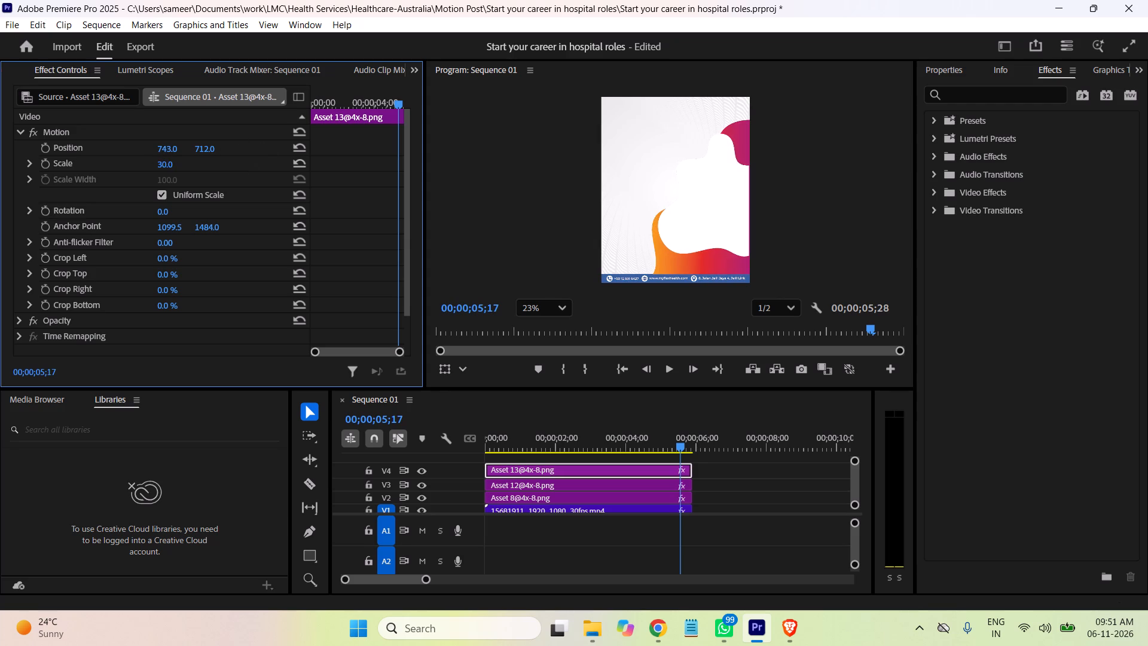
pyautogui.moveTo(200, 151); pyautogui.dragTo(203, 153)
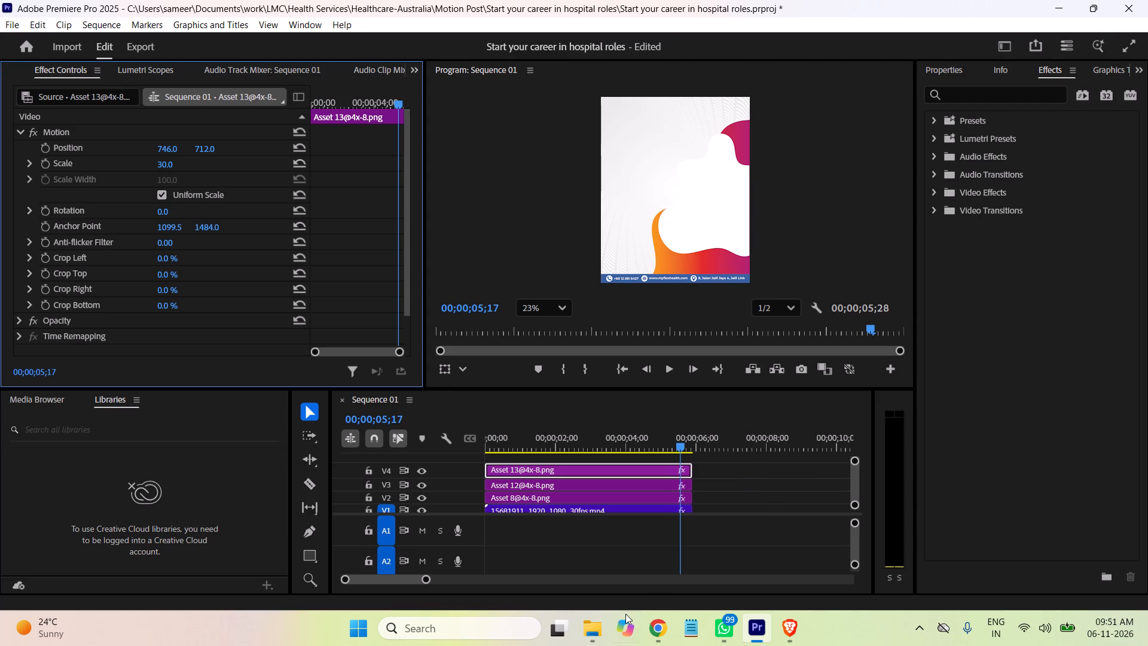
pyautogui.click(593, 626)
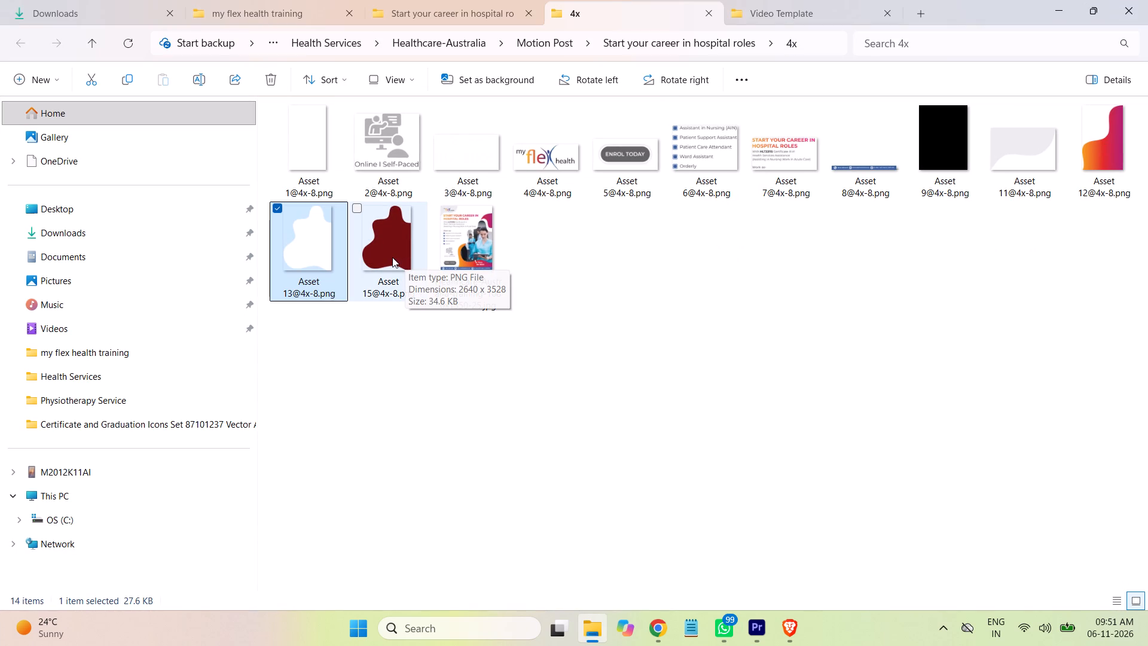
pyautogui.click(392, 257)
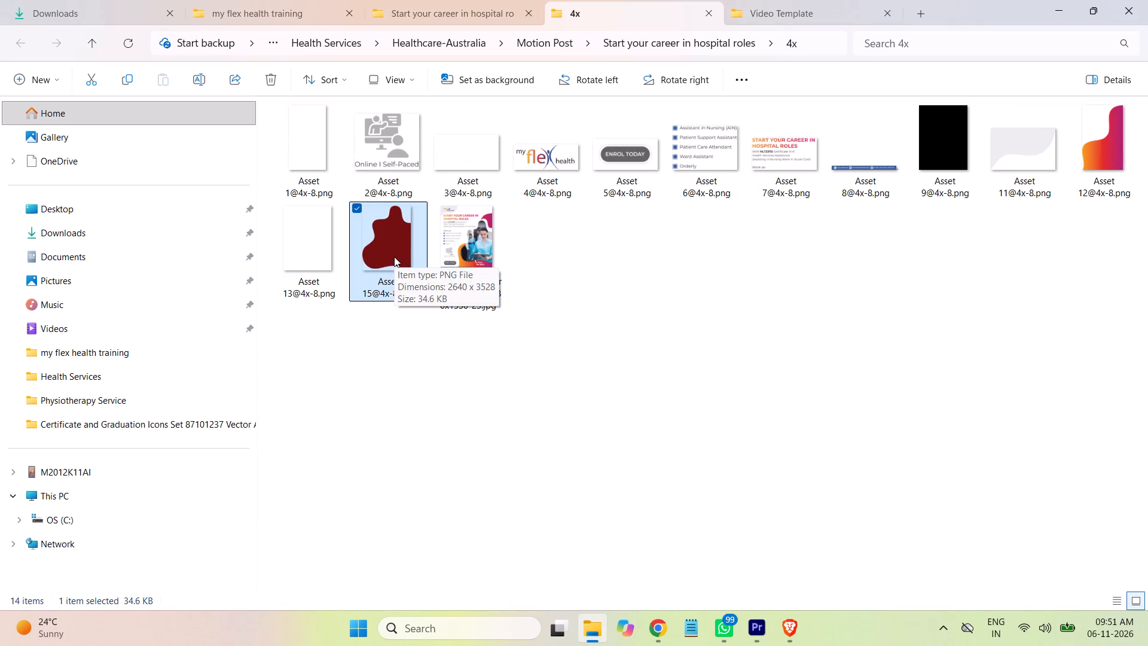
pyautogui.moveTo(394, 257); pyautogui.dragTo(771, 544)
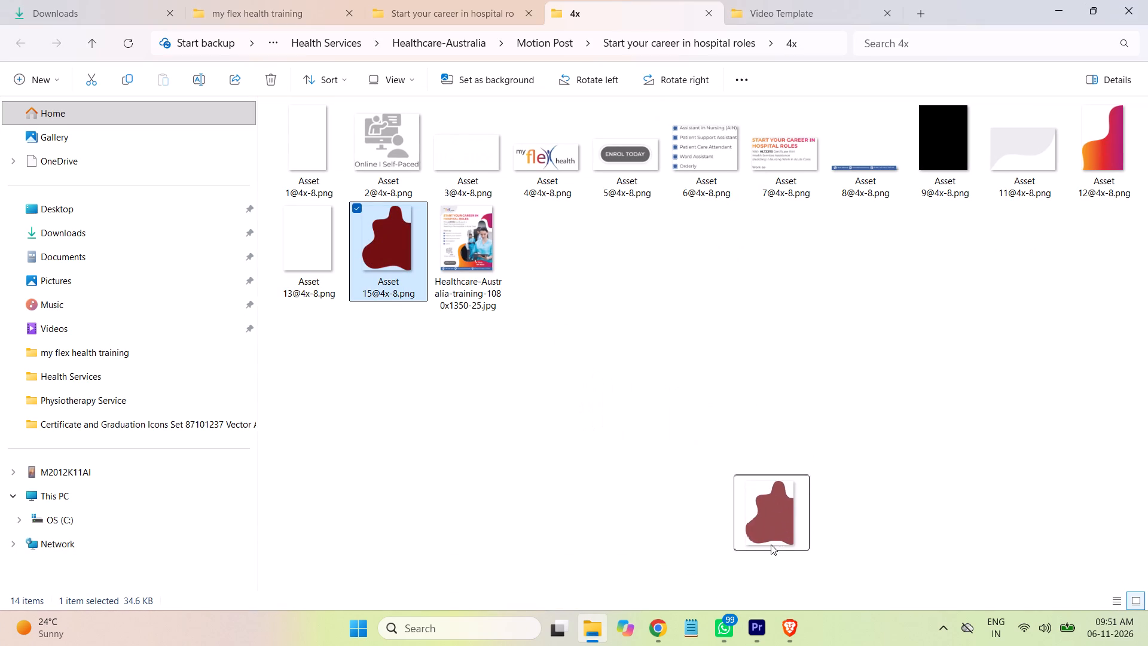
pyautogui.moveTo(771, 544); pyautogui.dragTo(729, 555)
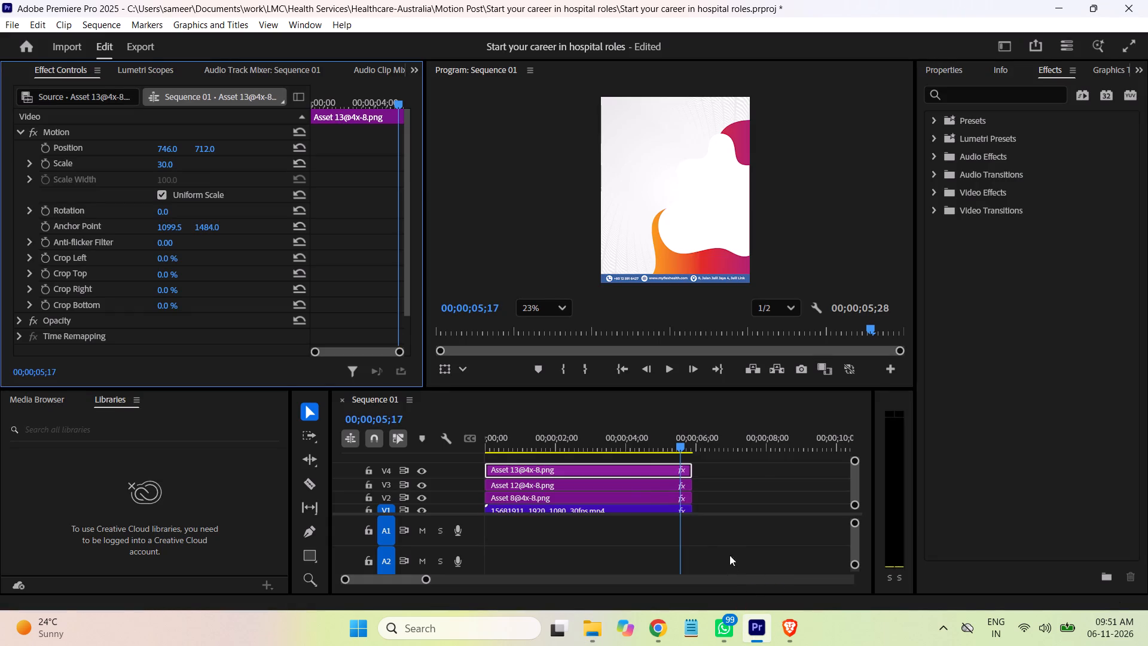
pyautogui.moveTo(729, 555); pyautogui.dragTo(633, 455)
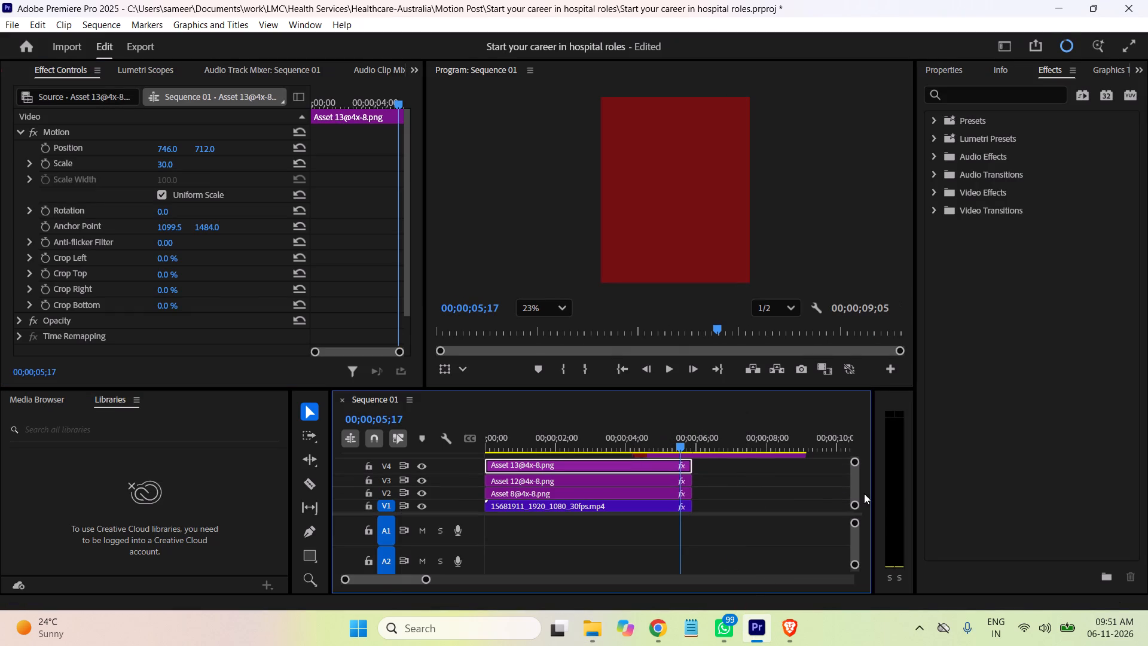
# Move the dark red blob clip on V5 to the start of the sequence and extend its end to match the V4 clip.
pyautogui.moveTo(855, 487); pyautogui.dragTo(855, 449)
pyautogui.moveTo(731, 482); pyautogui.dragTo(648, 476)
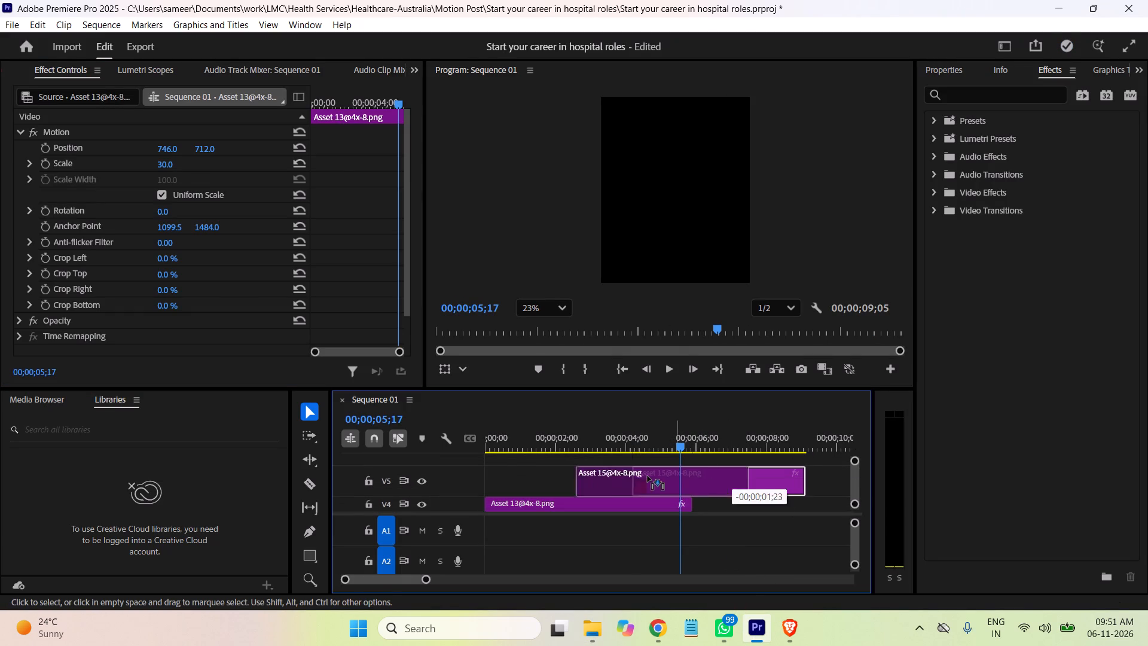
pyautogui.moveTo(648, 476); pyautogui.dragTo(581, 474)
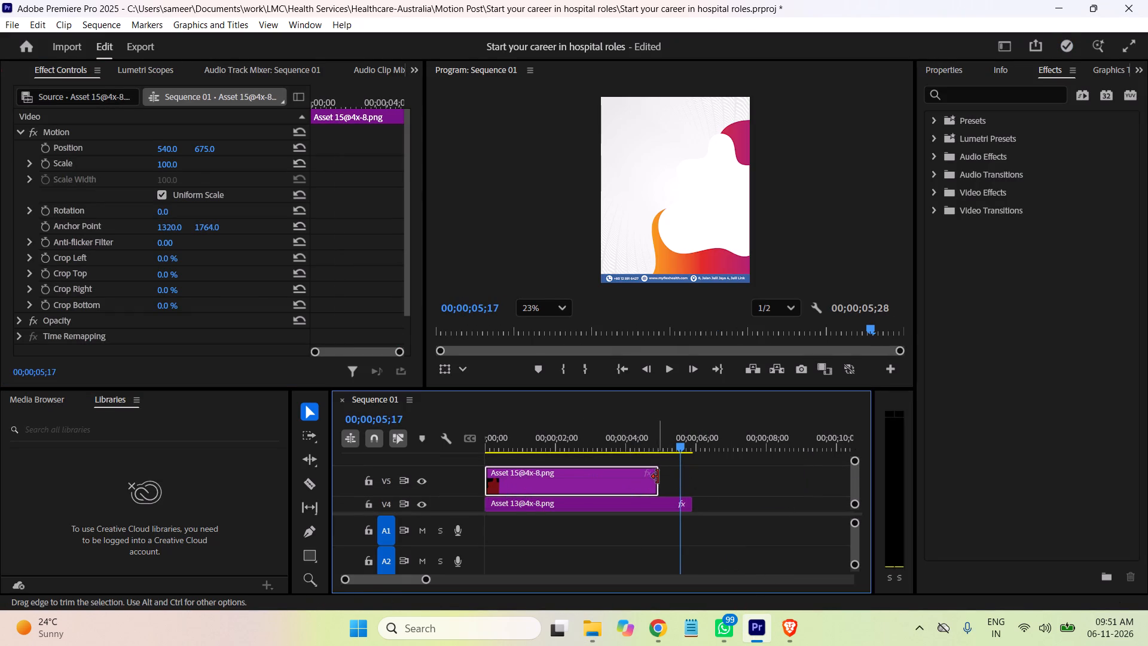
pyautogui.moveTo(659, 480); pyautogui.dragTo(691, 484)
pyautogui.click(627, 481)
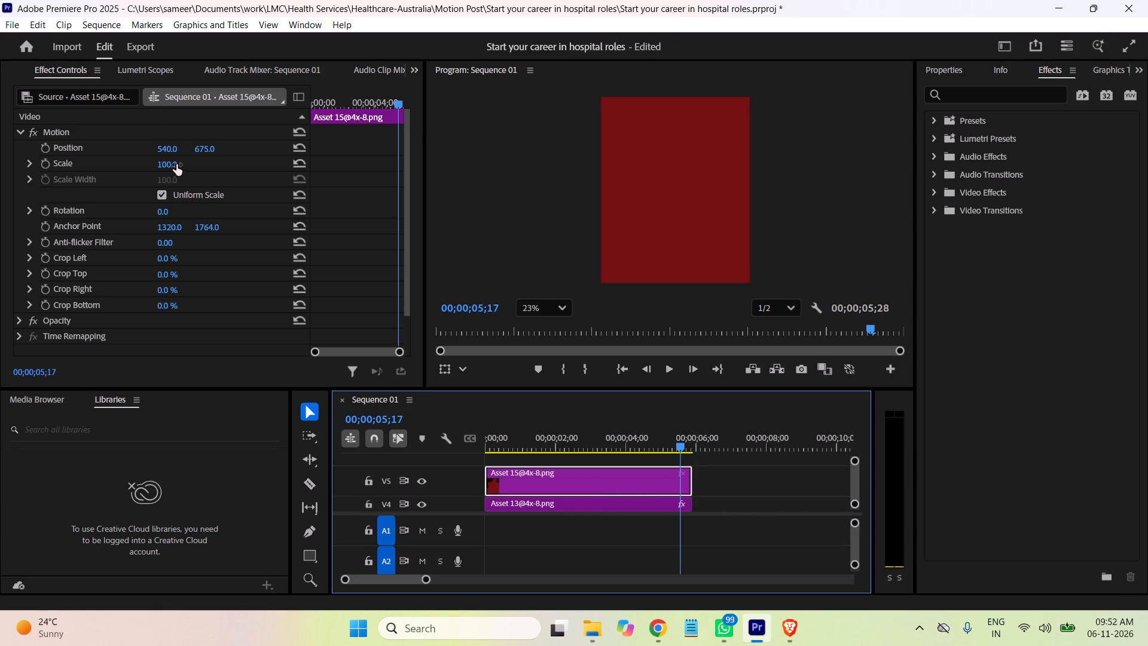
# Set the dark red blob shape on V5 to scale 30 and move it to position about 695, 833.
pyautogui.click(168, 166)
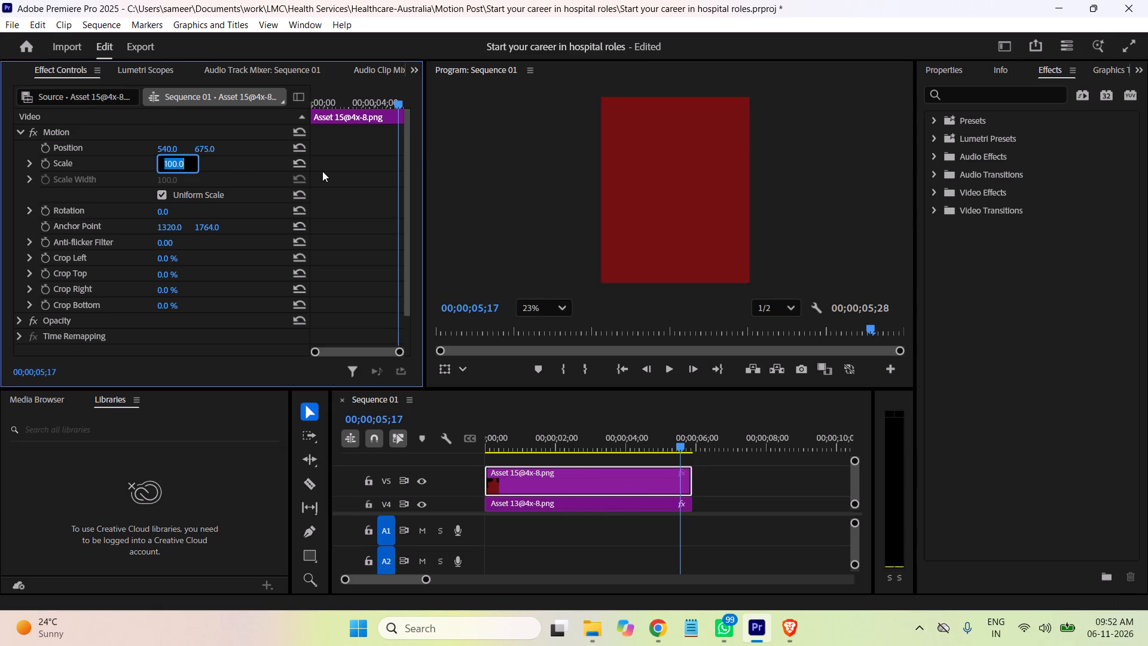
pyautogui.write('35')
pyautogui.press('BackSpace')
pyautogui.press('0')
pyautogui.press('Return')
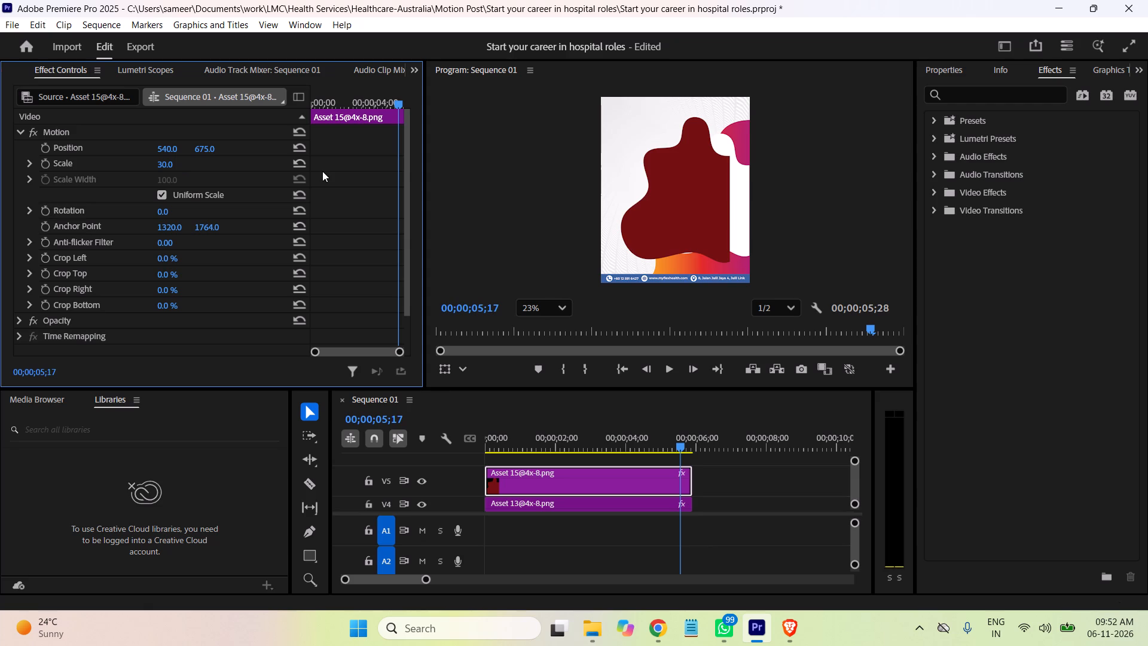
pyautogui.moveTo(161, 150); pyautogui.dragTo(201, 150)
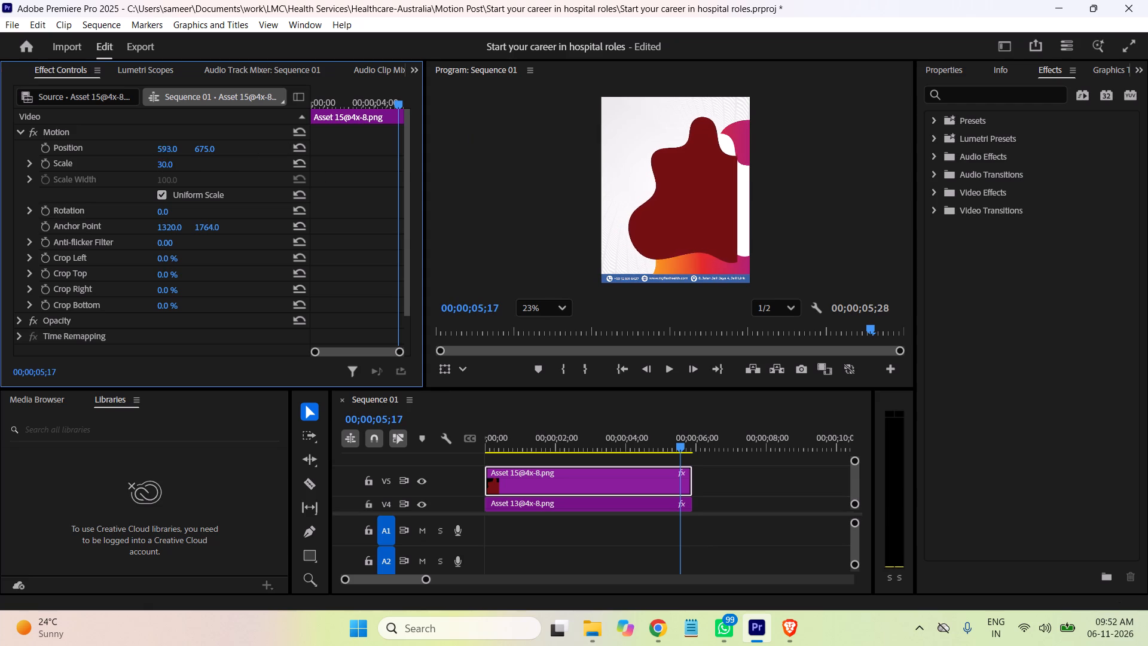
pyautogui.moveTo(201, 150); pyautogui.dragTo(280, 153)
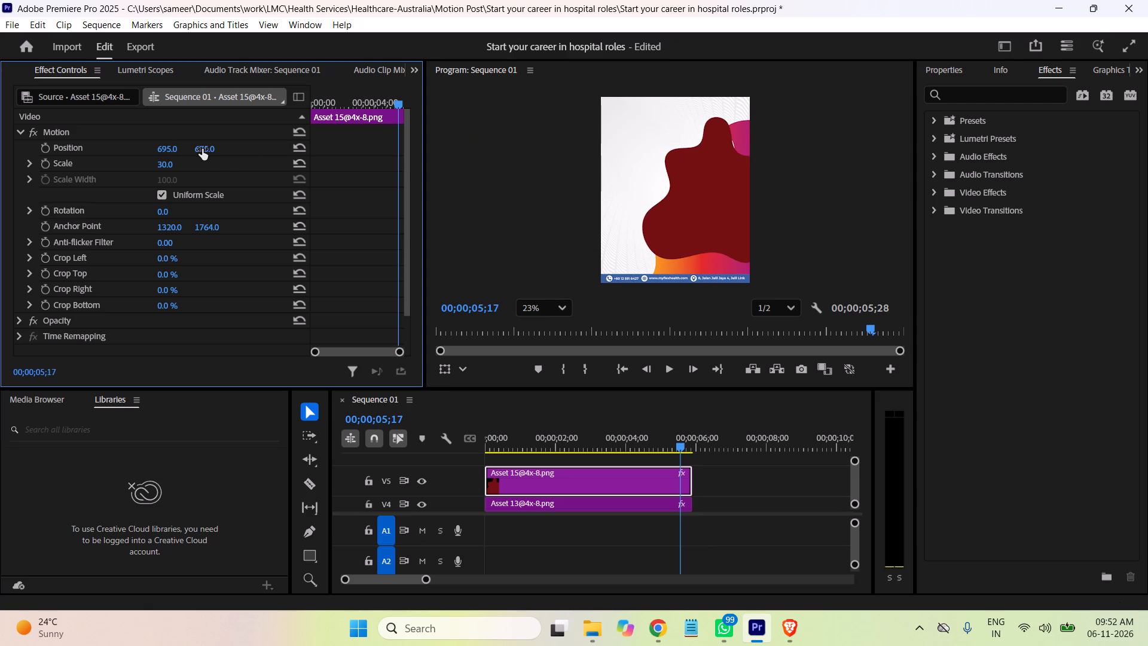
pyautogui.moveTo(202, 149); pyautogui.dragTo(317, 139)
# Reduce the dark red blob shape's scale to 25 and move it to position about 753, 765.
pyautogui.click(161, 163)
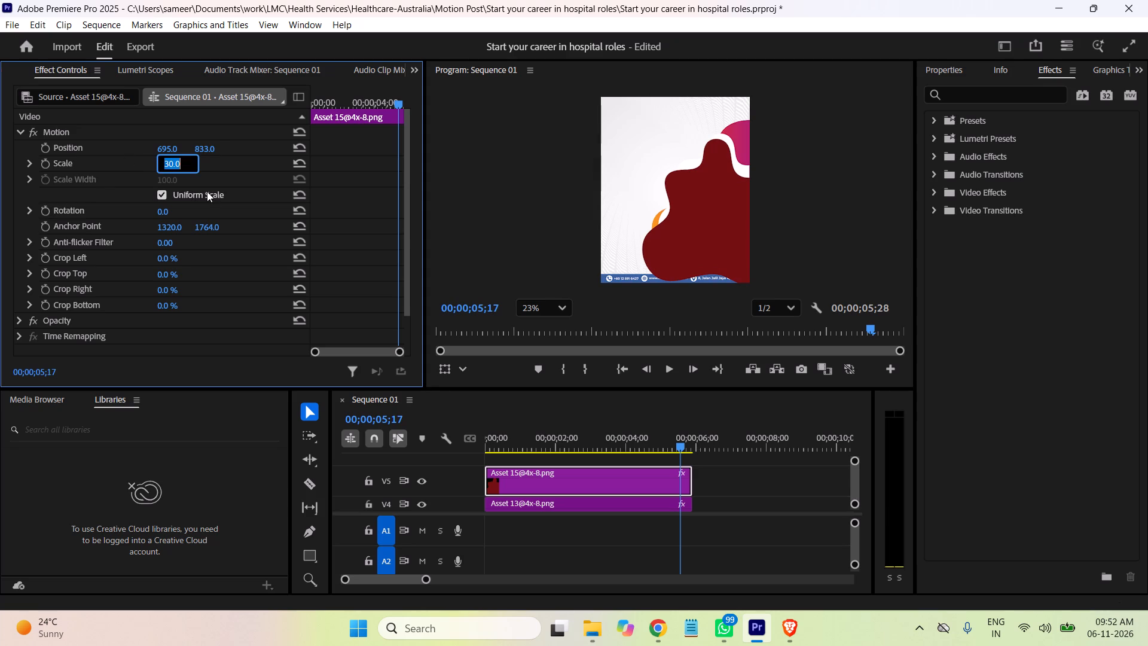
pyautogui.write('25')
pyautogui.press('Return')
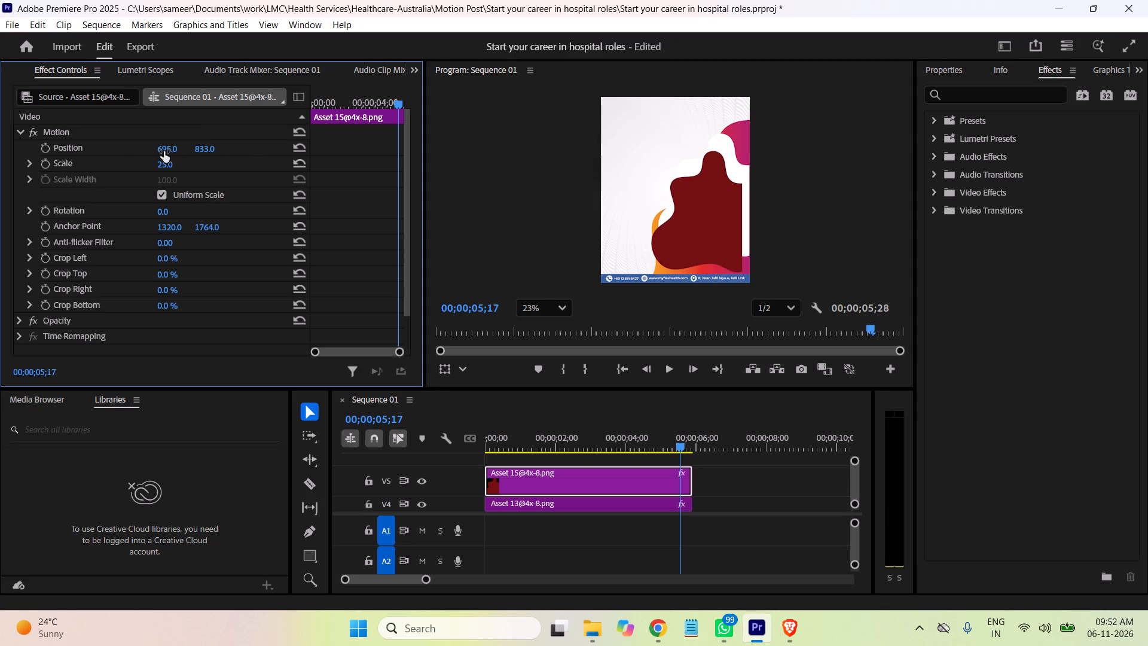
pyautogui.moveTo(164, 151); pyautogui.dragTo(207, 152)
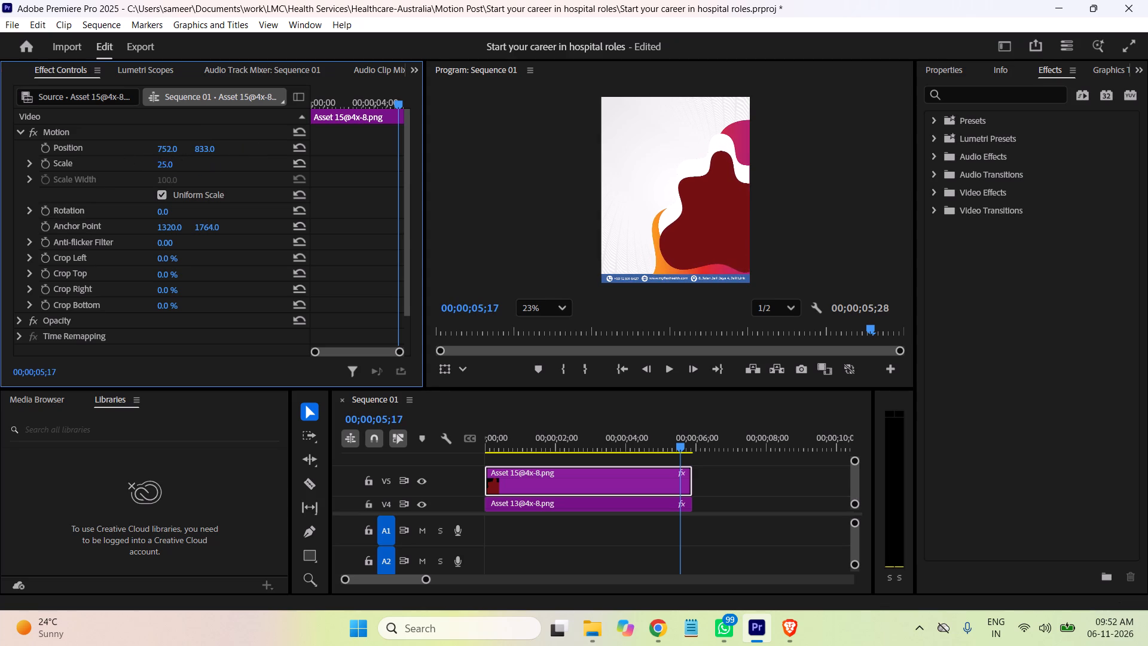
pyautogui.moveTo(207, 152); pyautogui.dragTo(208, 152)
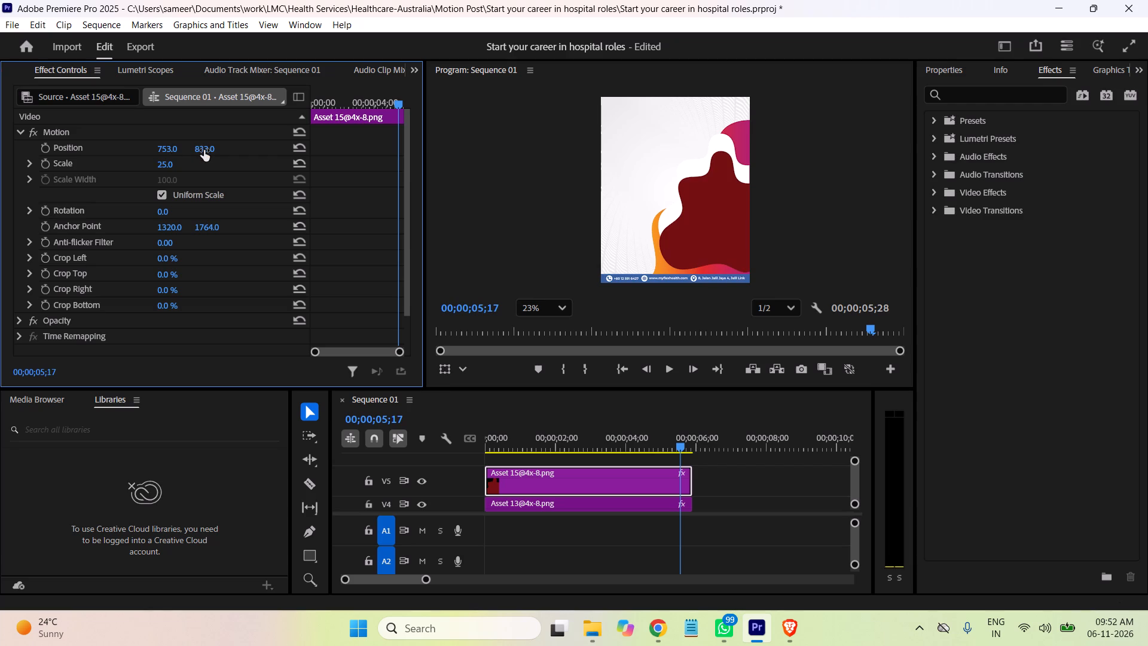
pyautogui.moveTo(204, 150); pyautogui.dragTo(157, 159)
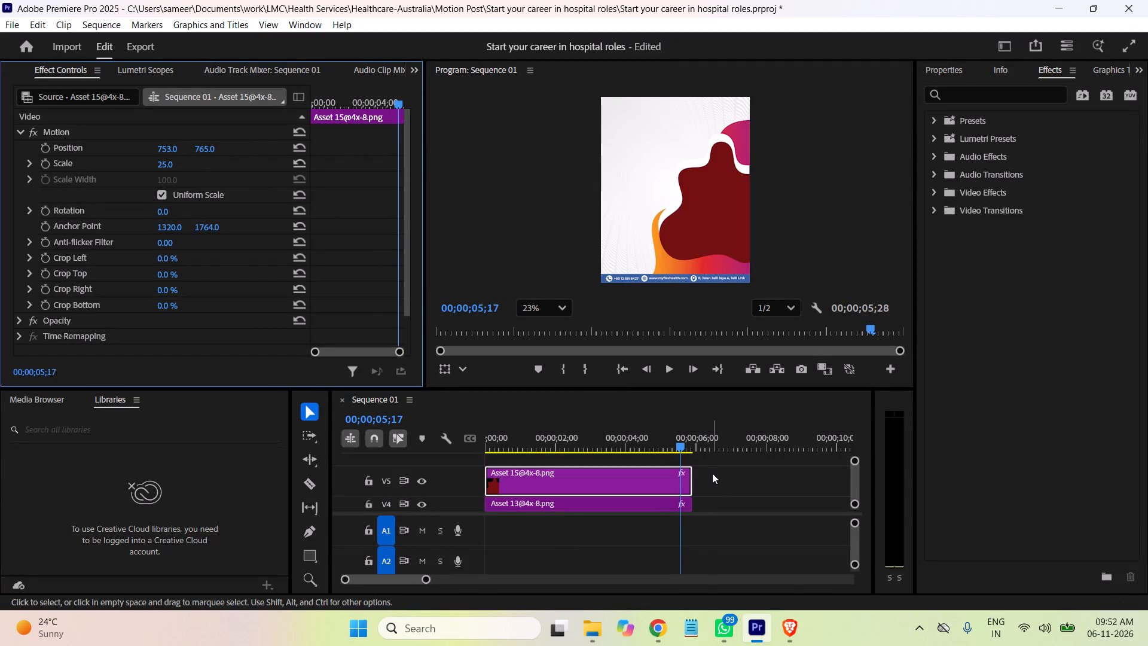
# Reduce the video track heights, delete the dark red blob clip from V5 and save the project.
pyautogui.moveTo(857, 460); pyautogui.dragTo(857, 459)
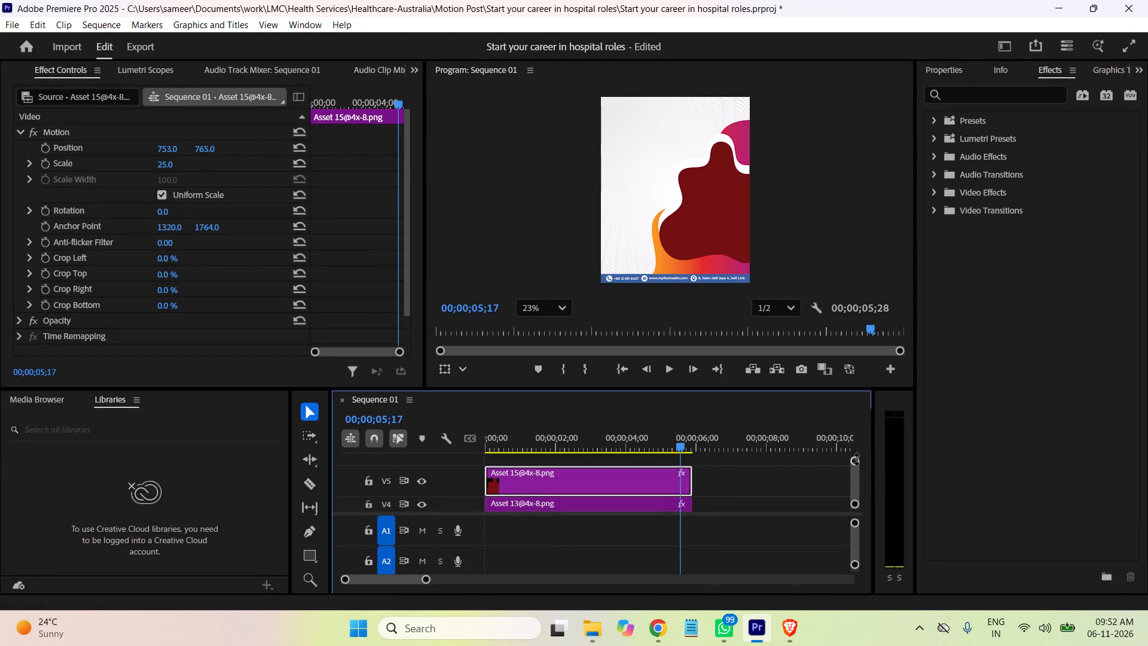
pyautogui.moveTo(857, 459); pyautogui.dragTo(861, 411)
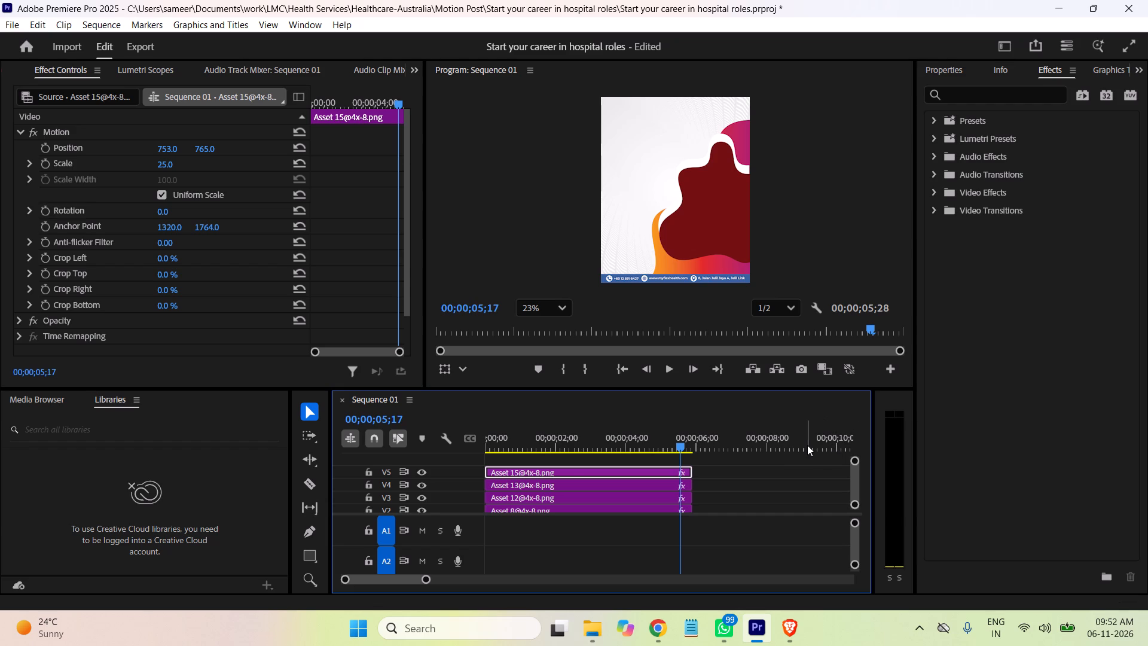
pyautogui.click(573, 472)
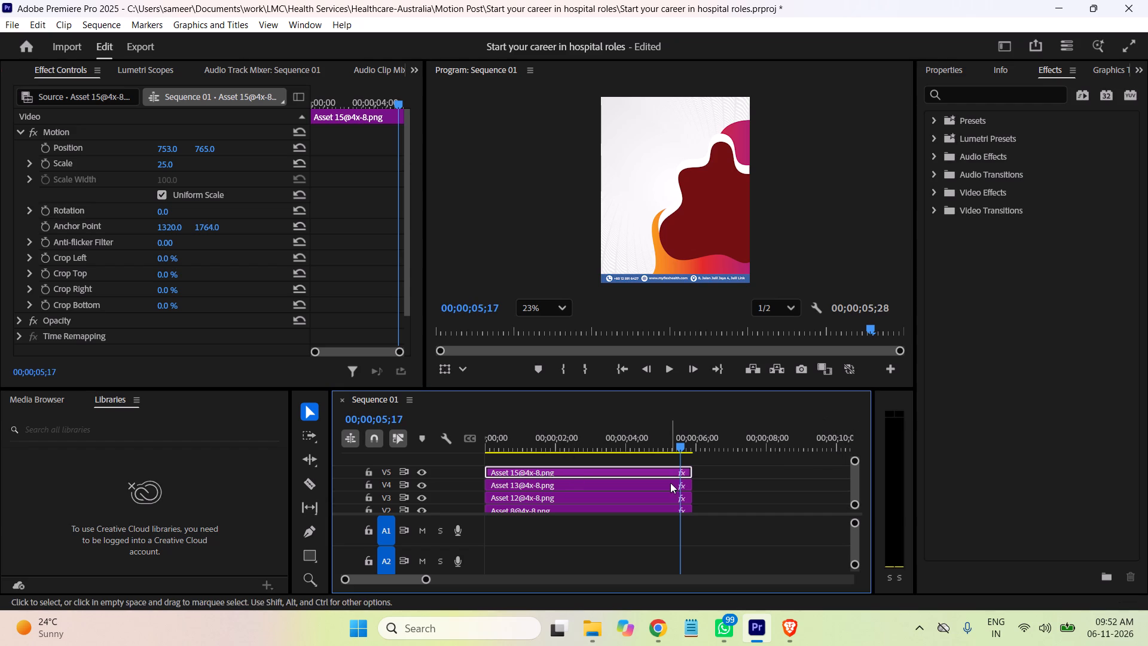
pyautogui.press('Delete')
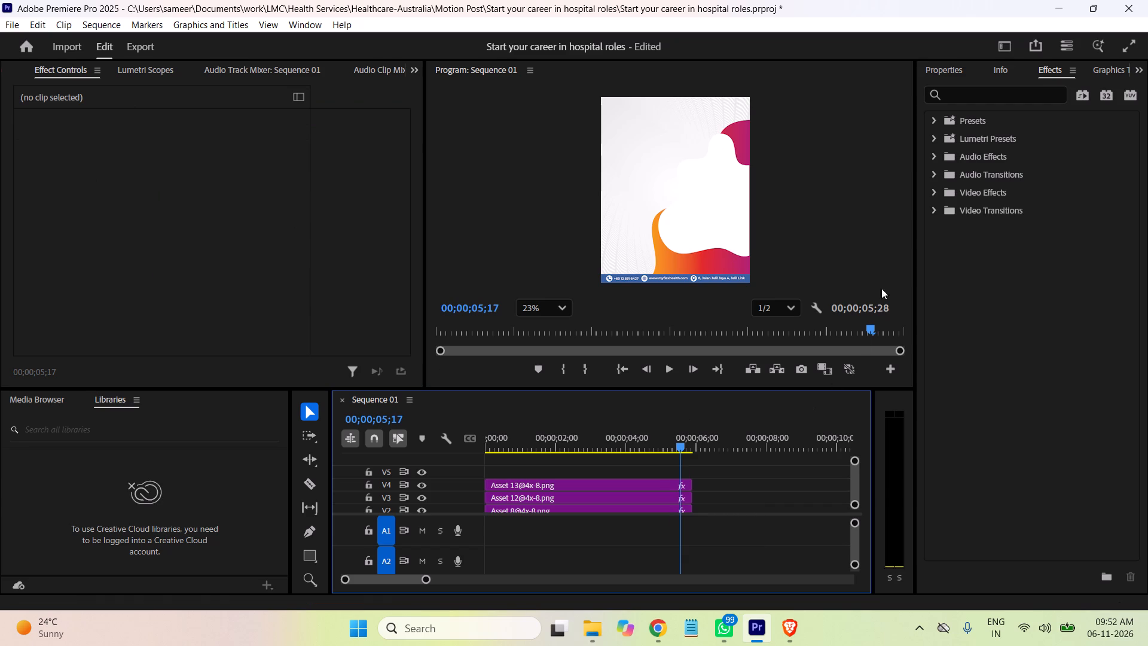
pyautogui.hotkey('ctrl', 's')
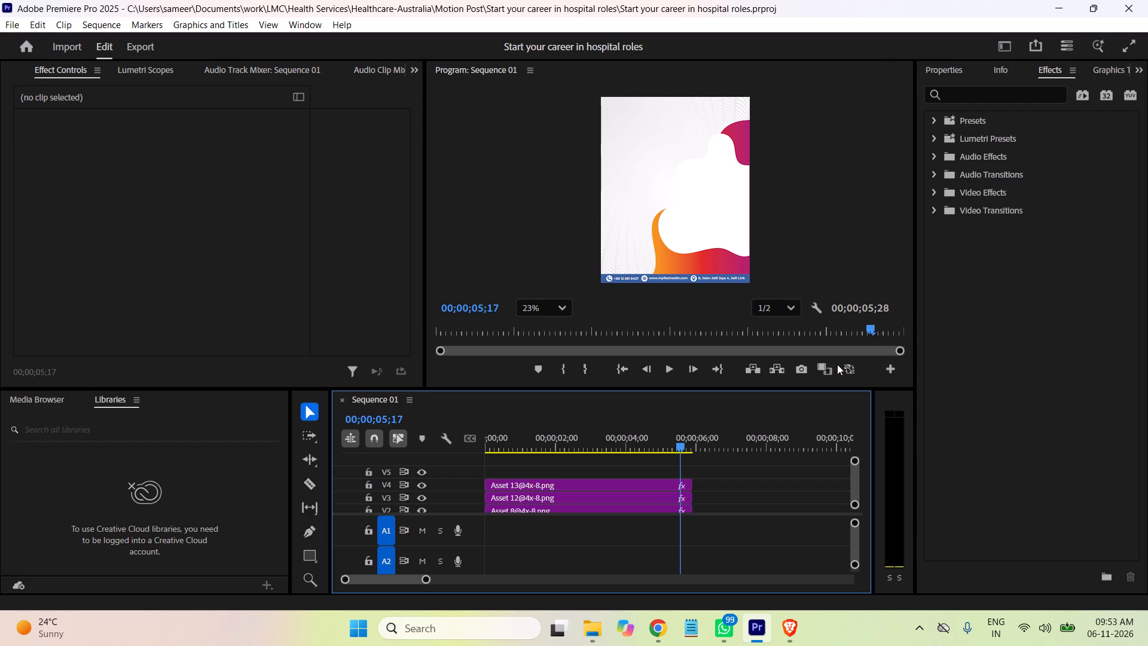
# From the my flex health training folder, open Healthcare-Australia-training-1080x1350-20.ai in Illustrator, ignoring the missing linked files.
pyautogui.click(594, 633)
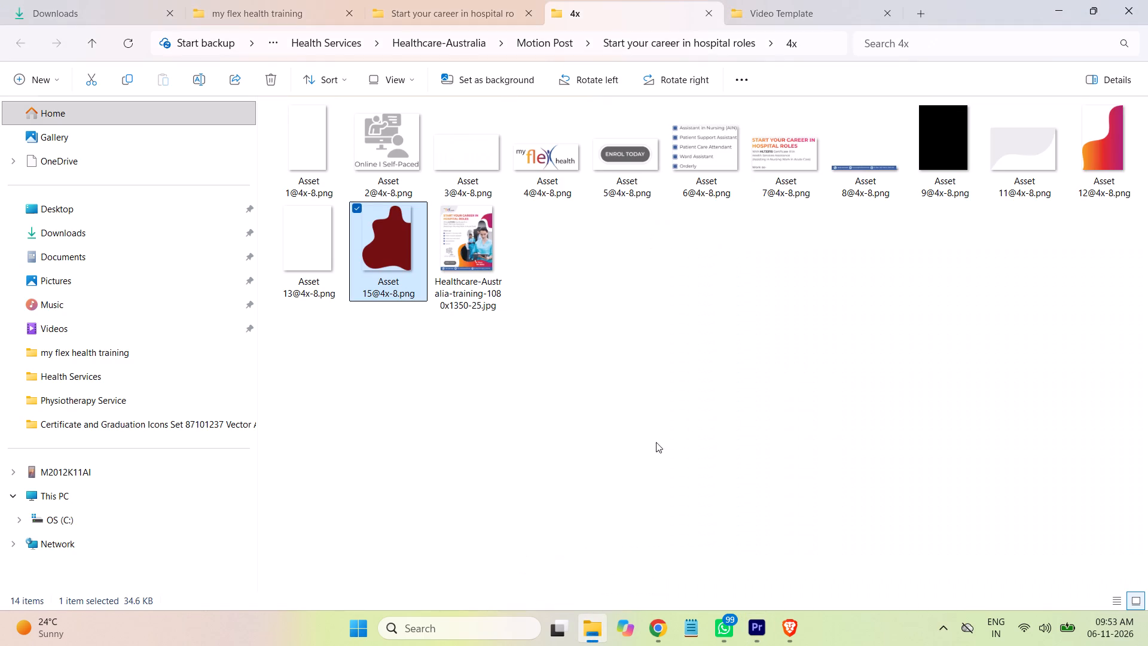
pyautogui.click(824, 357)
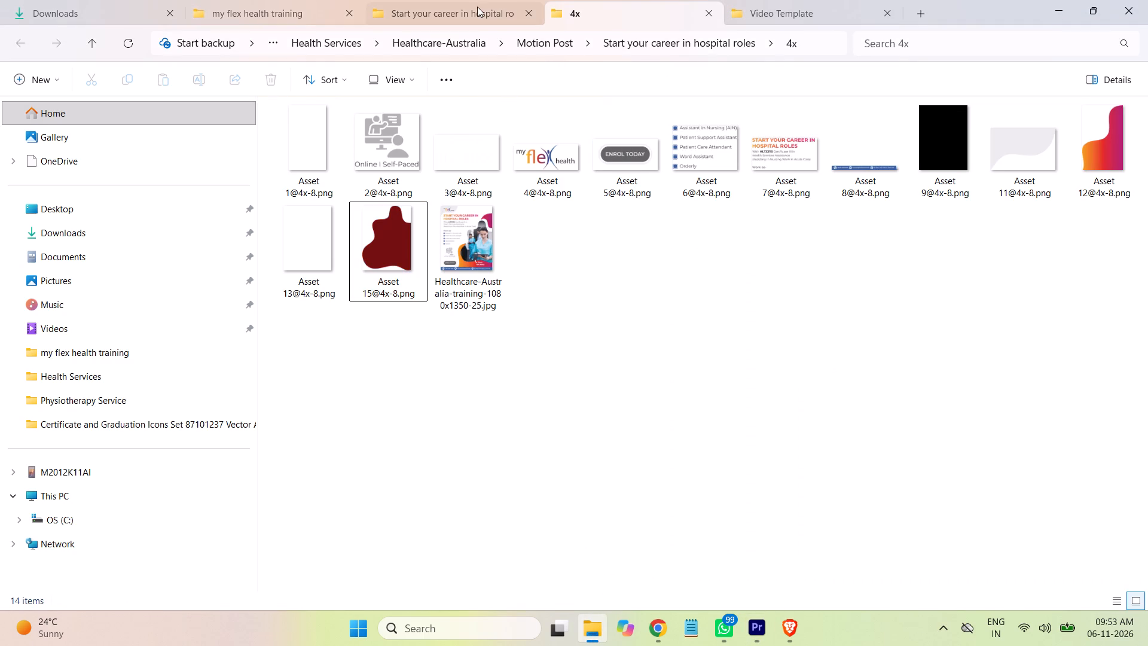
pyautogui.click(477, 7)
pyautogui.click(258, 13)
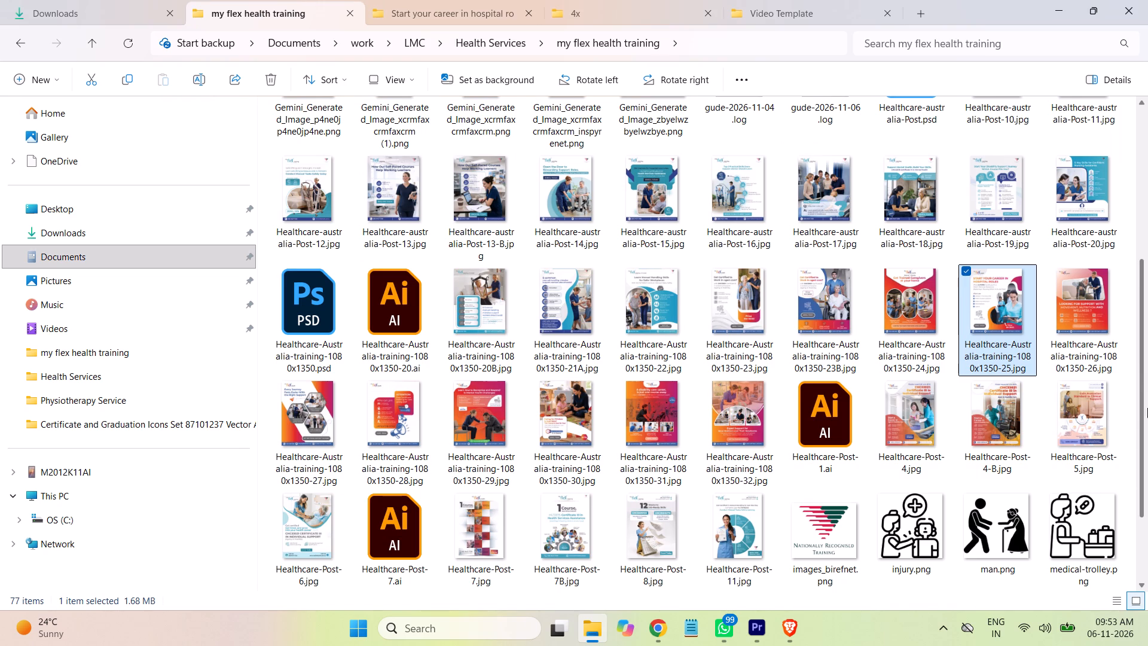
pyautogui.moveTo(1141, 401); pyautogui.dragTo(1142, 370)
pyautogui.doubleClick(393, 385)
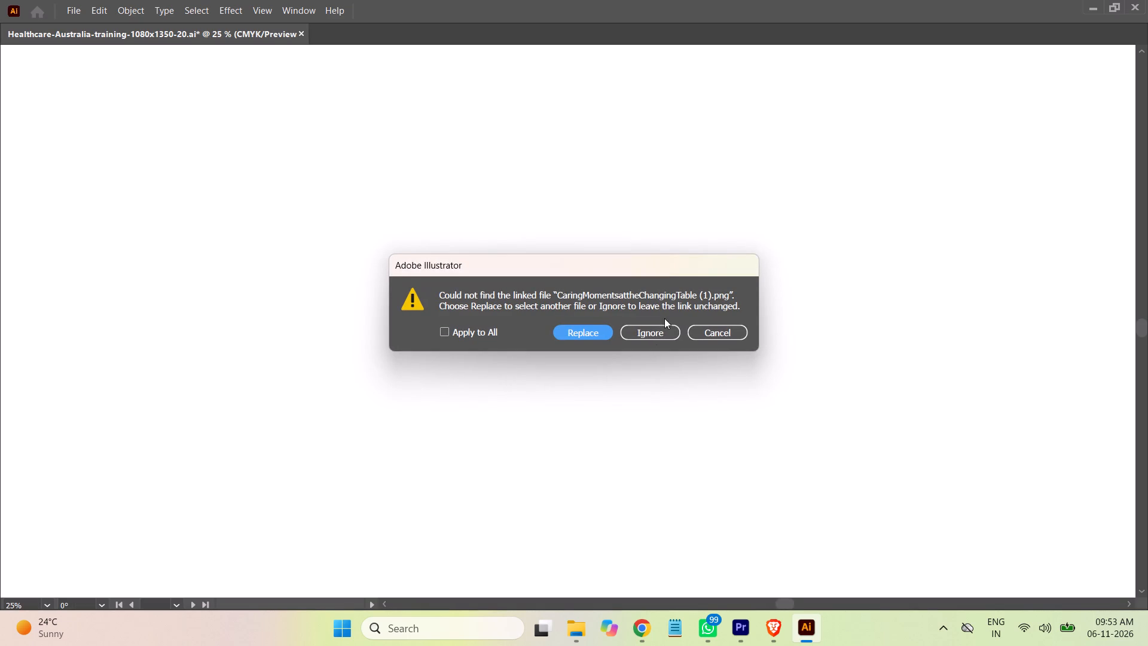
pyautogui.click(645, 331)
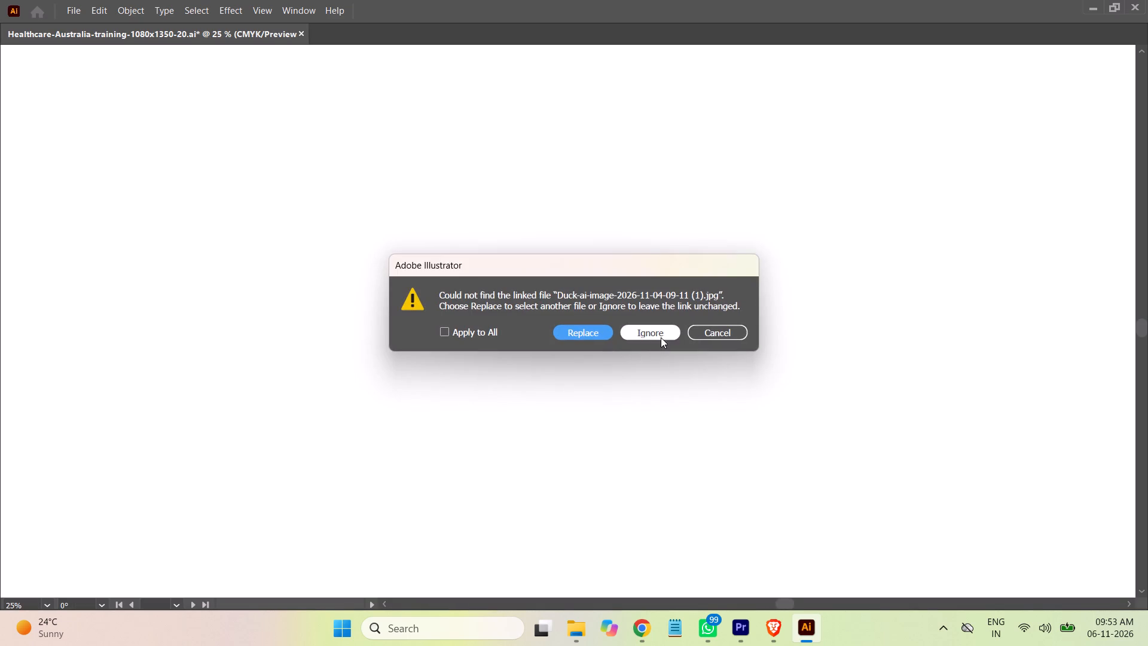
pyautogui.click(661, 336)
pyautogui.click(657, 336)
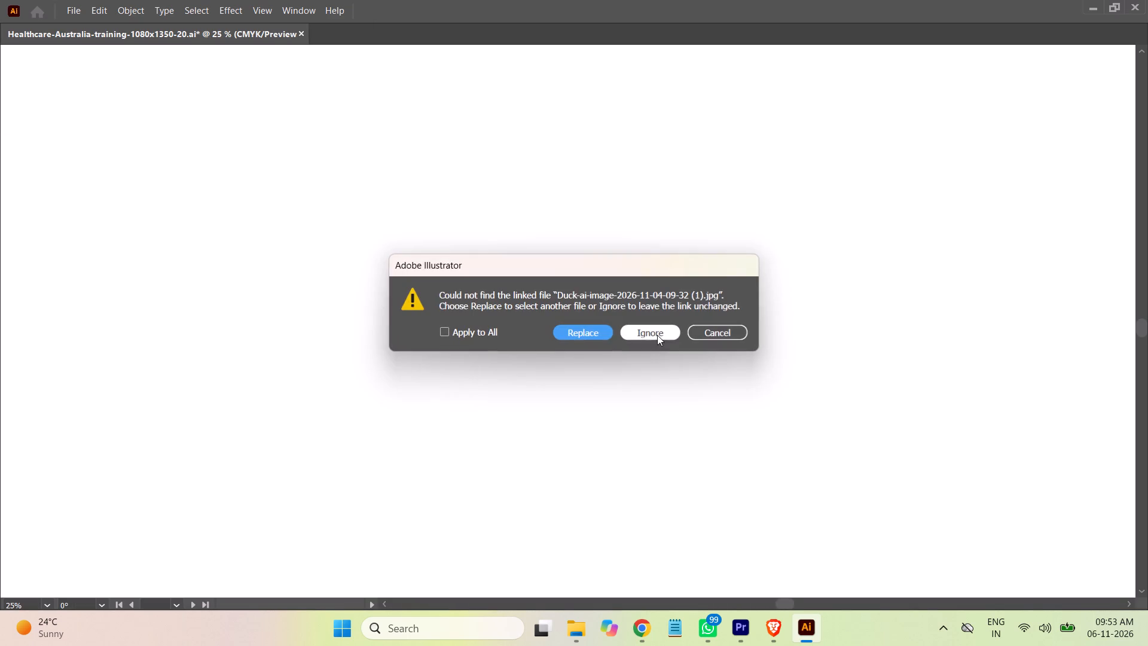
pyautogui.click(654, 335)
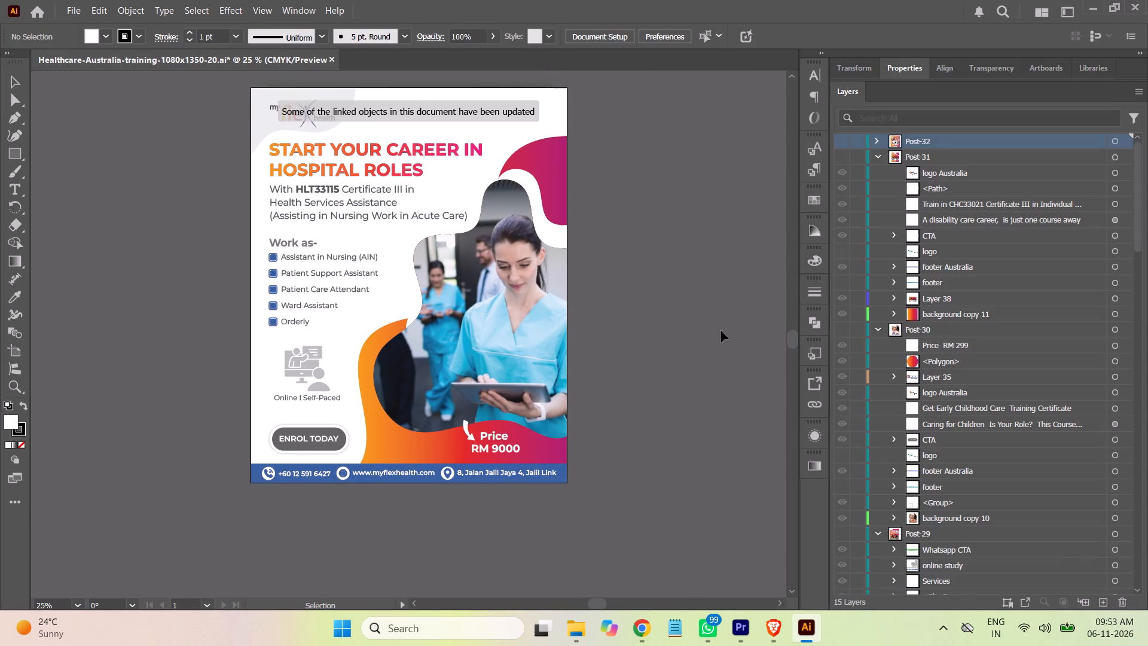
# Collapse the expanded post layers and expand only the Post-25 layer to show its contents.
pyautogui.click(877, 329)
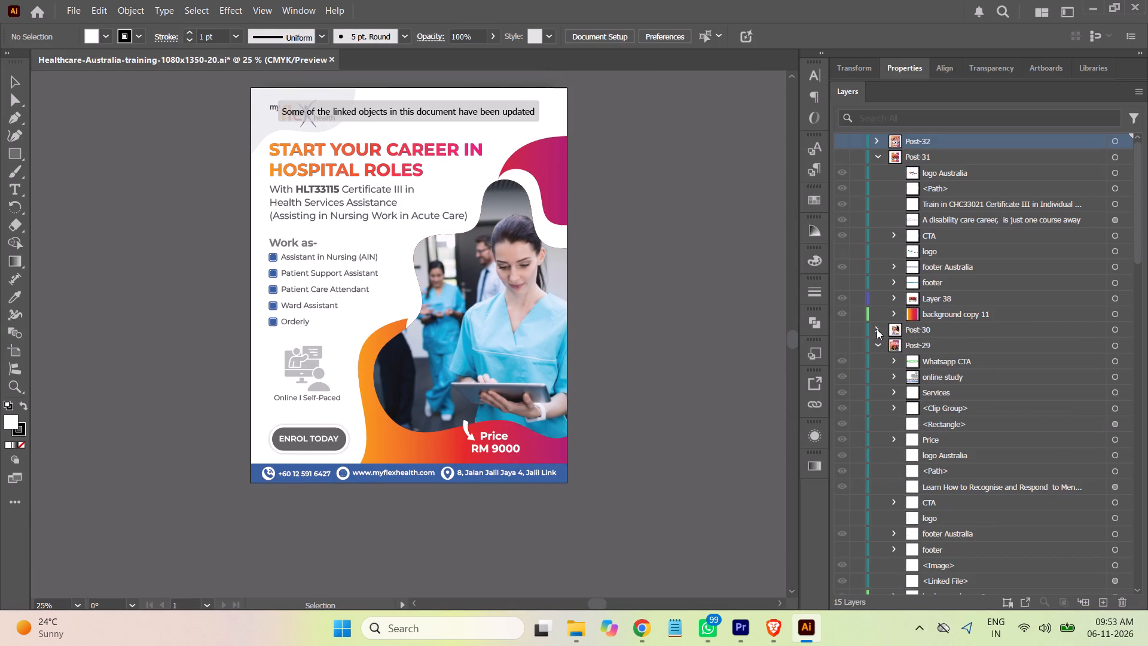
pyautogui.click(875, 342)
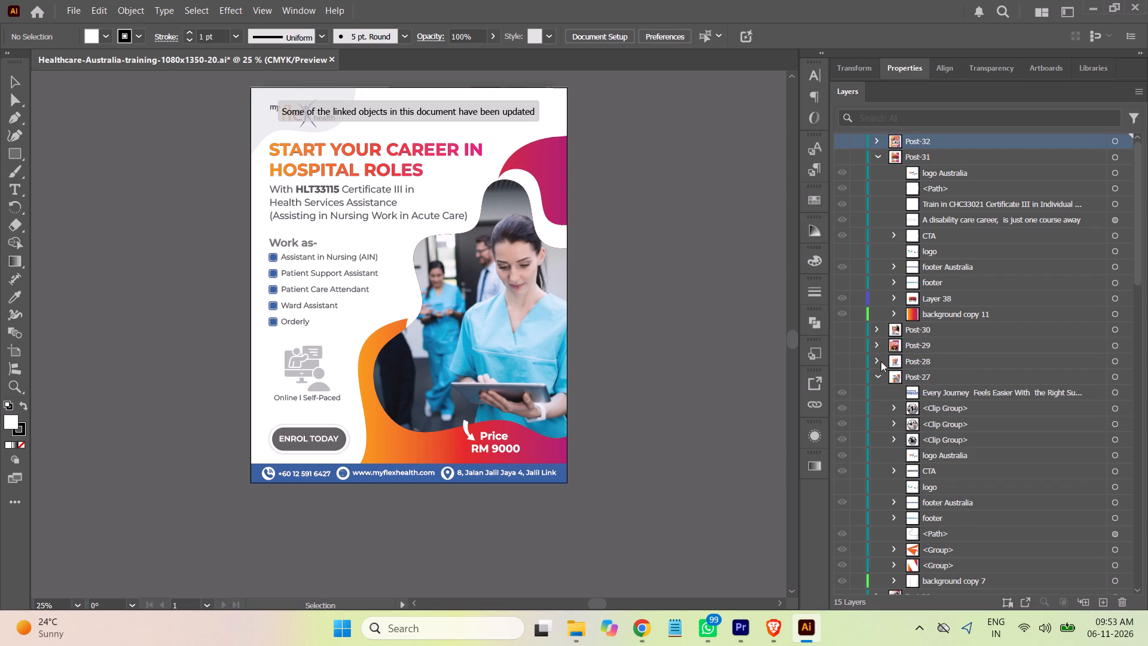
pyautogui.click(882, 376)
pyautogui.click(875, 153)
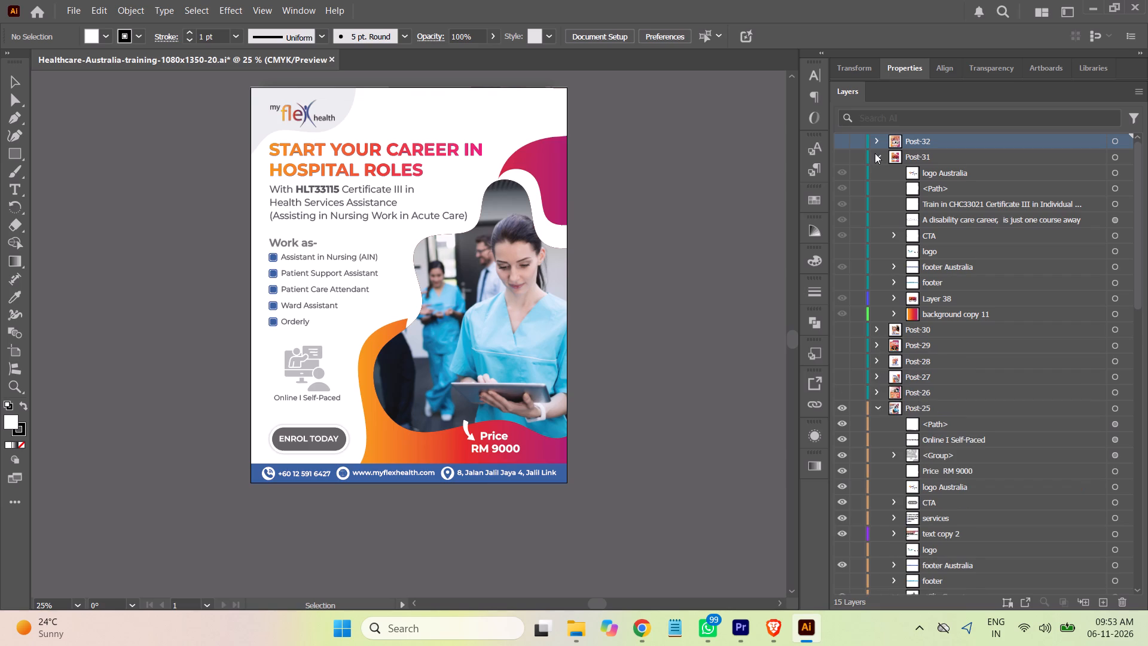
pyautogui.click(876, 251)
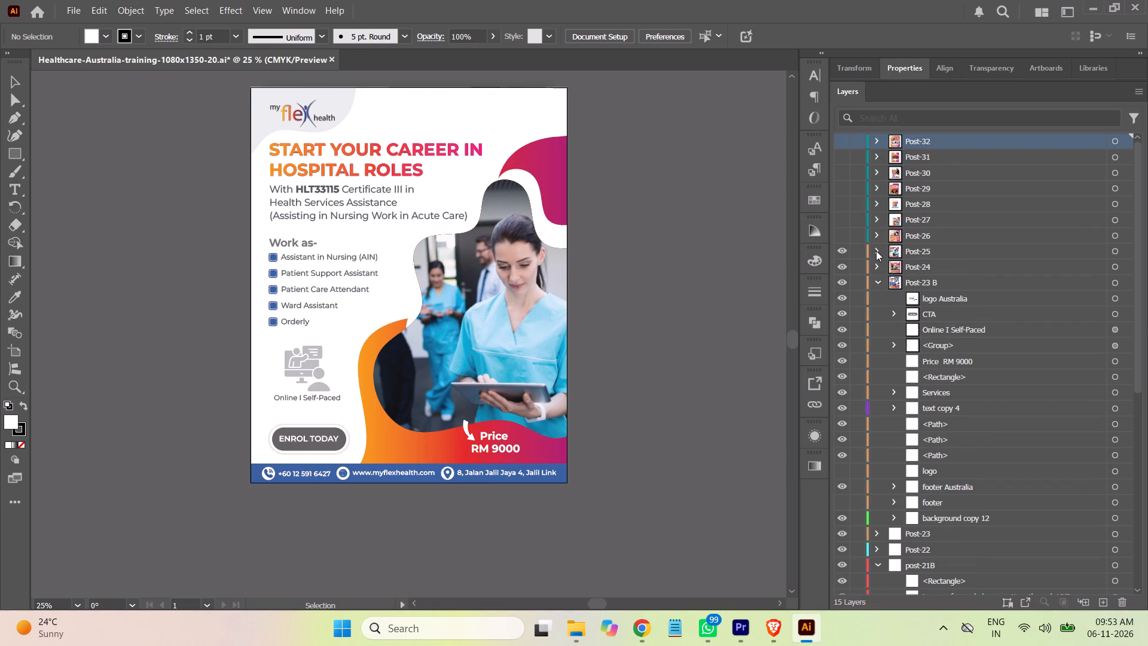
pyautogui.click(876, 284)
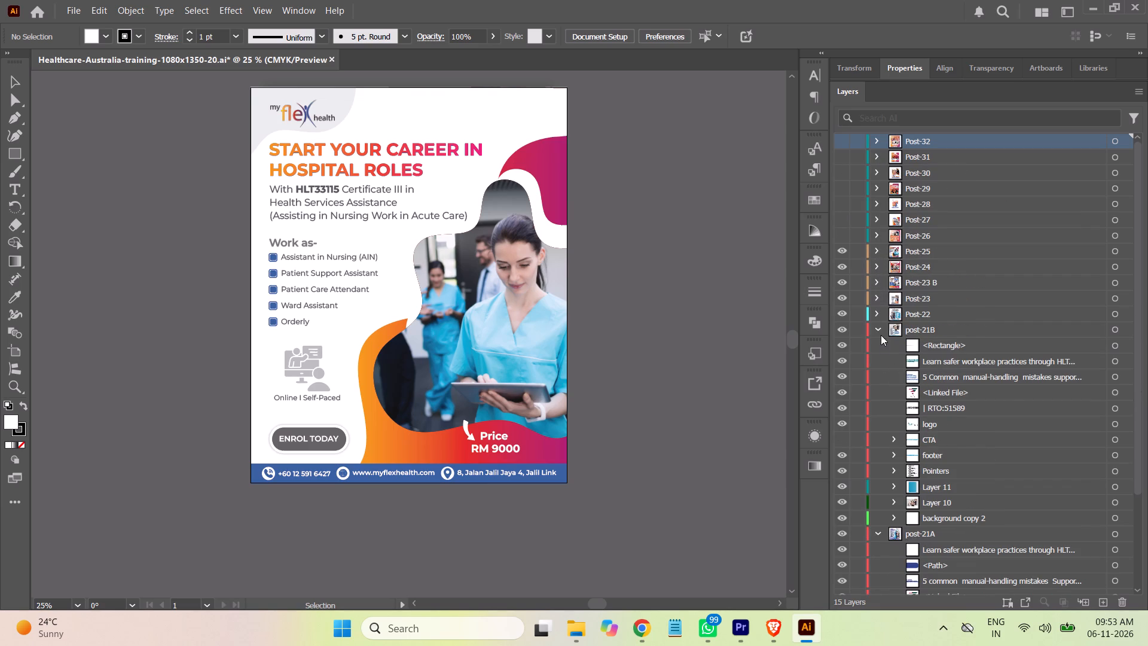
pyautogui.click(878, 328)
pyautogui.click(878, 345)
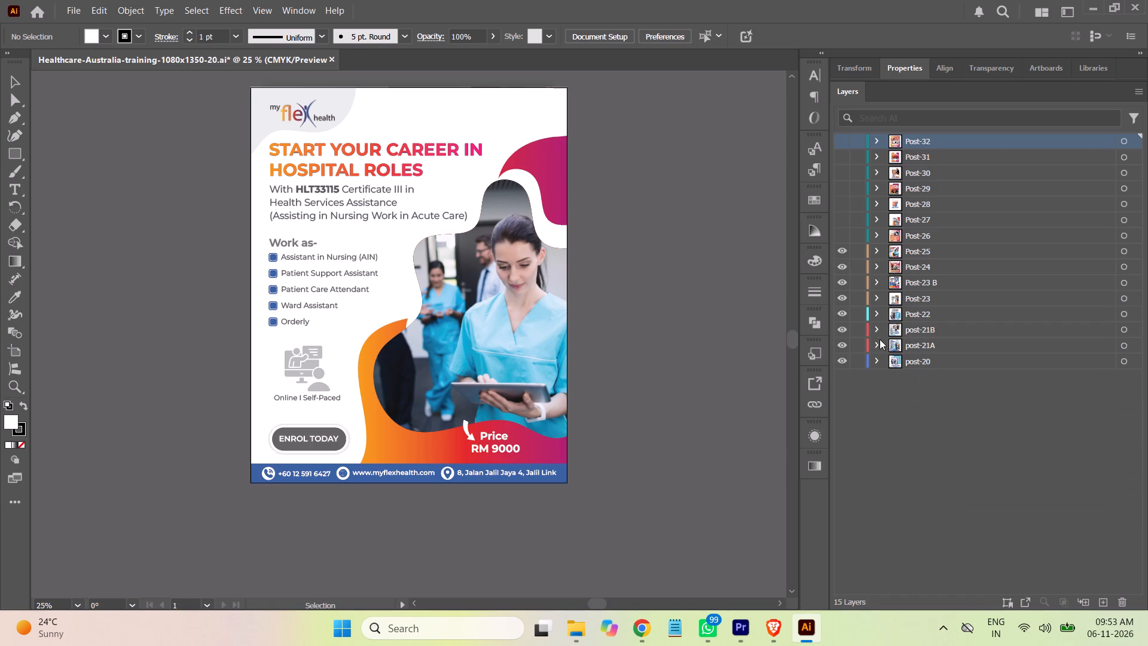
pyautogui.click(875, 250)
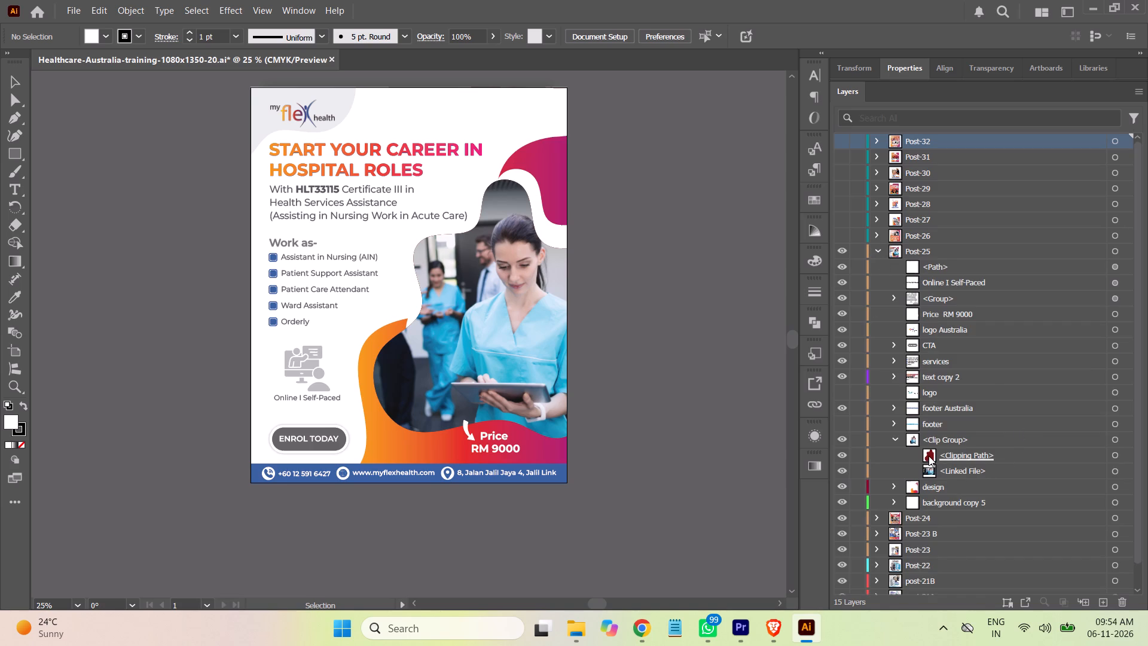
# Set the fill of the clipping path inside Post-25's clip group to none.
pyautogui.click(1114, 454)
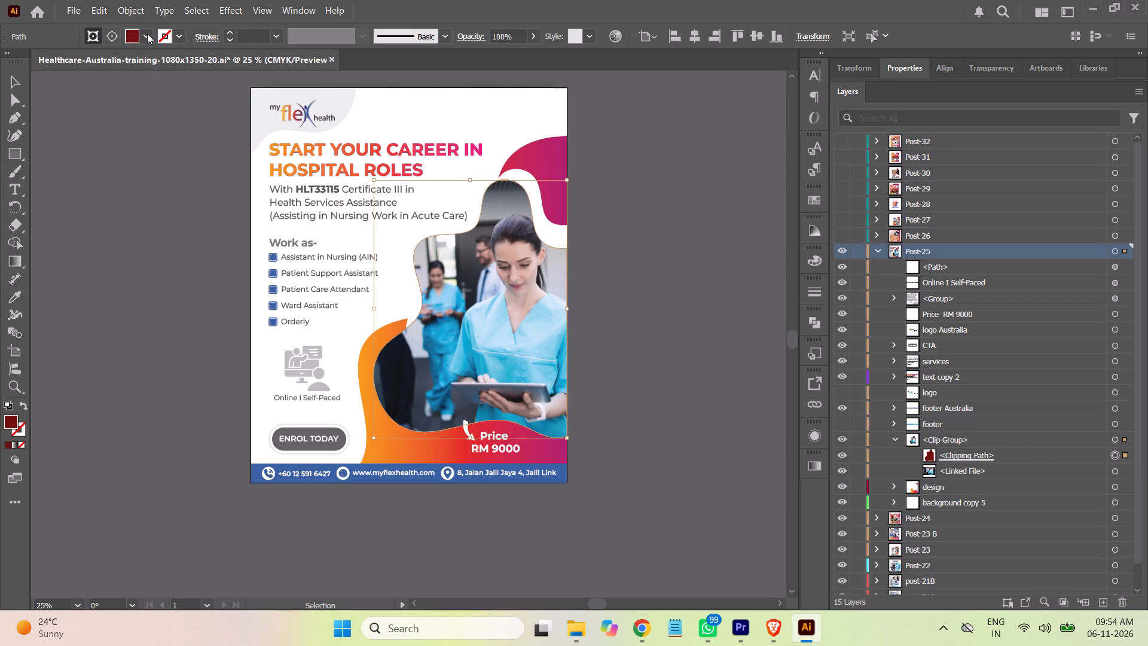
pyautogui.click(148, 37)
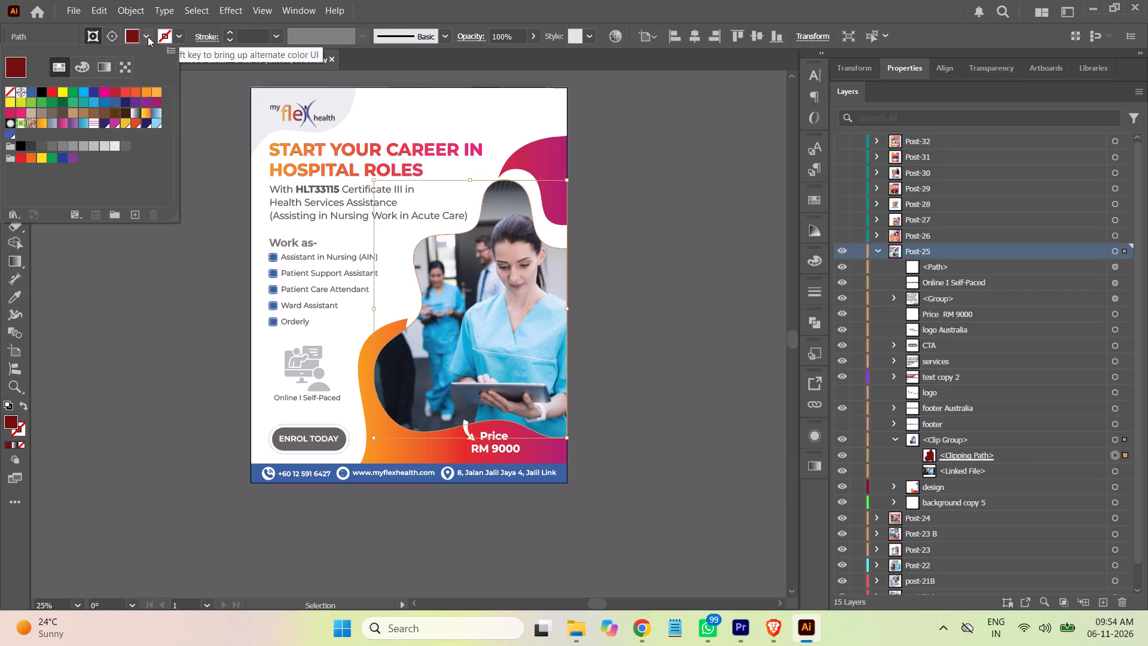
pyautogui.click(8, 93)
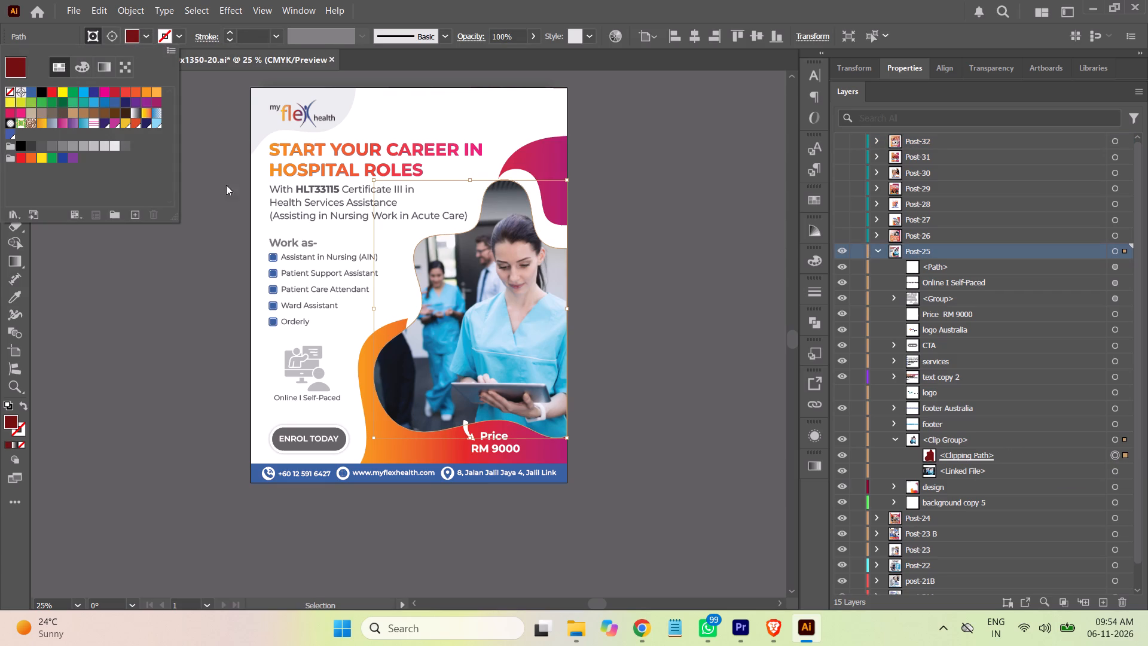
pyautogui.click(207, 232)
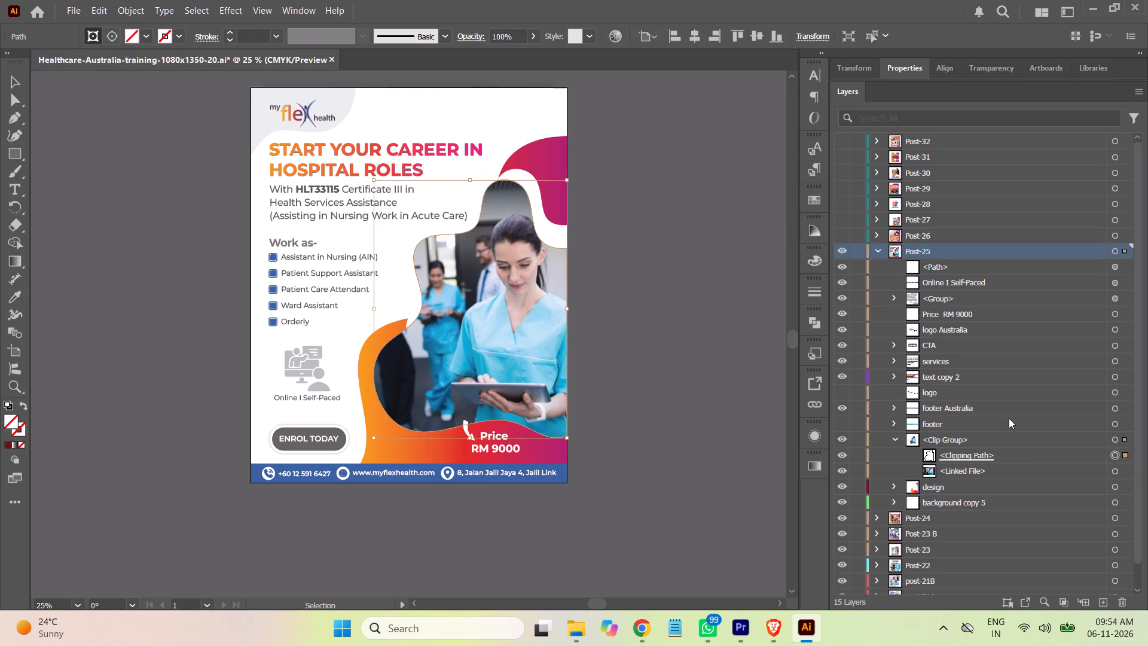
# Replace the existing asset in Asset Export with Post-25's clip group containing the masked nurse photo.
pyautogui.click(894, 438)
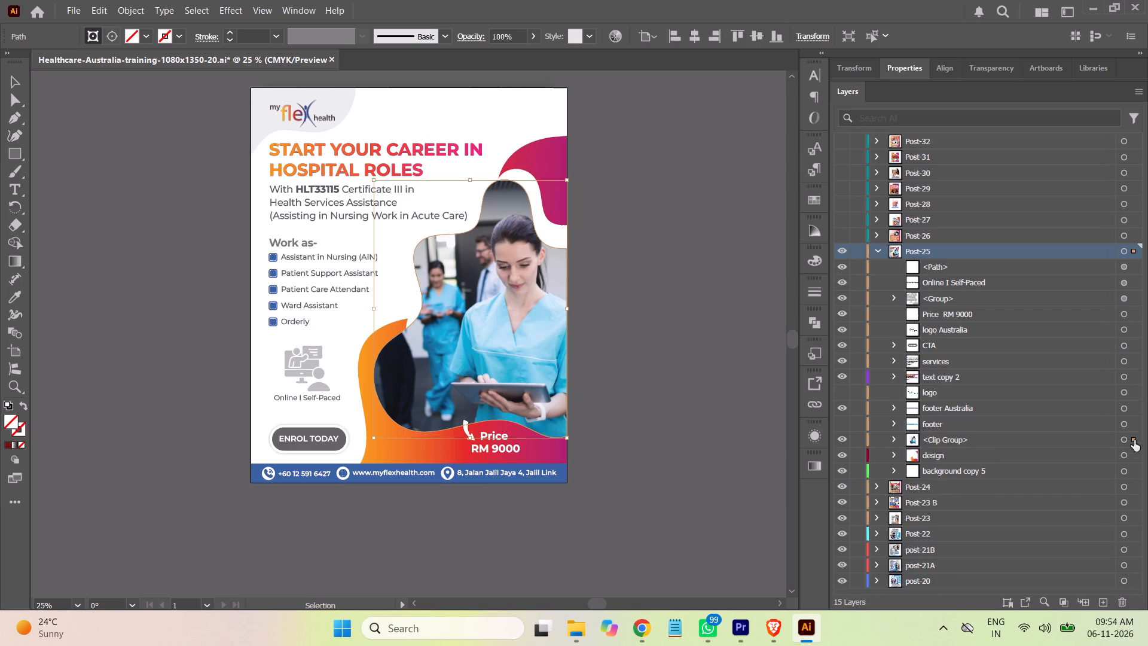
pyautogui.click(1123, 440)
pyautogui.click(1042, 438)
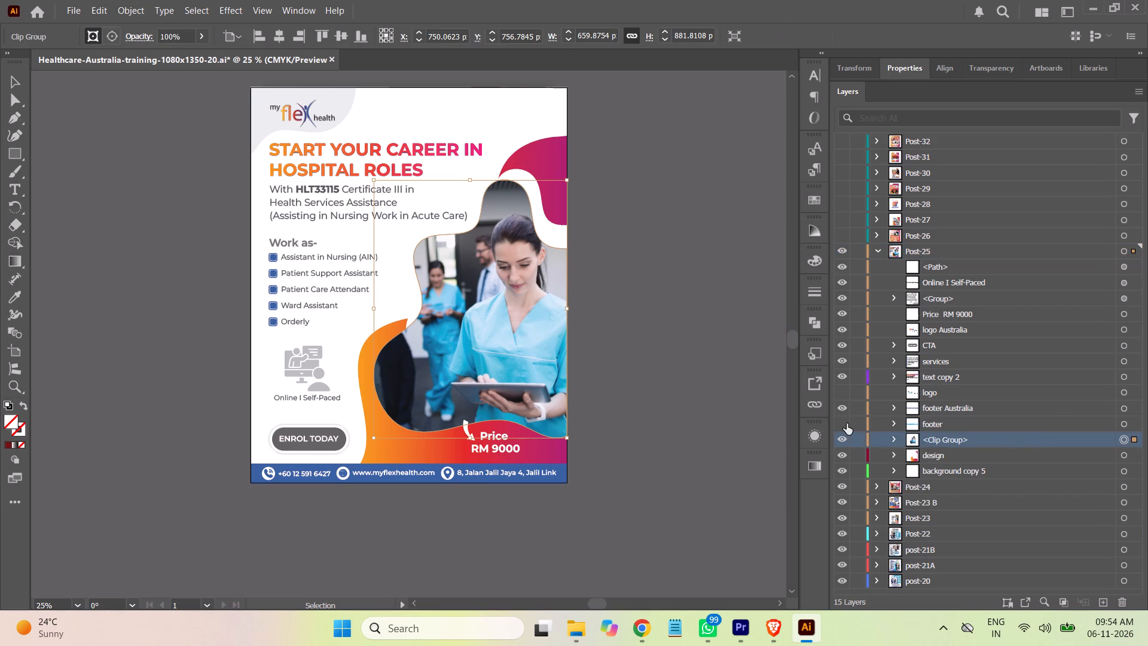
pyautogui.click(817, 383)
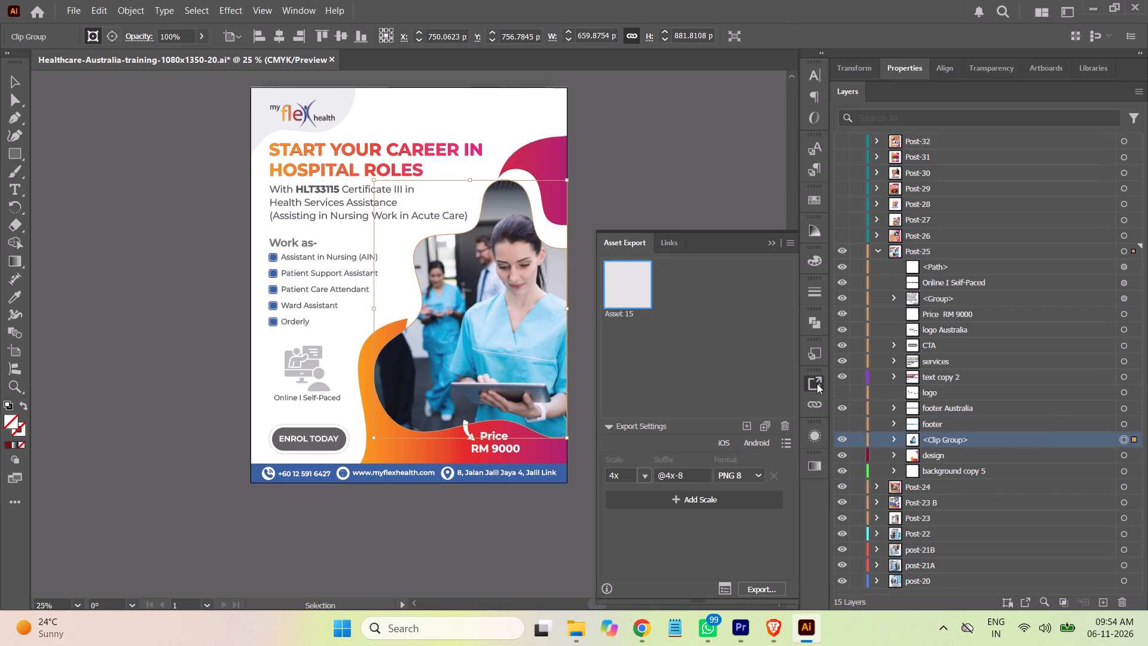
pyautogui.click(787, 425)
pyautogui.click(746, 426)
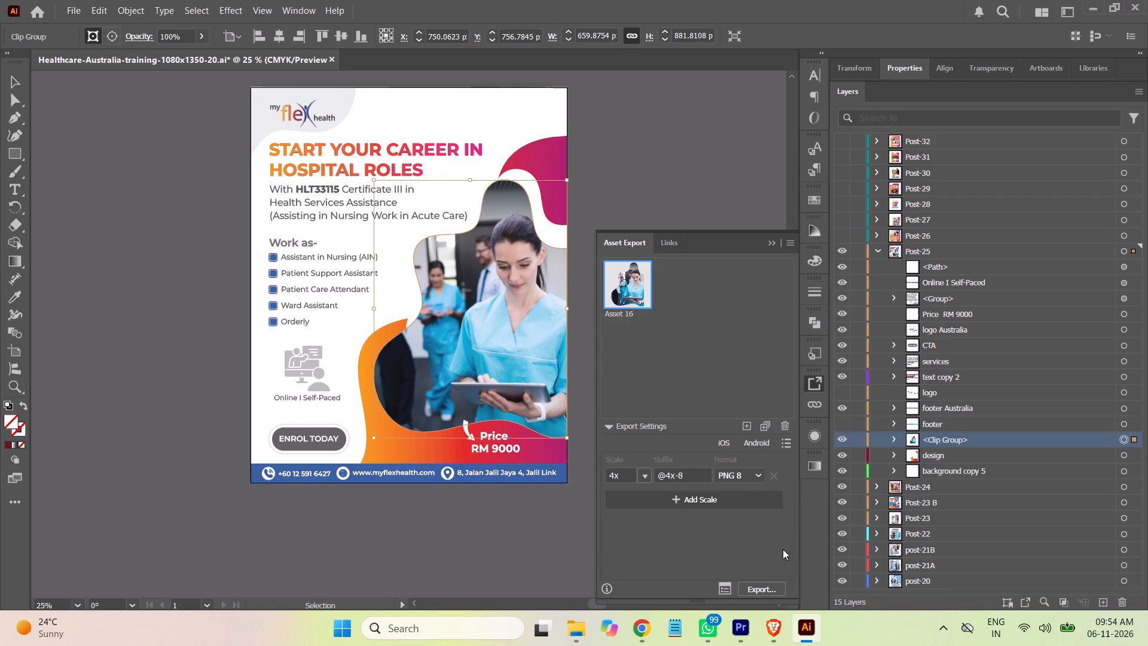
# Export the nurse photo asset at 4x as PNG 8 into the 4x folder of Start your career in hospital roles.
pyautogui.click(764, 587)
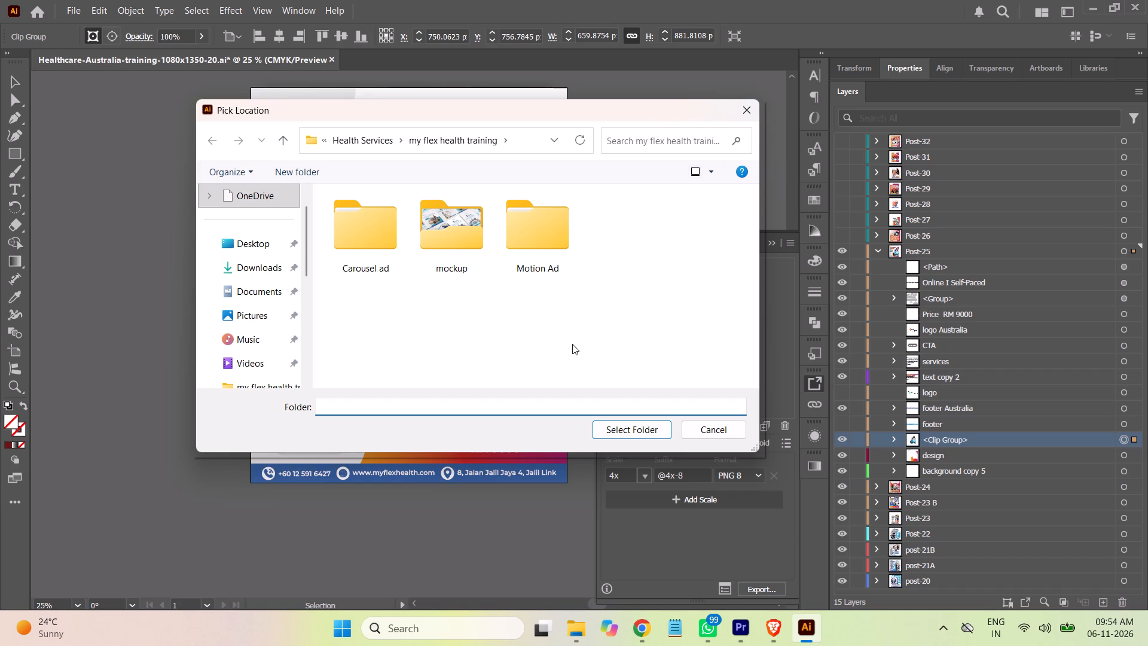
pyautogui.click(369, 138)
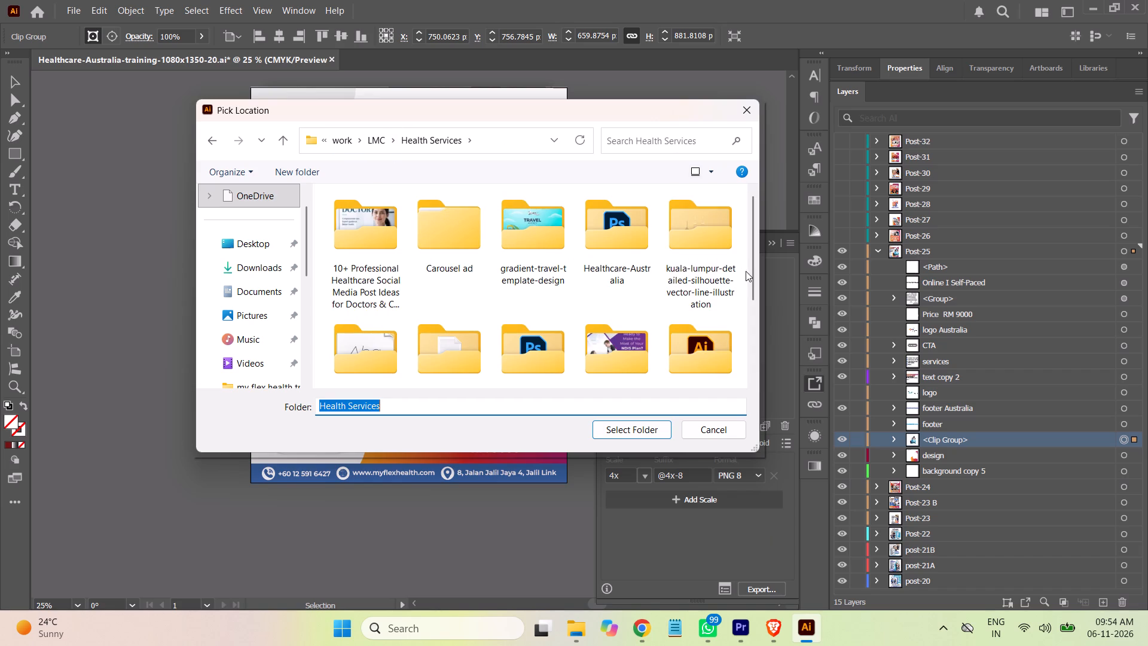
pyautogui.doubleClick(623, 240)
pyautogui.doubleClick(371, 231)
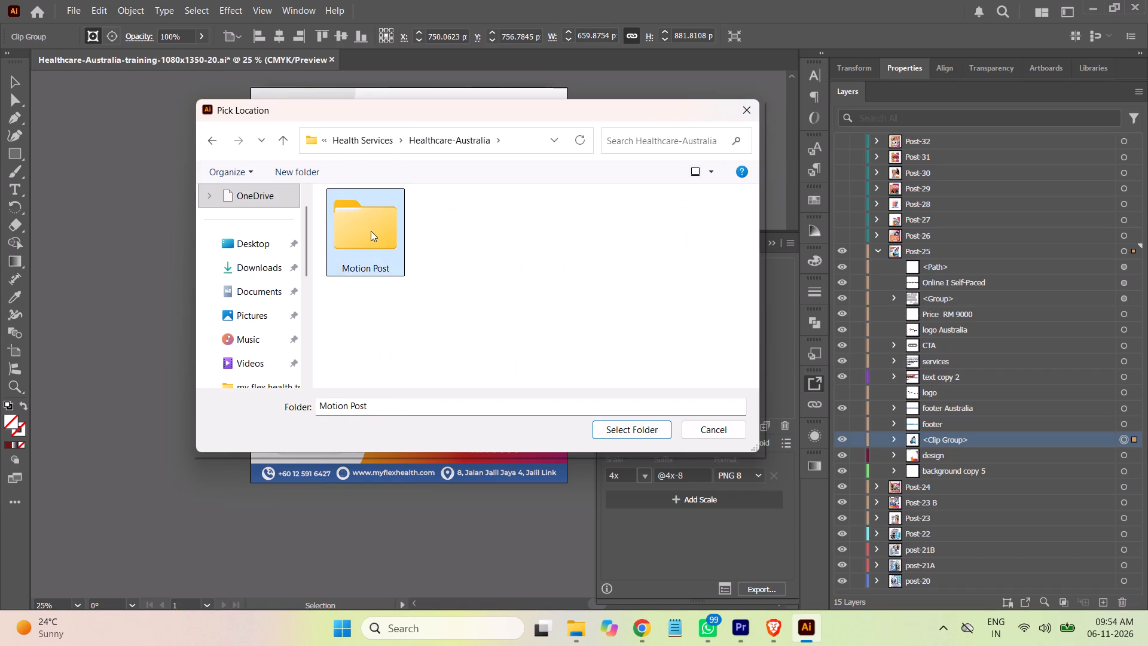
pyautogui.doubleClick(410, 239)
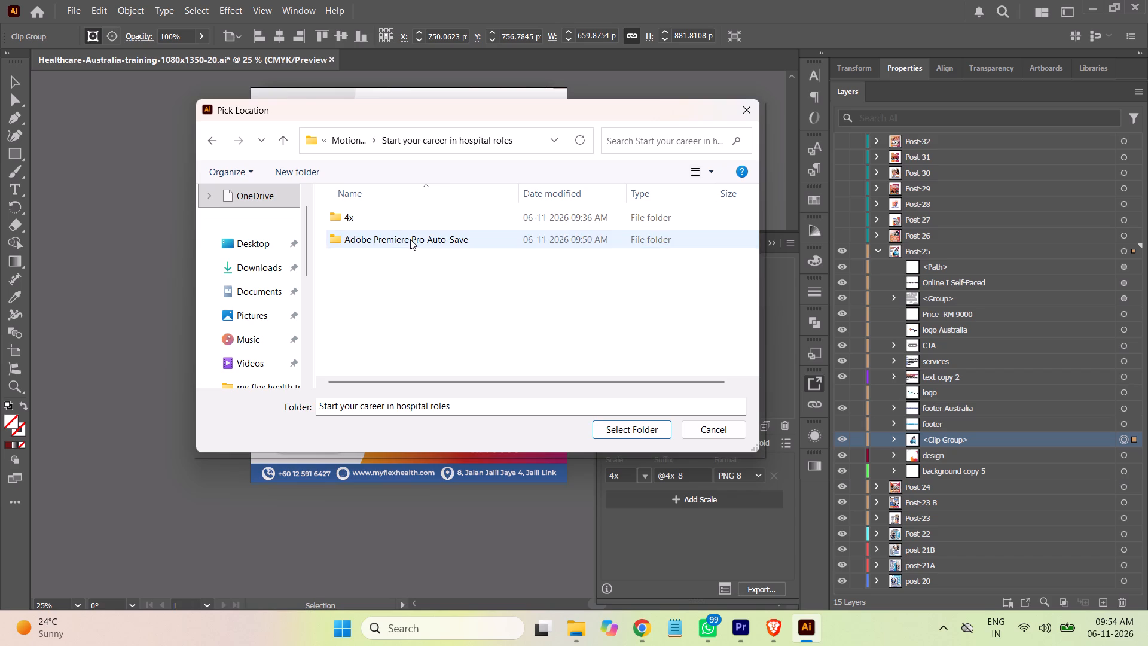
pyautogui.click(349, 221)
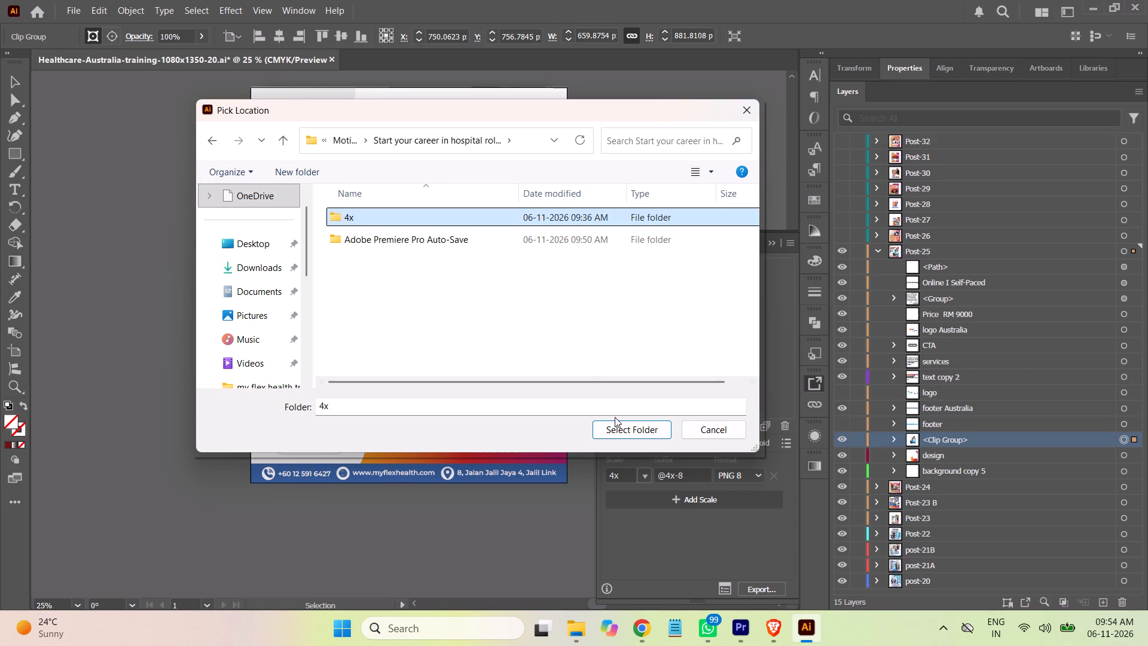
pyautogui.click(622, 430)
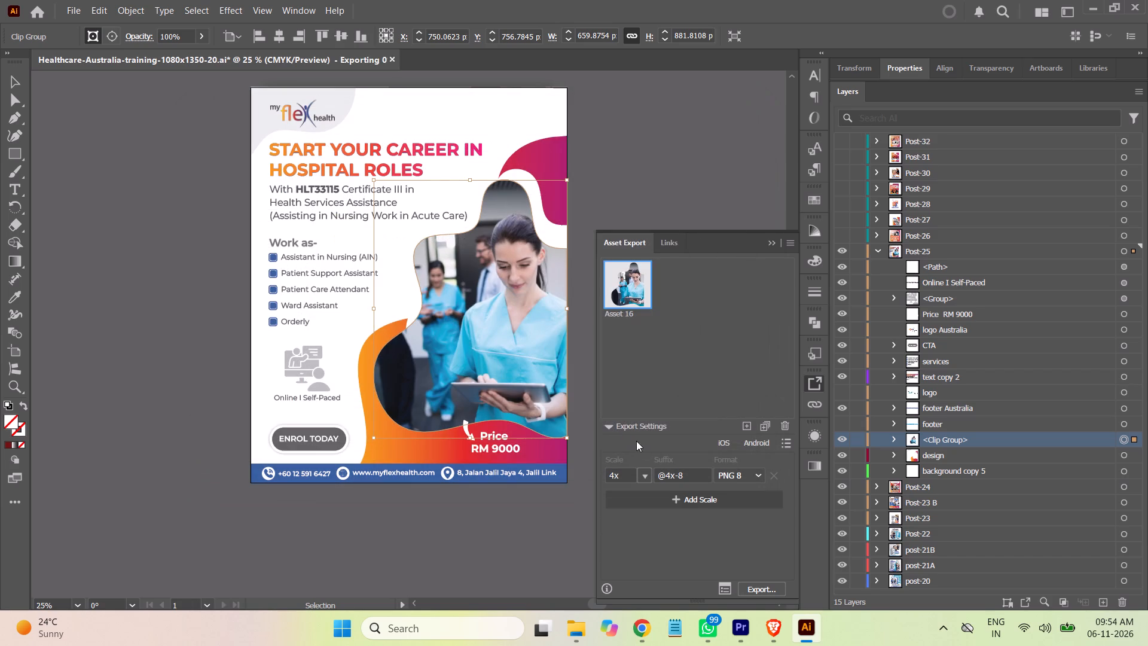
pyautogui.click(761, 590)
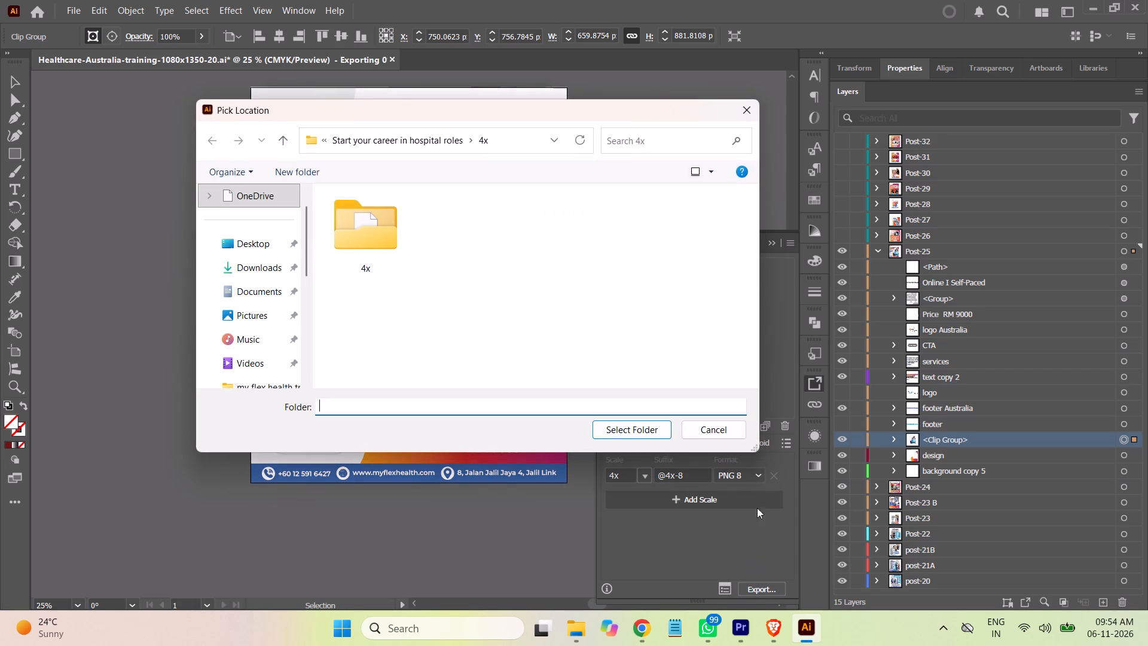
pyautogui.click(621, 432)
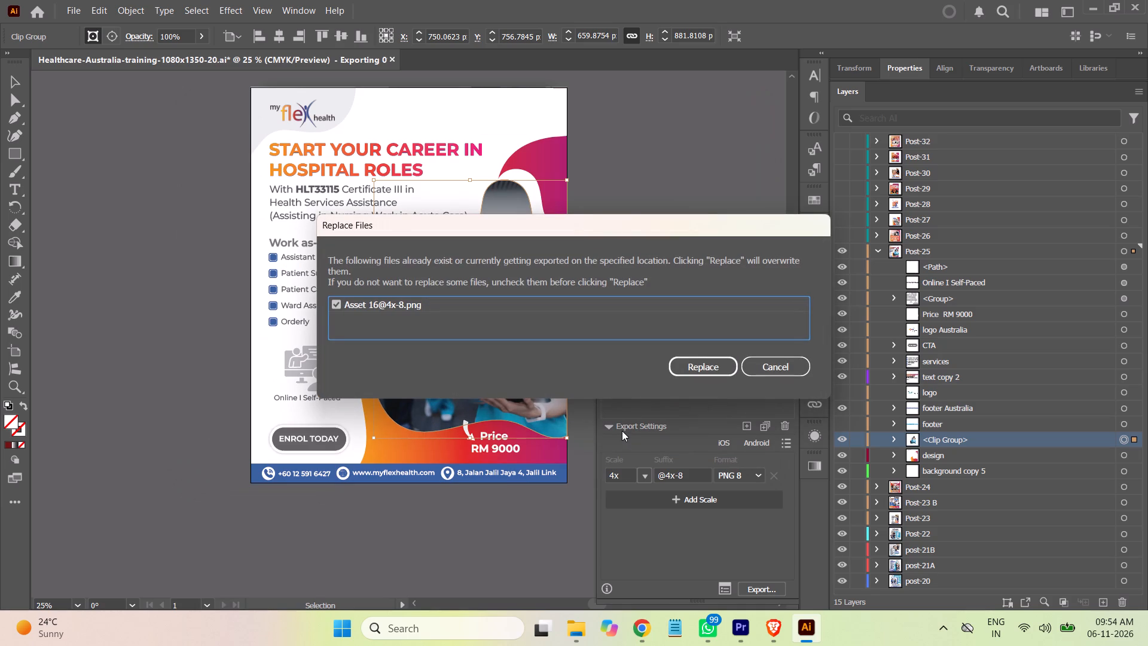
pyautogui.click(583, 623)
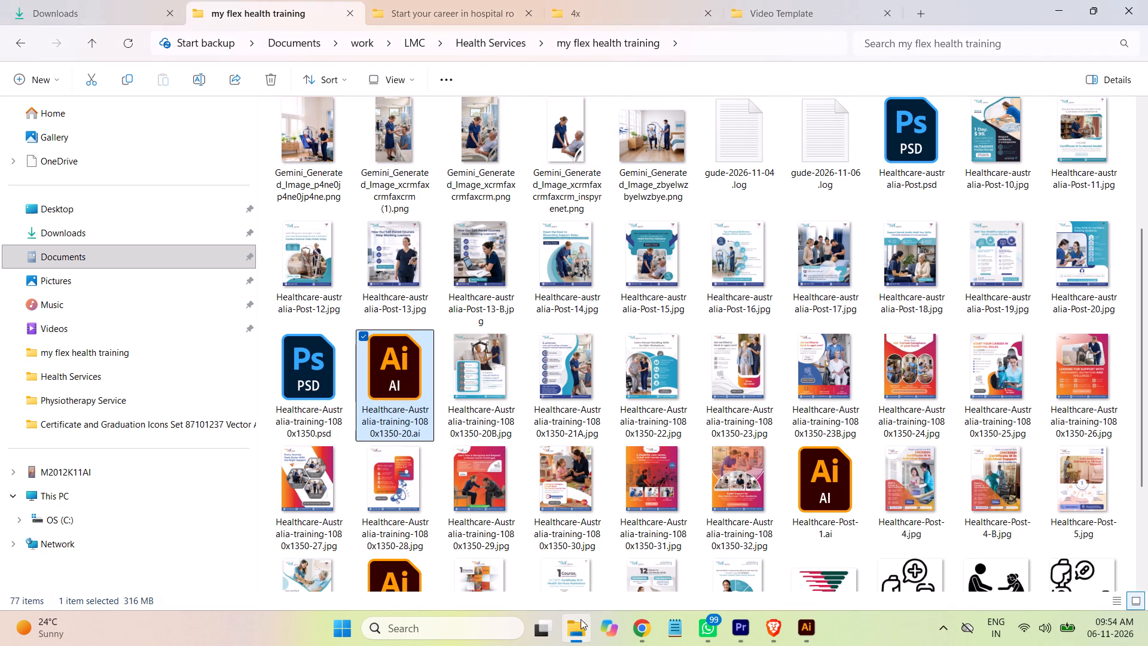
pyautogui.click(574, 6)
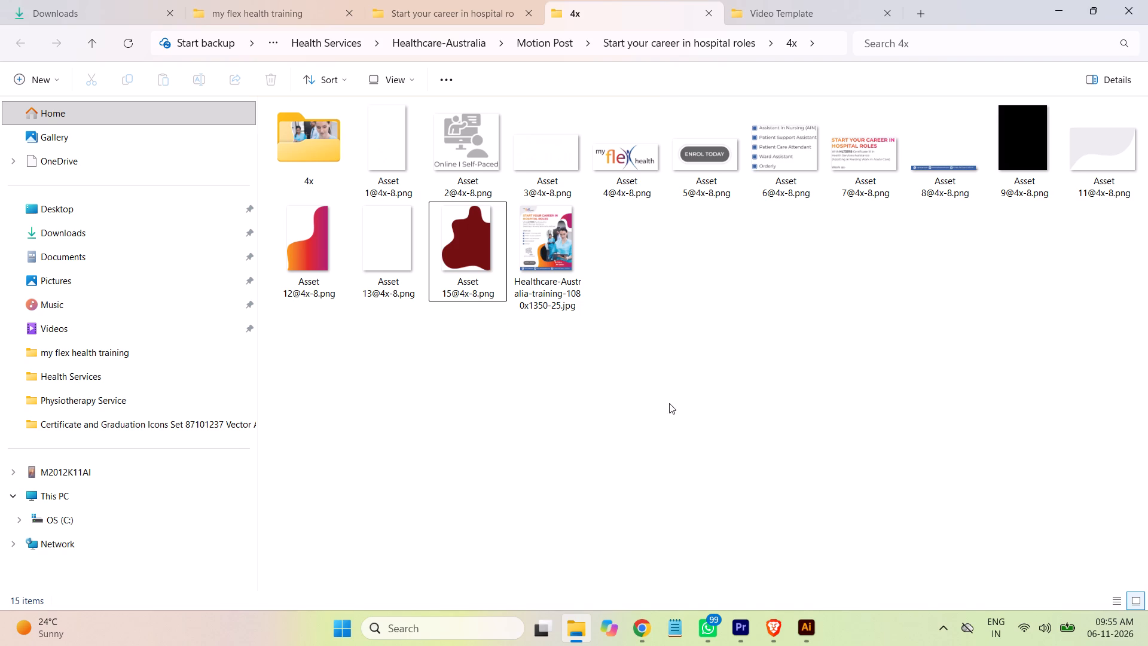
pyautogui.click(805, 636)
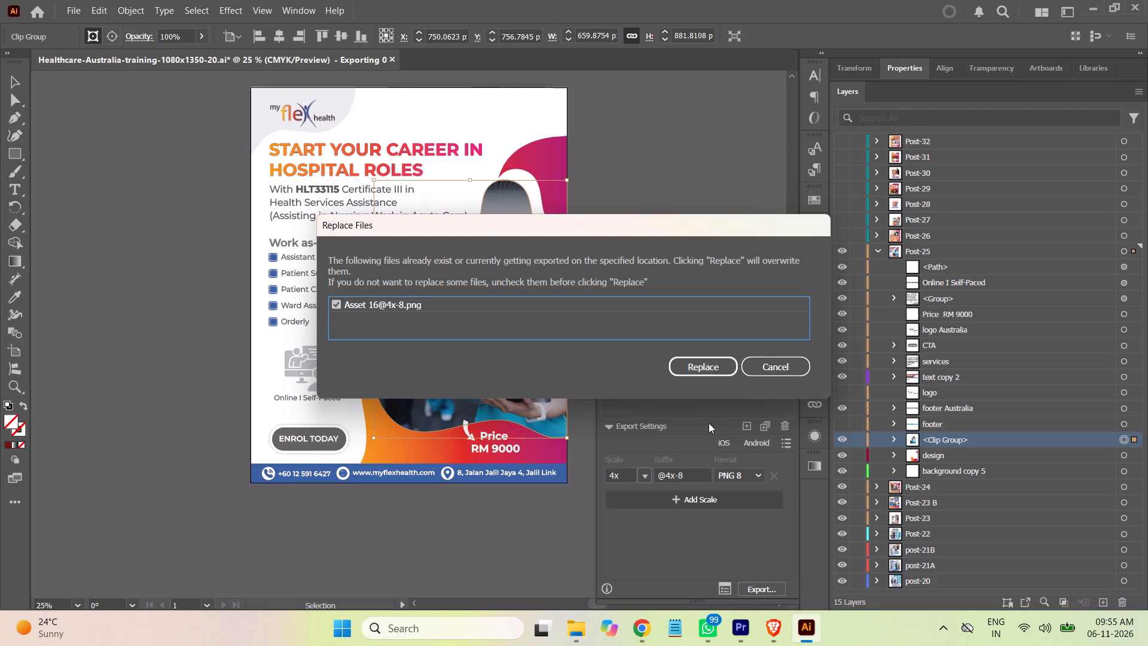
pyautogui.click(700, 368)
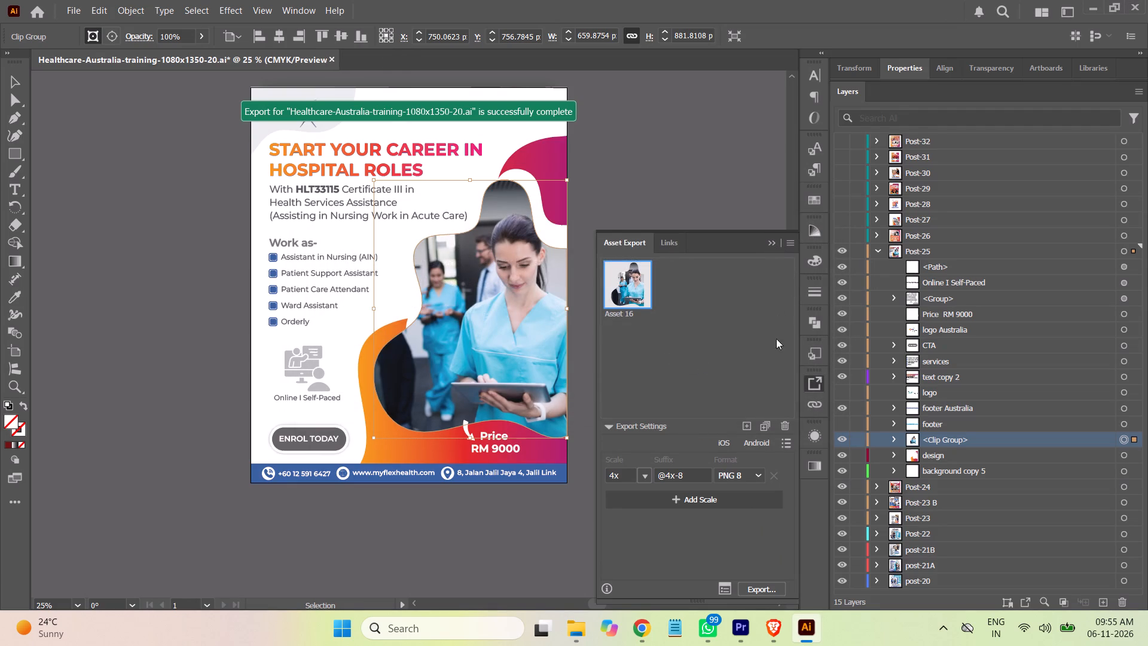
# Delete the nurse photo asset from Asset Export and collapse the export view.
pyautogui.click(786, 428)
pyautogui.click(773, 241)
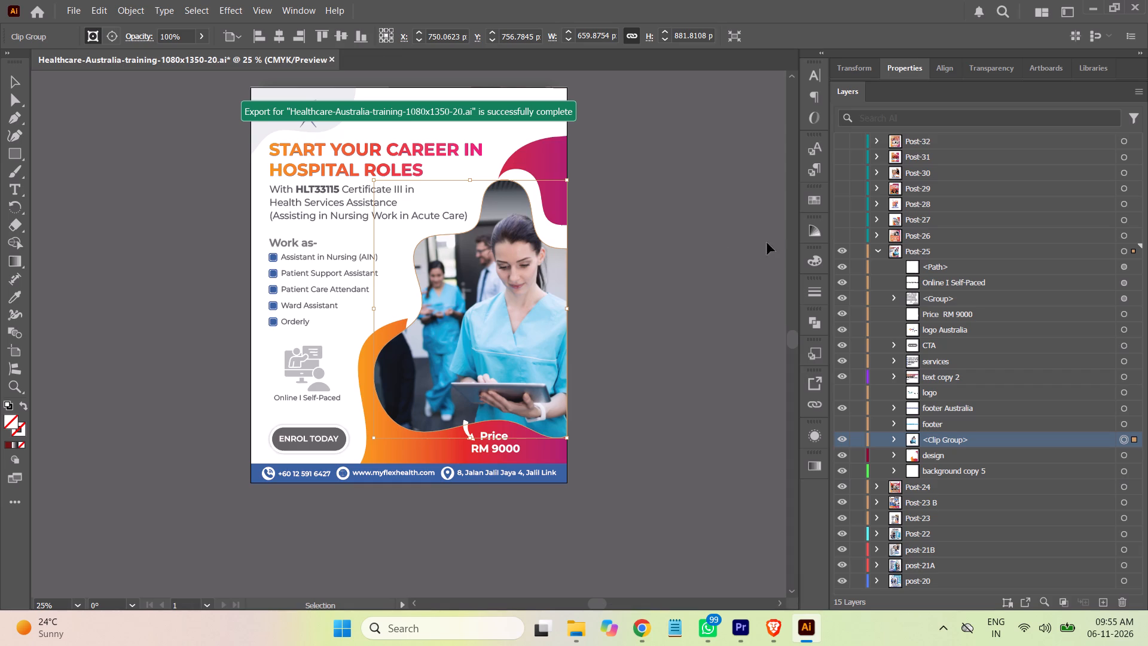
pyautogui.click(710, 237)
# Switch to File Explorer to look for the exported nurse photo in the 4x folder.
pyautogui.click(582, 626)
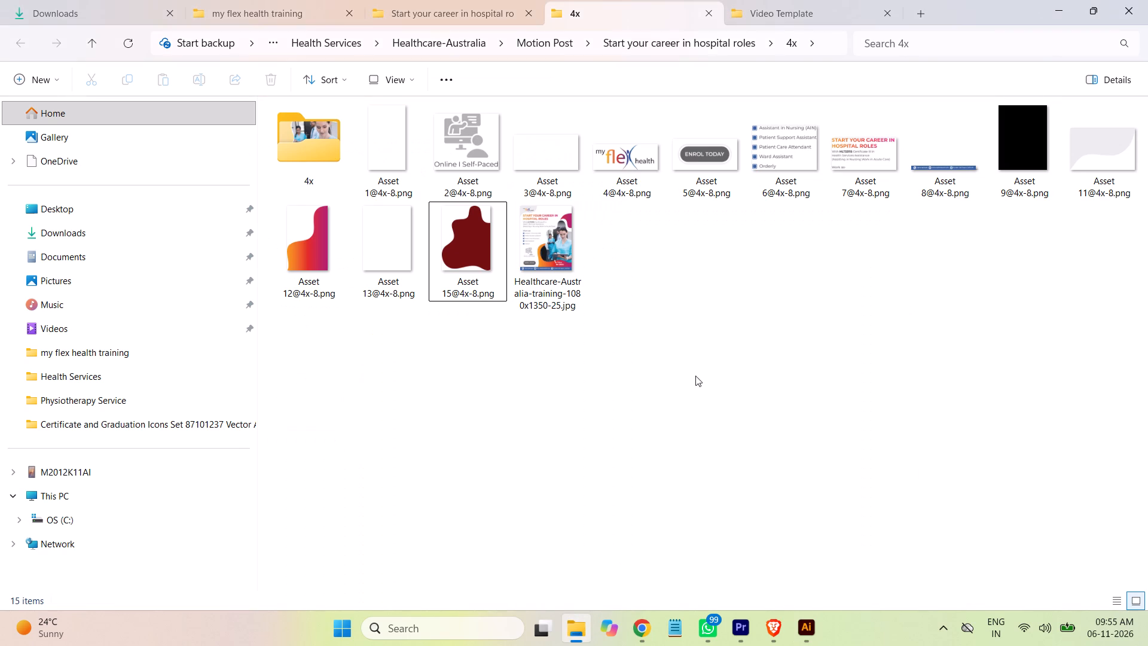
pyautogui.rightClick(771, 360)
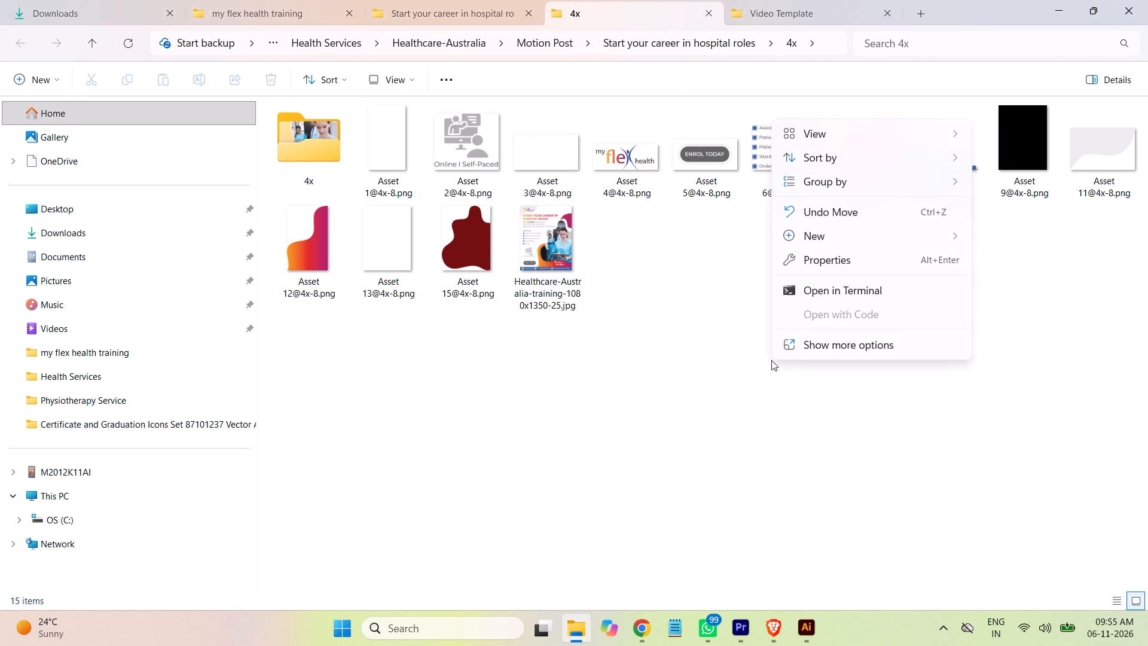
pyautogui.click(831, 345)
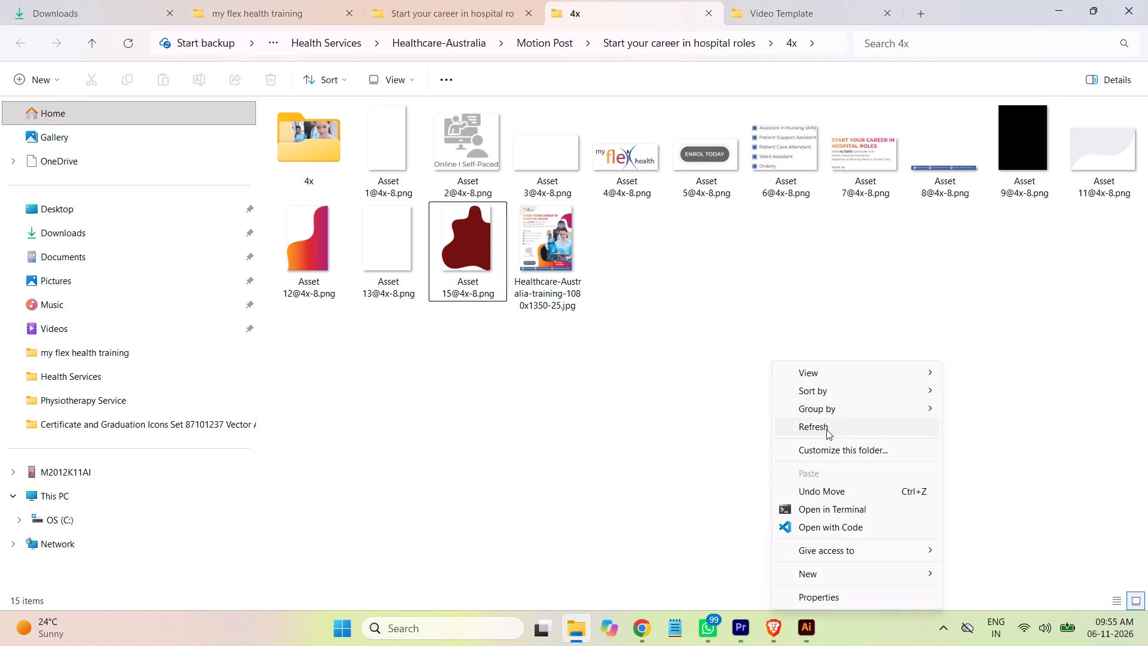
pyautogui.click(825, 426)
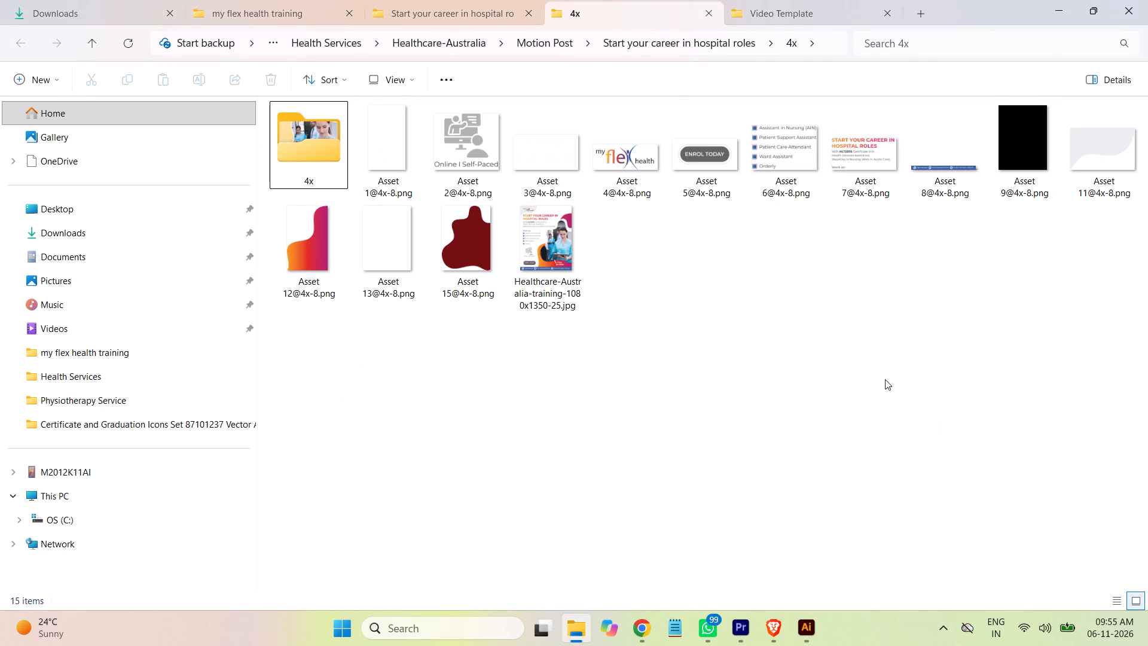
pyautogui.doubleClick(307, 154)
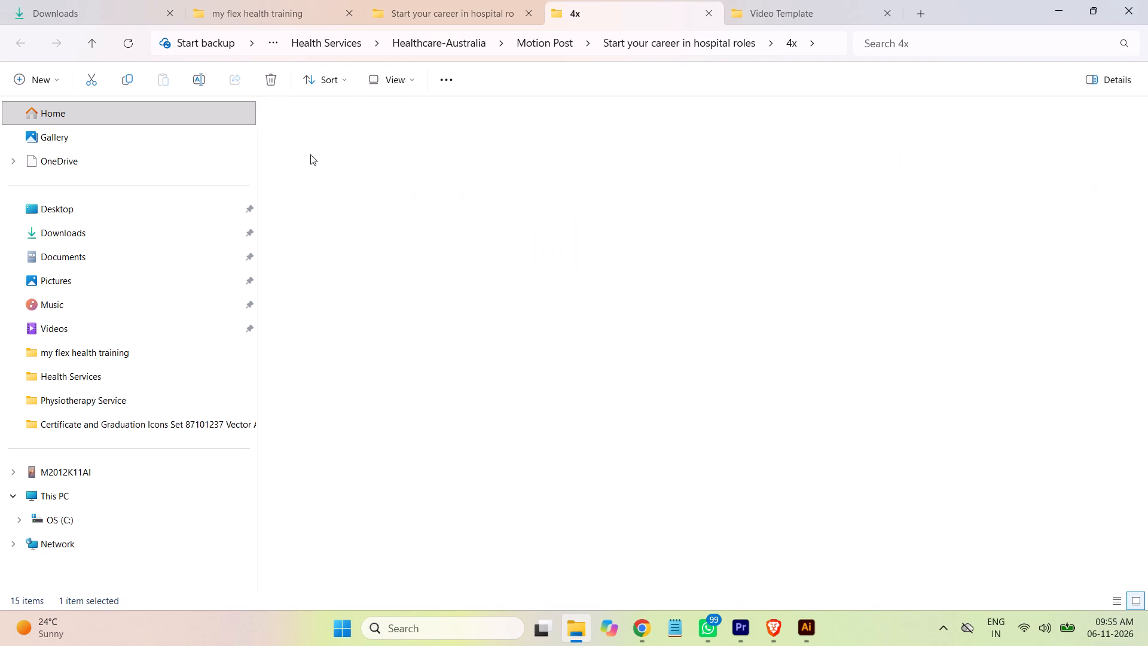
pyautogui.click(315, 166)
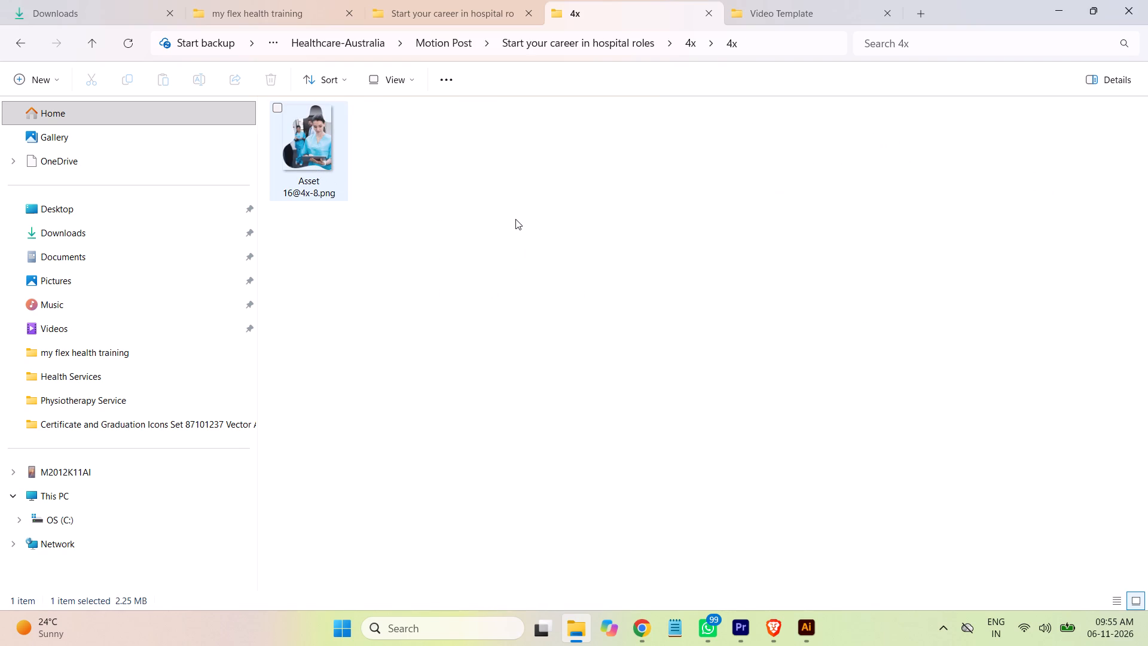
pyautogui.hotkey('ctrl', 'x')
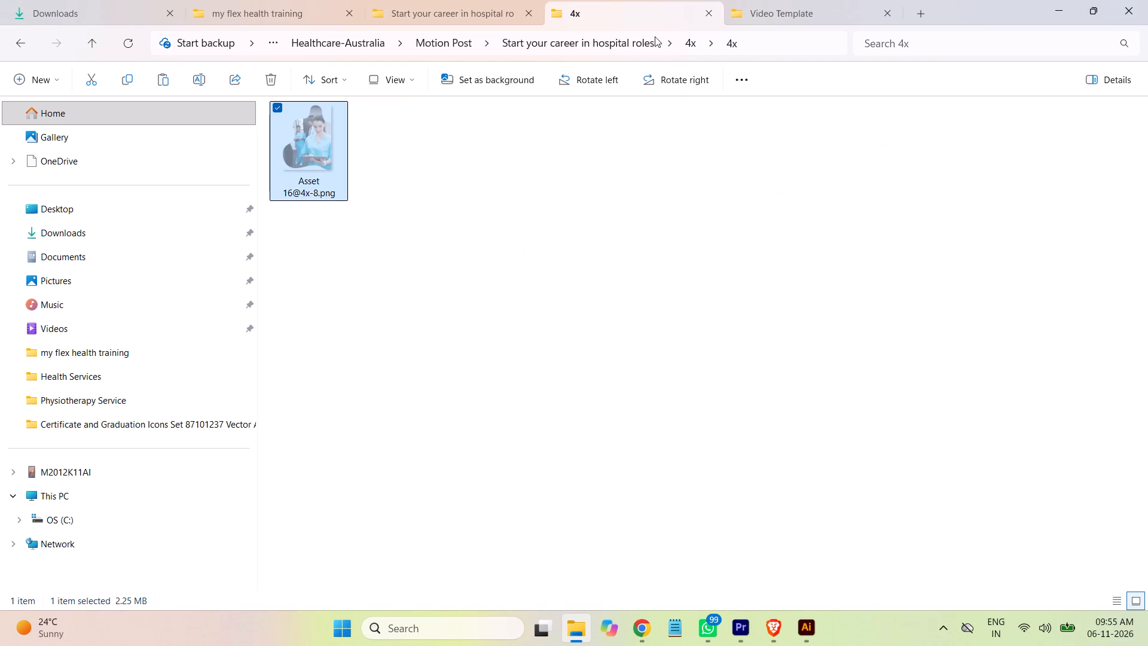
pyautogui.click(630, 41)
pyautogui.doubleClick(332, 132)
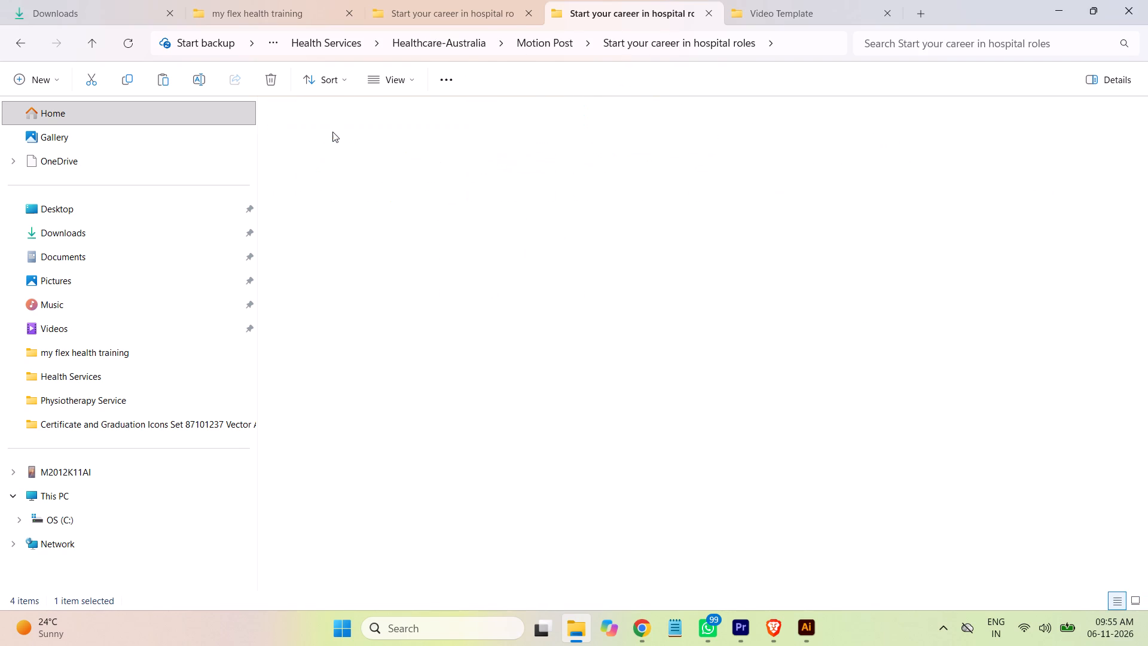
pyautogui.click(734, 336)
pyautogui.hotkey('ctrl', 'v')
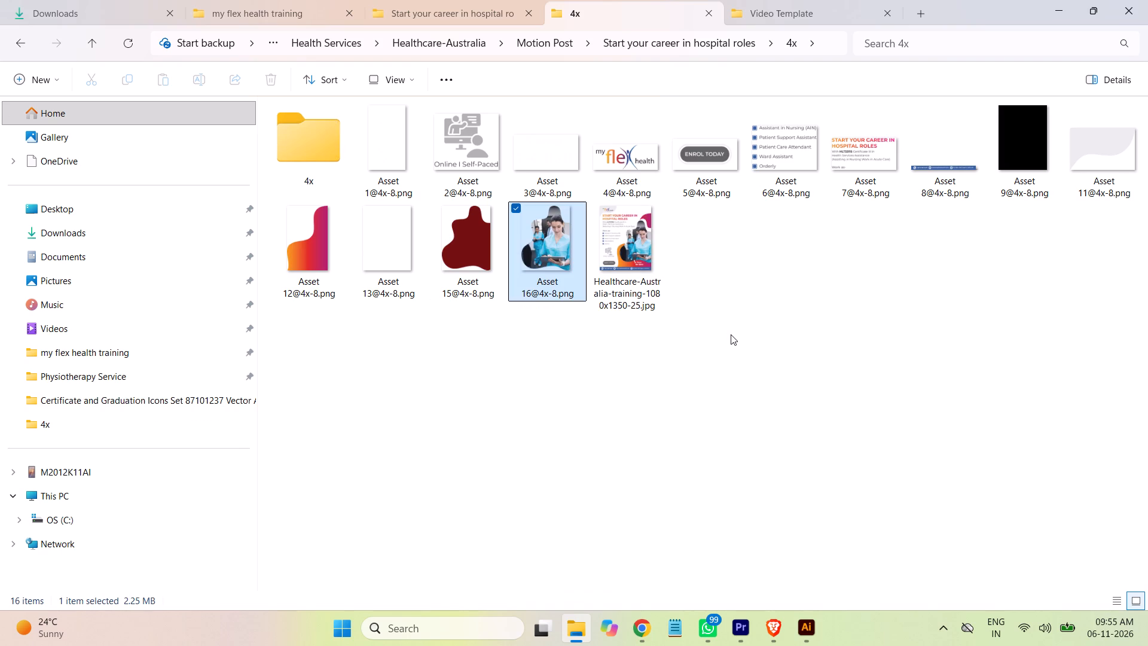
pyautogui.click(713, 367)
pyautogui.click(469, 258)
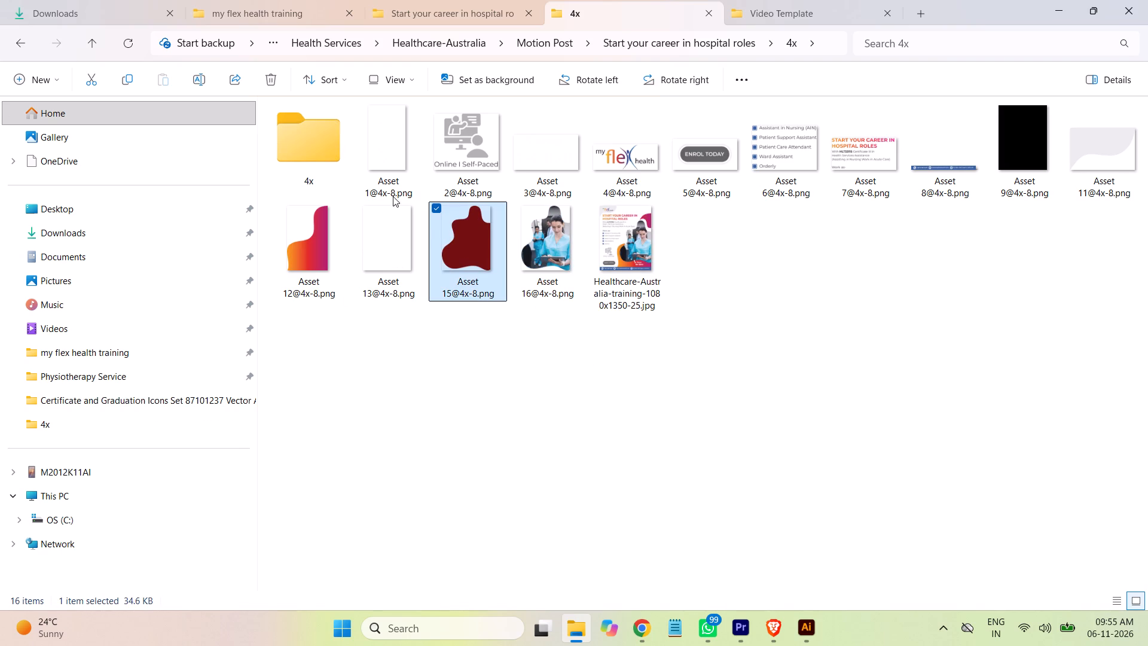
pyautogui.keyDown('ctrl'); pyautogui.click(315, 152); pyautogui.keyUp('ctrl')
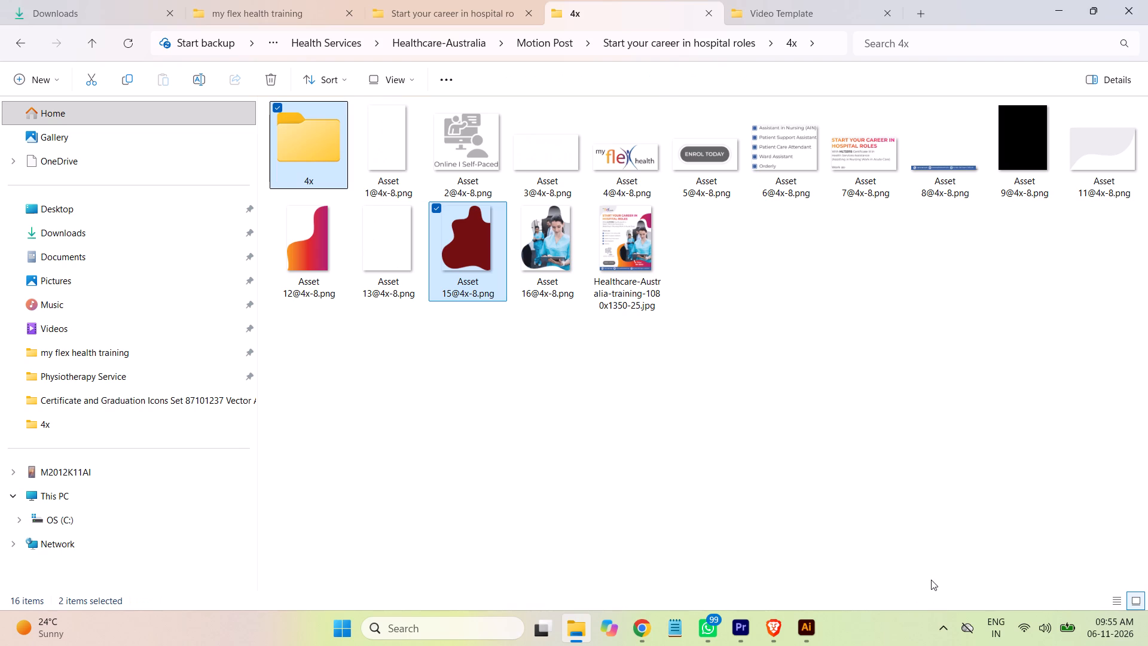
pyautogui.hotkey('shift', 'Delete')
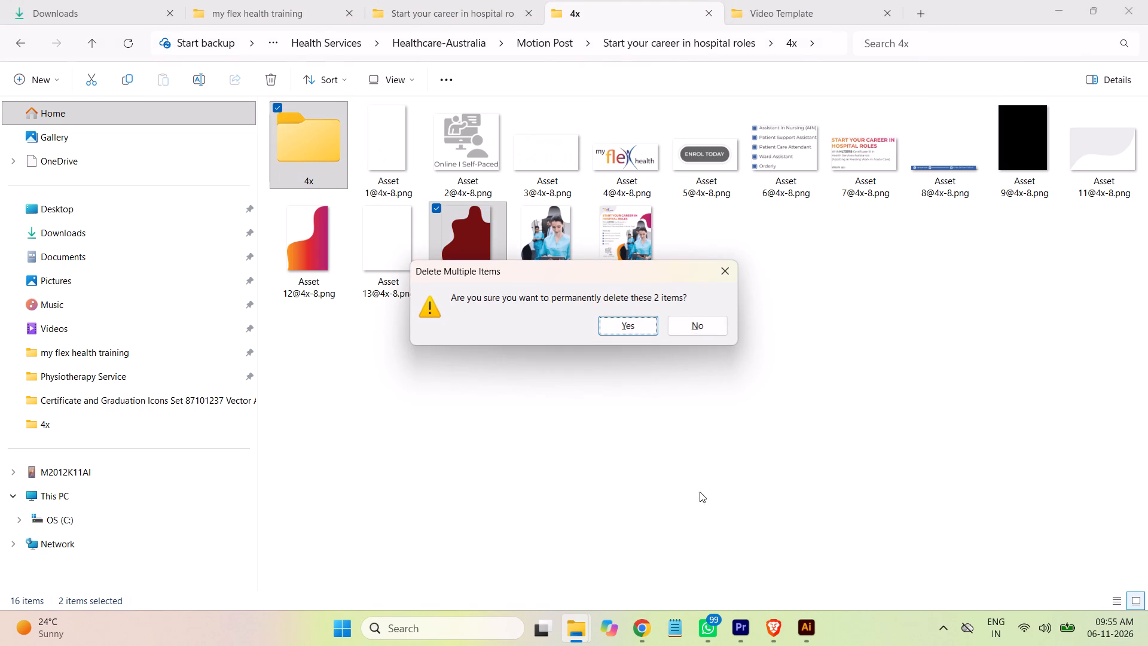
pyautogui.click(617, 328)
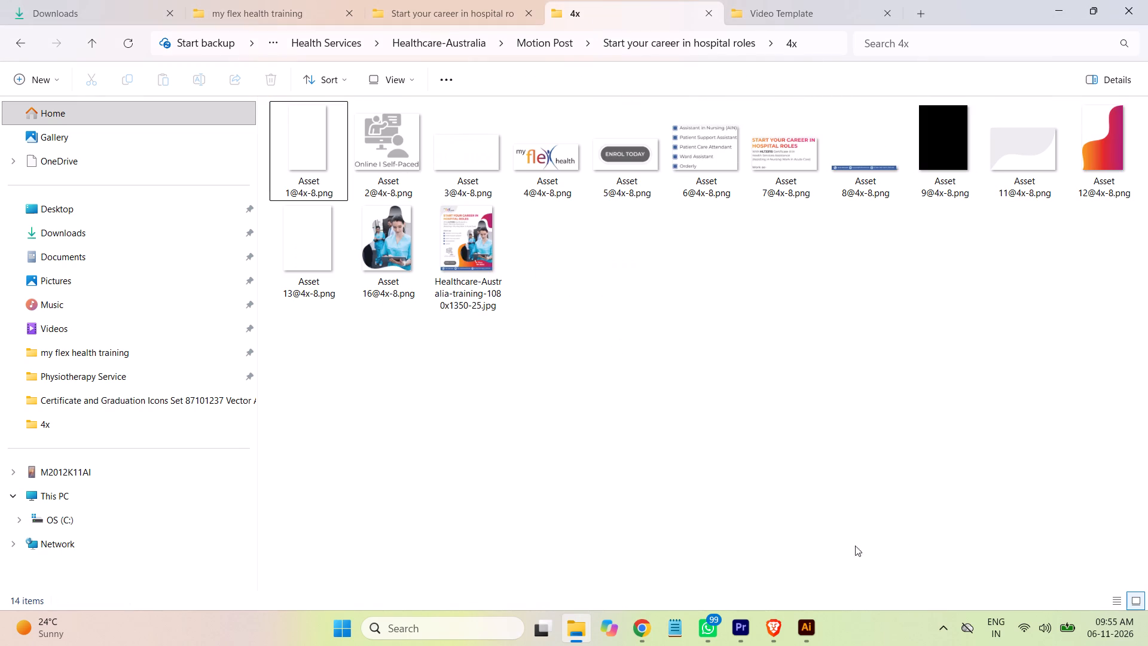
# Switch back to Illustrator and save the Healthcare-Australia-training-1080x1350-20.ai document, keeping it open.
pyautogui.click(813, 630)
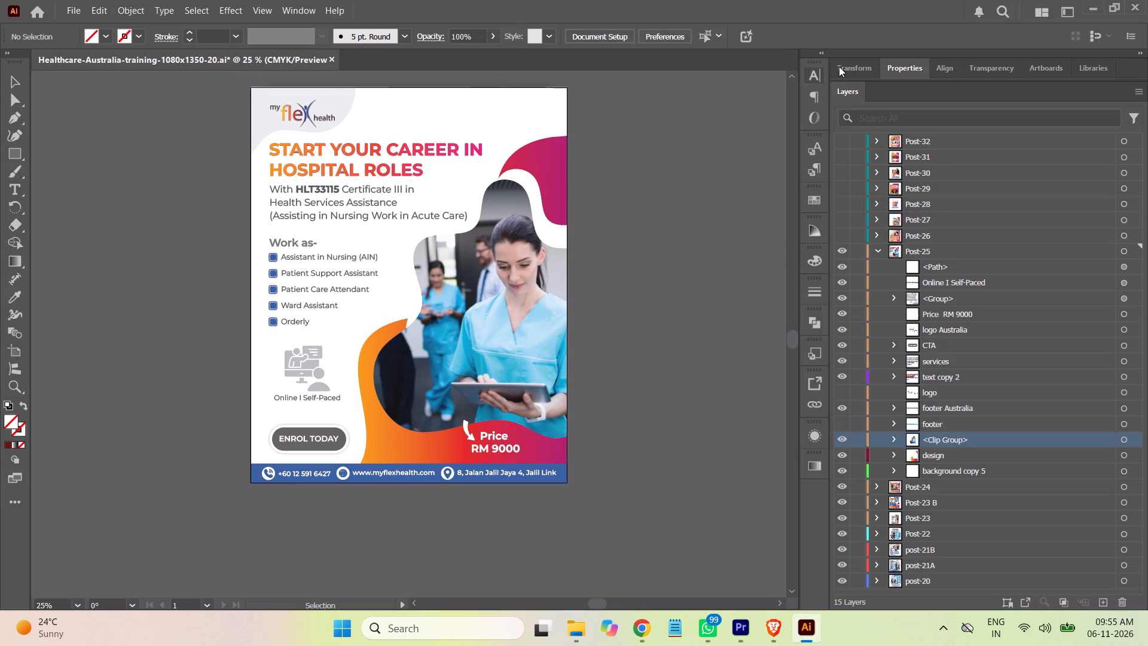
pyautogui.click(748, 127)
pyautogui.click(1134, 7)
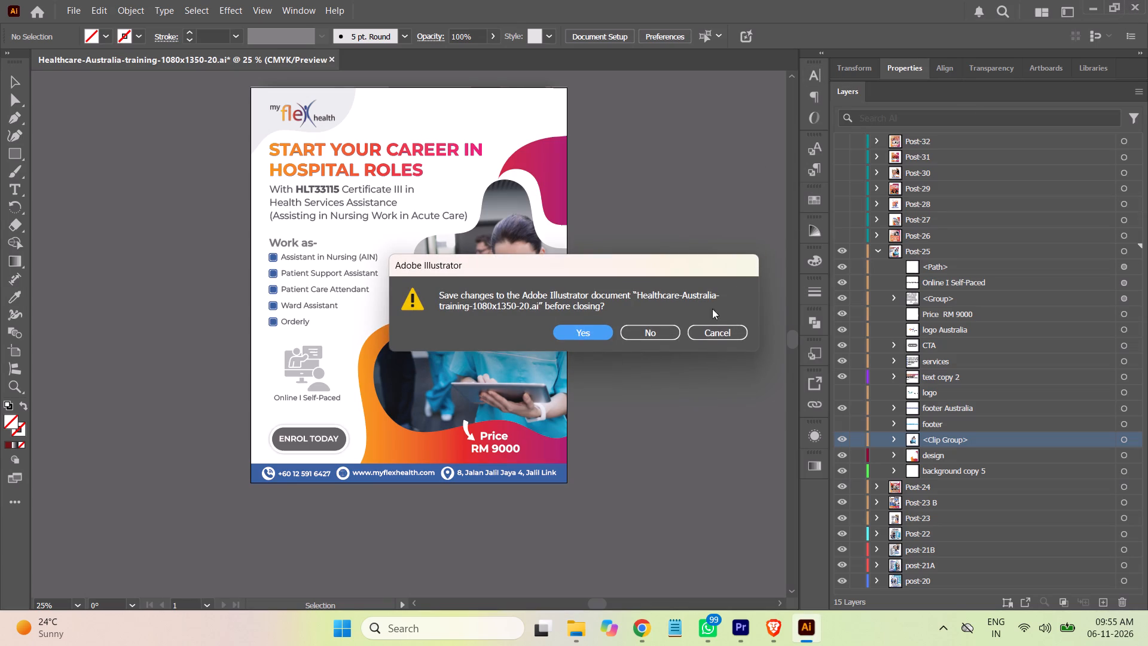
pyautogui.click(726, 334)
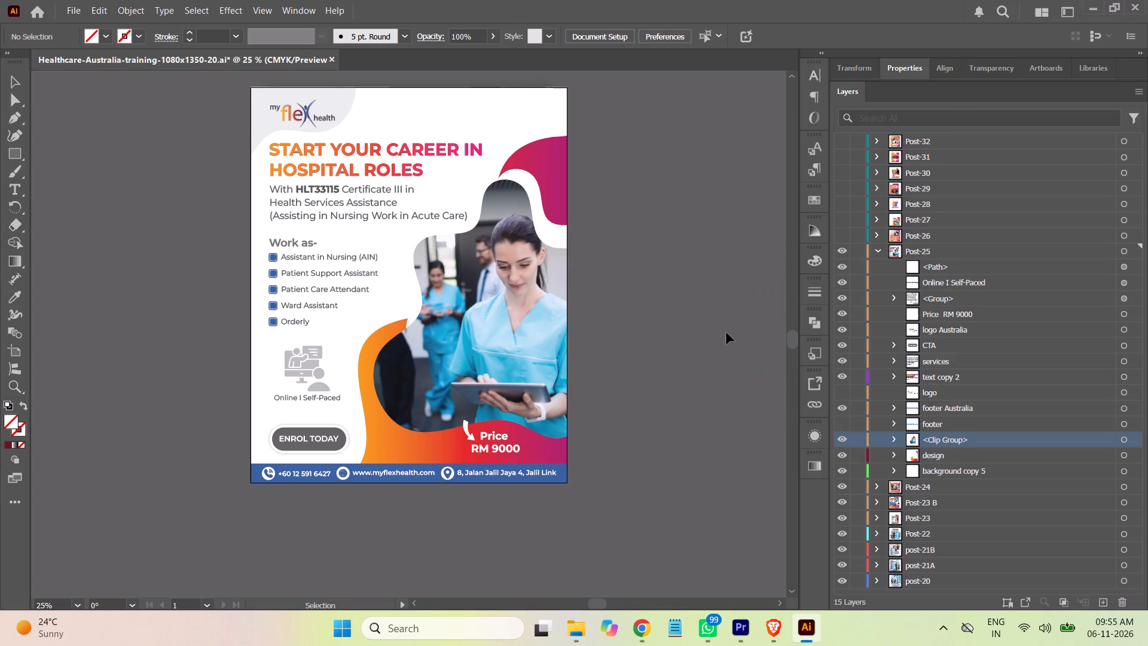
pyautogui.hotkey('ctrl', 's')
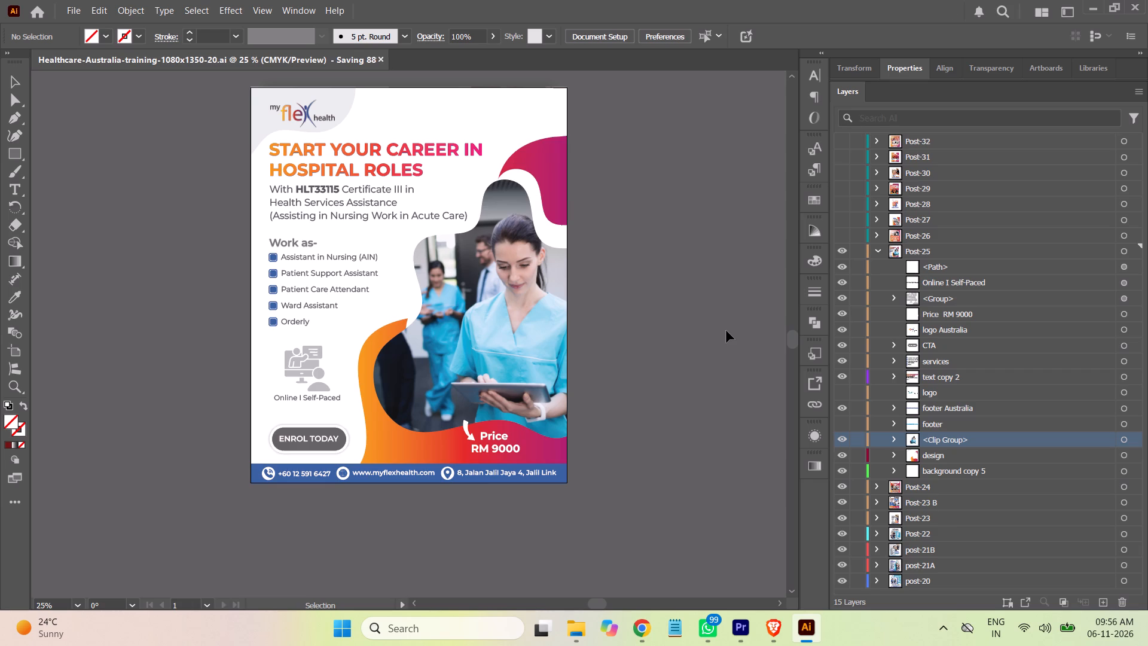
# Close Illustrator.
pyautogui.click(1134, 7)
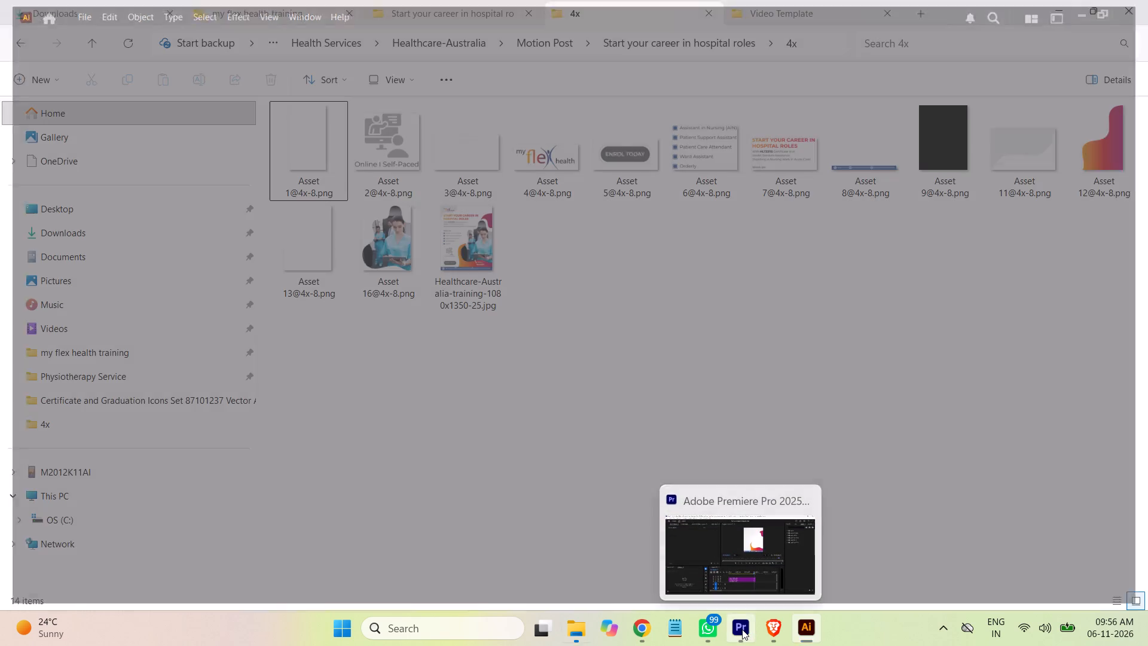
pyautogui.click(758, 627)
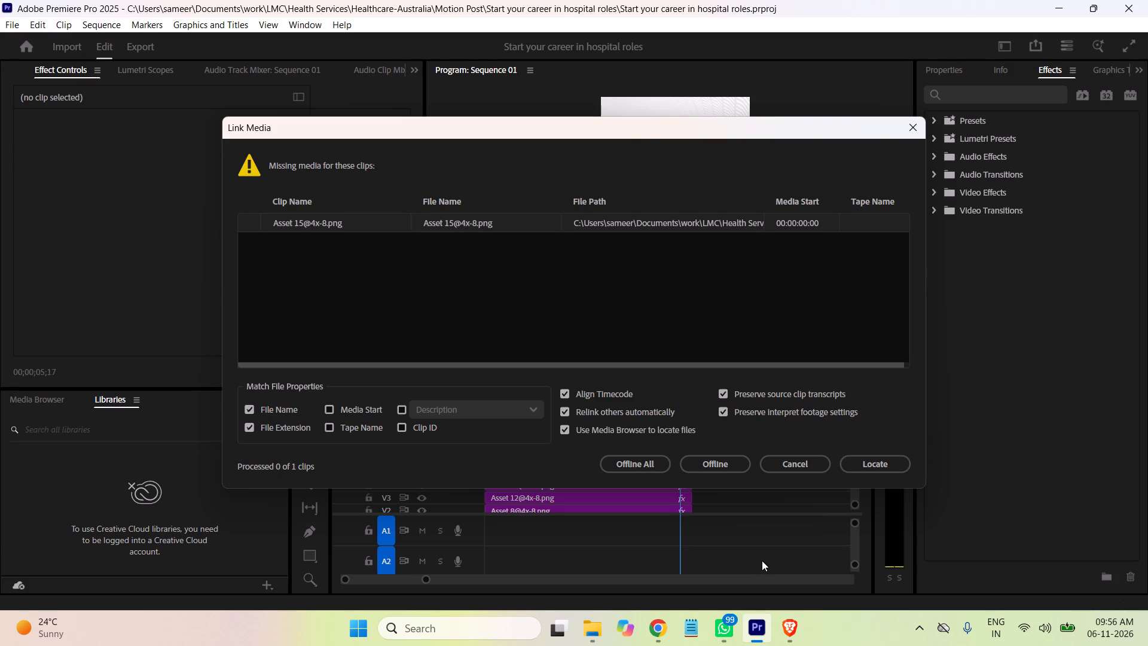
pyautogui.click(607, 225)
pyautogui.click(511, 225)
pyautogui.click(866, 464)
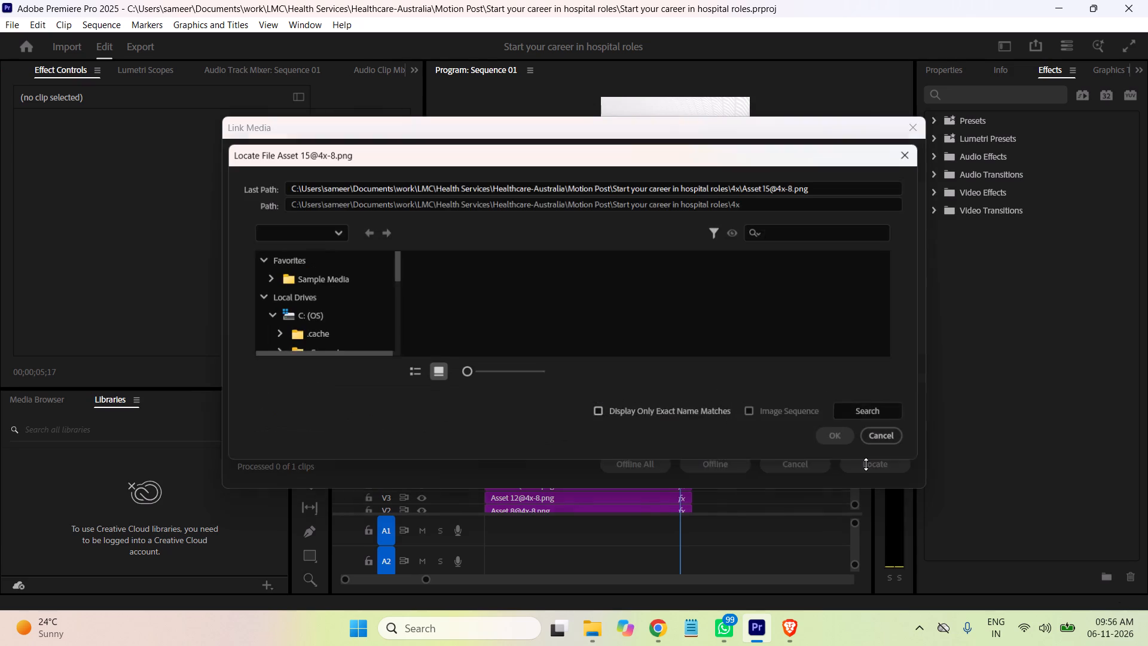
pyautogui.click(835, 441)
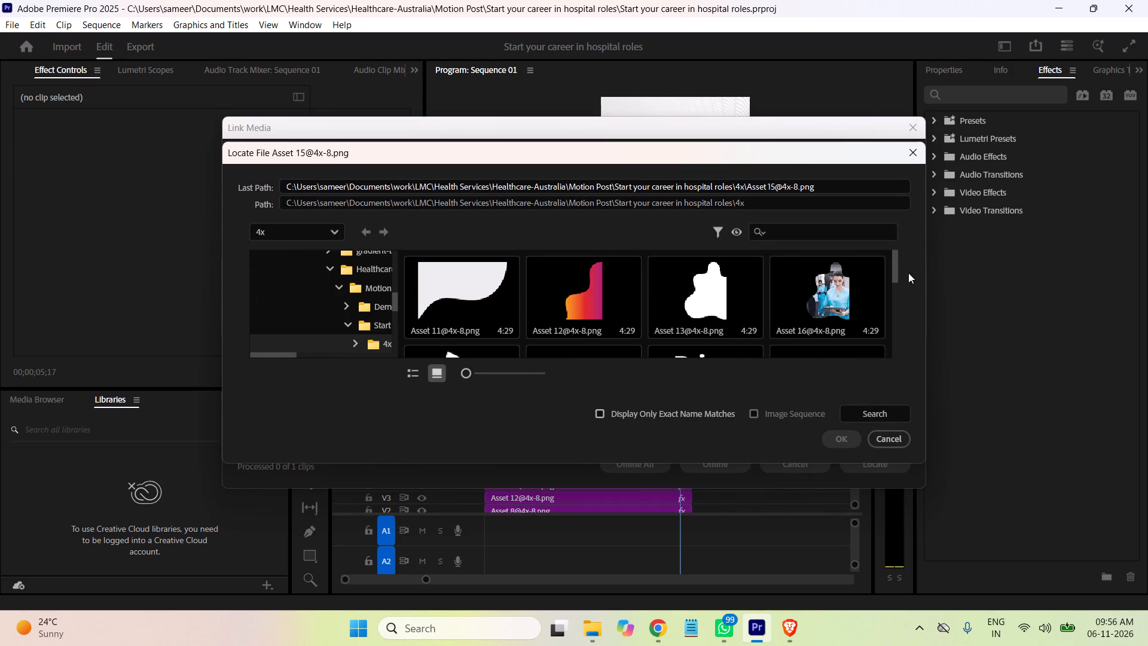
pyautogui.click(838, 304)
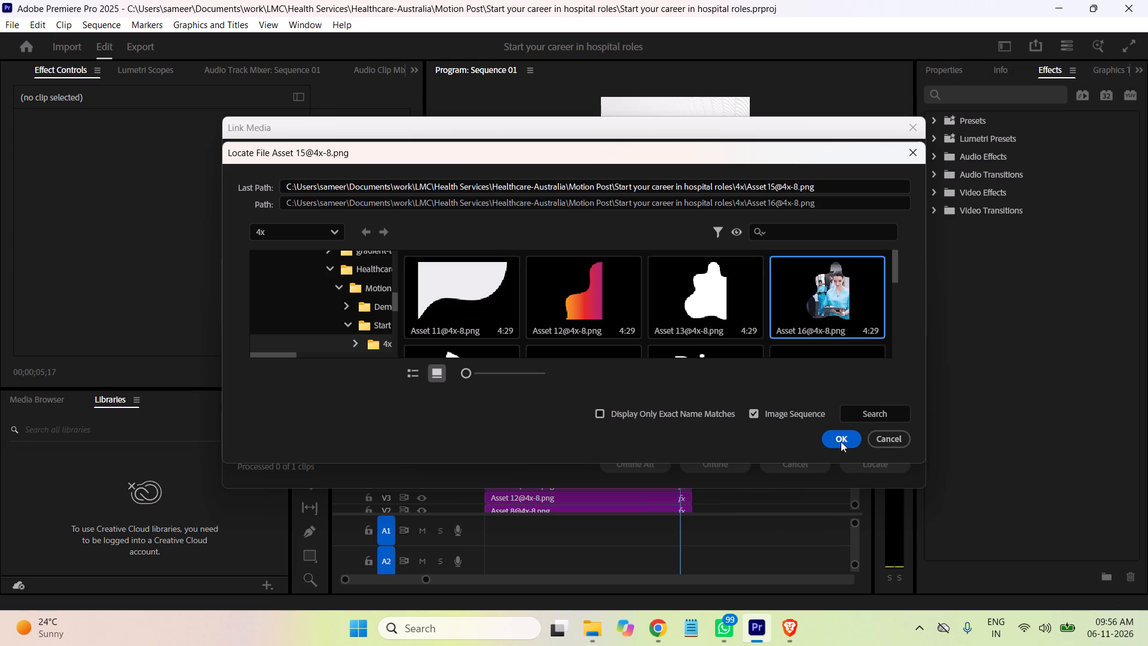
pyautogui.click(841, 441)
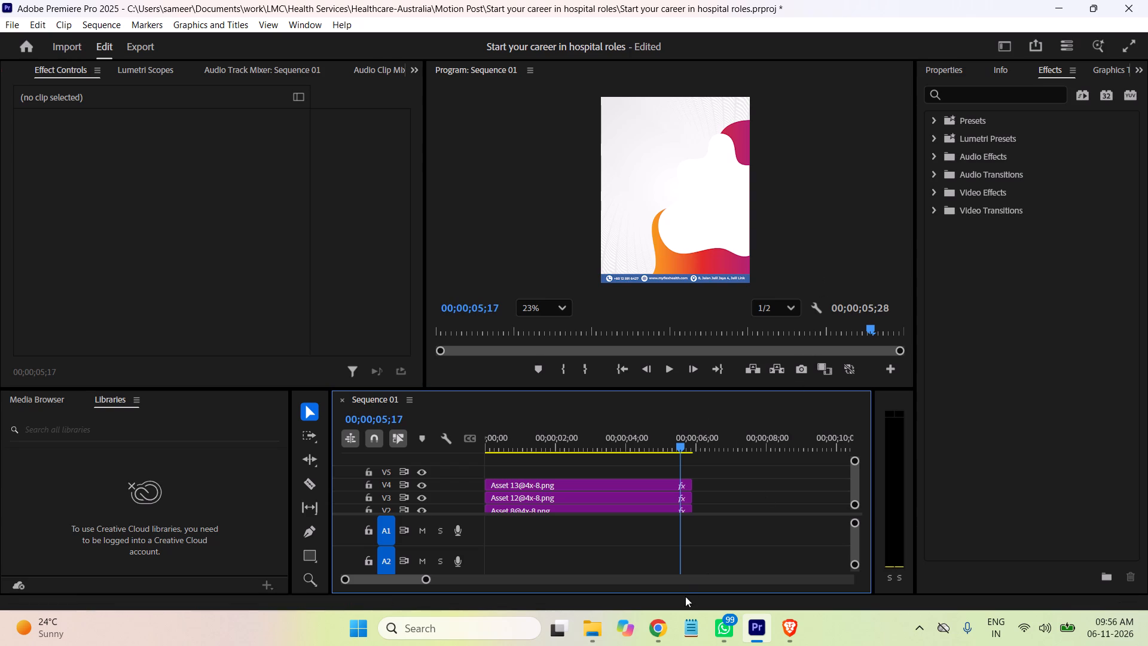
pyautogui.click(593, 628)
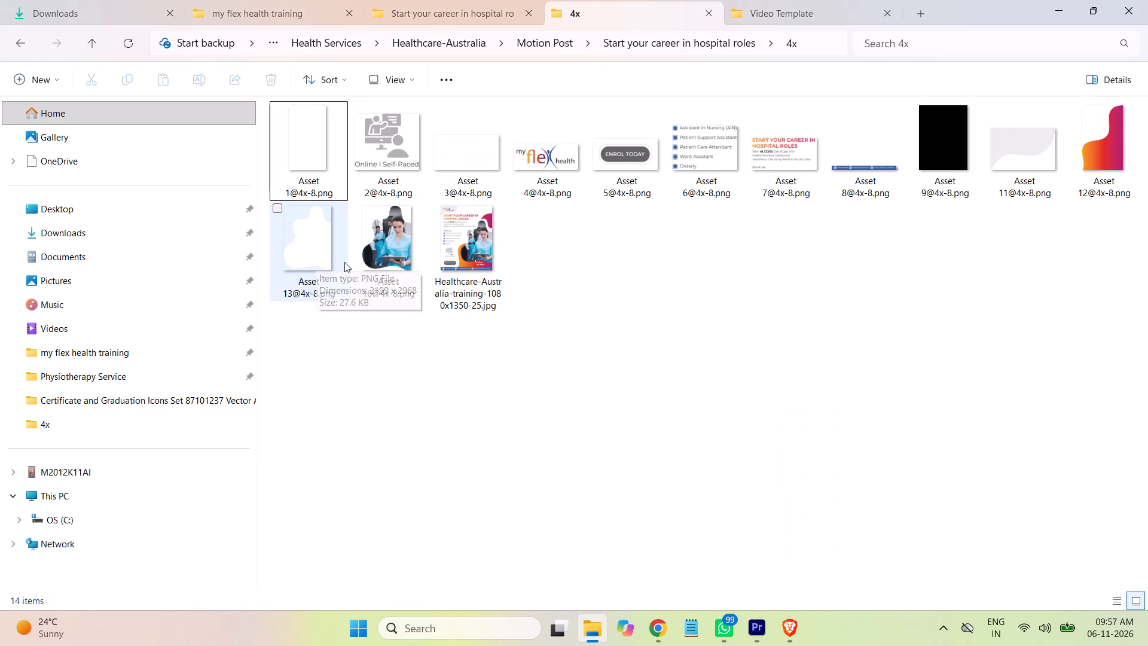
pyautogui.moveTo(396, 252); pyautogui.dragTo(758, 632)
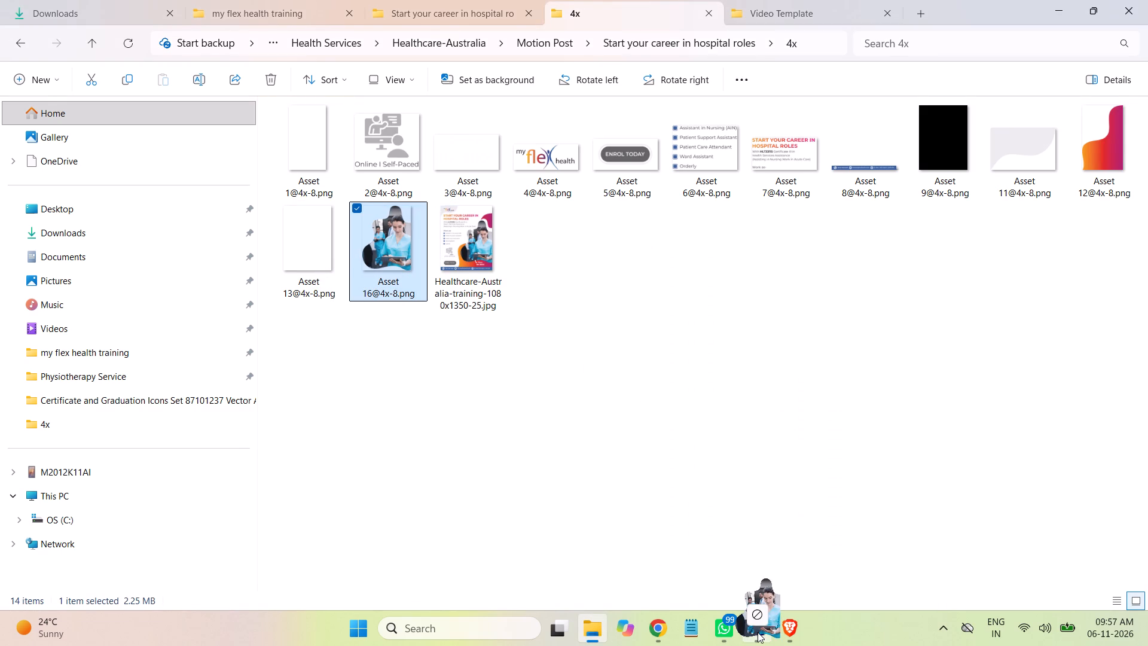
pyautogui.moveTo(758, 632); pyautogui.dragTo(584, 466)
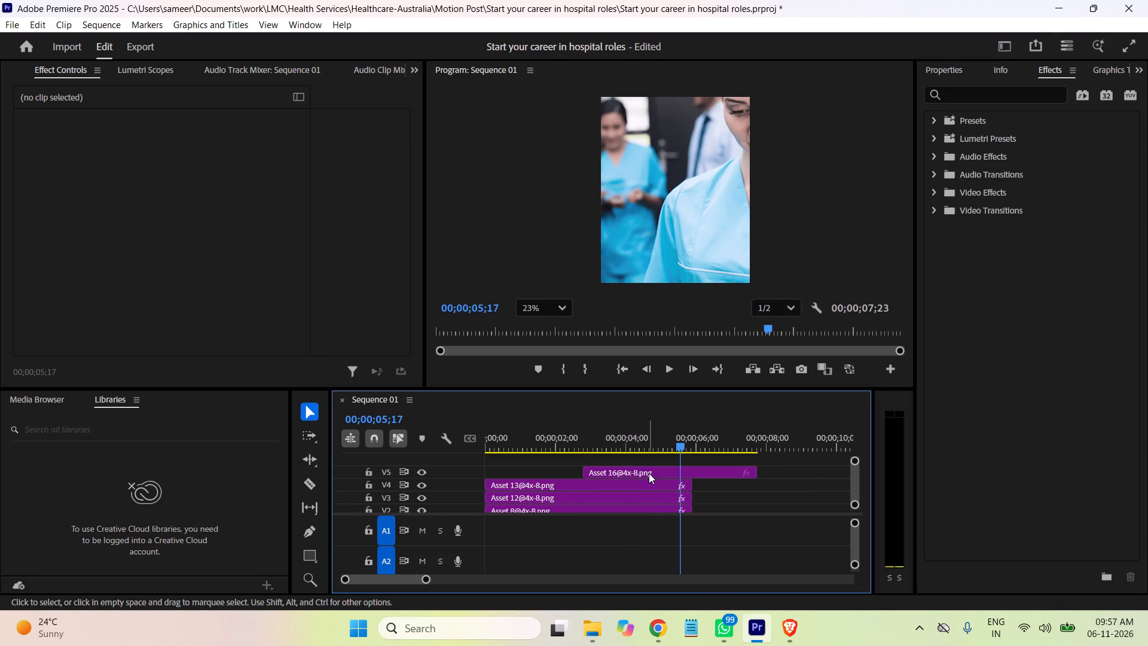
pyautogui.moveTo(642, 470); pyautogui.dragTo(537, 469)
pyautogui.moveTo(656, 471); pyautogui.dragTo(677, 472)
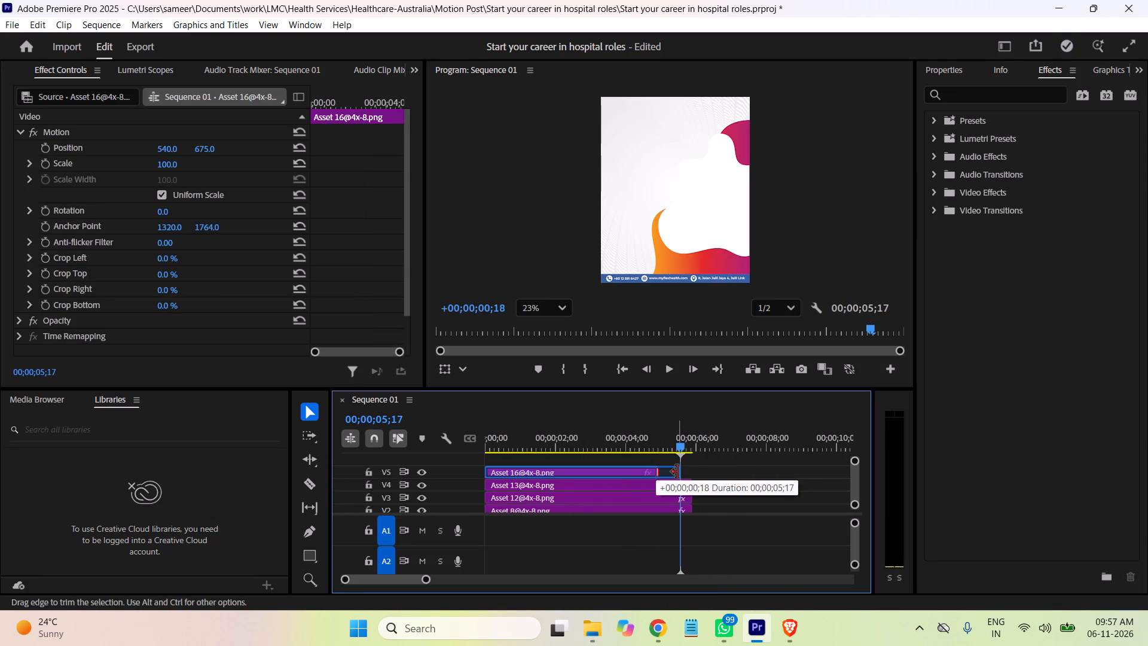
pyautogui.moveTo(677, 472); pyautogui.dragTo(687, 473)
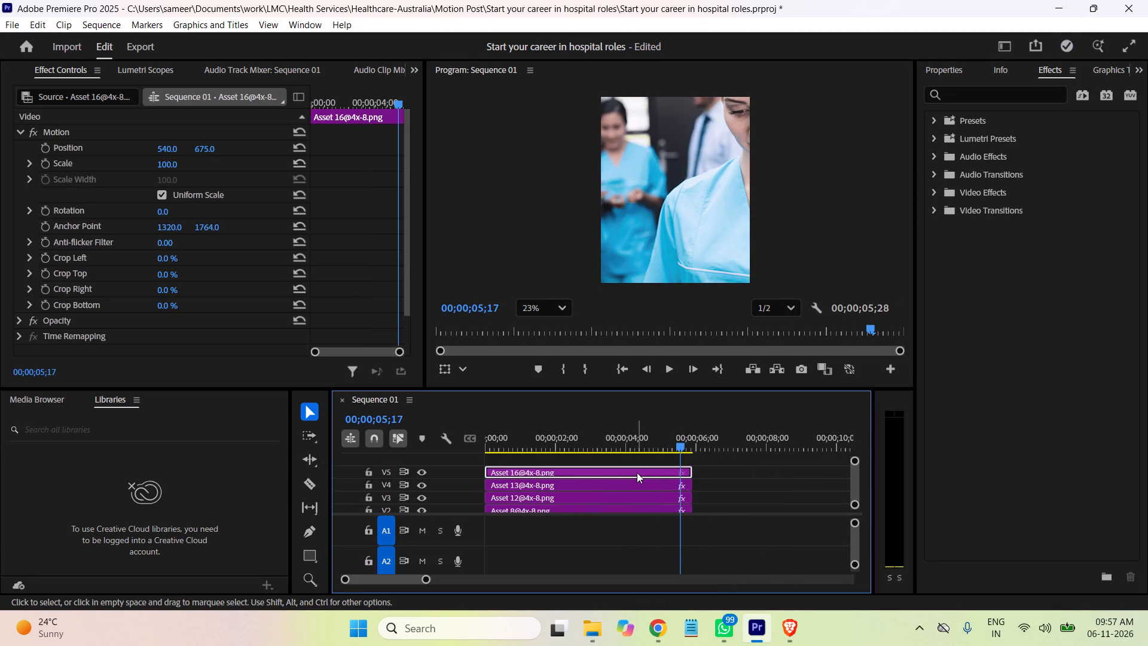
# Set the scale of the Asset 16 nurse photo clip to 25.
pyautogui.click(637, 473)
pyautogui.click(166, 166)
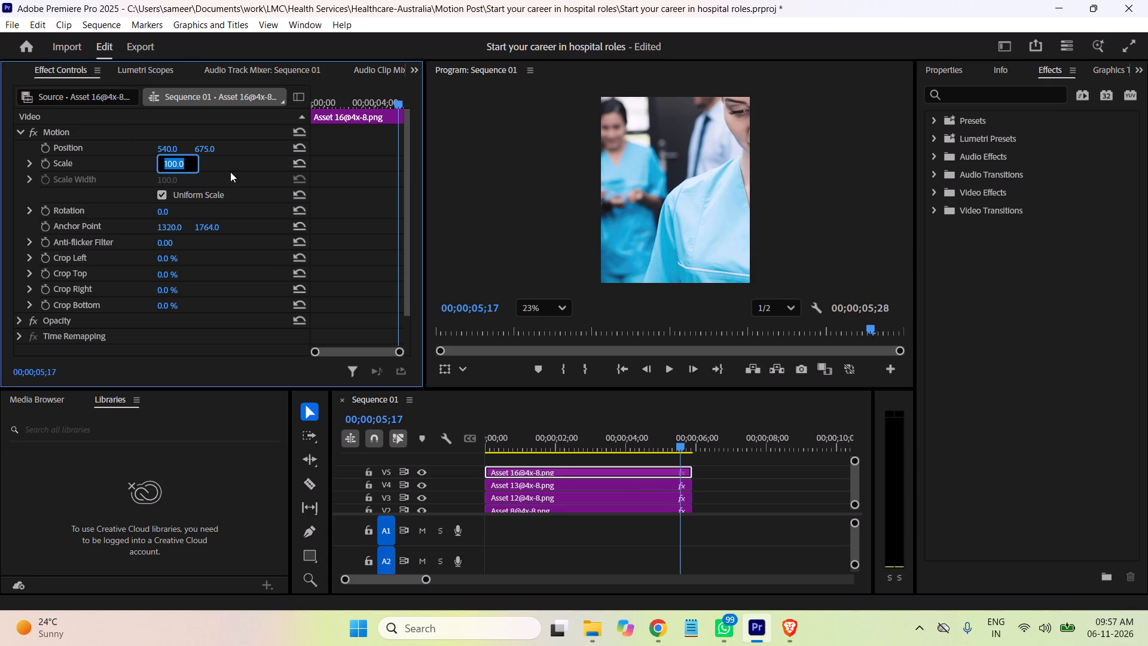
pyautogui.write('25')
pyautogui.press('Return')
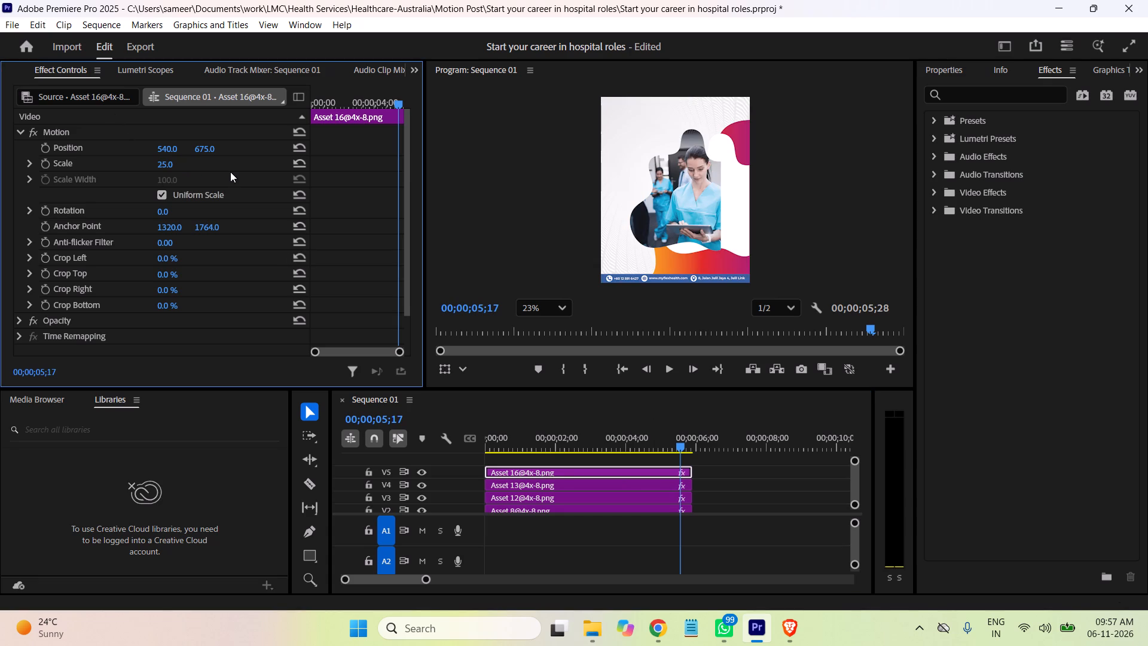
# Position the nurse photo at 746, 768 so it sits inside the white curved shape, and save the project.
pyautogui.moveTo(164, 150); pyautogui.dragTo(179, 150)
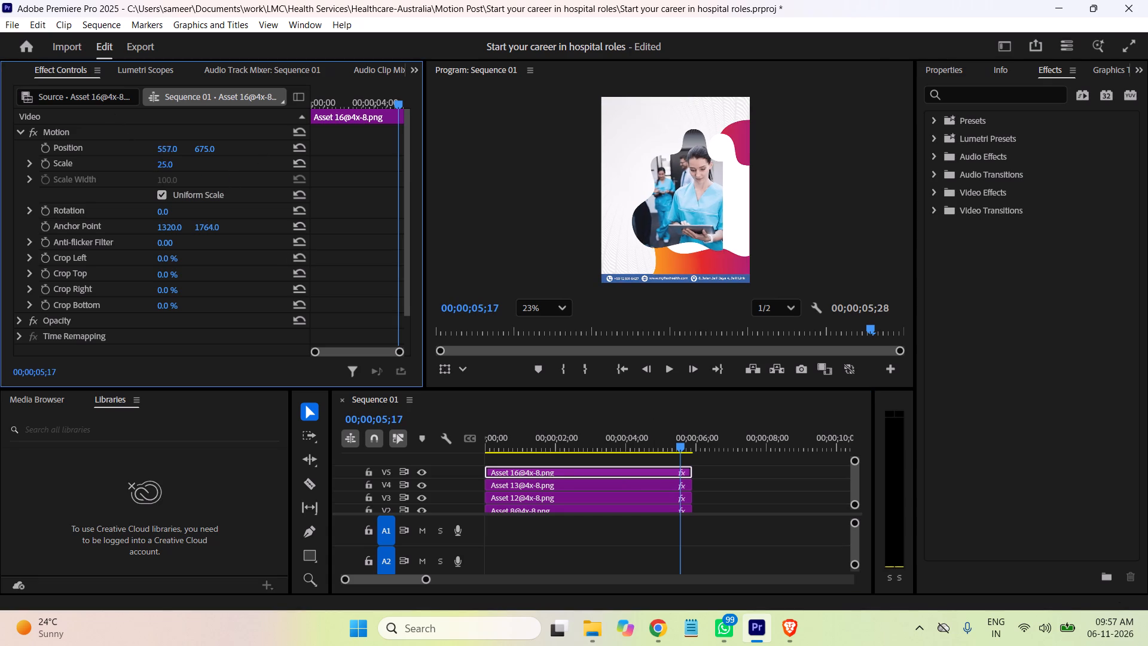
pyautogui.moveTo(179, 150); pyautogui.dragTo(338, 164)
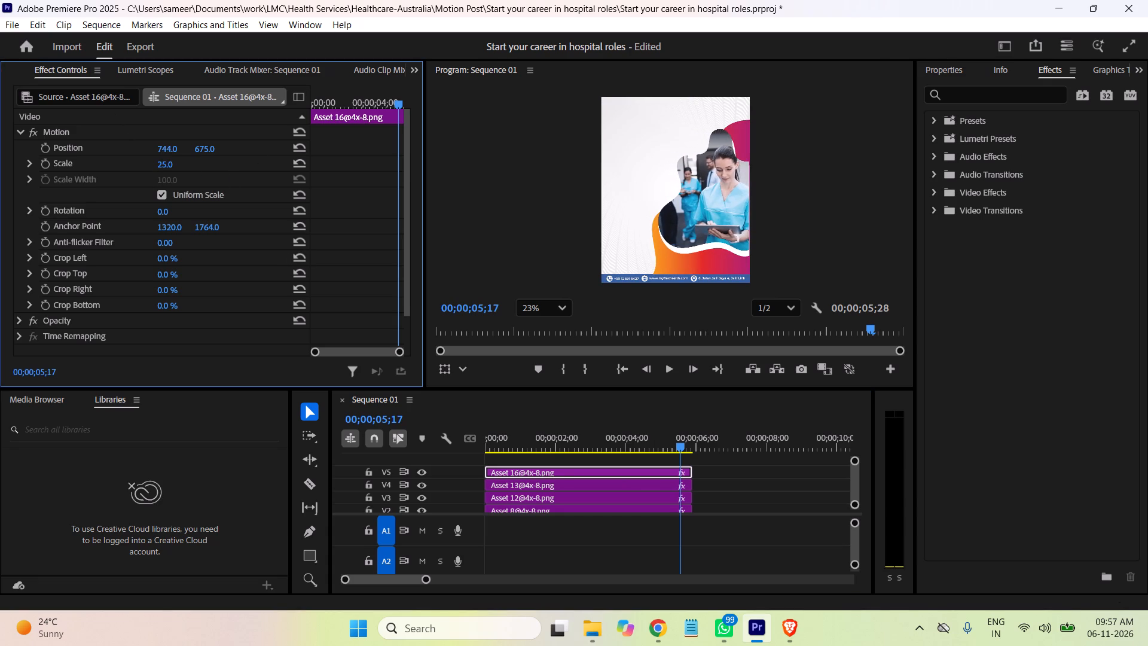
pyautogui.moveTo(338, 164); pyautogui.dragTo(328, 164)
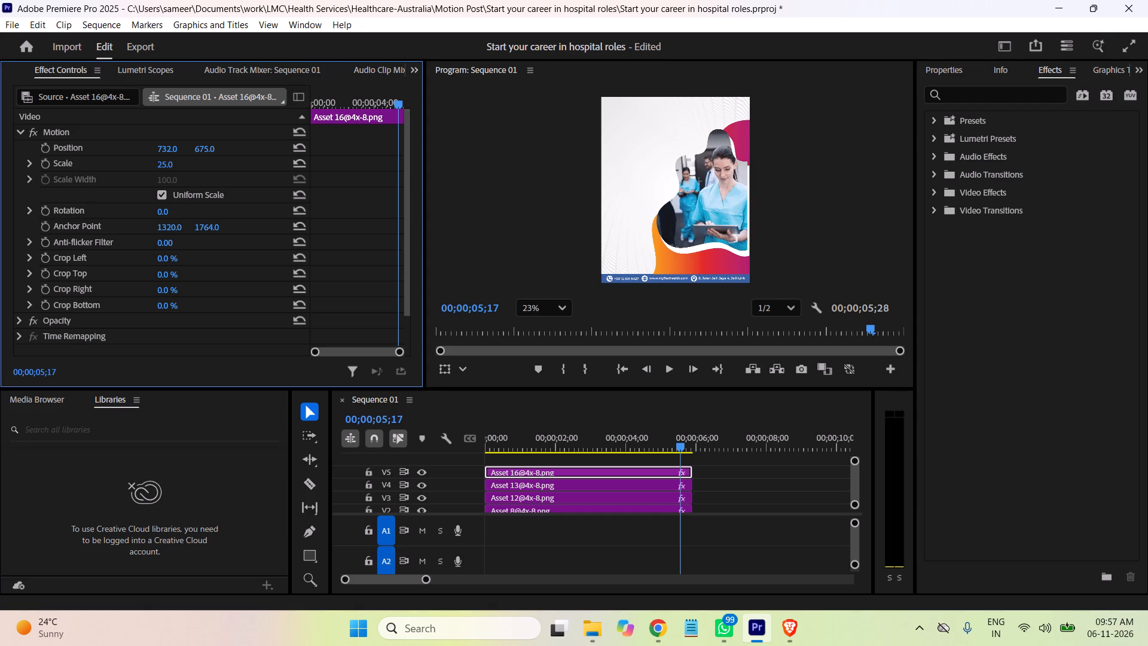
pyautogui.moveTo(328, 164); pyautogui.dragTo(340, 165)
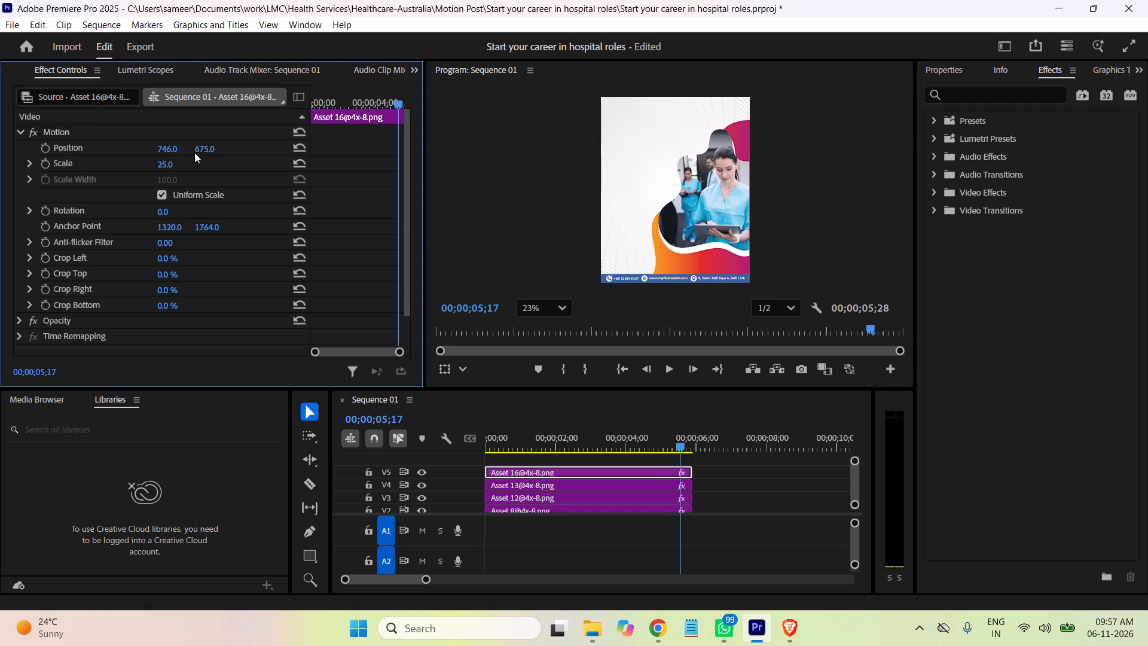
pyautogui.moveTo(203, 151); pyautogui.dragTo(266, 139)
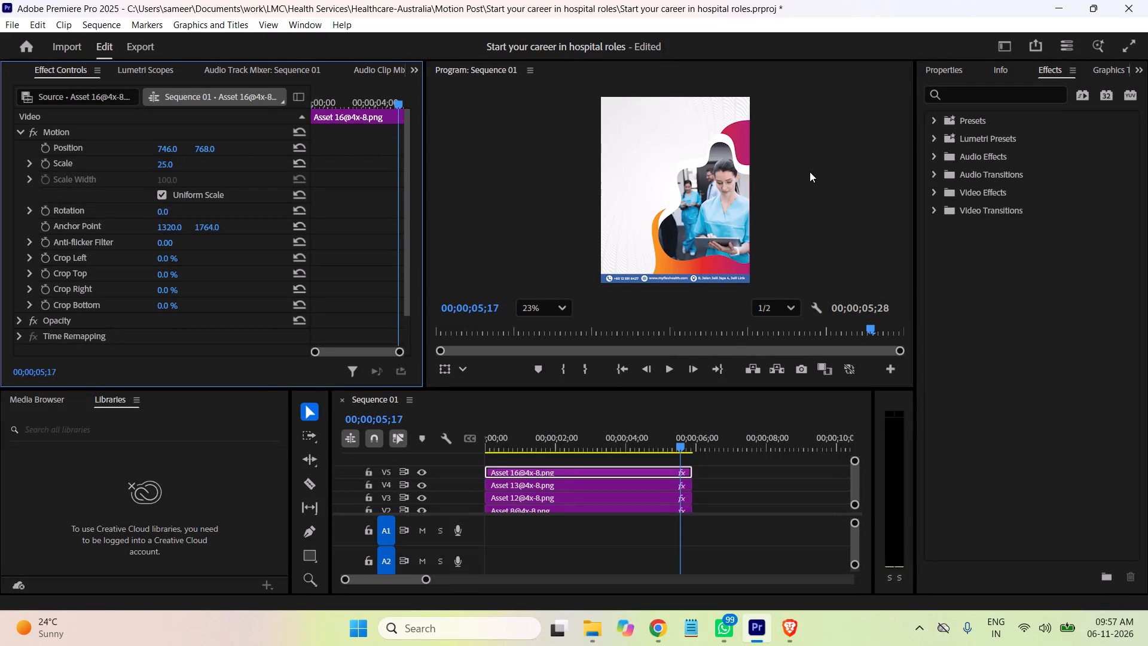
pyautogui.hotkey('ctrl', 's')
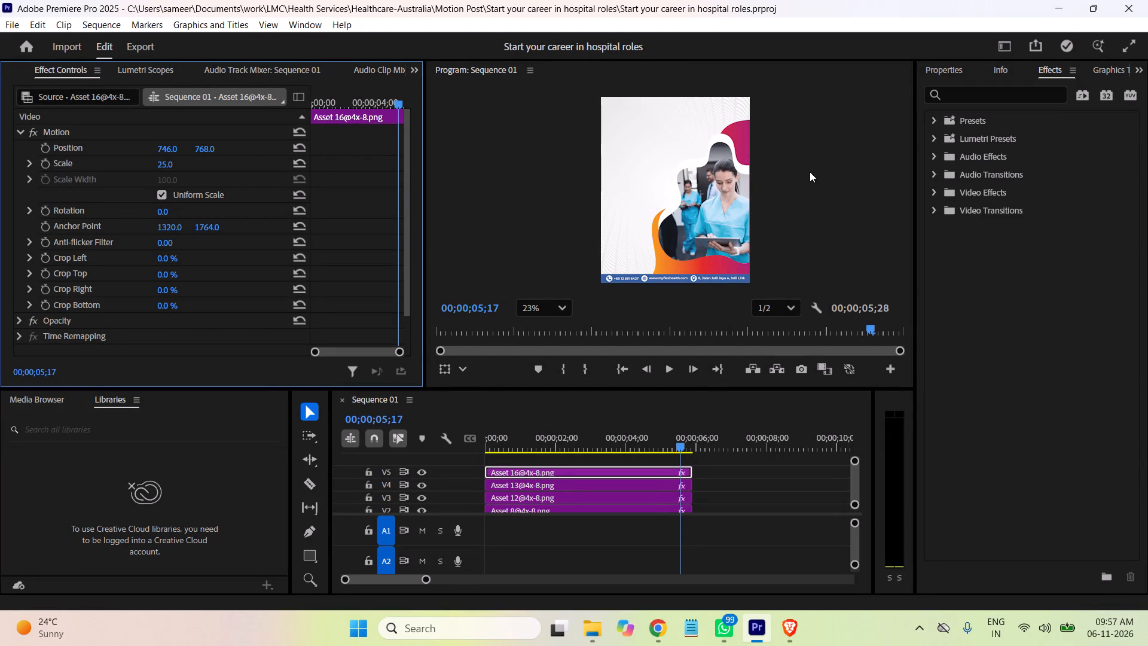
pyautogui.click(596, 630)
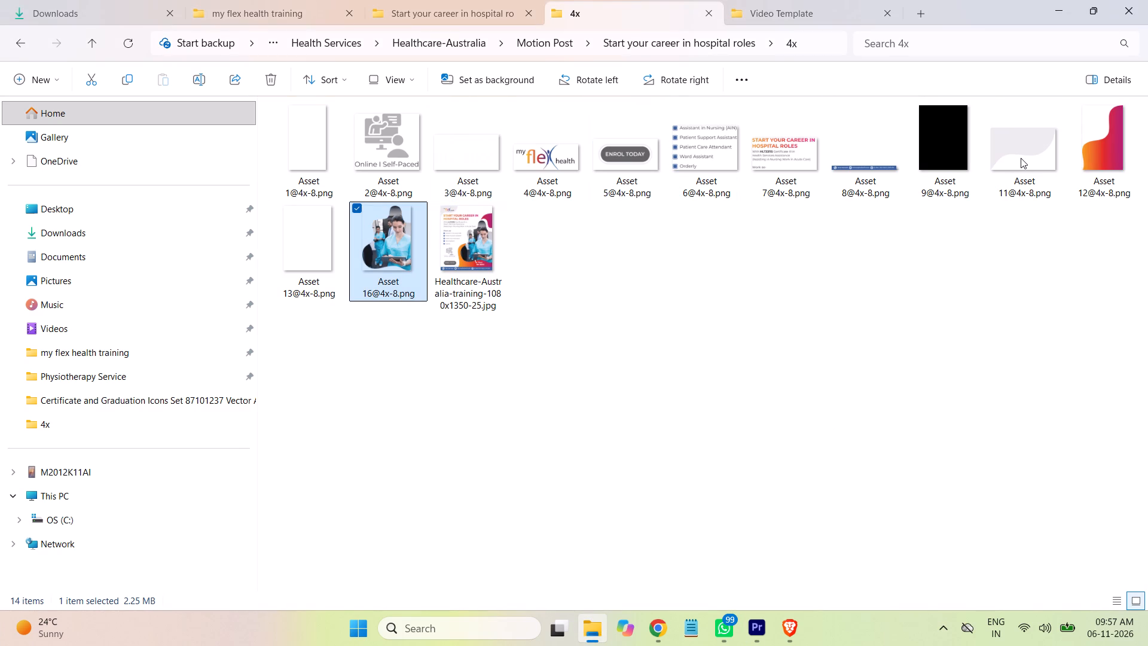
pyautogui.moveTo(1020, 158); pyautogui.dragTo(785, 575)
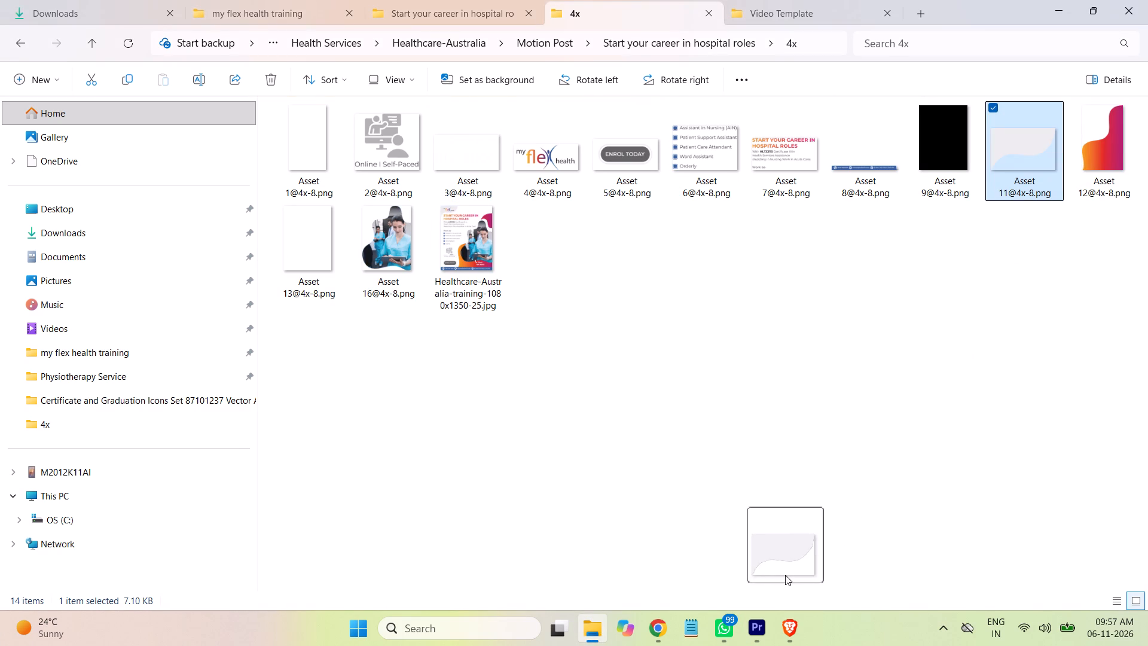
pyautogui.moveTo(785, 575); pyautogui.dragTo(661, 458)
pyautogui.moveTo(856, 480); pyautogui.dragTo(854, 437)
pyautogui.moveTo(722, 478); pyautogui.dragTo(539, 473)
pyautogui.moveTo(657, 476); pyautogui.dragTo(692, 479)
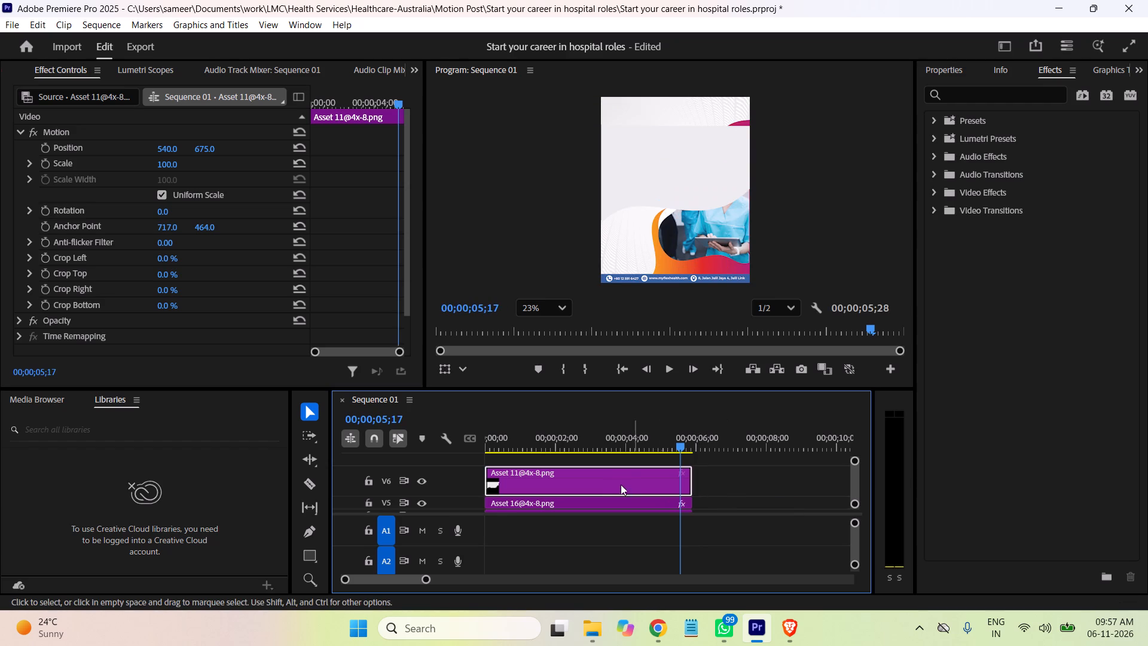
# Set the scale of the Asset 11 grey corner shape clip to 25.
pyautogui.click(607, 480)
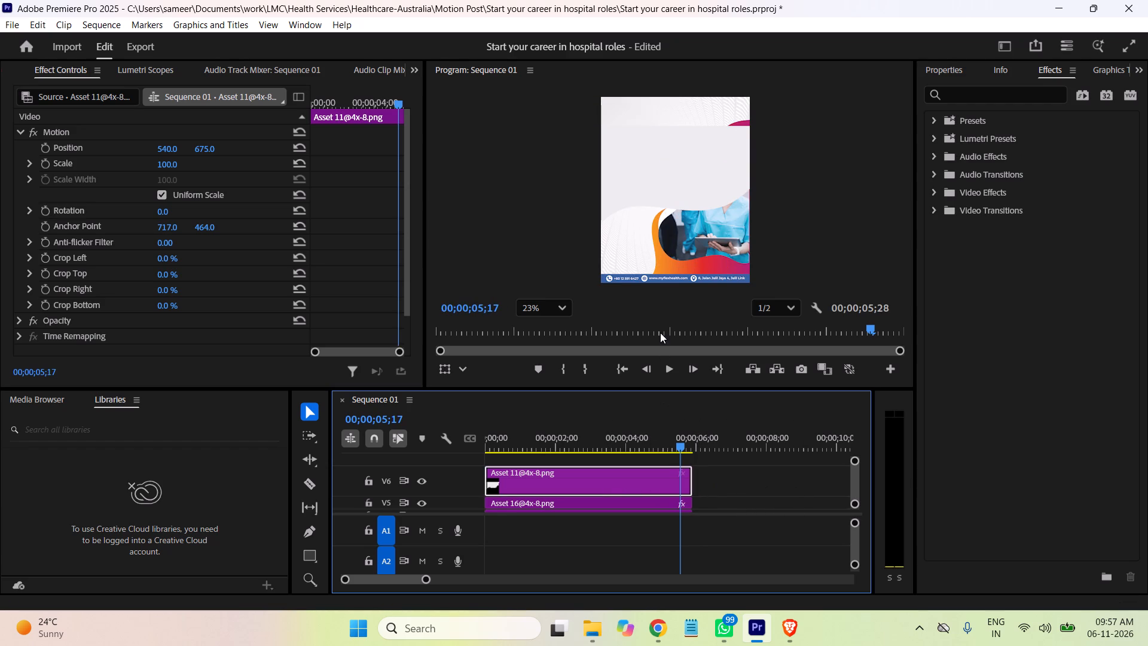
pyautogui.click(164, 164)
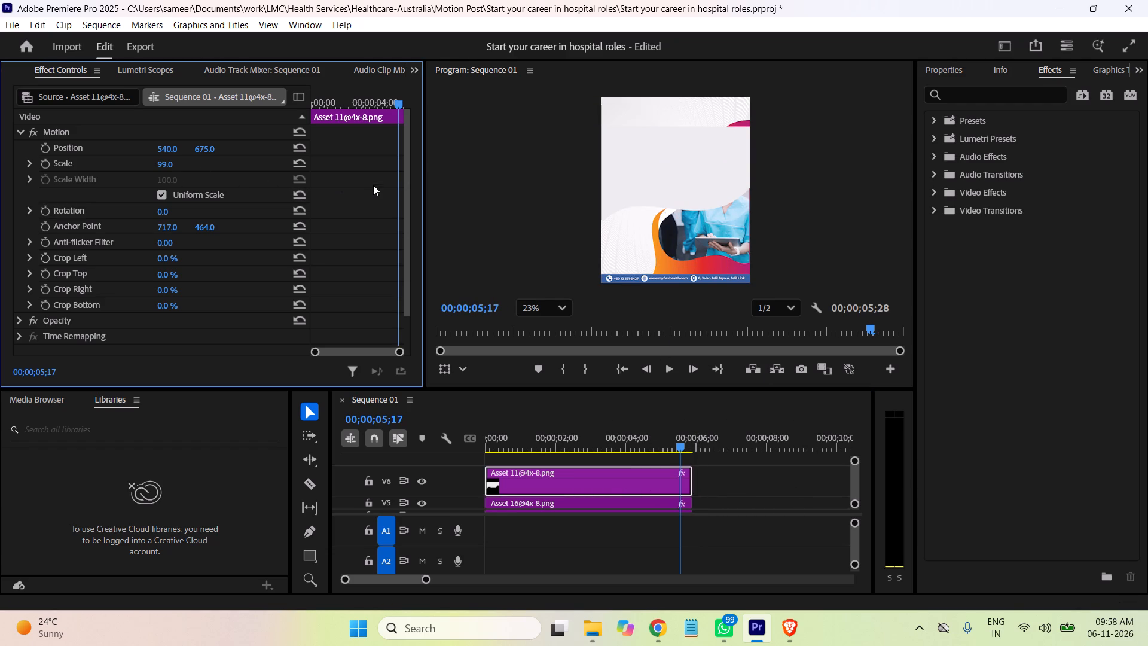
pyautogui.click(162, 166)
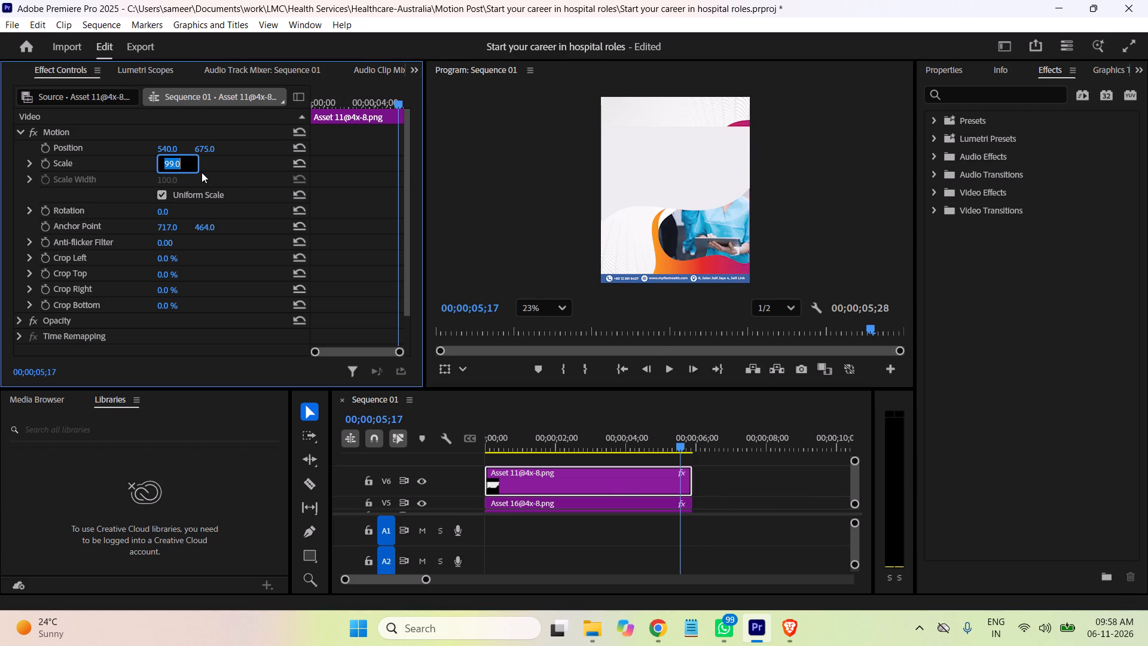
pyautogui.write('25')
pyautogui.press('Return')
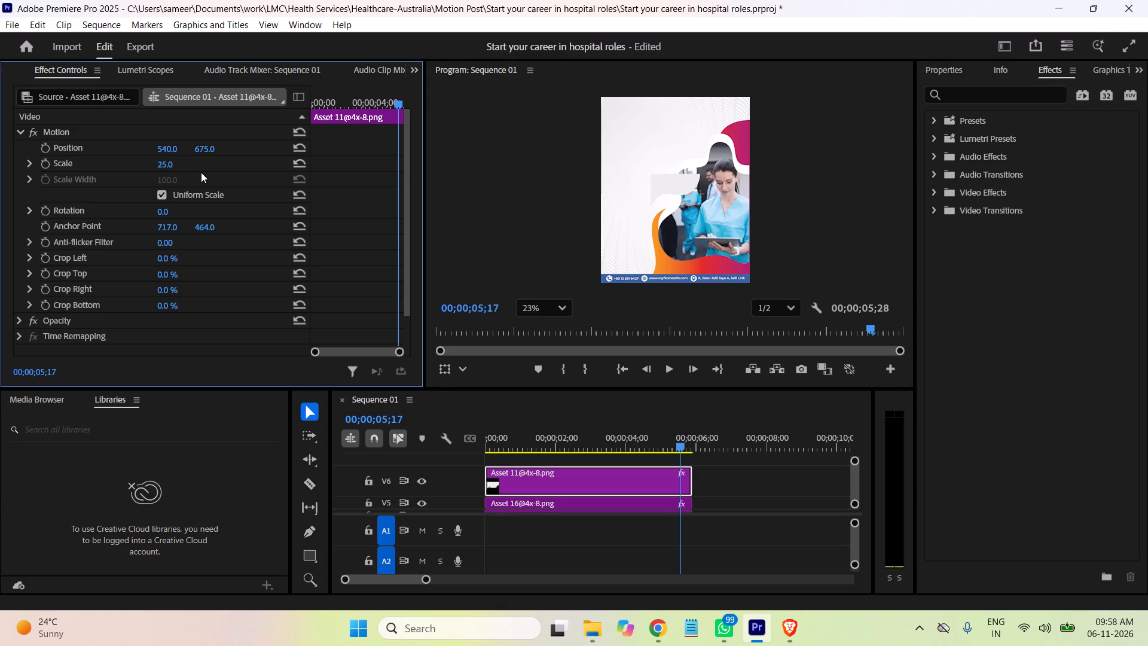
# Move the Asset 11 corner shape to position 237, 99, near the top-left corner of the frame.
pyautogui.moveTo(204, 150); pyautogui.dragTo(158, 160)
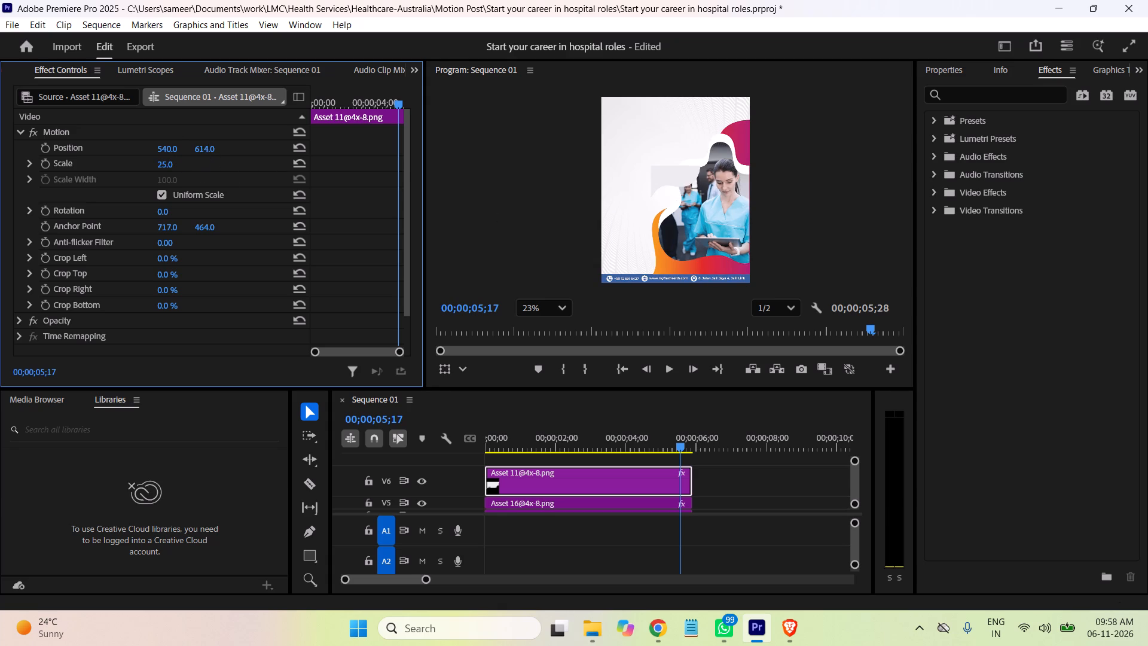
pyautogui.moveTo(158, 160); pyautogui.dragTo(179, 150)
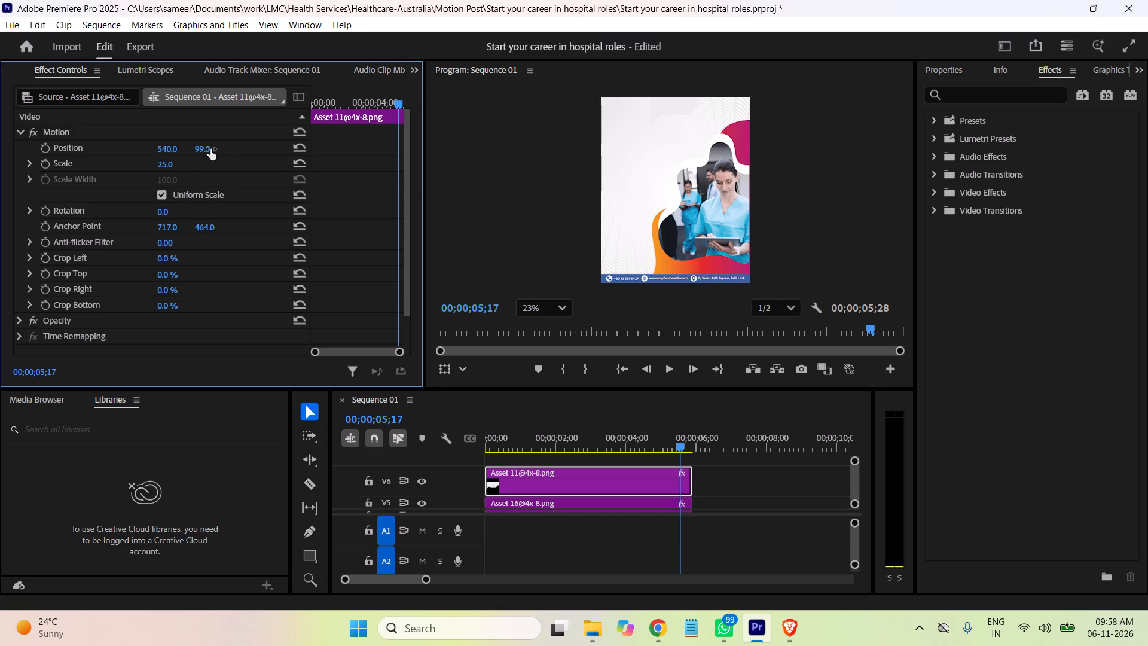
pyautogui.moveTo(169, 148); pyautogui.dragTo(109, 152)
# Inspect the frame's top-left corner up close and adjust Asset 11's horizontal position to 296.
pyautogui.scroll(7, 613, 90)
pyautogui.scroll(-1, 610, 87)
pyautogui.scroll(2, 610, 87)
pyautogui.scroll(4, 546, 89)
pyautogui.scroll(-2, 541, 83)
pyautogui.scroll(5, 541, 82)
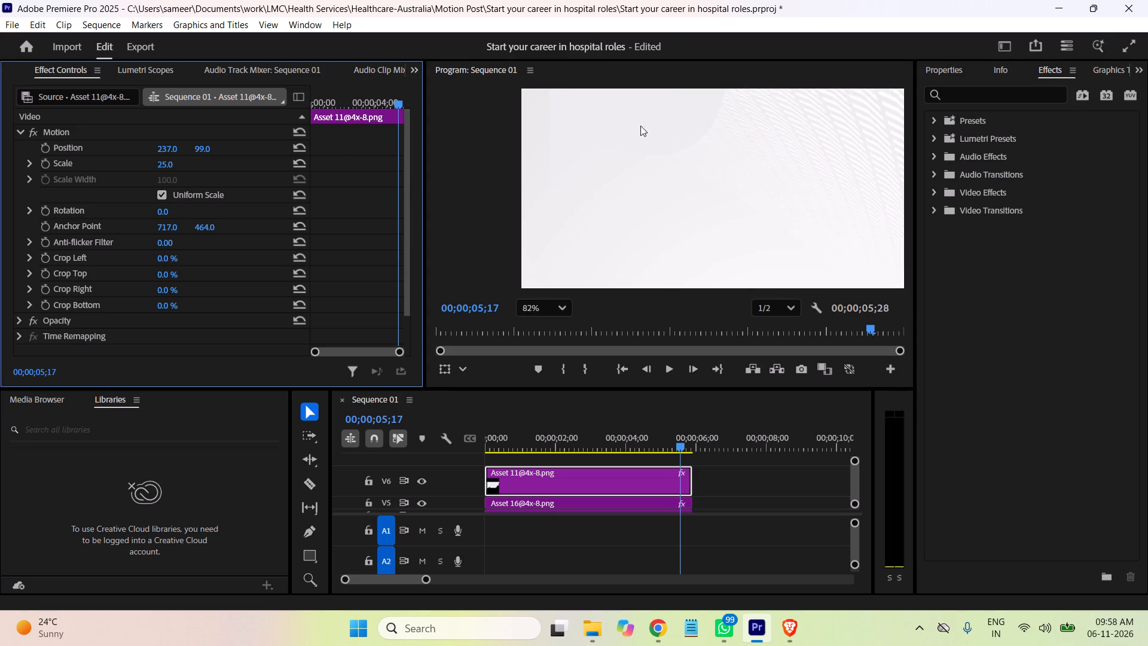
pyautogui.scroll(1, 607, 100)
pyautogui.scroll(-1, 606, 99)
pyautogui.scroll(4, 606, 99)
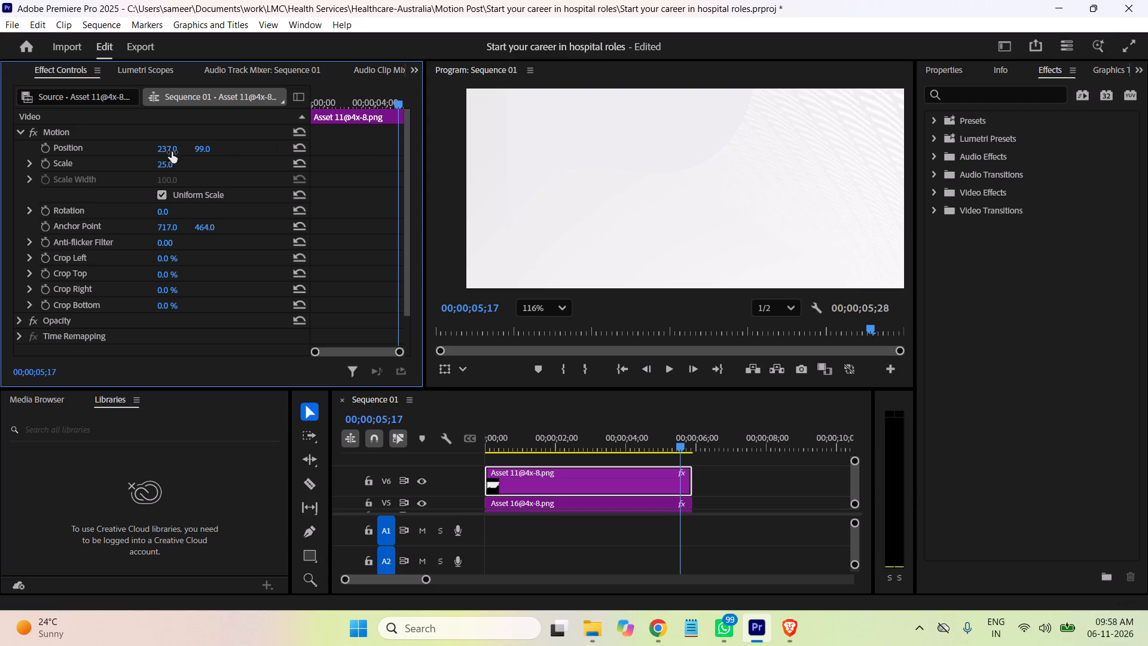
pyautogui.moveTo(170, 151); pyautogui.dragTo(127, 150)
pyautogui.moveTo(127, 150); pyautogui.dragTo(105, 153)
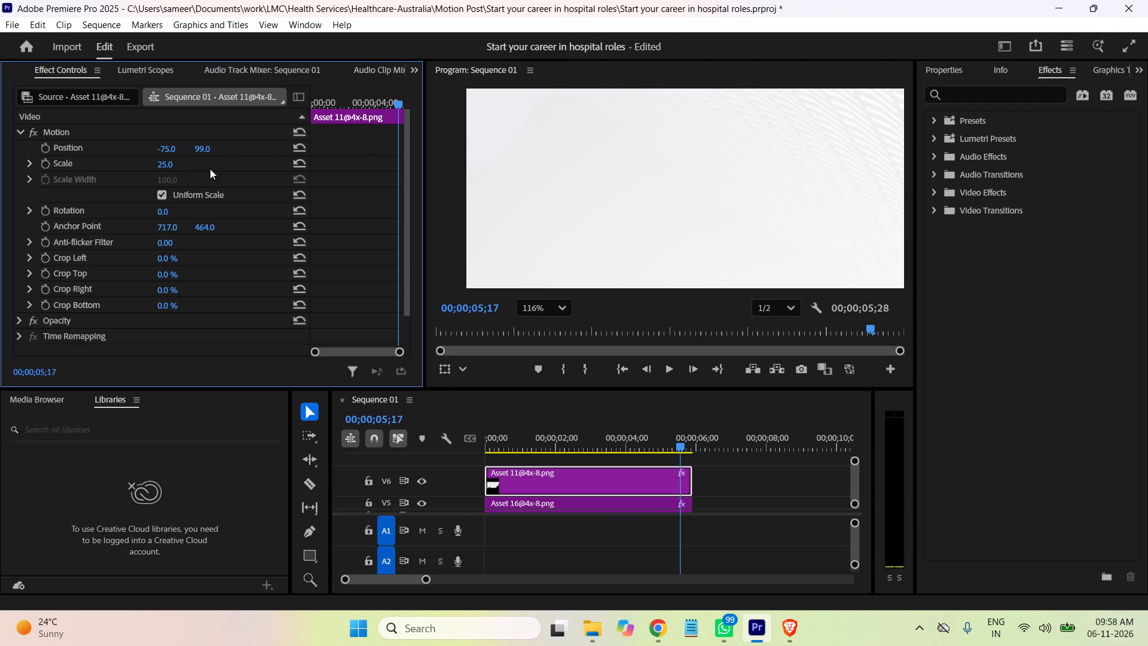
pyautogui.moveTo(164, 150); pyautogui.dragTo(448, 141)
pyautogui.moveTo(448, 141); pyautogui.dragTo(434, 145)
pyautogui.moveTo(434, 145); pyautogui.dragTo(444, 144)
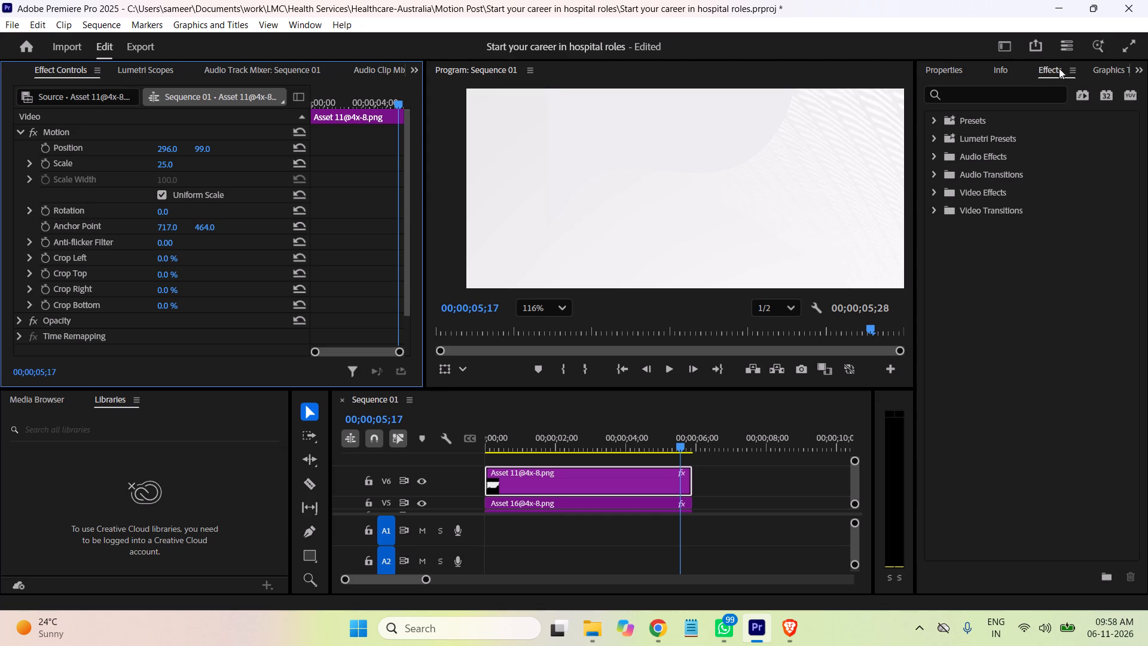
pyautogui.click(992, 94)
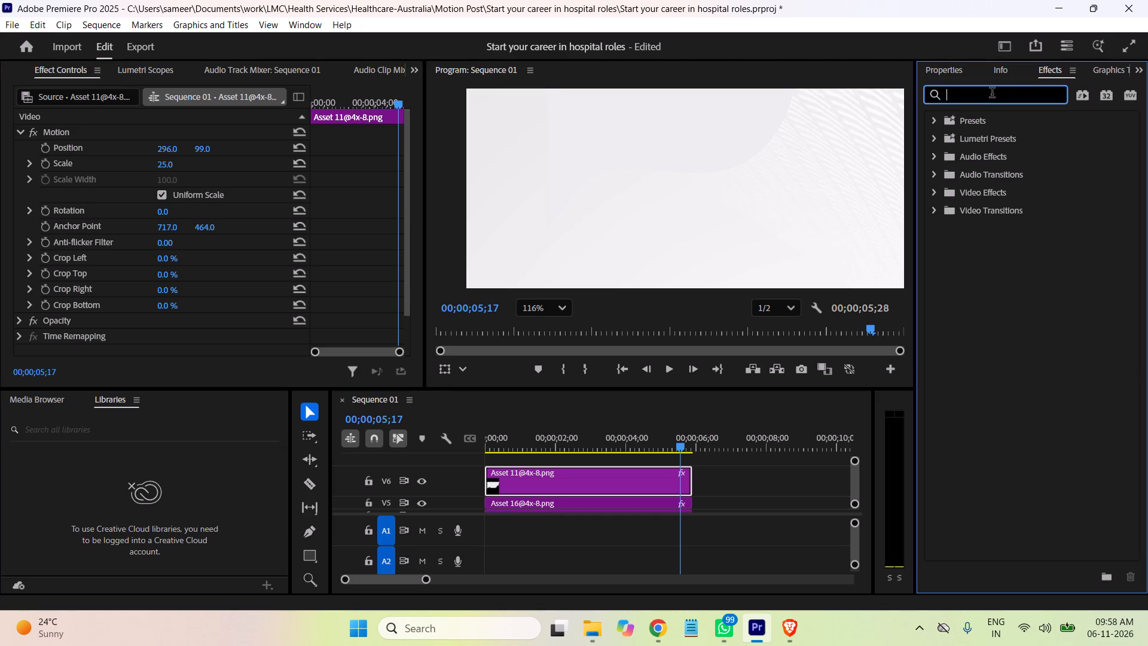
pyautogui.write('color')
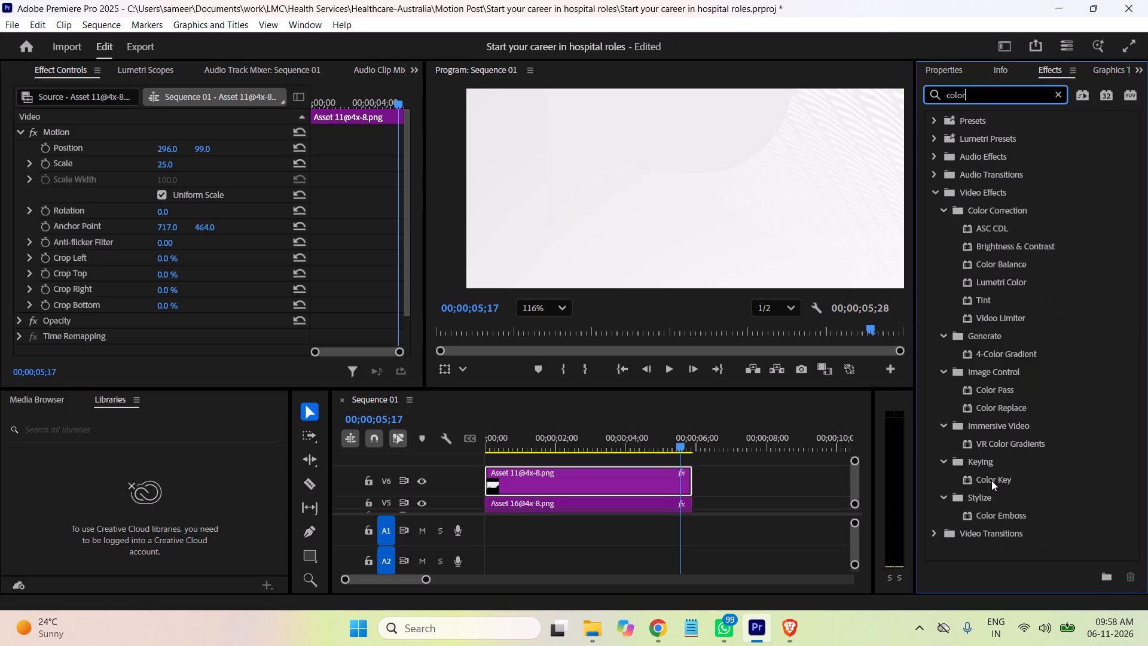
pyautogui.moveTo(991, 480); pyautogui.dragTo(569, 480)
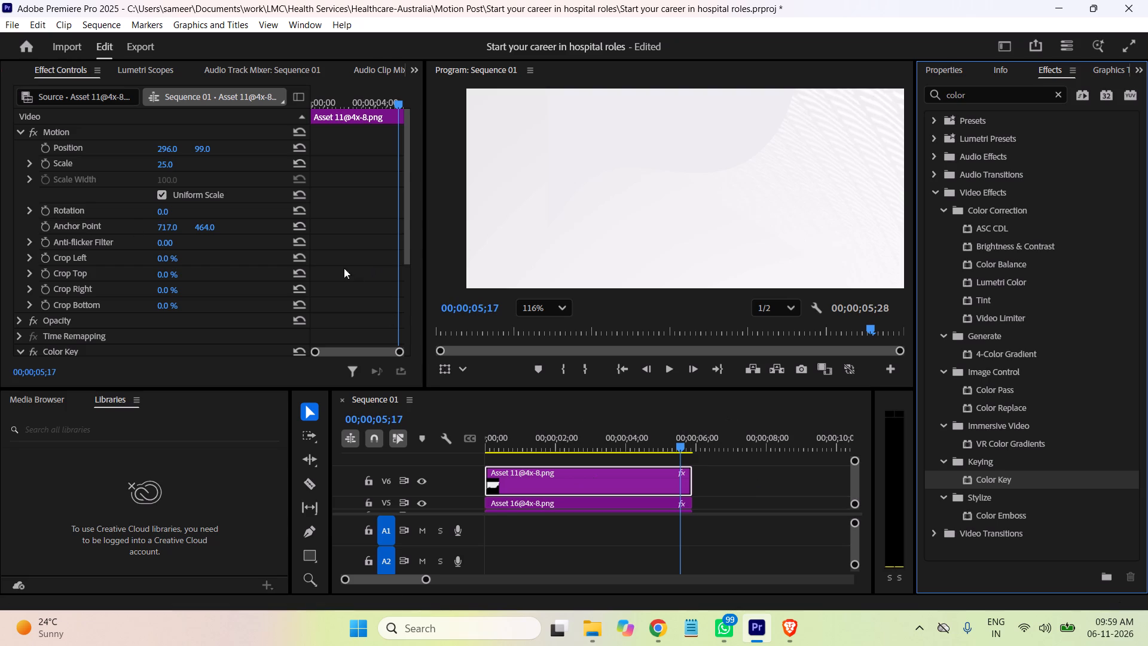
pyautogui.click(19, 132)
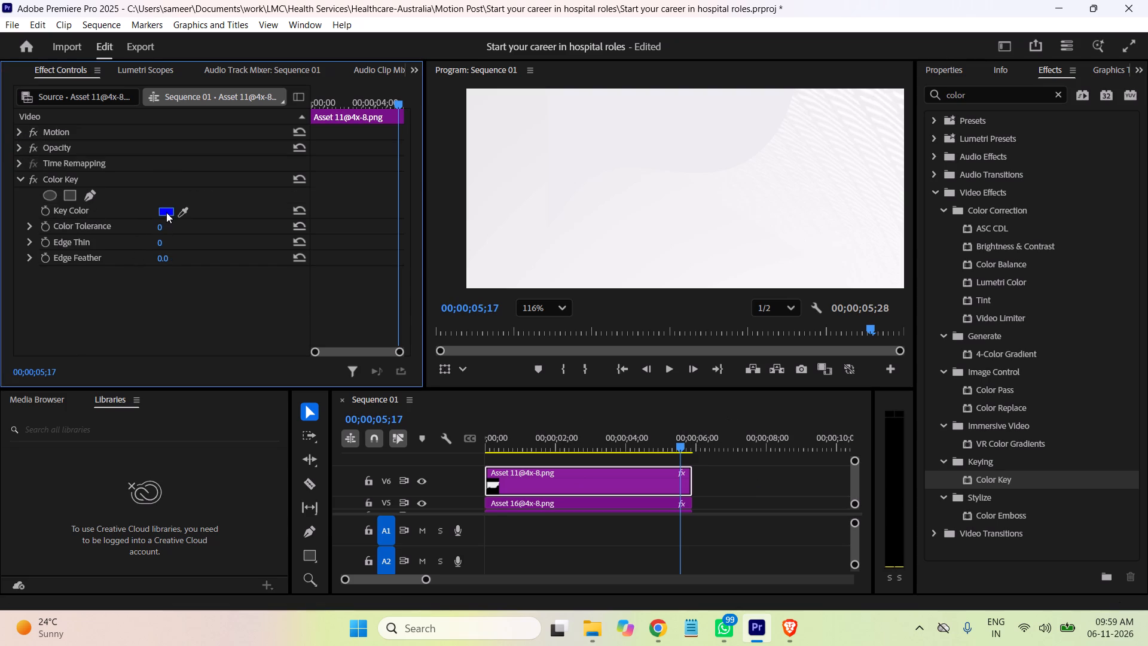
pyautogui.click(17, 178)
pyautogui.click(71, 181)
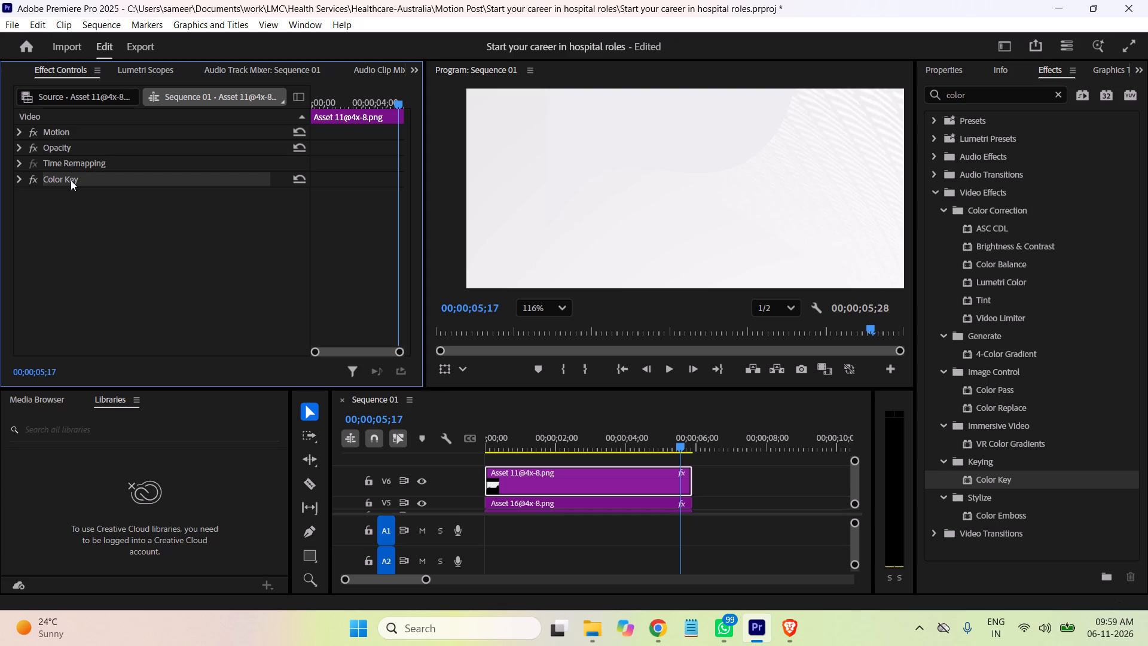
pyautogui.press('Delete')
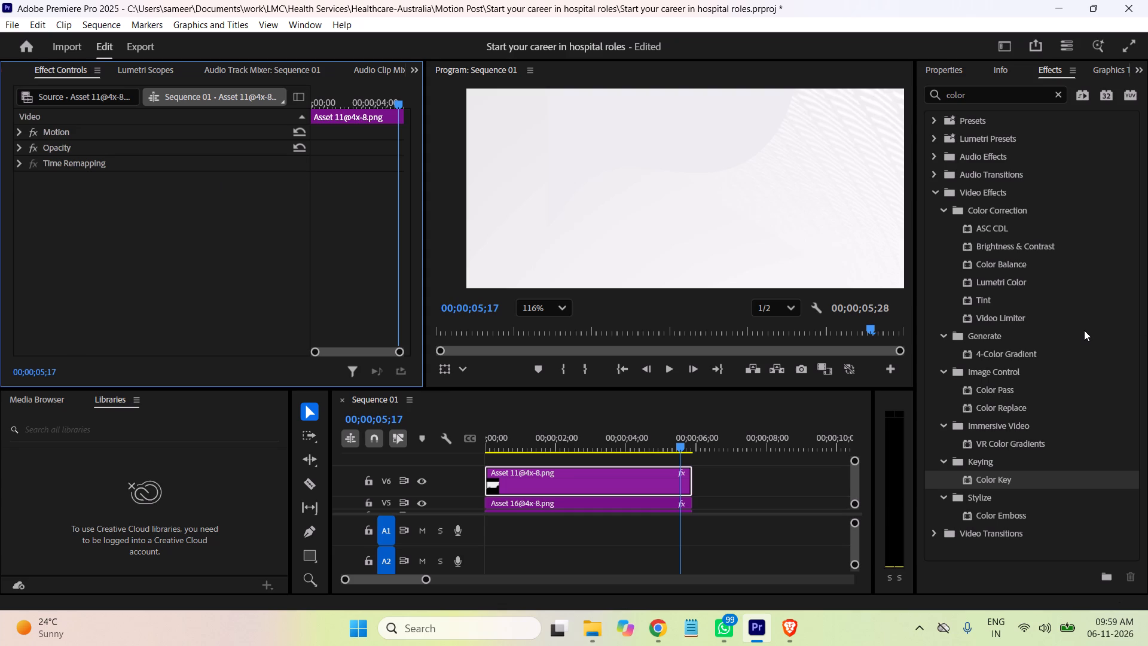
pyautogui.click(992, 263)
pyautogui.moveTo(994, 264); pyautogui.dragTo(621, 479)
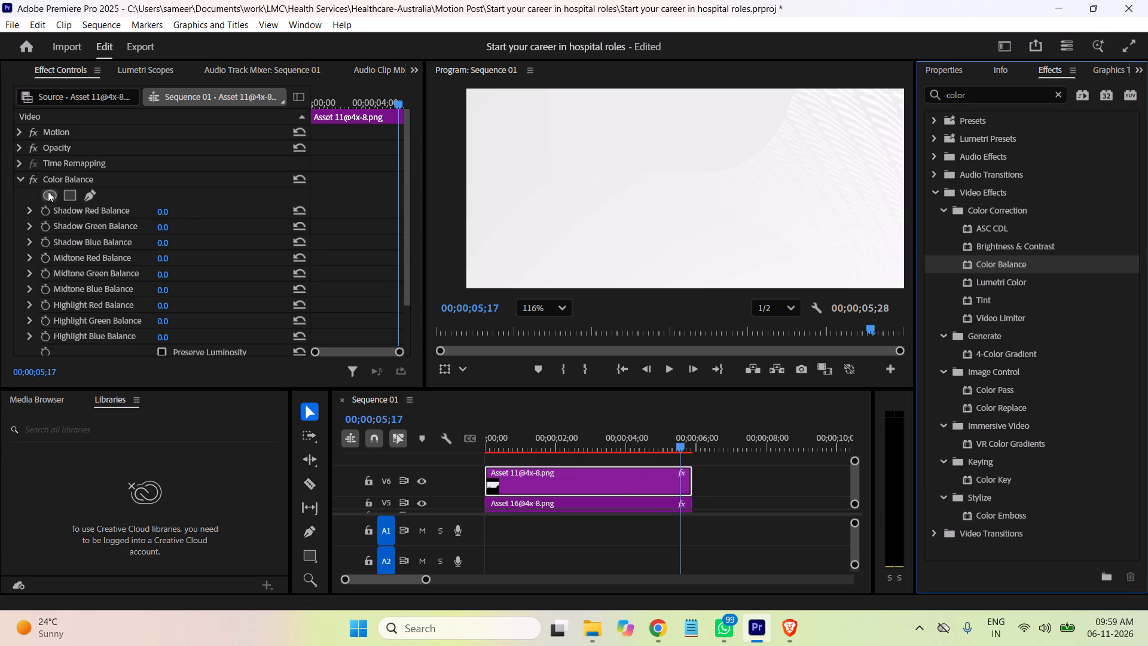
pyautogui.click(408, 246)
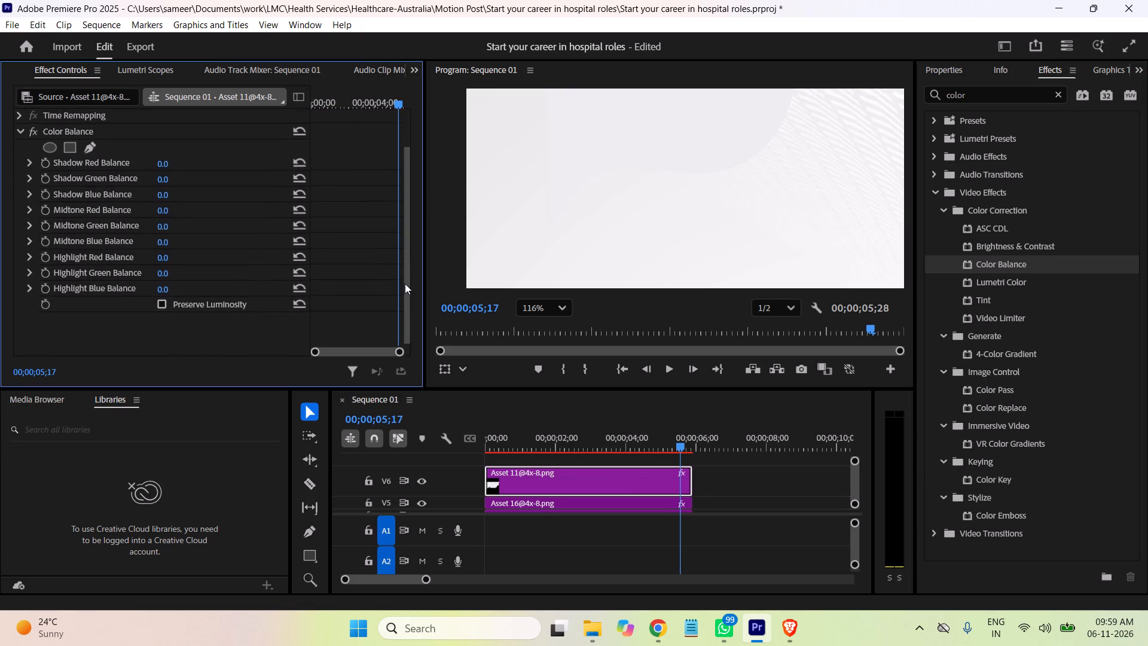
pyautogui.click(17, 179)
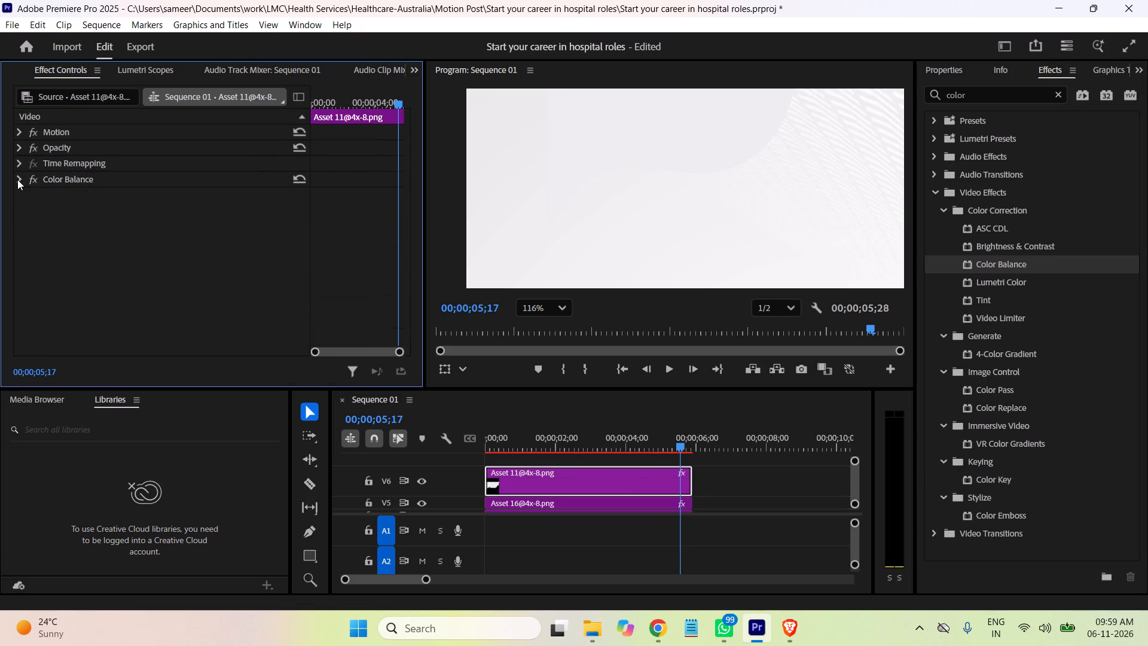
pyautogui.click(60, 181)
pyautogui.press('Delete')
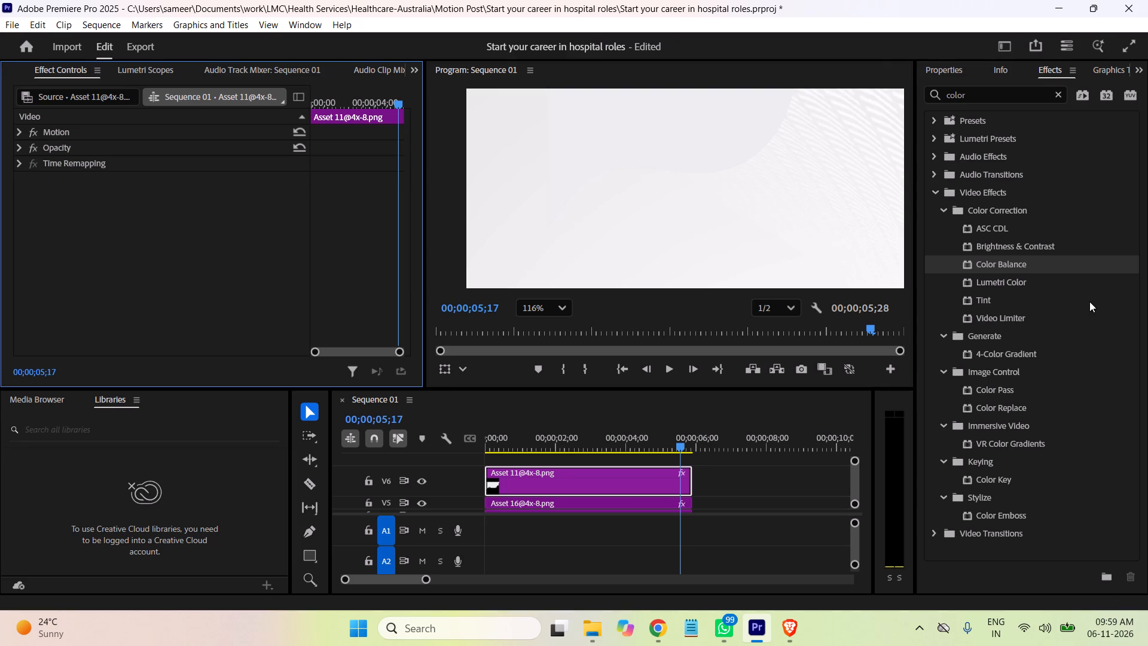
pyautogui.click(1035, 245)
pyautogui.moveTo(1009, 246); pyautogui.dragTo(601, 476)
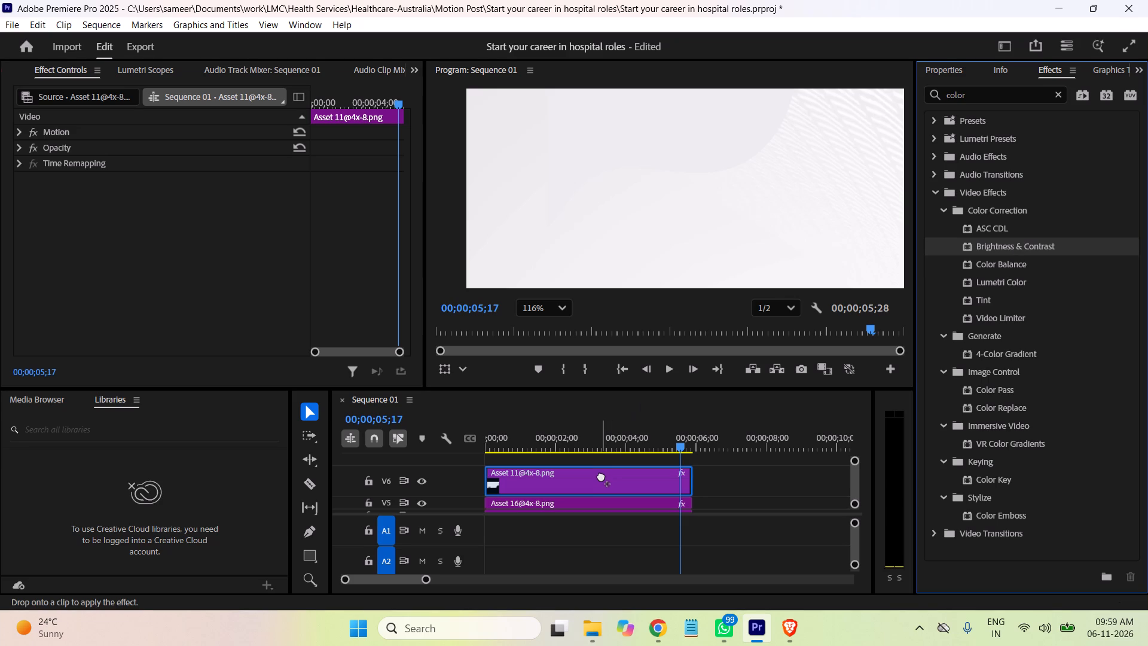
pyautogui.moveTo(601, 476); pyautogui.dragTo(601, 478)
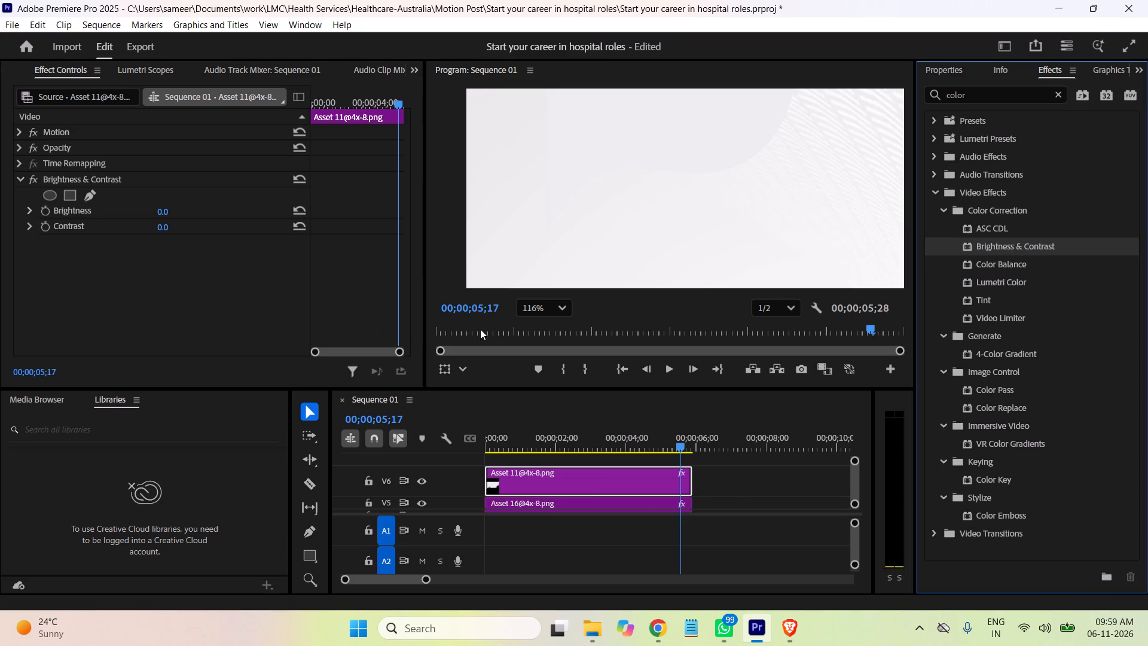
pyautogui.moveTo(157, 212); pyautogui.dragTo(309, 202)
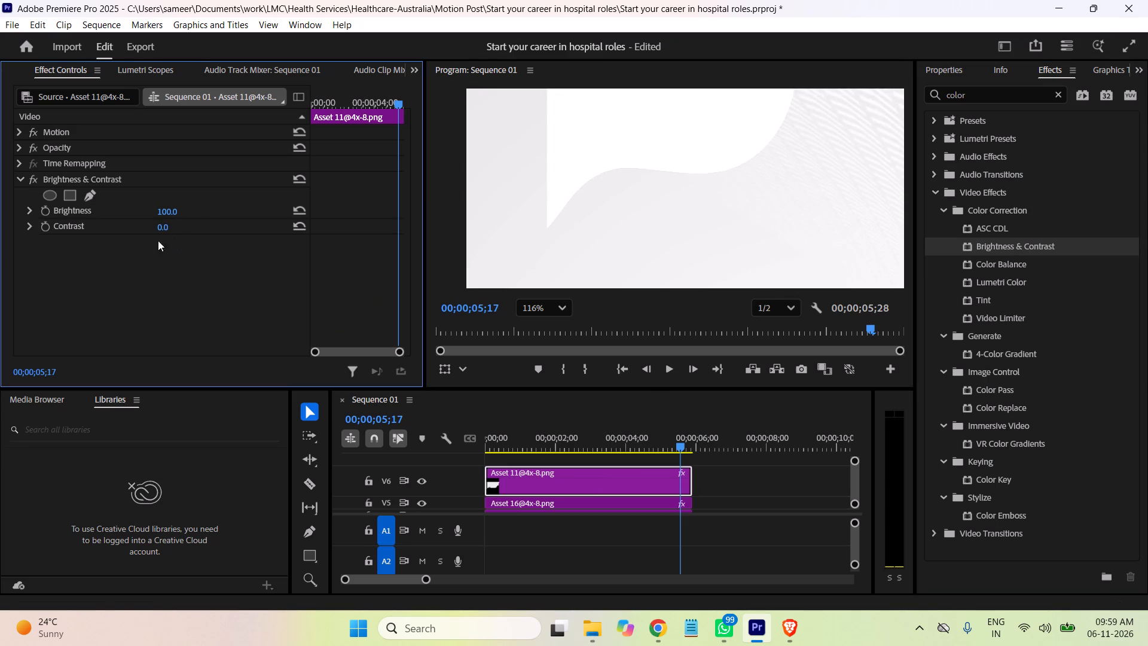
pyautogui.moveTo(160, 228); pyautogui.dragTo(300, 220)
pyautogui.click(18, 180)
pyautogui.click(18, 132)
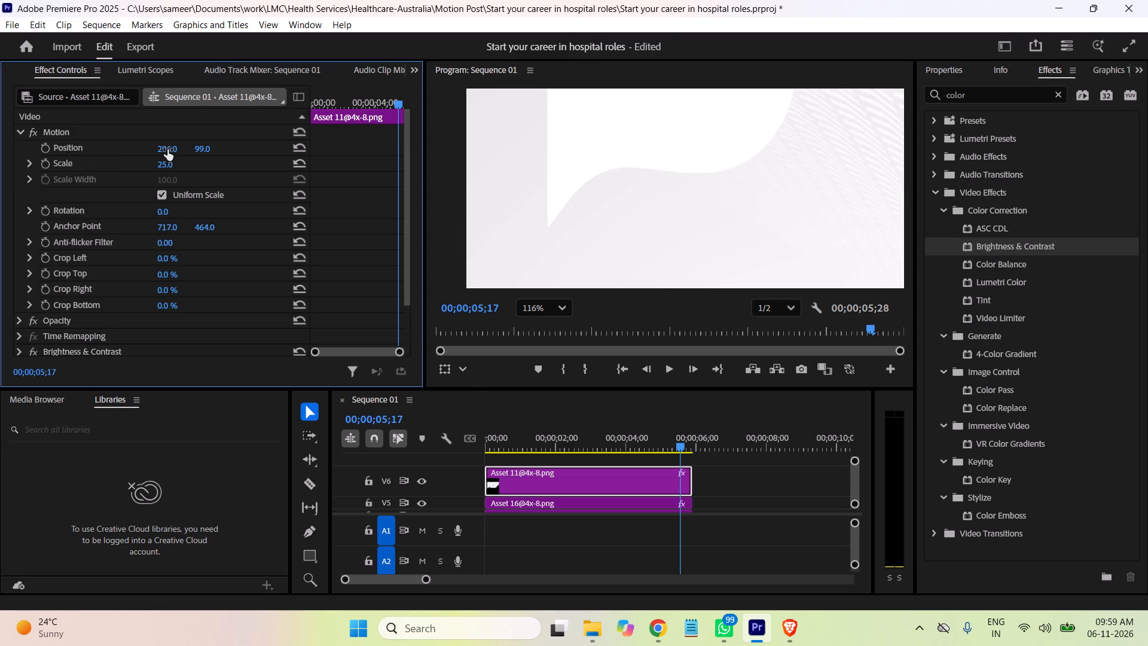
pyautogui.moveTo(167, 150); pyautogui.dragTo(101, 156)
pyautogui.moveTo(101, 156); pyautogui.dragTo(80, 157)
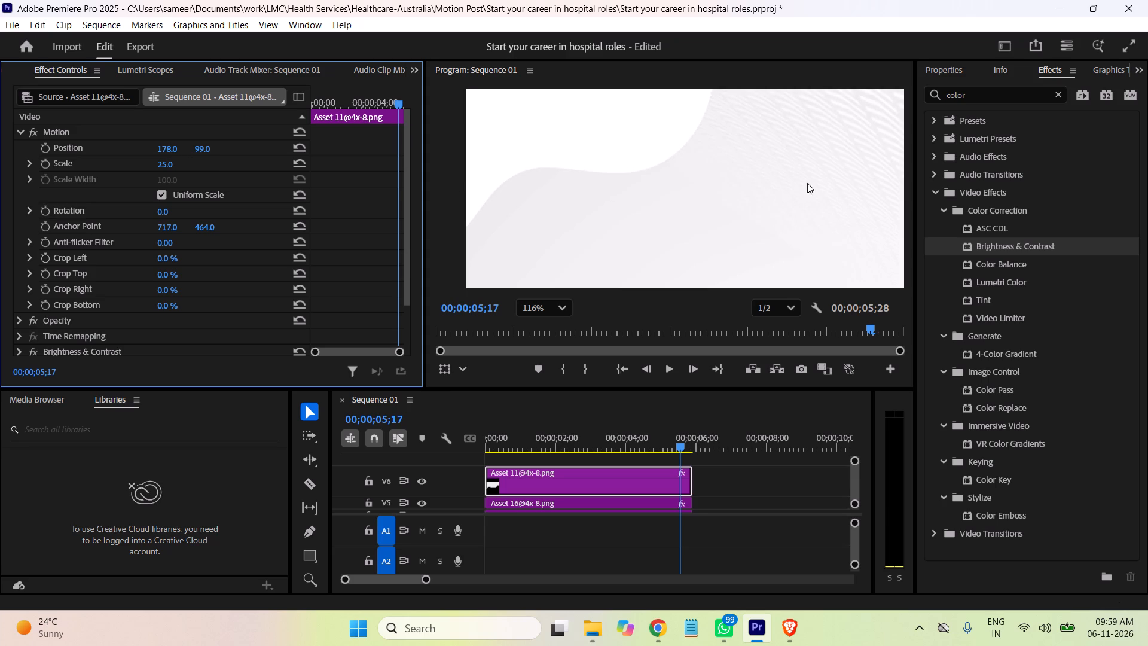
pyautogui.scroll(-6, 702, 187)
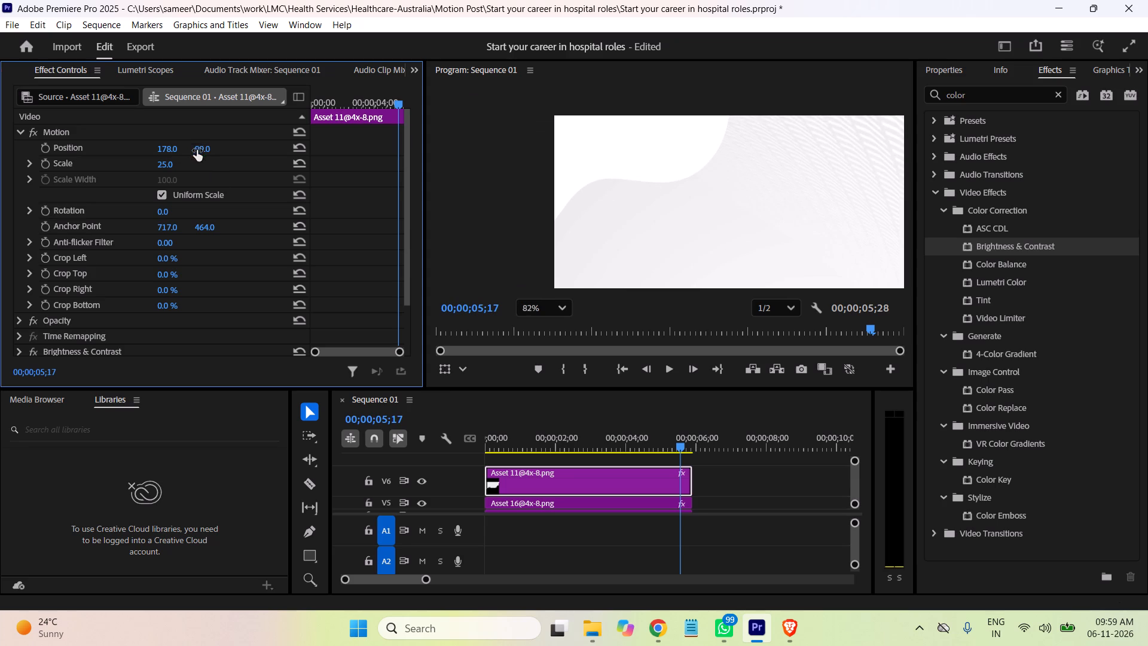
pyautogui.moveTo(199, 151); pyautogui.dragTo(212, 148)
pyautogui.moveTo(212, 148); pyautogui.dragTo(211, 148)
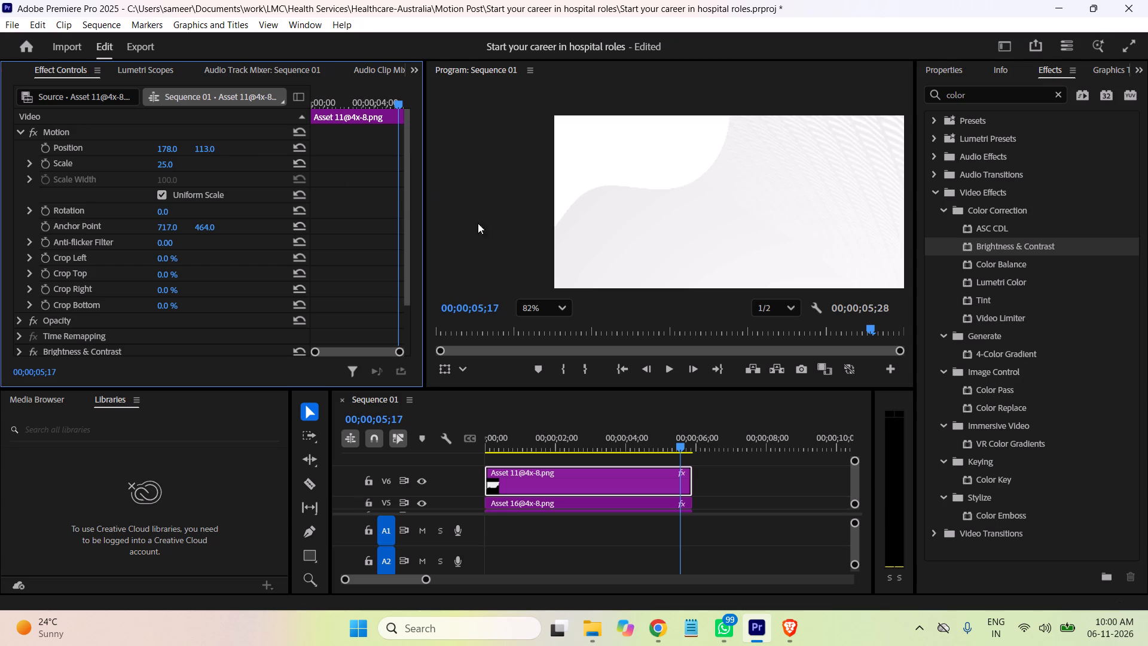
pyautogui.moveTo(854, 465); pyautogui.dragTo(851, 425)
pyautogui.click(596, 626)
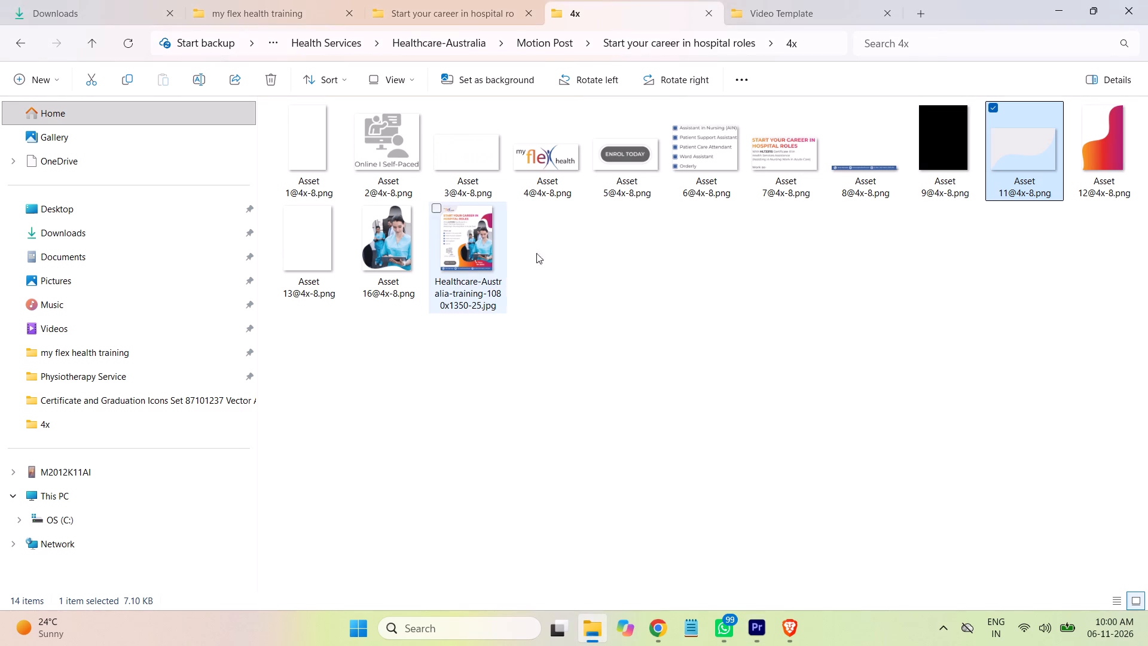
pyautogui.moveTo(560, 166); pyautogui.dragTo(792, 510)
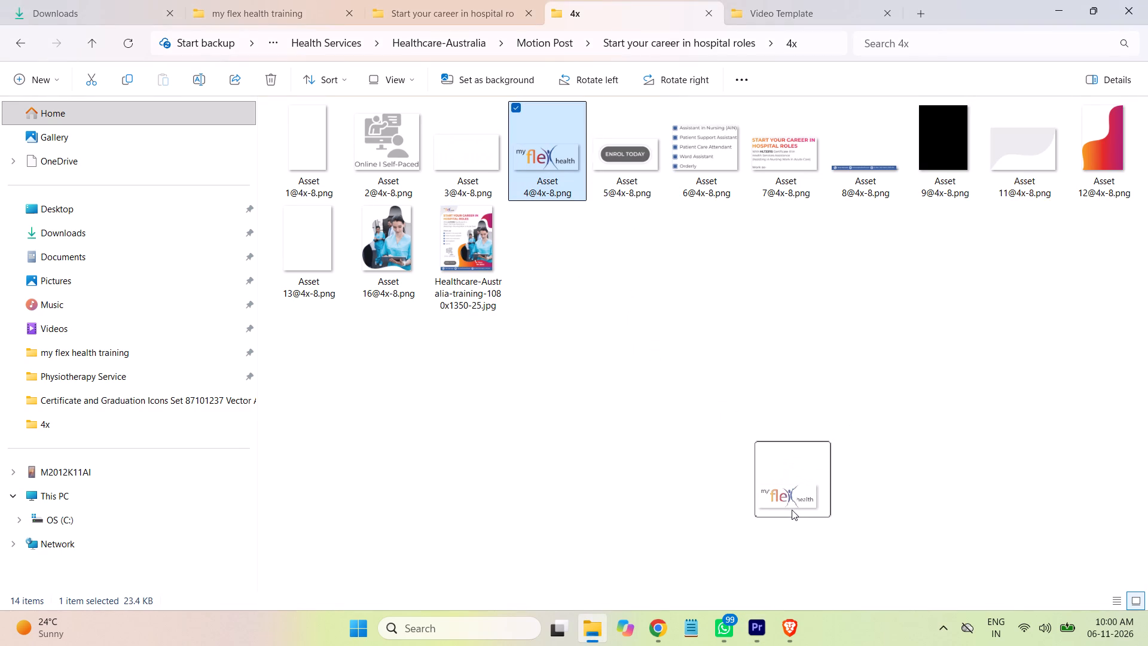
pyautogui.moveTo(792, 510); pyautogui.dragTo(754, 602)
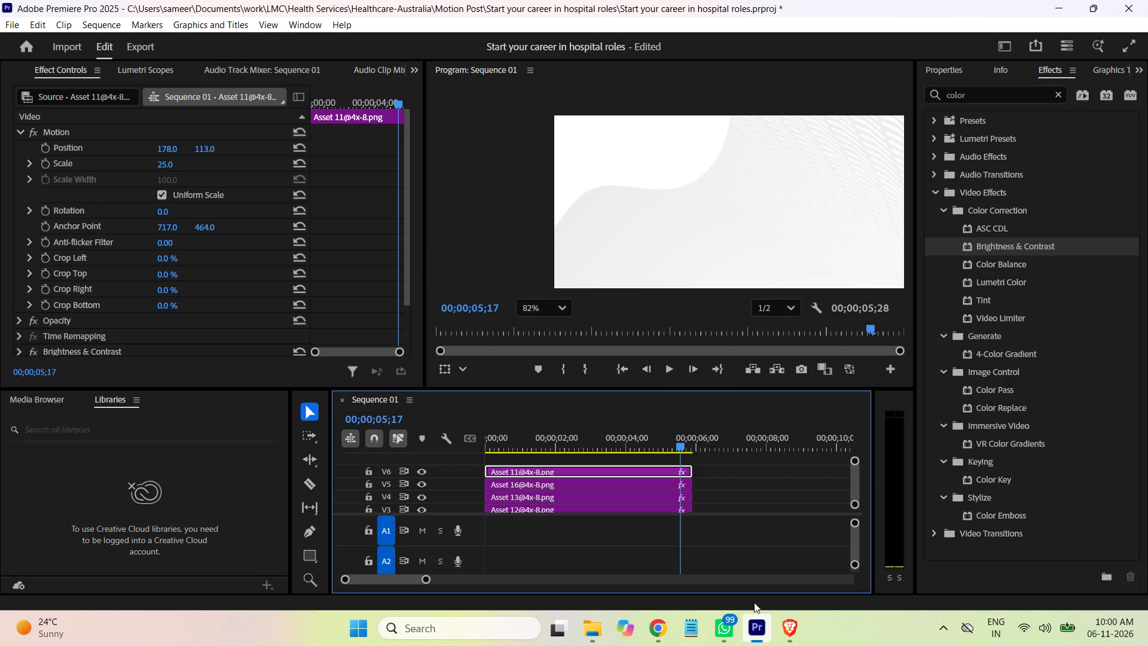
pyautogui.moveTo(754, 602); pyautogui.dragTo(649, 461)
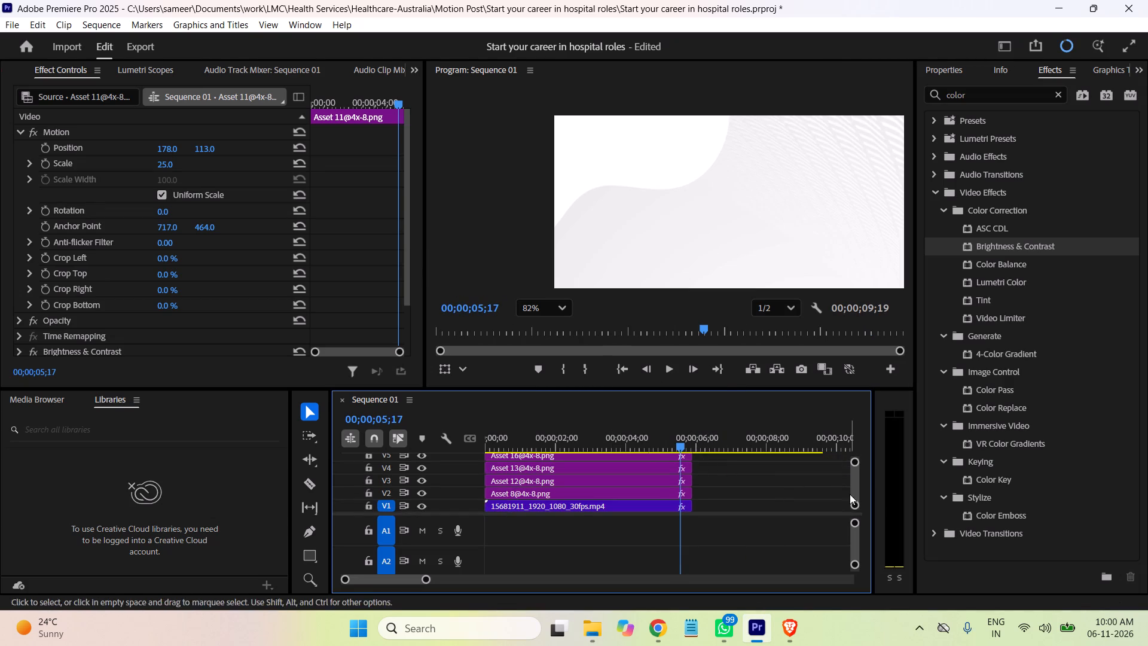
pyautogui.moveTo(856, 486); pyautogui.dragTo(856, 458)
pyautogui.moveTo(722, 482); pyautogui.dragTo(609, 478)
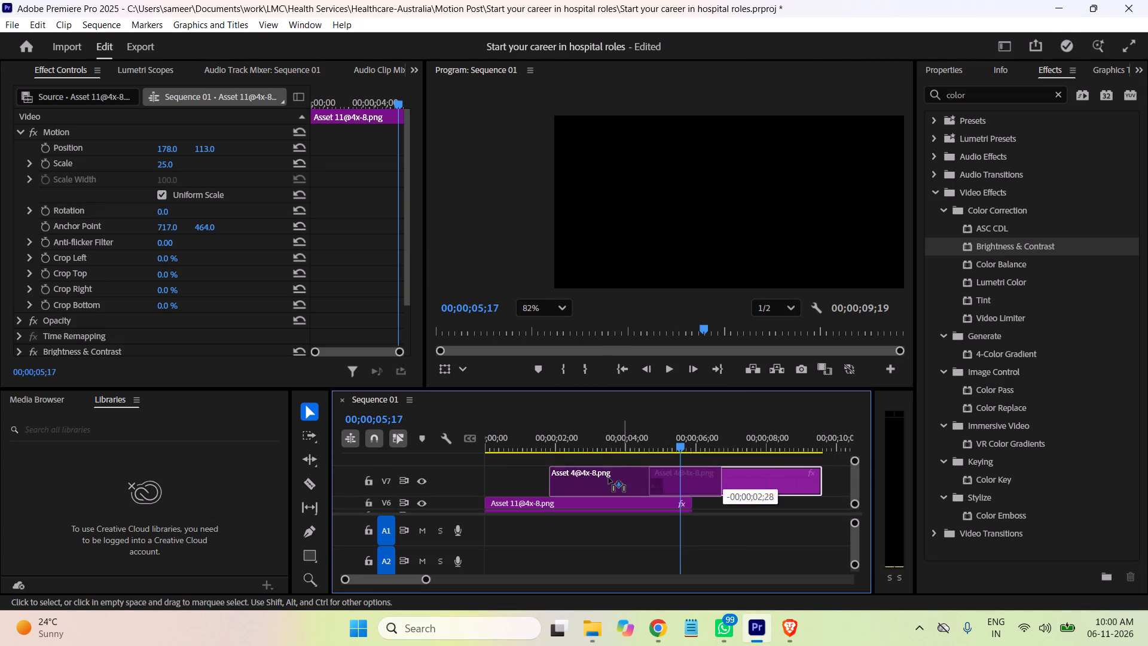
pyautogui.moveTo(609, 478); pyautogui.dragTo(564, 477)
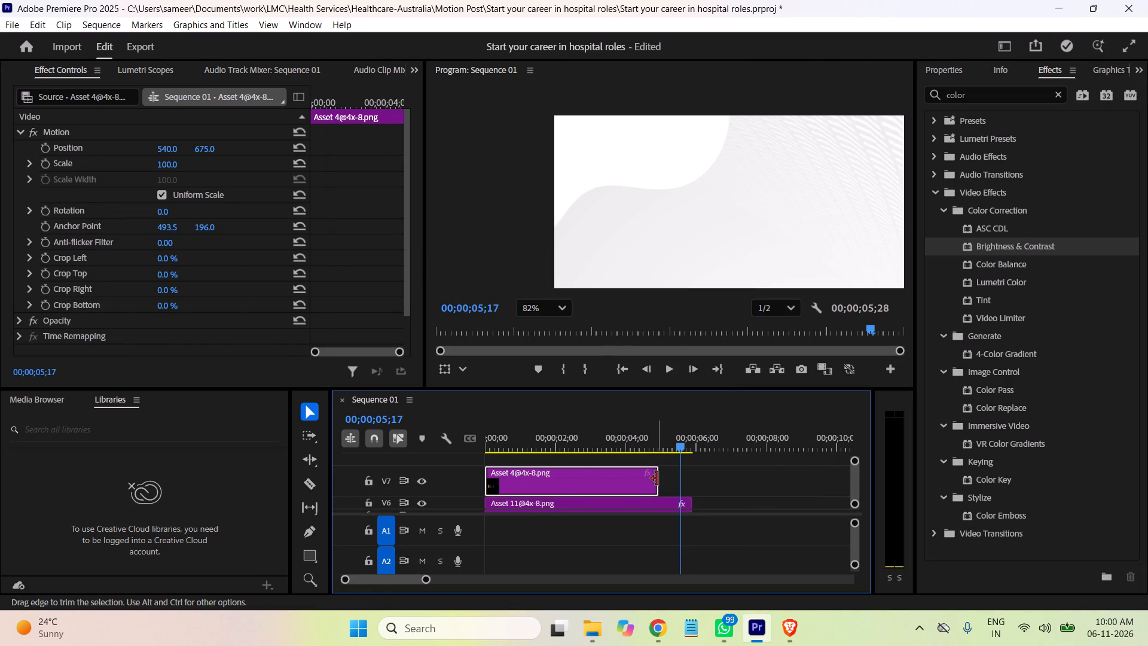
pyautogui.moveTo(657, 479); pyautogui.dragTo(688, 480)
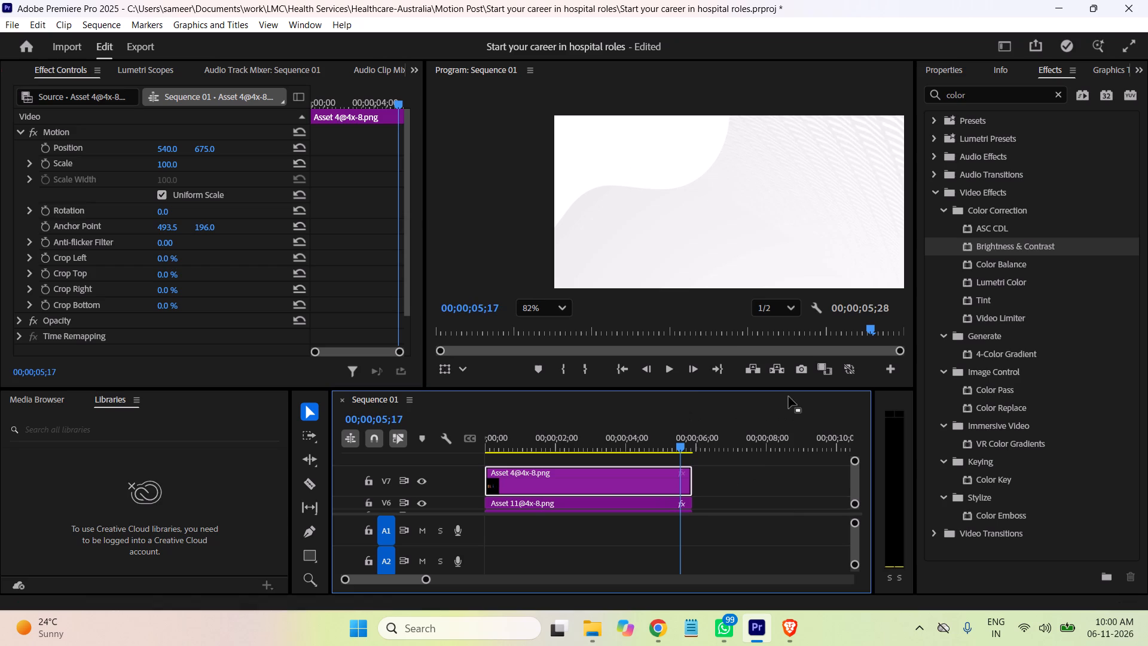
pyautogui.click(604, 480)
pyautogui.click(165, 164)
pyautogui.write('25')
pyautogui.press('Return')
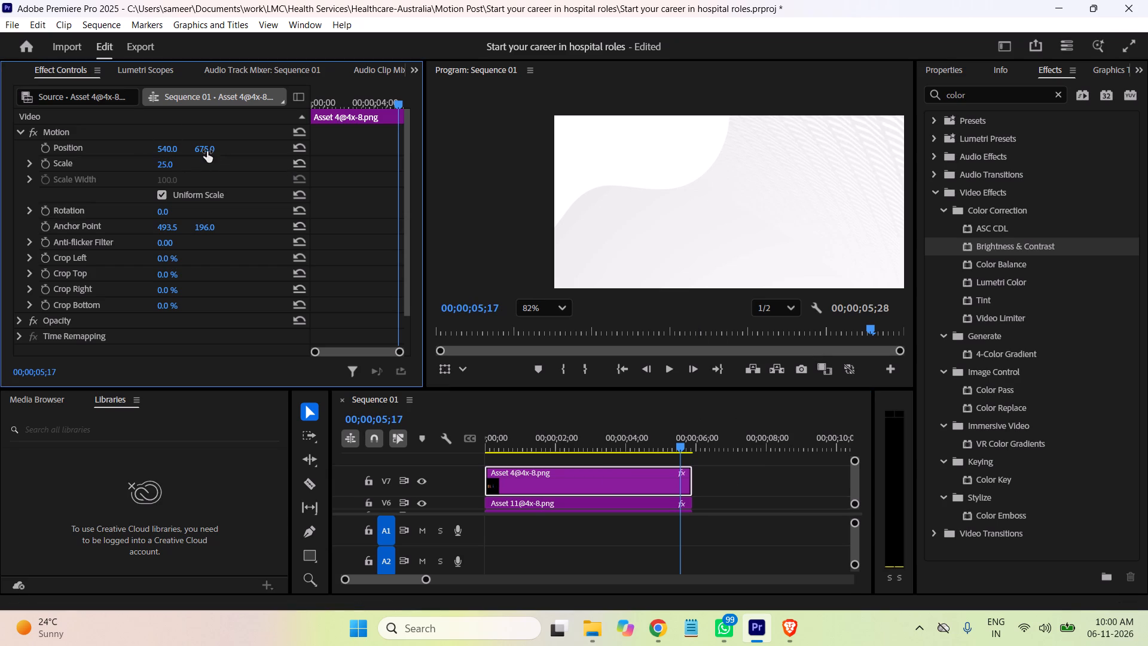
pyautogui.moveTo(207, 151); pyautogui.dragTo(77, 155)
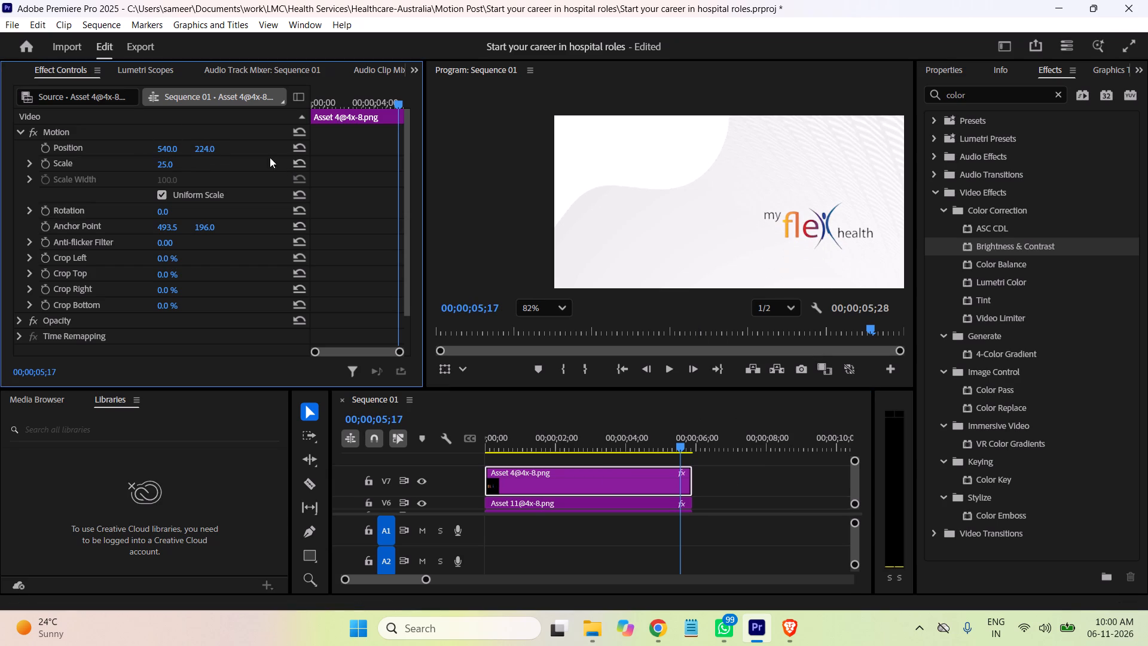
pyautogui.moveTo(209, 148); pyautogui.dragTo(59, 182)
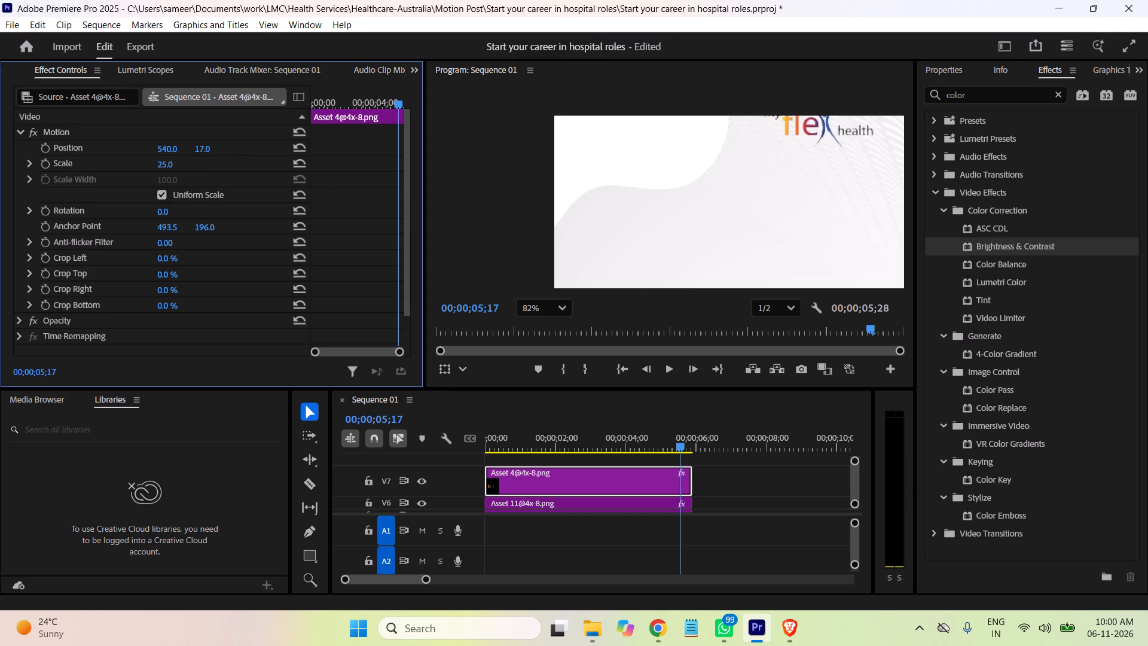
pyautogui.moveTo(59, 182); pyautogui.dragTo(100, 177)
pyautogui.moveTo(167, 148); pyautogui.dragTo(176, 147)
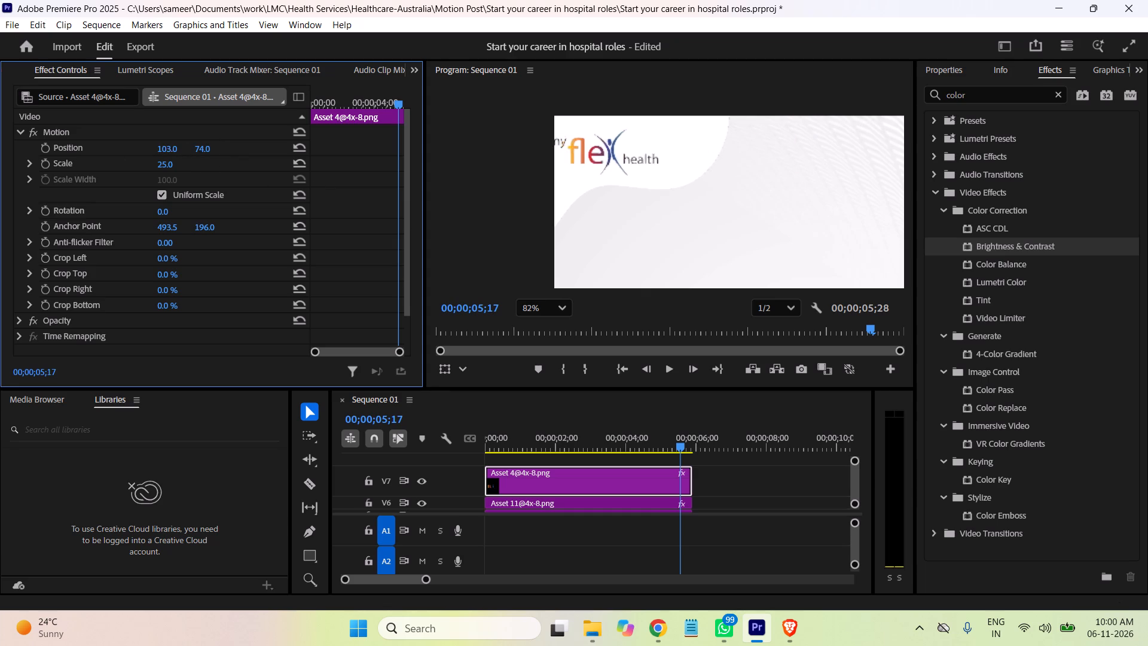
pyautogui.moveTo(176, 147); pyautogui.dragTo(227, 144)
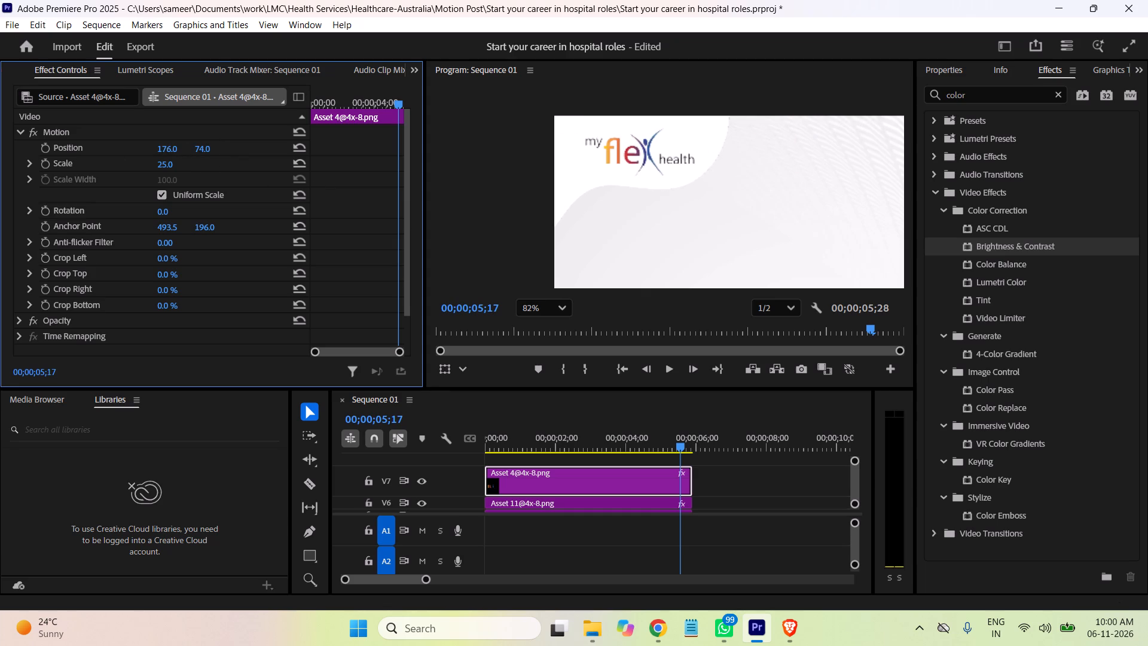
pyautogui.moveTo(227, 144); pyautogui.dragTo(219, 144)
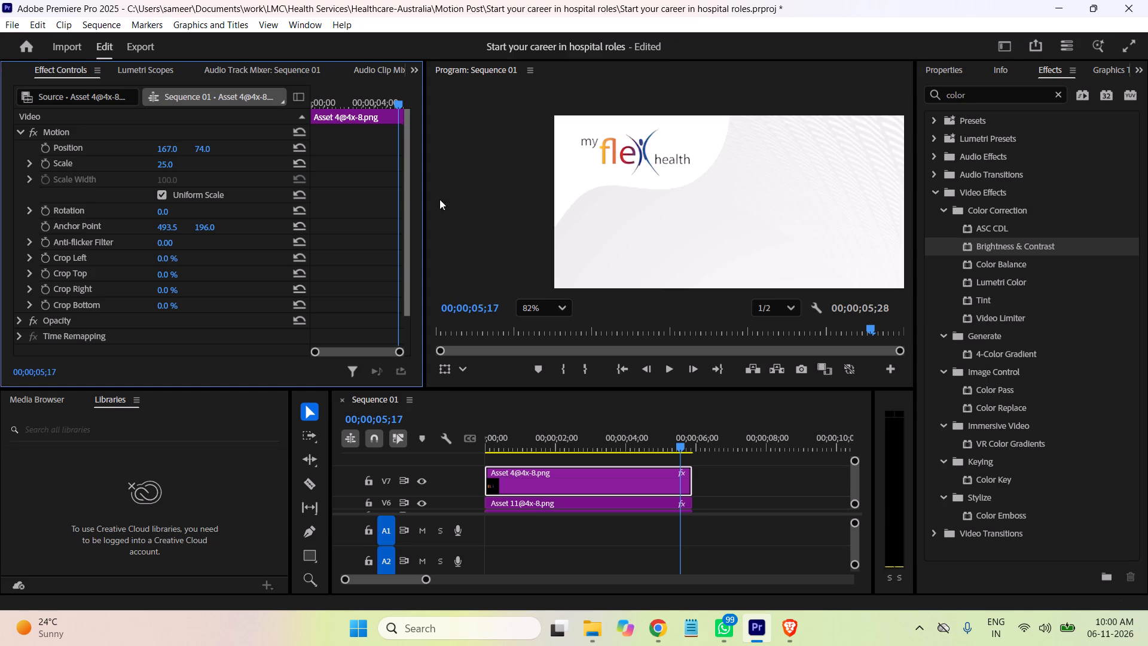
# Save the project.
pyautogui.scroll(-4, 512, 166)
pyautogui.scroll(1, 504, 167)
pyautogui.scroll(-3, 503, 167)
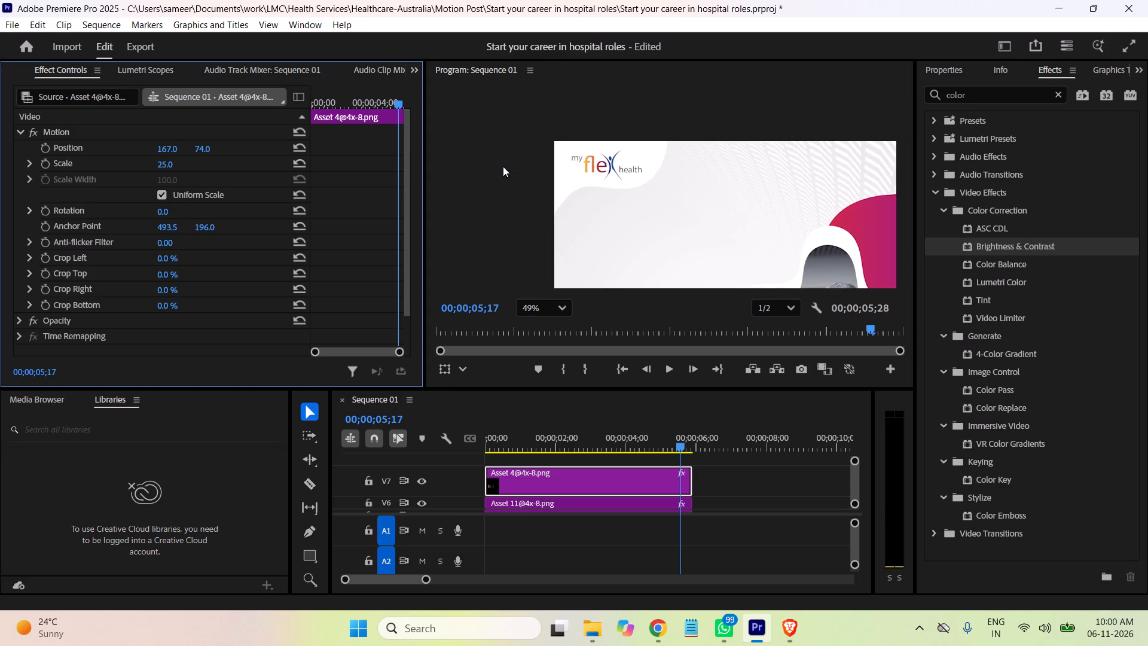
pyautogui.scroll(-2, 503, 166)
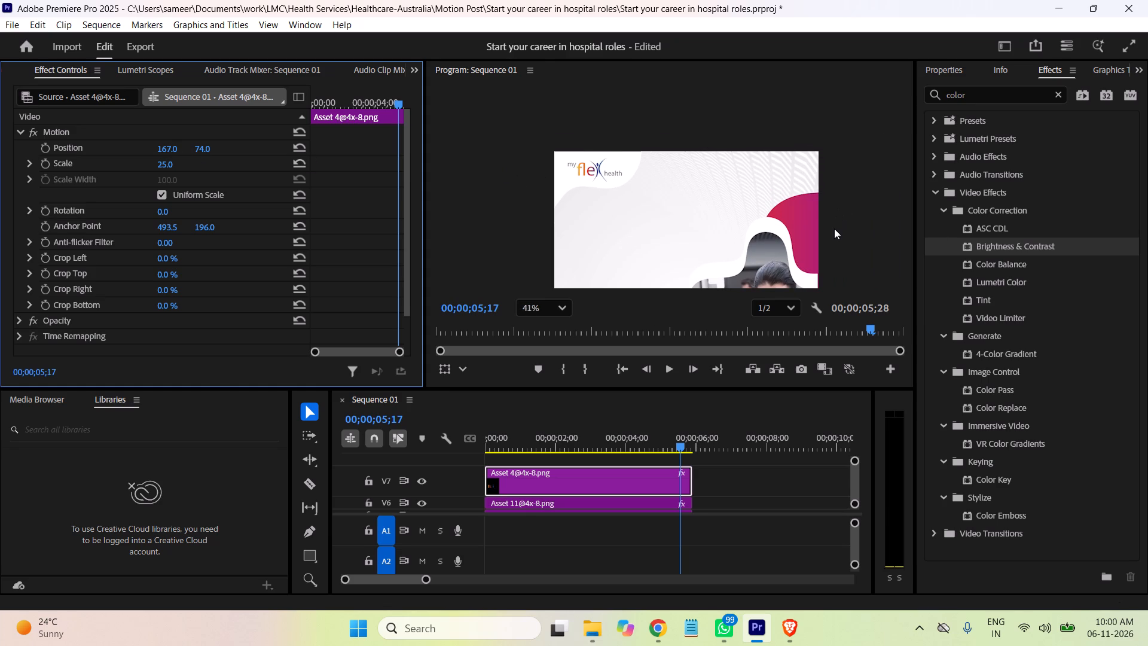
pyautogui.hotkey('ctrl', 's')
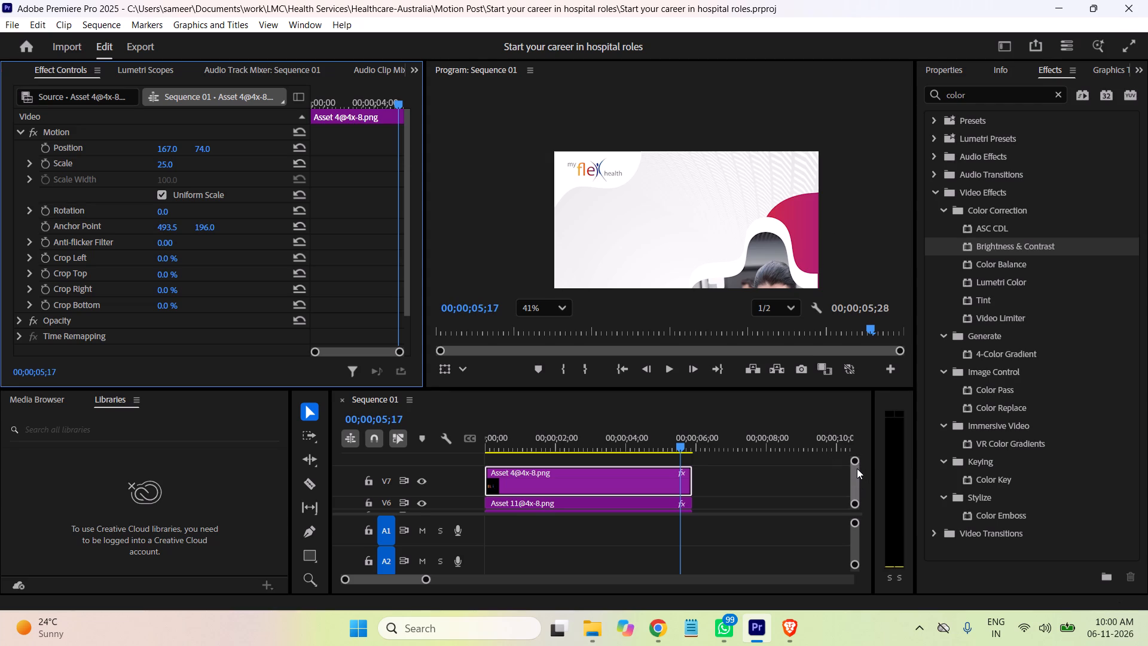
pyautogui.moveTo(857, 460); pyautogui.dragTo(854, 423)
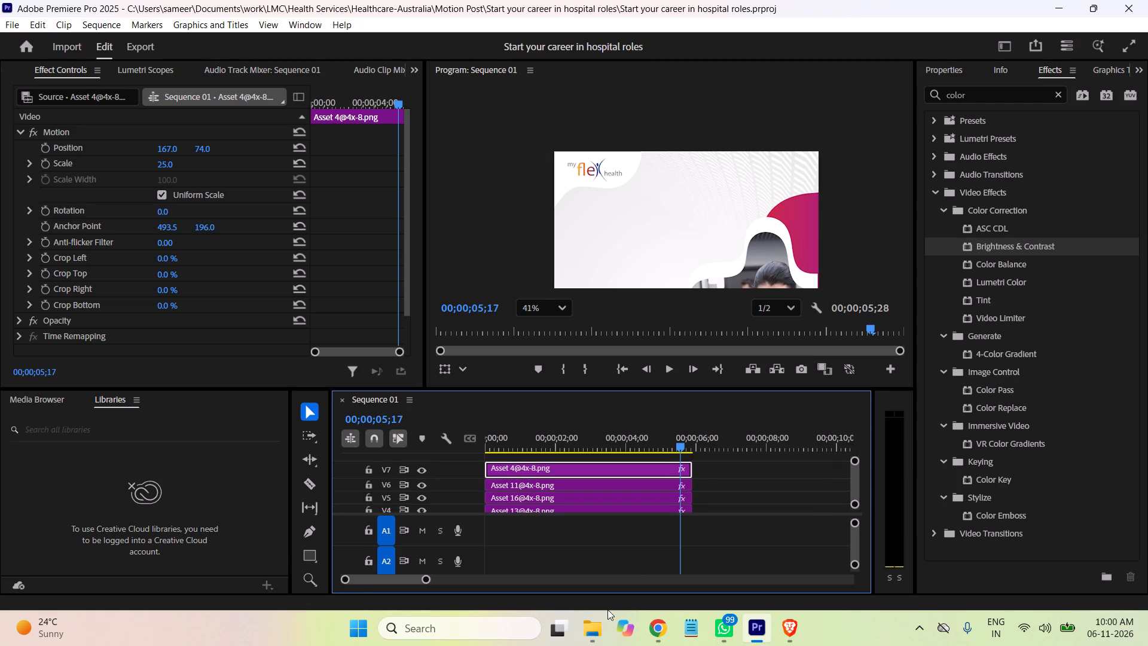
pyautogui.click(596, 627)
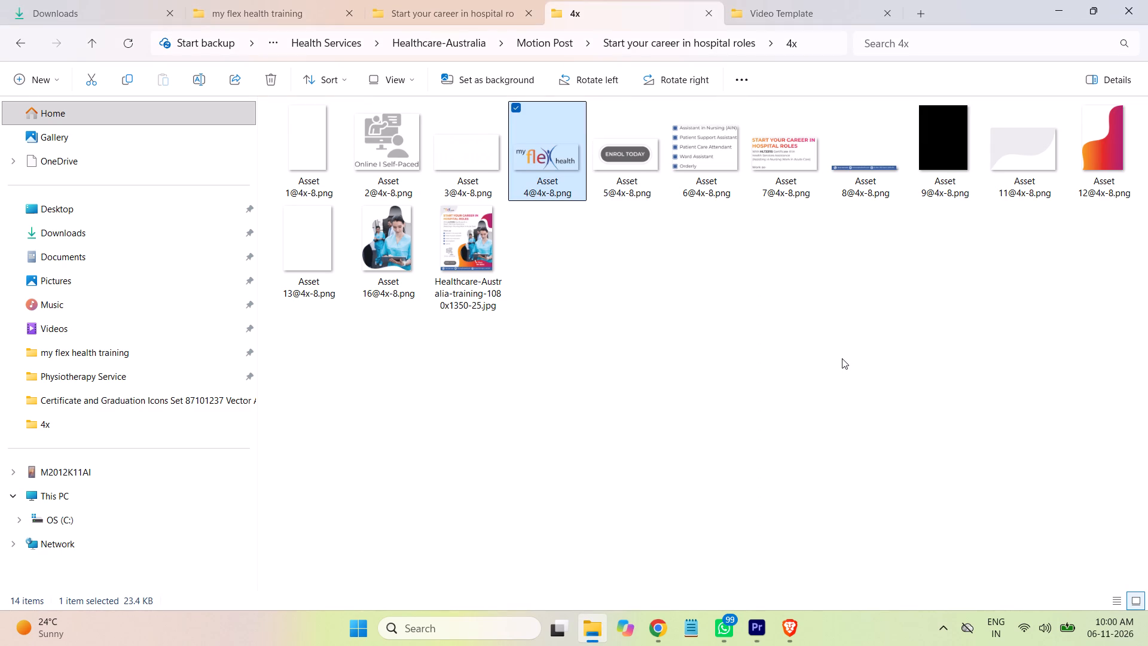
pyautogui.click(951, 157)
pyautogui.hotkey('shift', 'Delete')
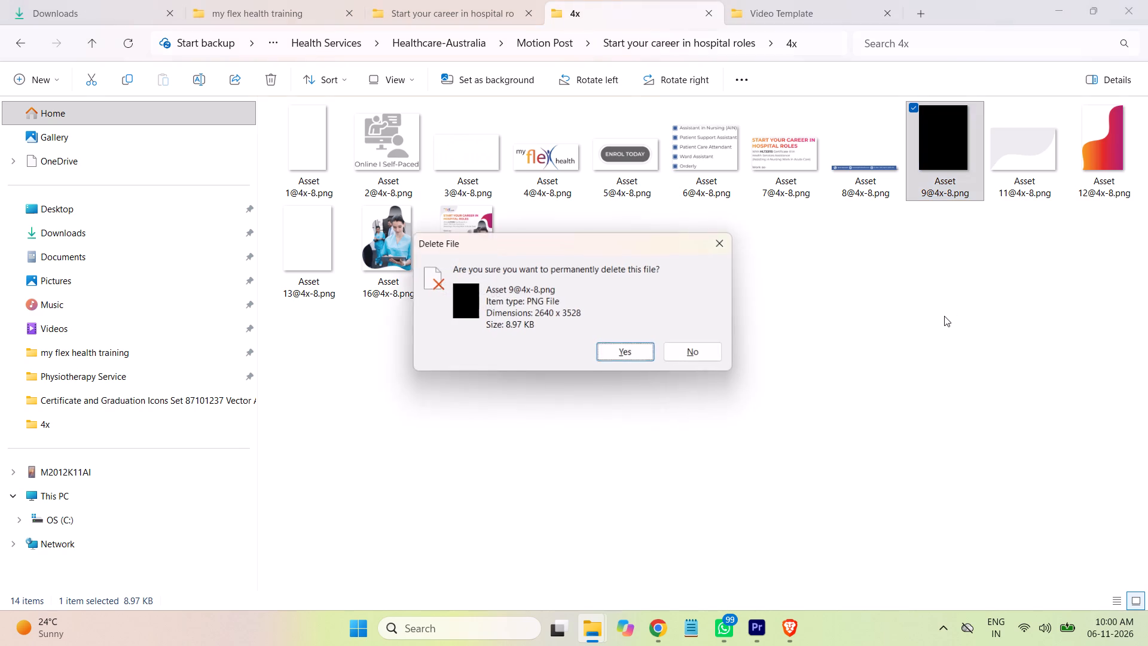
pyautogui.click(622, 353)
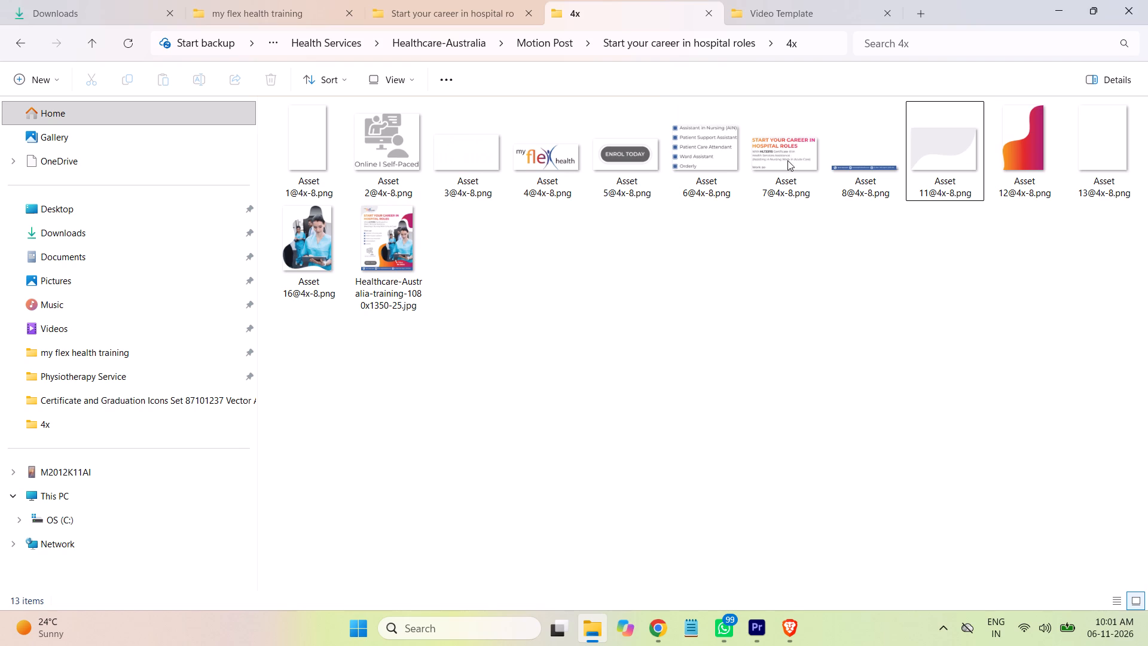
pyautogui.moveTo(787, 160); pyautogui.dragTo(760, 623)
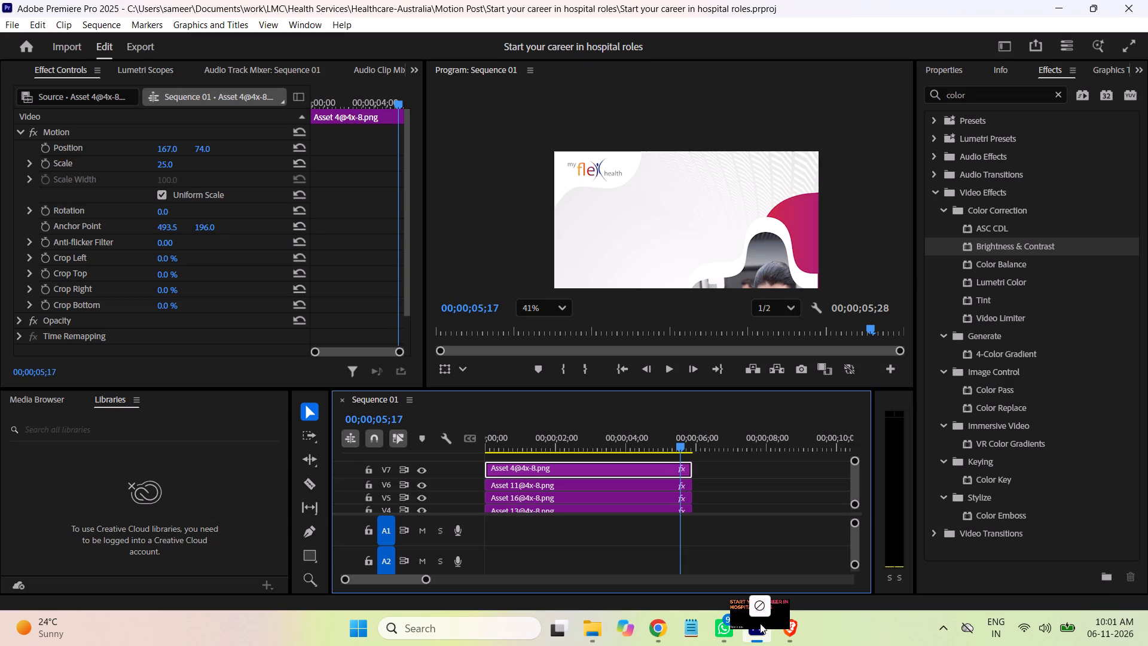
pyautogui.moveTo(760, 623); pyautogui.dragTo(701, 458)
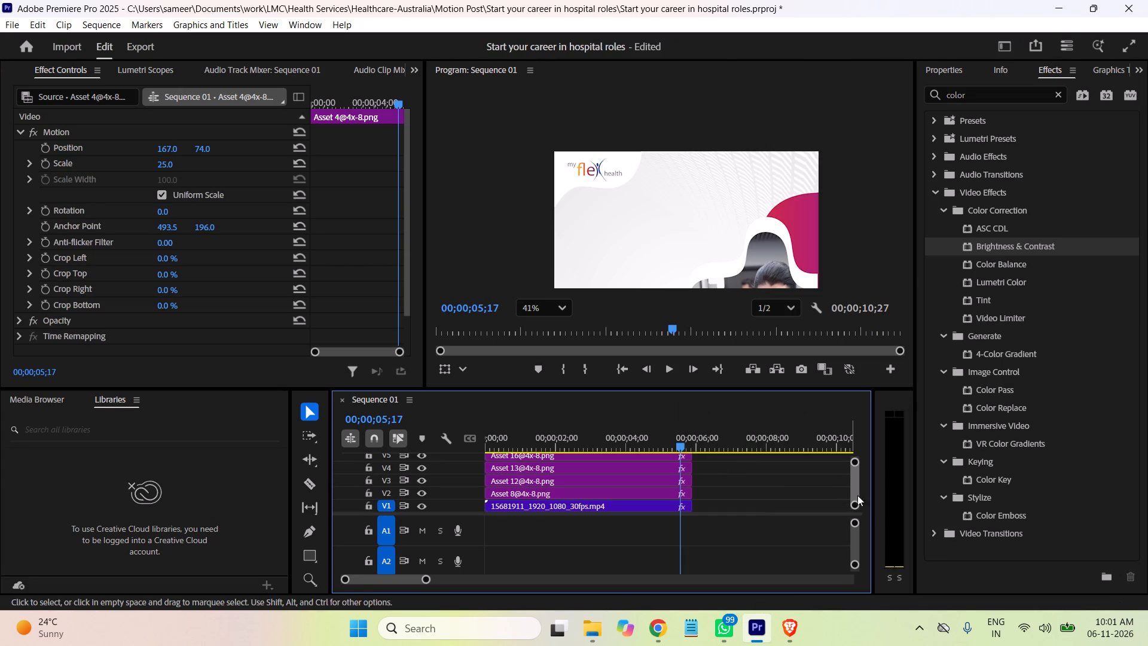
pyautogui.moveTo(855, 485); pyautogui.dragTo(856, 434)
pyautogui.moveTo(757, 483); pyautogui.dragTo(622, 467)
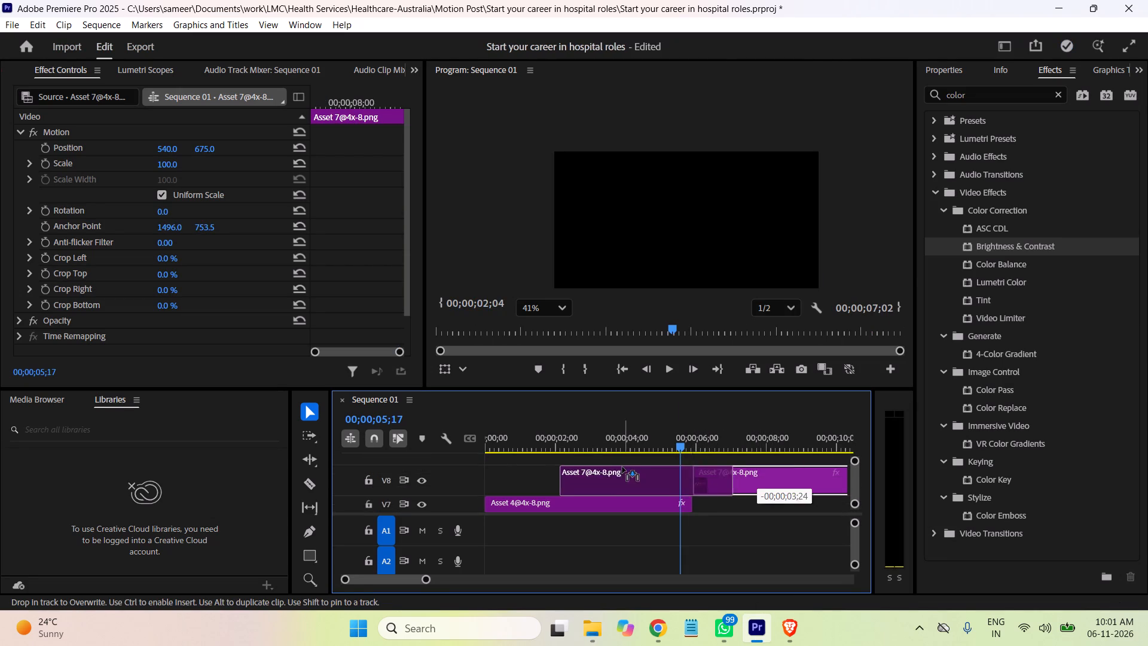
pyautogui.moveTo(622, 467); pyautogui.dragTo(543, 470)
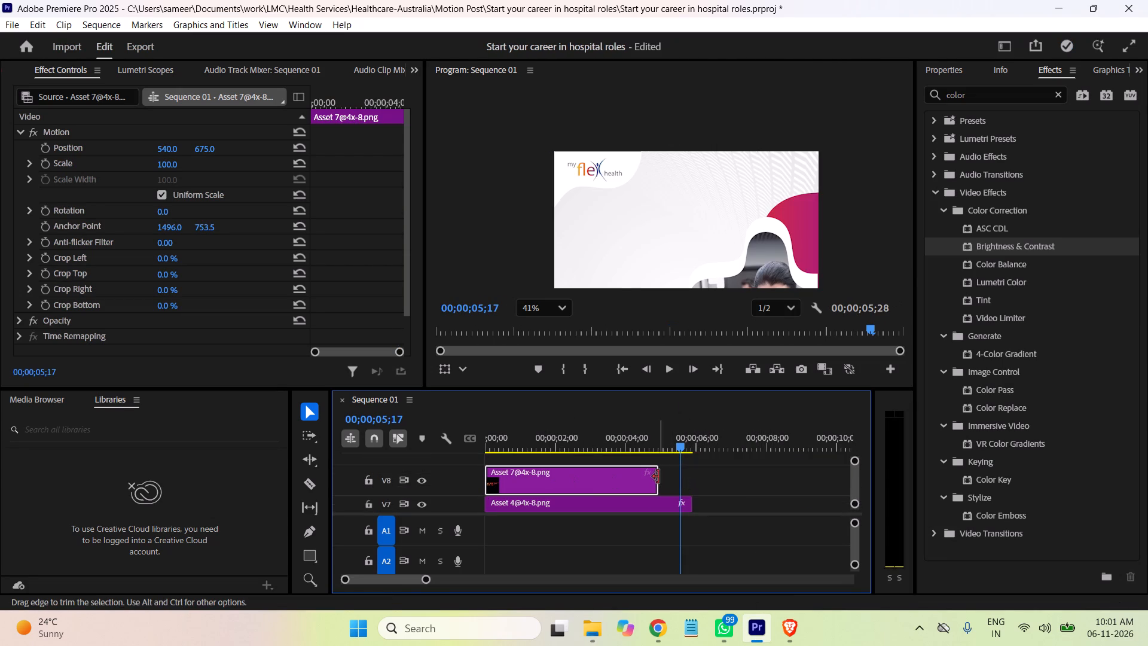
pyautogui.moveTo(656, 477); pyautogui.dragTo(689, 478)
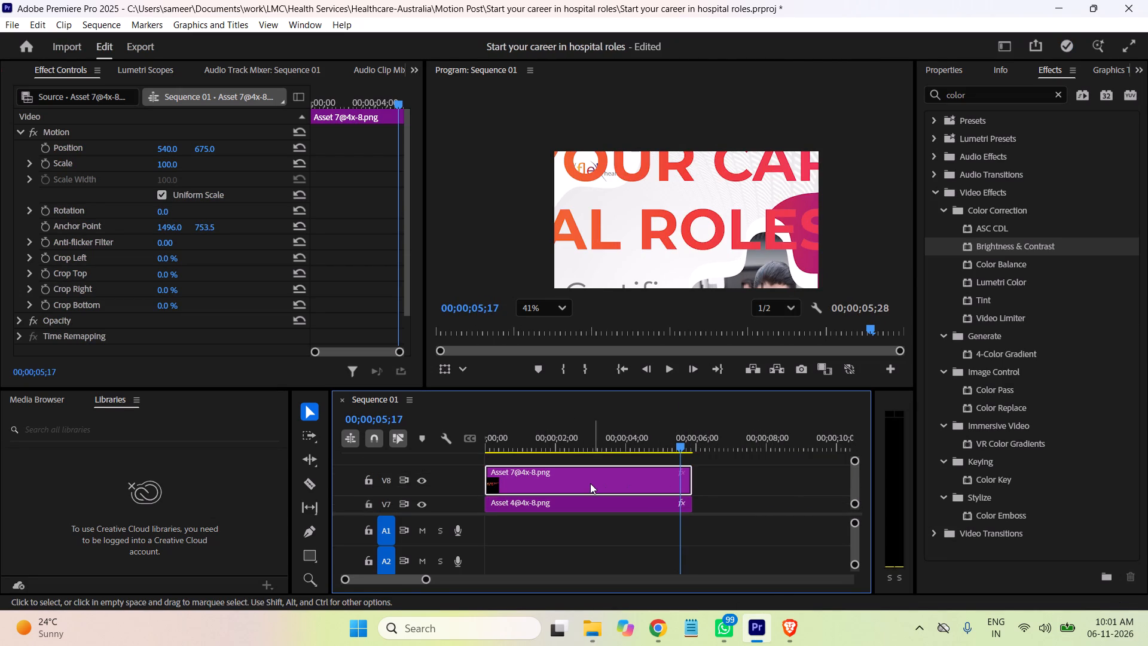
# Scale the Asset 7 headline clip to 25 and position it at 440, 376, below the my flex health logo.
pyautogui.click(590, 483)
pyautogui.click(157, 166)
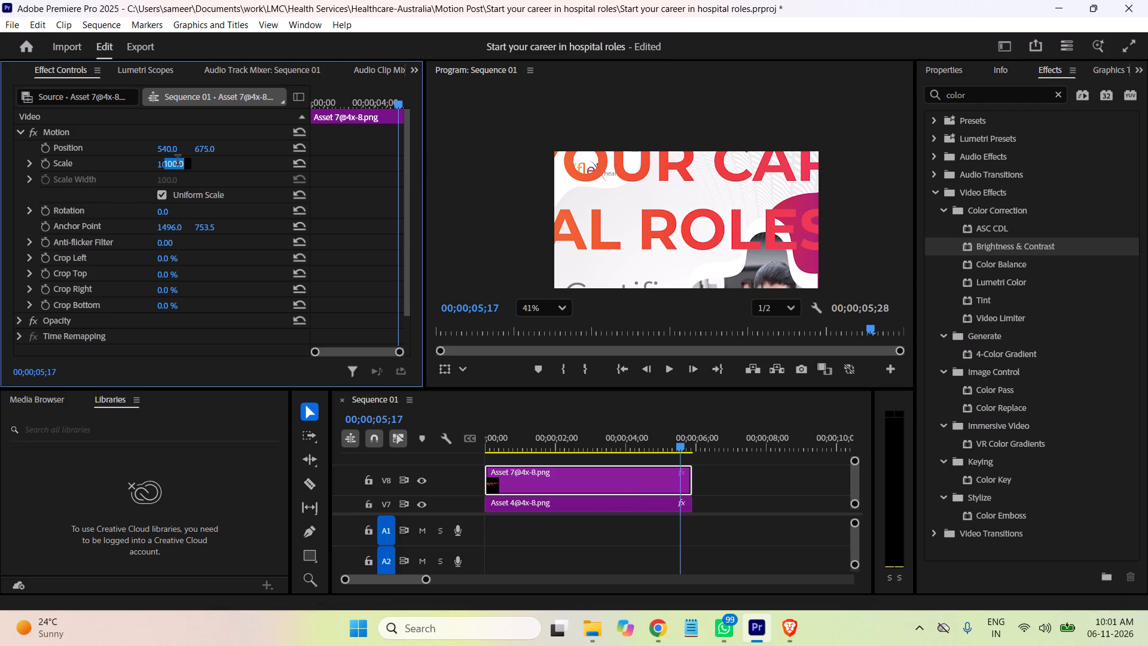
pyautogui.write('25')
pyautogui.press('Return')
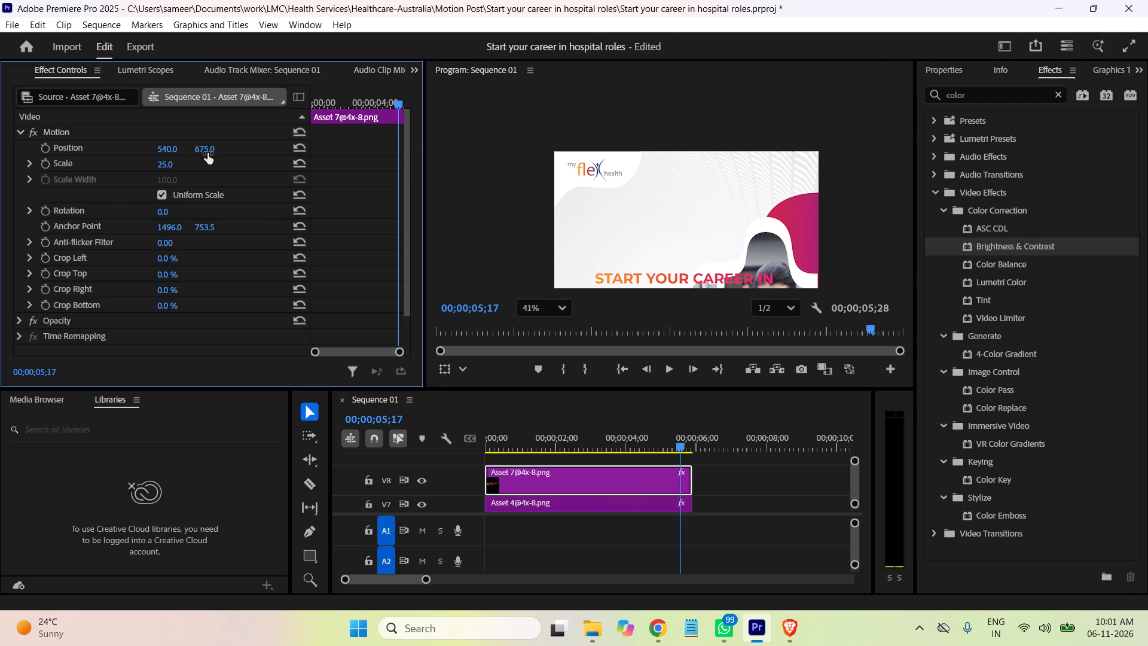
pyautogui.moveTo(204, 150); pyautogui.dragTo(187, 154)
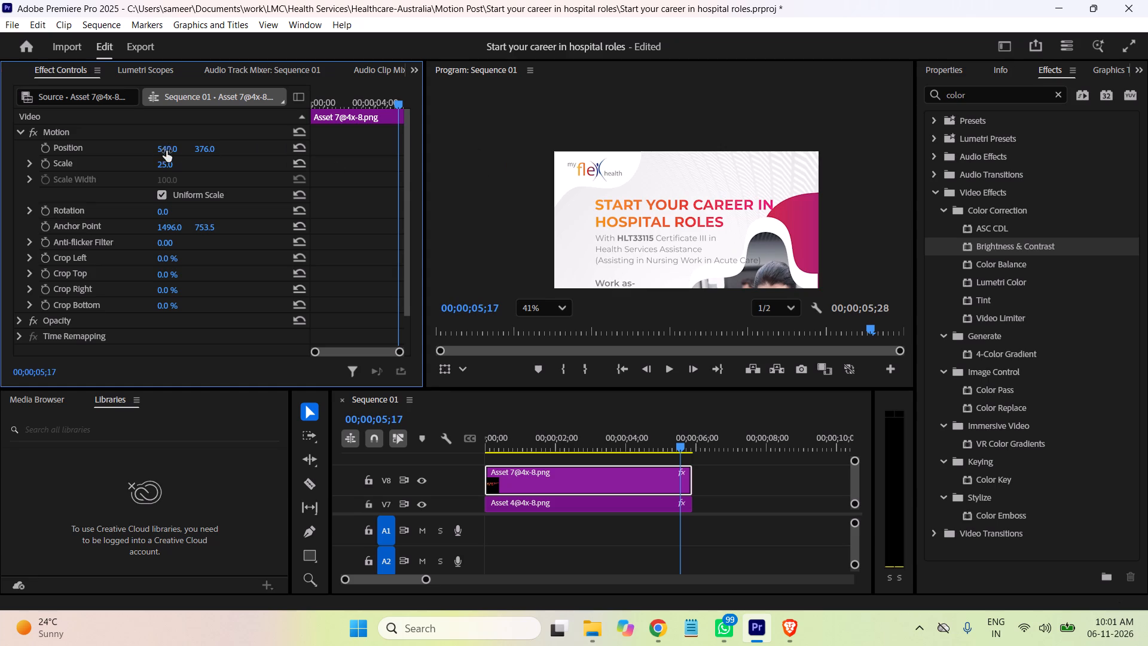
pyautogui.moveTo(167, 151); pyautogui.dragTo(94, 159)
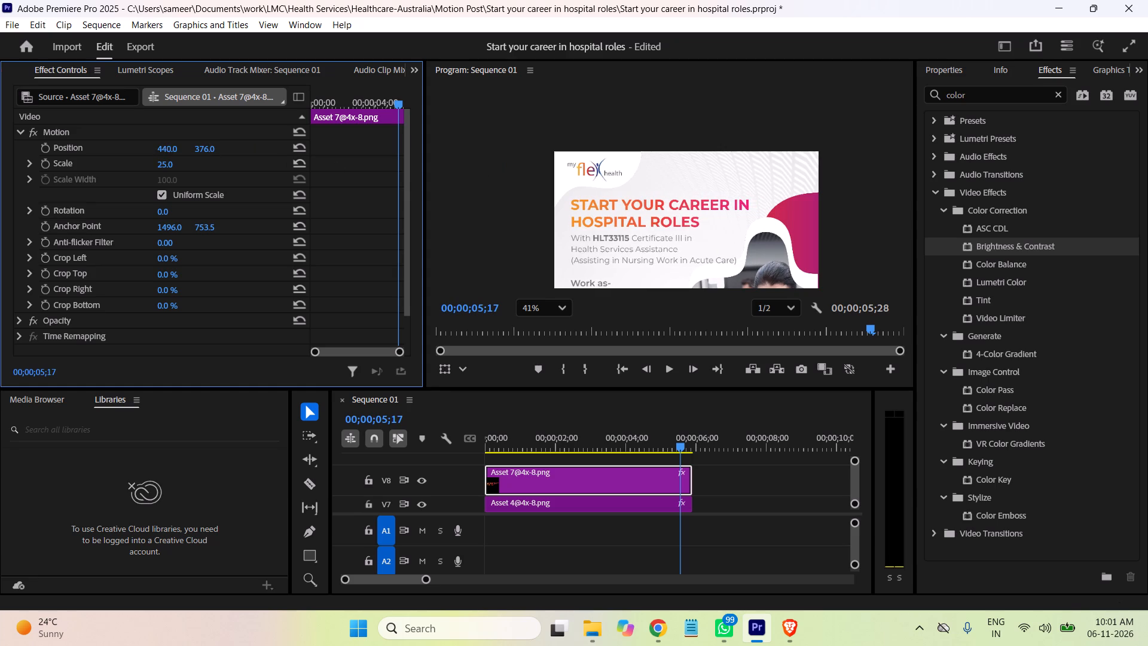
pyautogui.moveTo(94, 159); pyautogui.dragTo(93, 159)
# Play the sequence to preview the composition with the logo and headline in place.
pyautogui.scroll(-3, 801, 124)
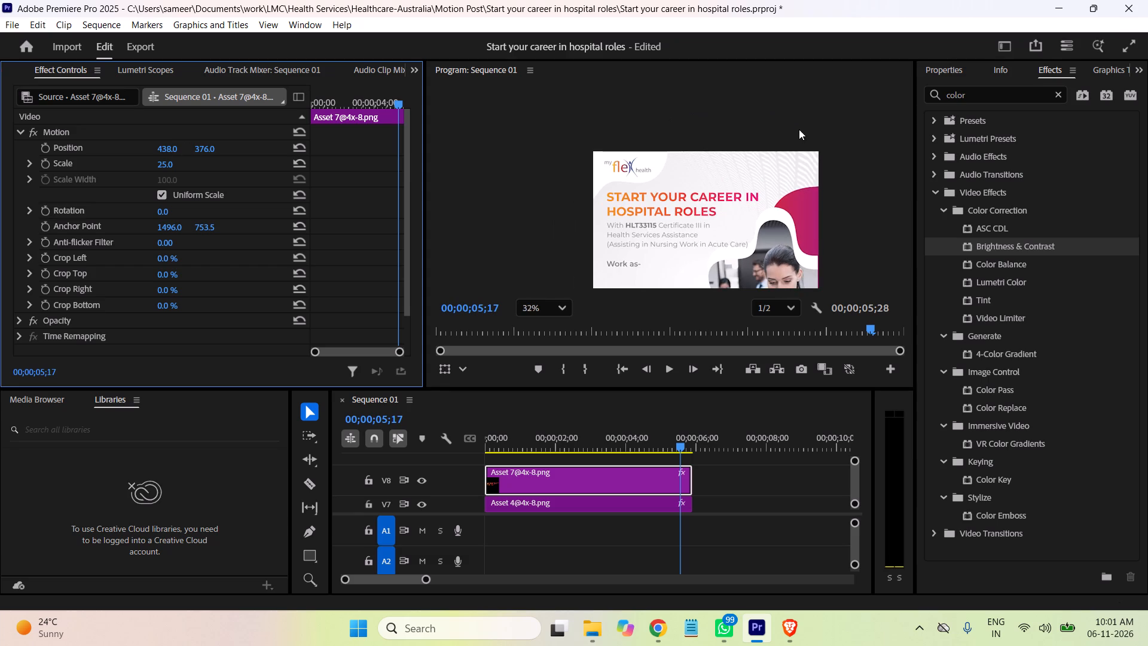
pyautogui.press('space')
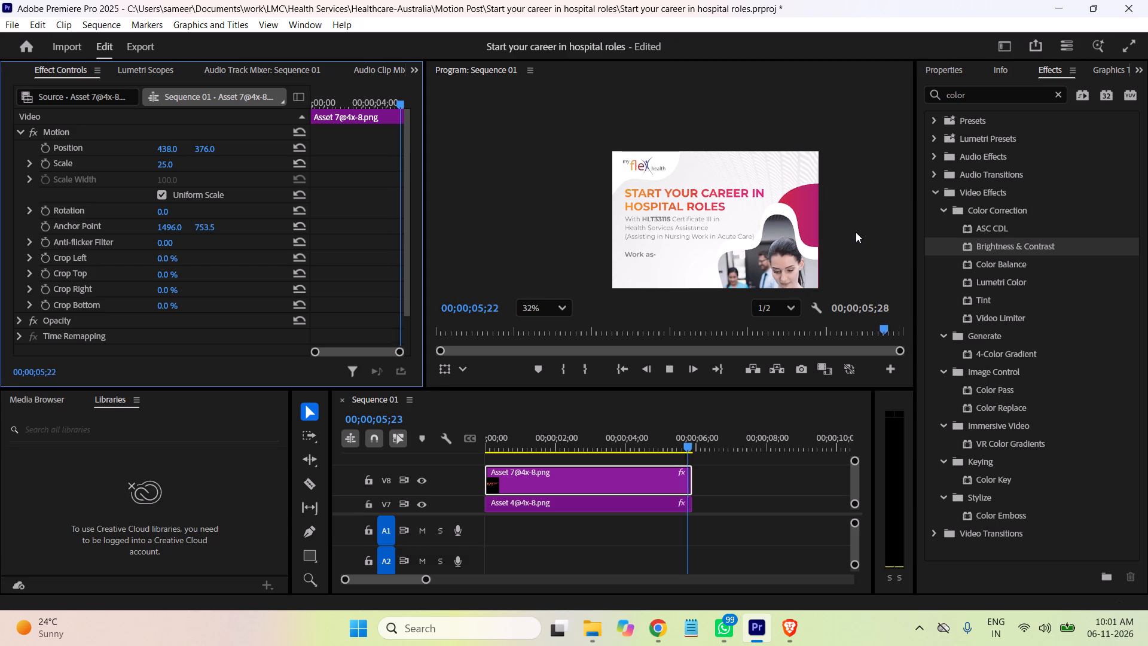
pyautogui.press('space')
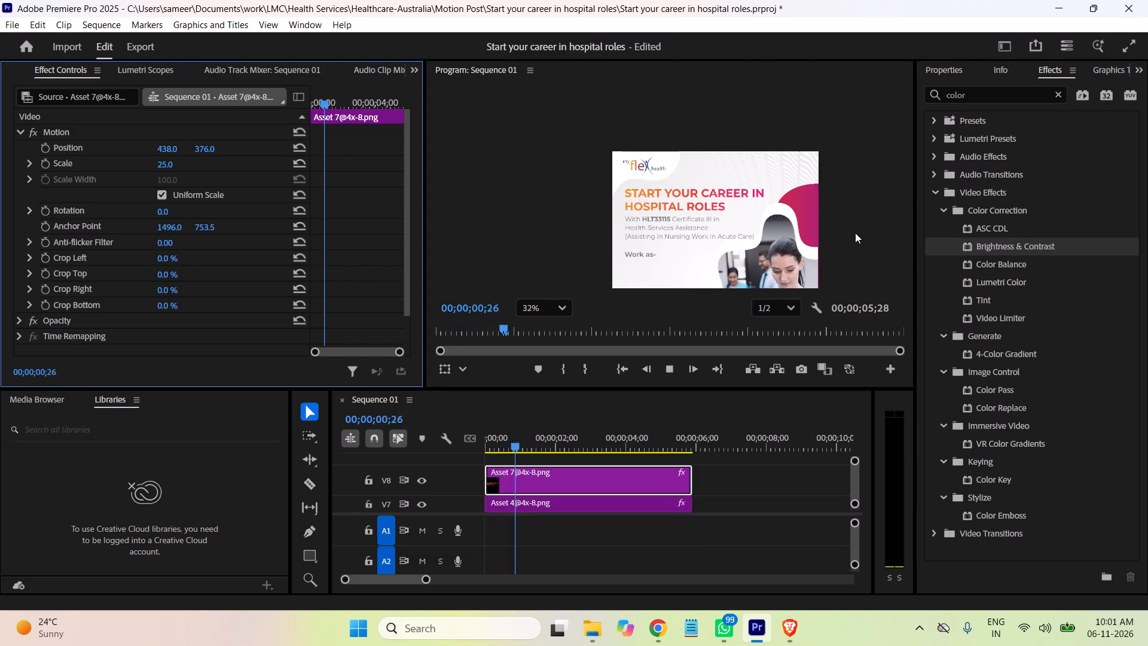
# Stop the playback and examine the headline and photo layout in the program preview at different magnifications.
pyautogui.press('space')
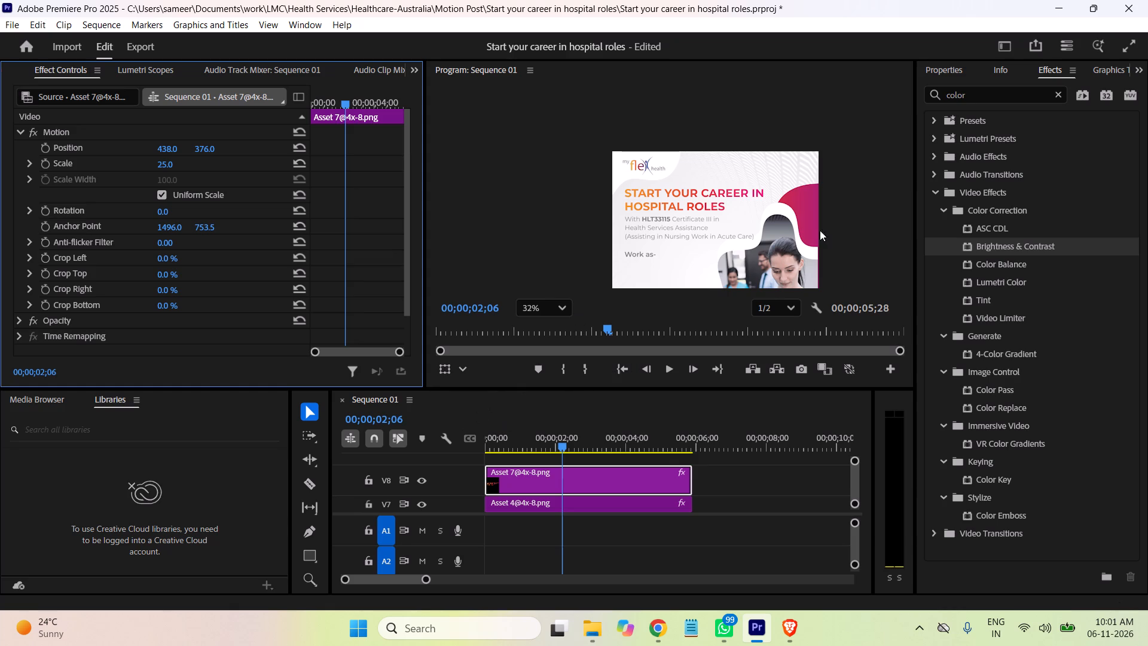
pyautogui.scroll(-2, 850, 218)
pyautogui.scroll(1, 850, 218)
pyautogui.scroll(-9, 848, 218)
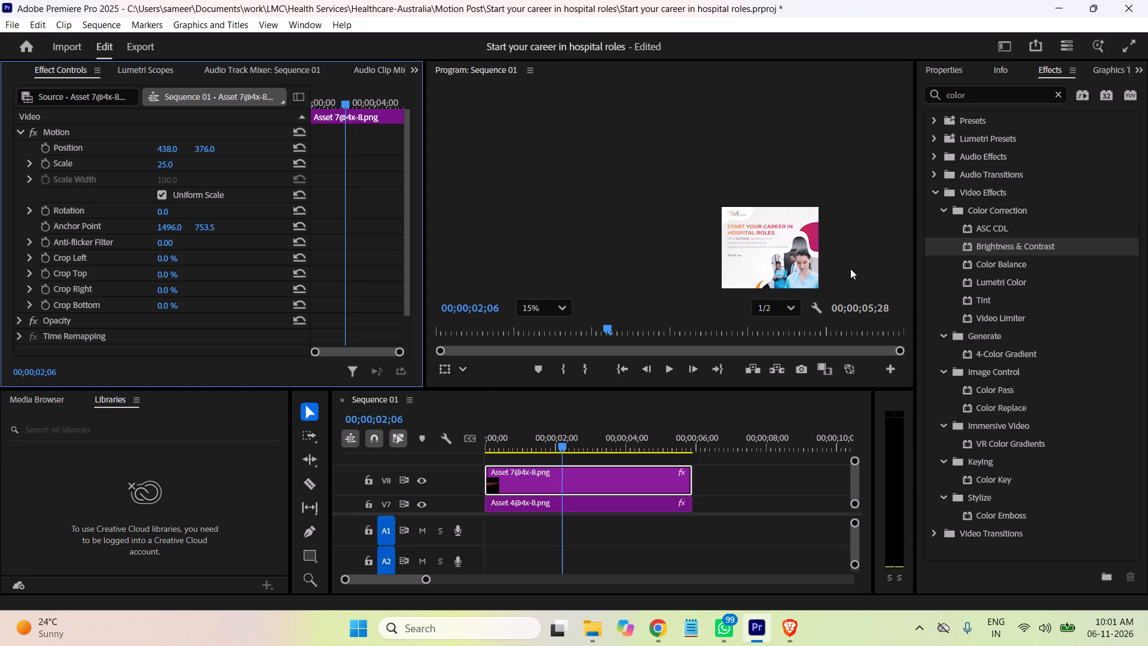
pyautogui.scroll(10, 848, 275)
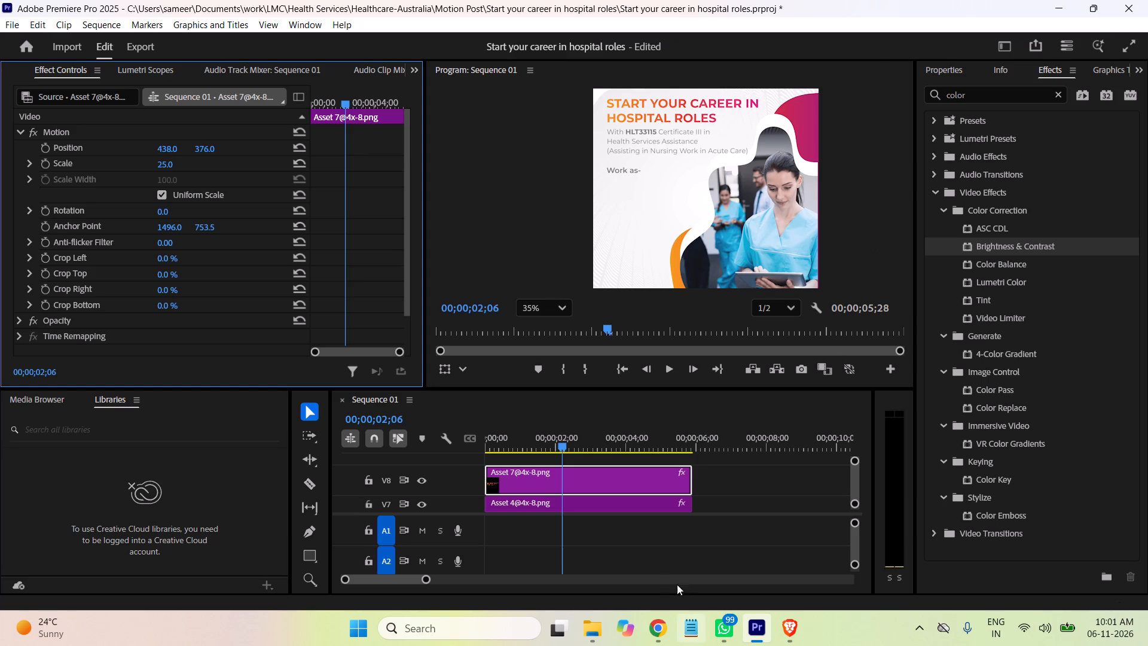
pyautogui.click(597, 626)
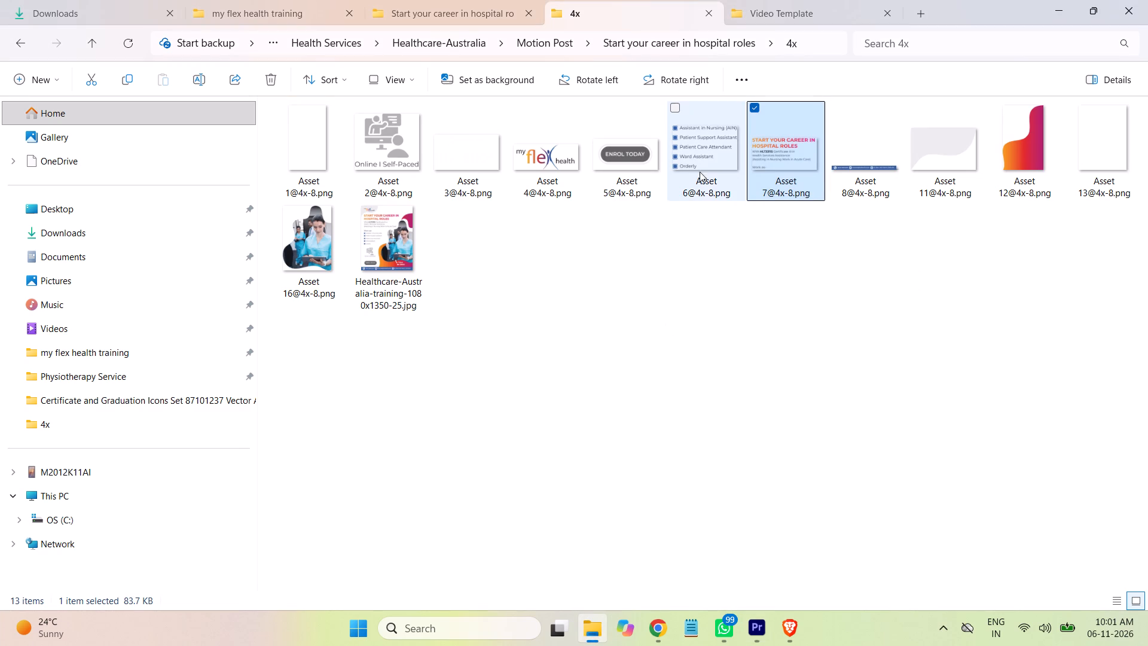
pyautogui.moveTo(701, 157); pyautogui.dragTo(765, 626)
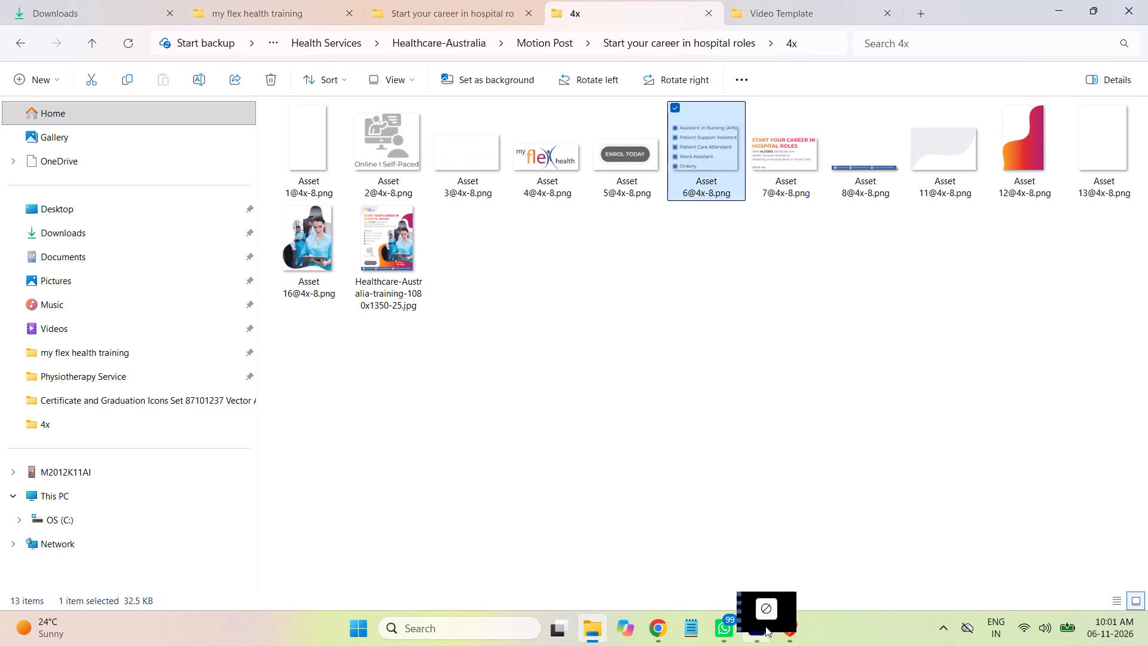
pyautogui.moveTo(765, 626); pyautogui.dragTo(623, 468)
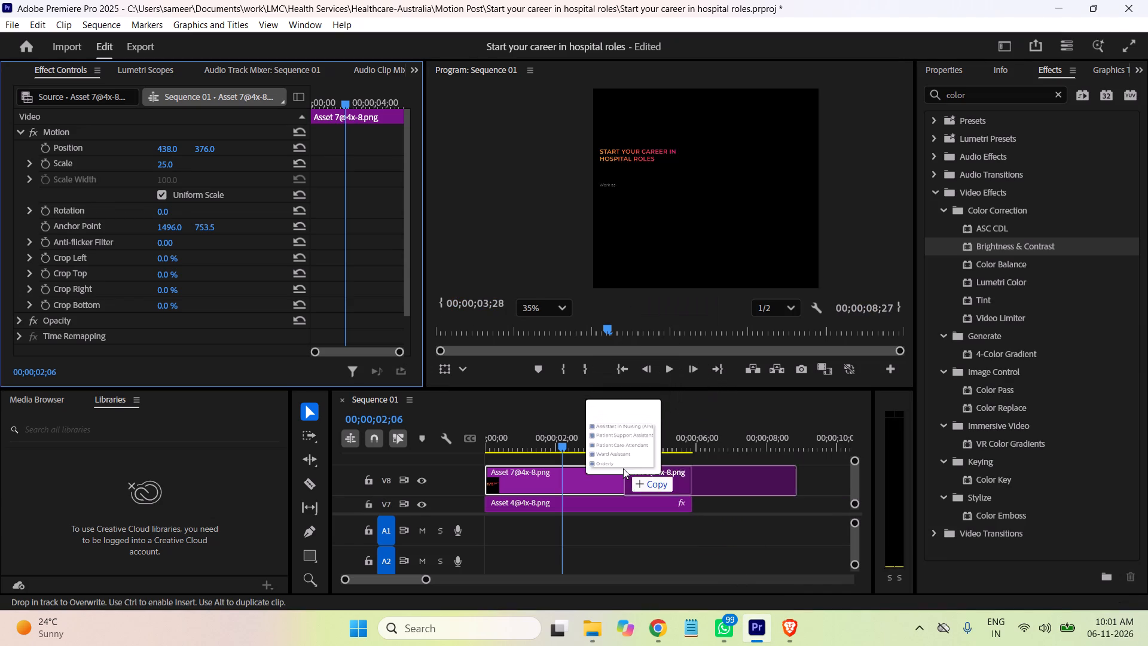
pyautogui.moveTo(623, 468); pyautogui.dragTo(620, 461)
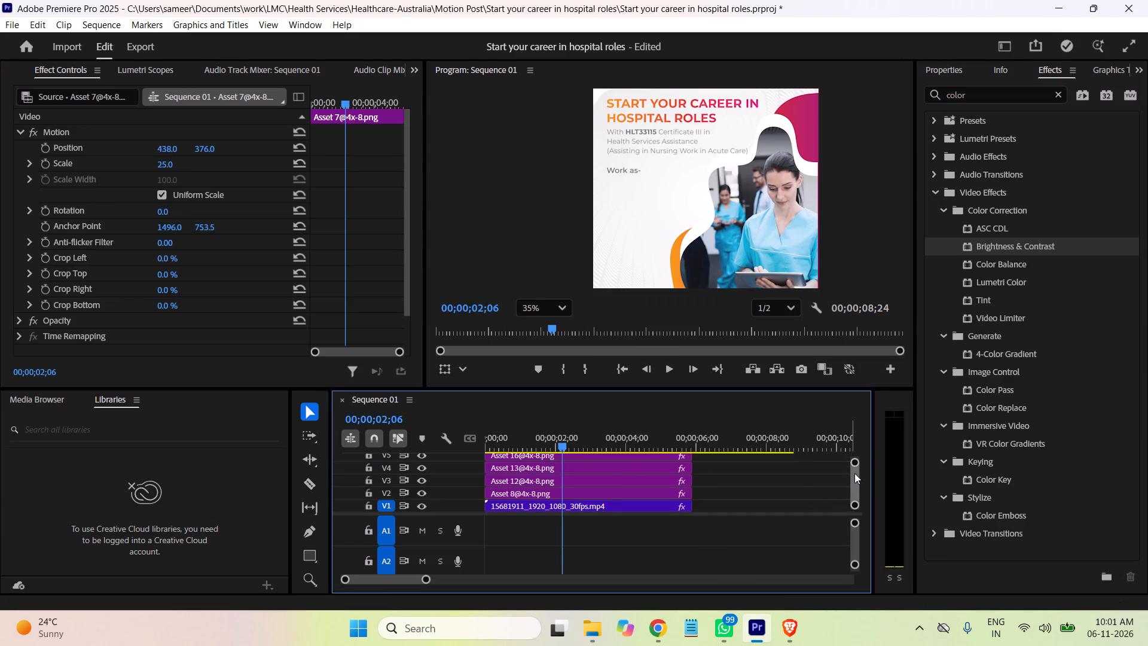
pyautogui.moveTo(854, 464); pyautogui.dragTo(851, 423)
pyautogui.moveTo(855, 462); pyautogui.dragTo(855, 461)
pyautogui.moveTo(855, 461); pyautogui.dragTo(853, 435)
pyautogui.moveTo(854, 485); pyautogui.dragTo(853, 456)
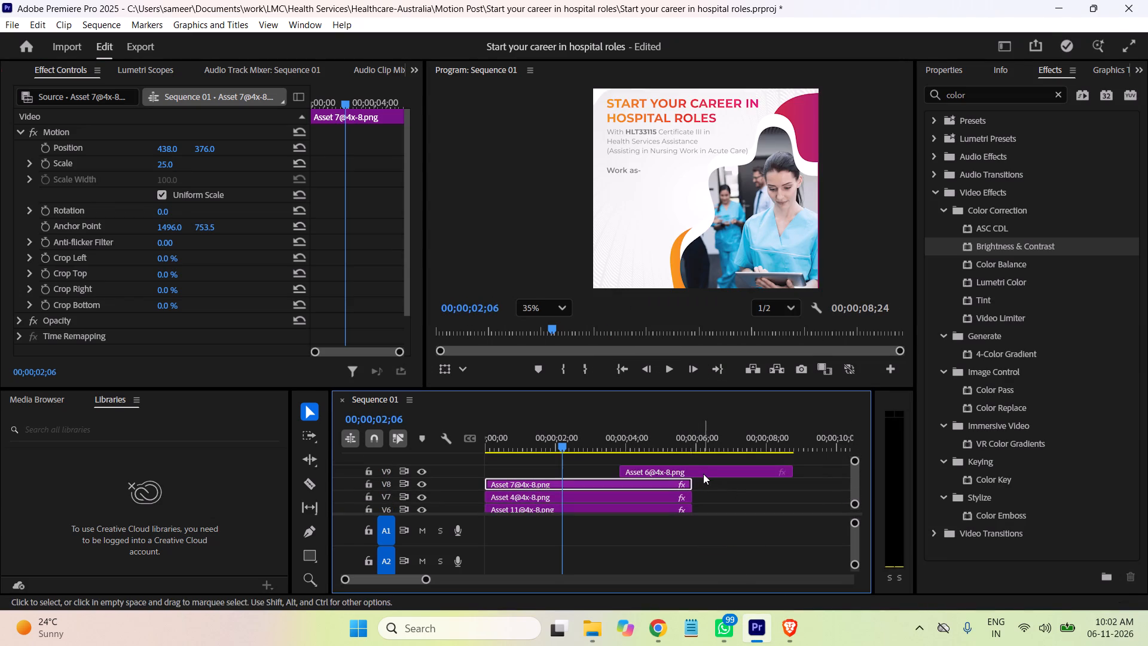
pyautogui.moveTo(704, 472); pyautogui.dragTo(562, 470)
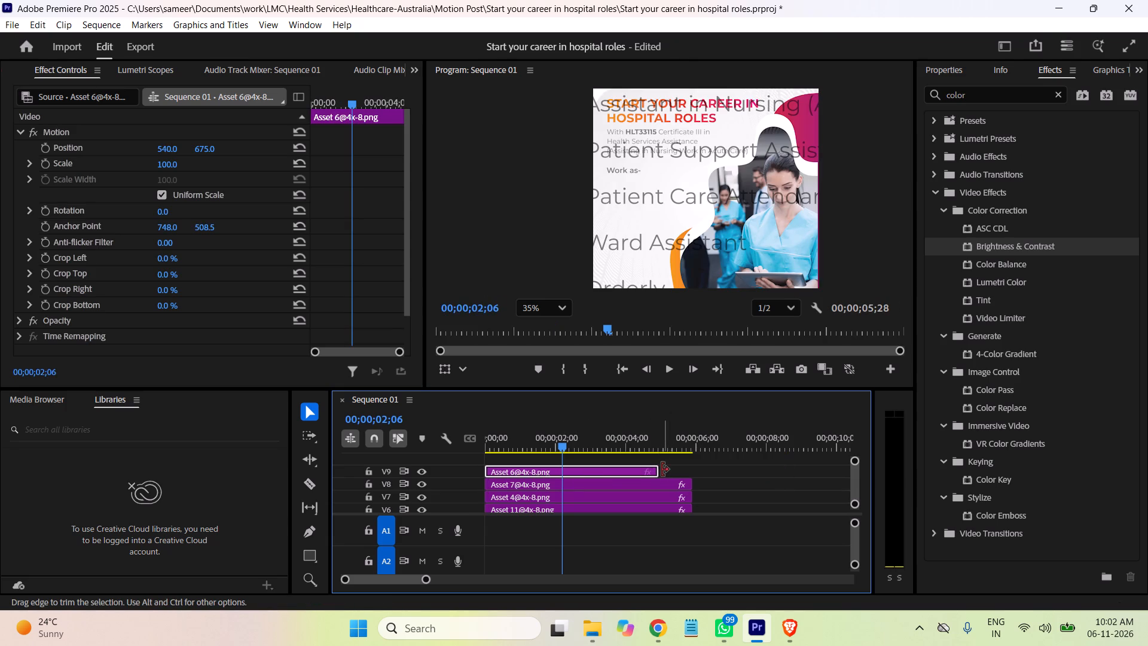
pyautogui.moveTo(657, 470); pyautogui.dragTo(693, 473)
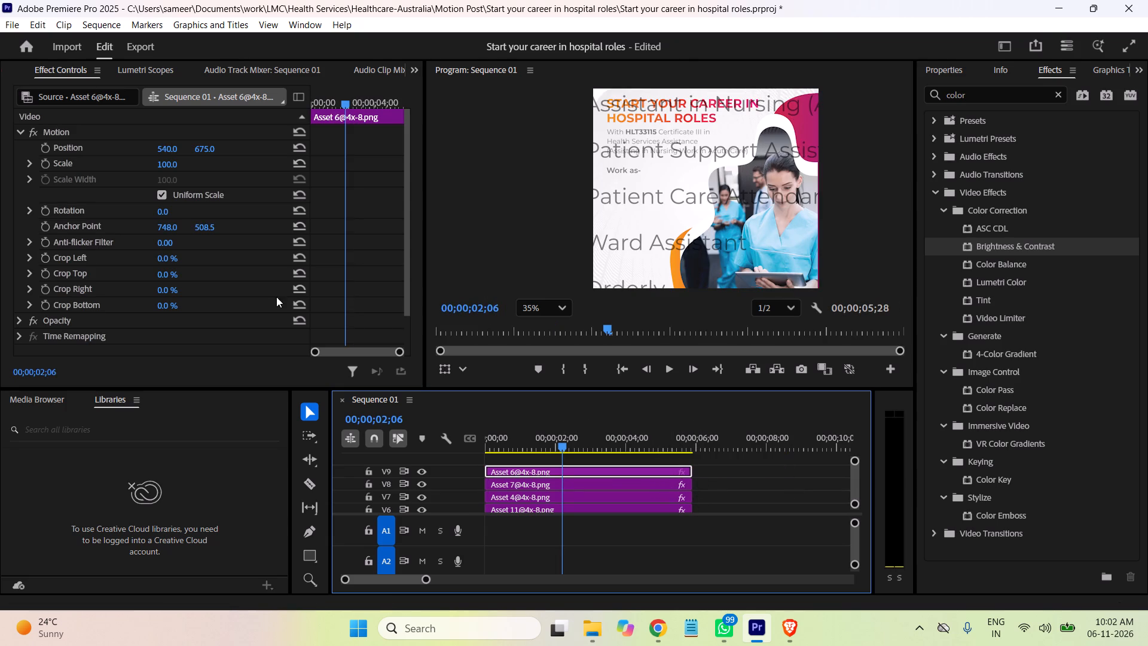
pyautogui.click(166, 165)
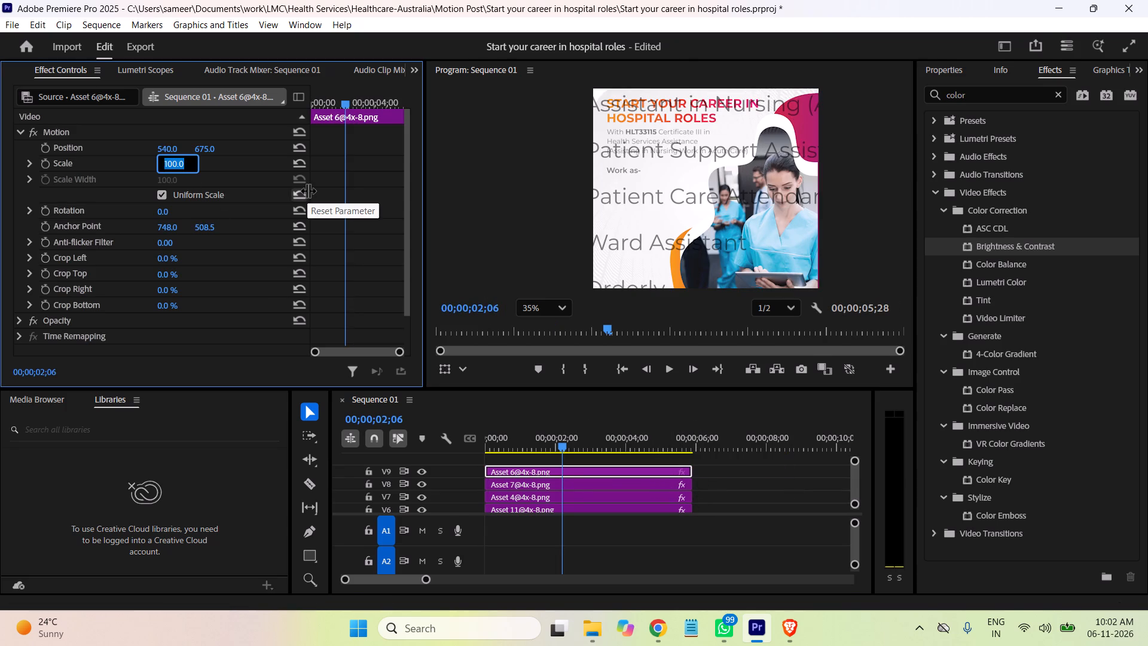
pyautogui.write('25')
pyautogui.press('Return')
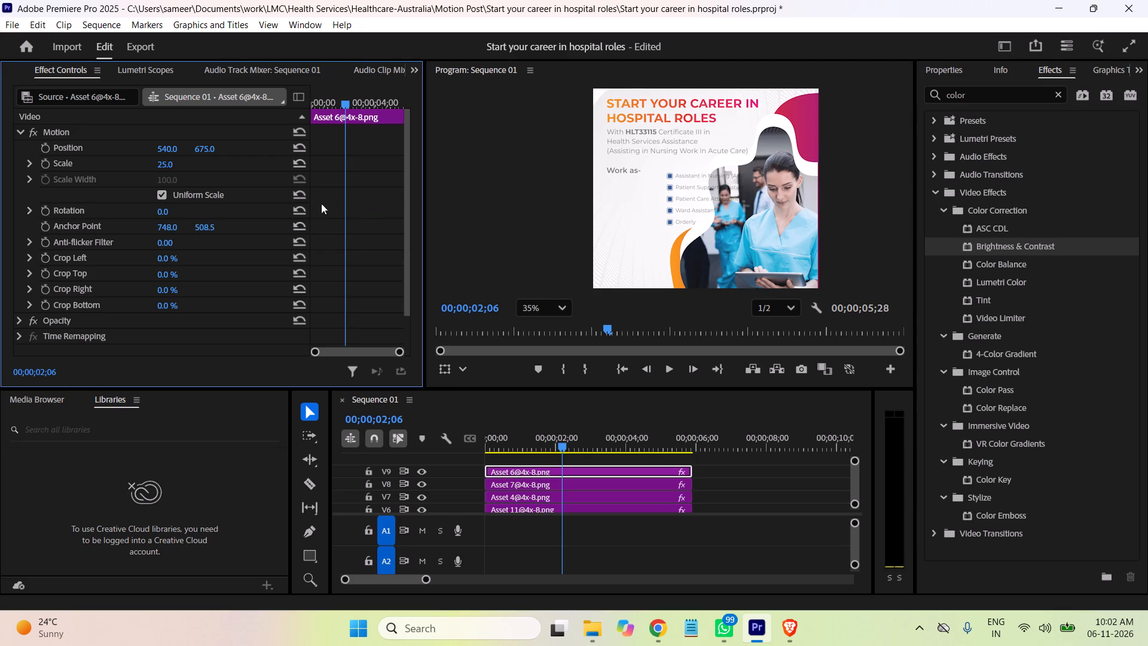
pyautogui.moveTo(204, 150); pyautogui.dragTo(150, 164)
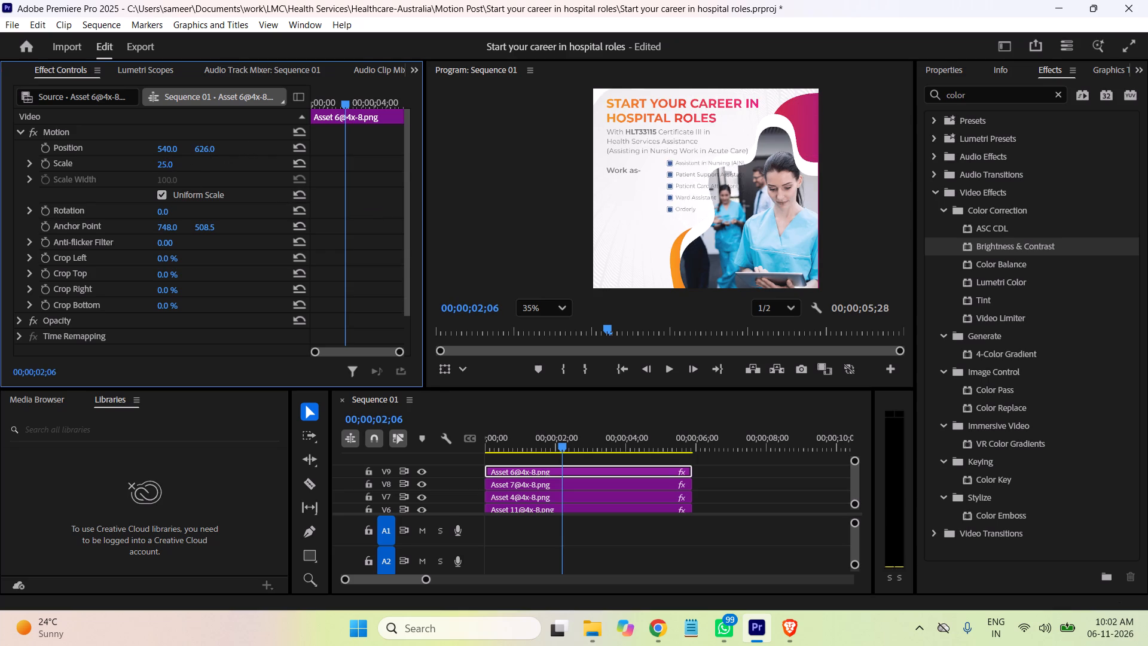
pyautogui.moveTo(150, 164); pyautogui.dragTo(223, 156)
pyautogui.moveTo(168, 150); pyautogui.dragTo(120, 160)
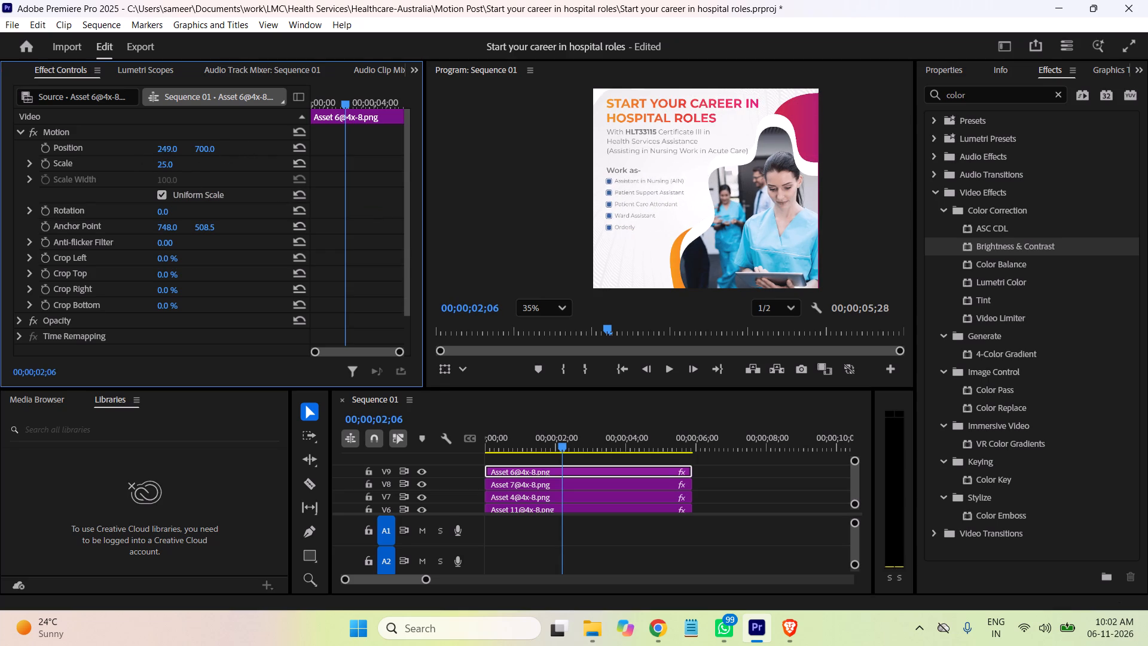
pyautogui.moveTo(120, 160); pyautogui.dragTo(124, 161)
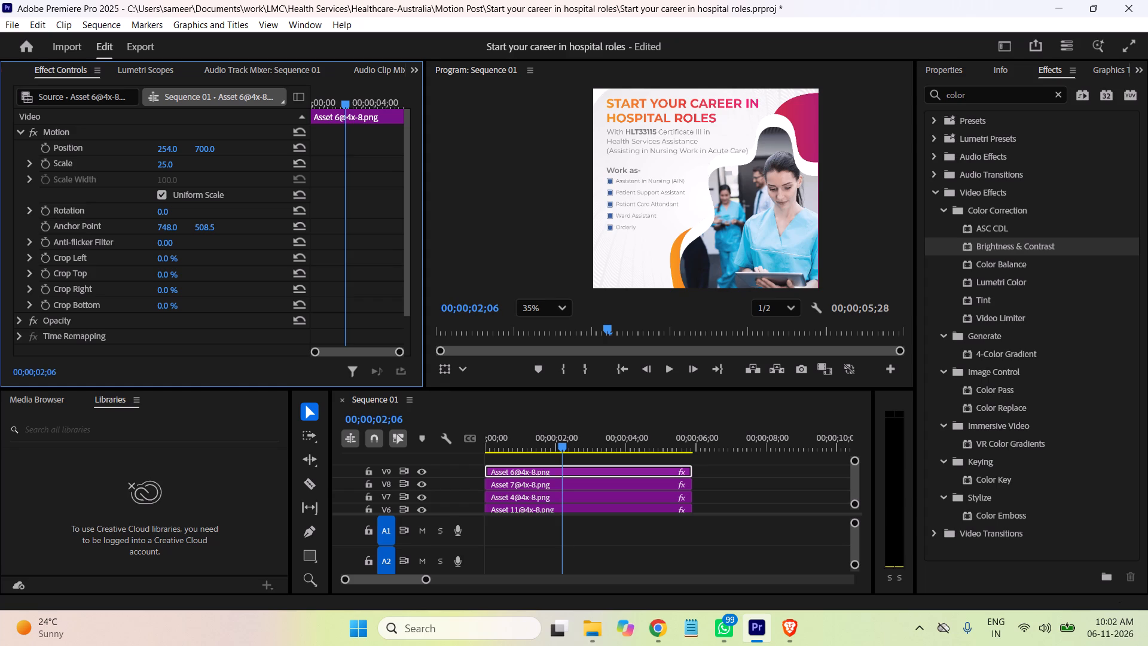
pyautogui.moveTo(124, 161); pyautogui.dragTo(124, 161)
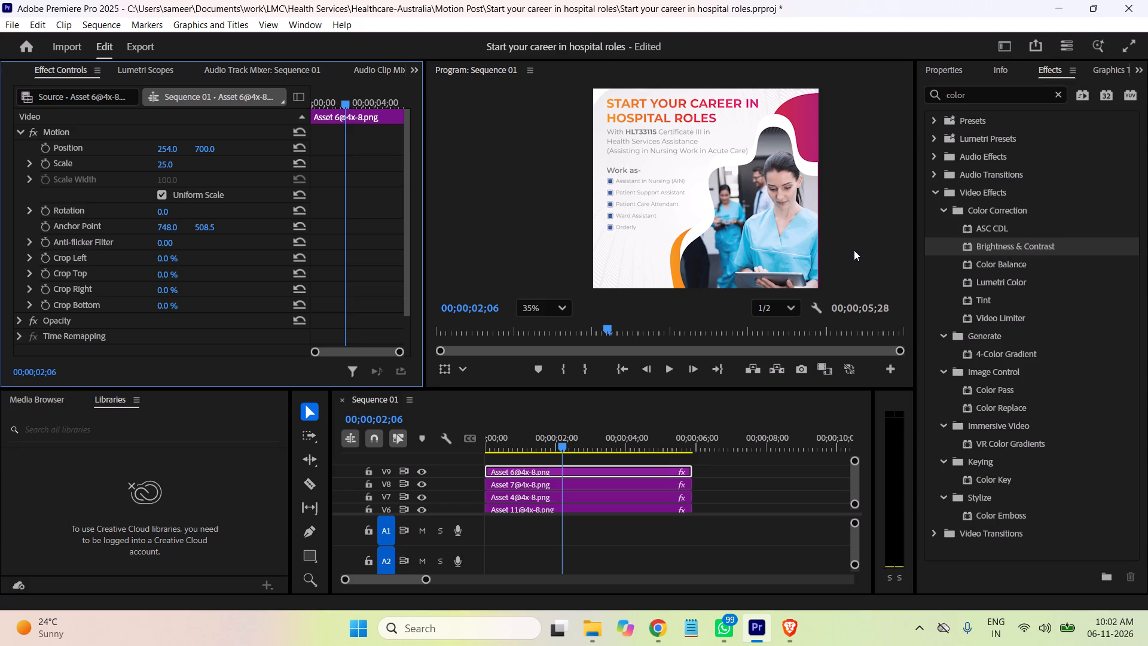
# Save the project.
pyautogui.hotkey('ctrl', 's')
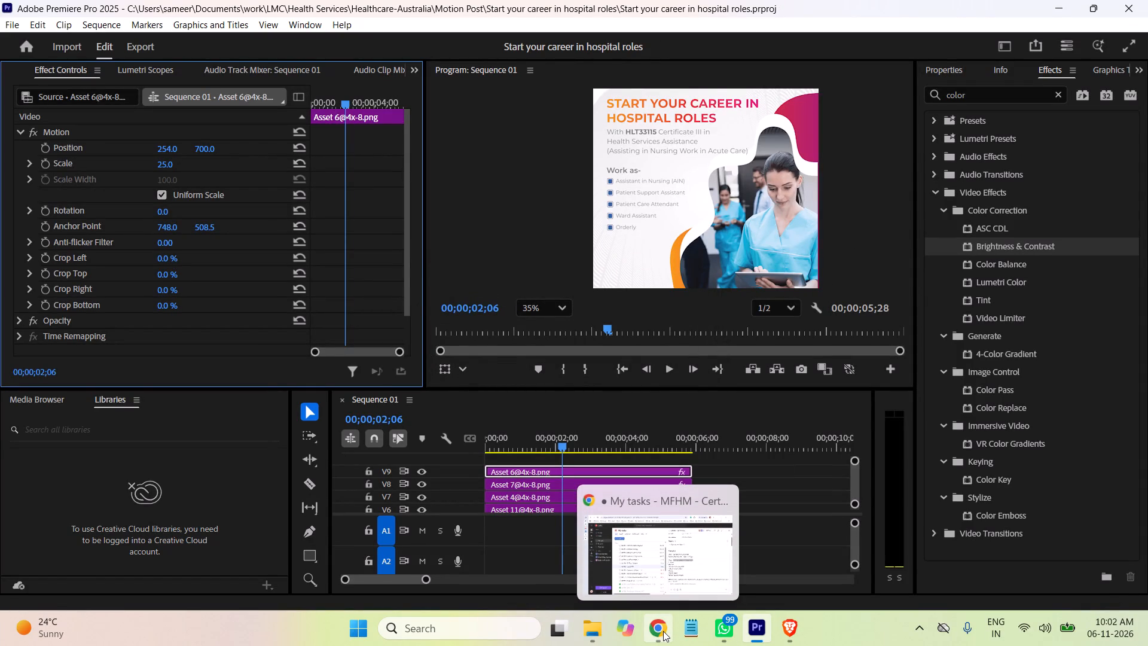
# Check the remaining exported assets in the 4x folder and examine the composition in the program preview at different magnifications.
pyautogui.click(594, 631)
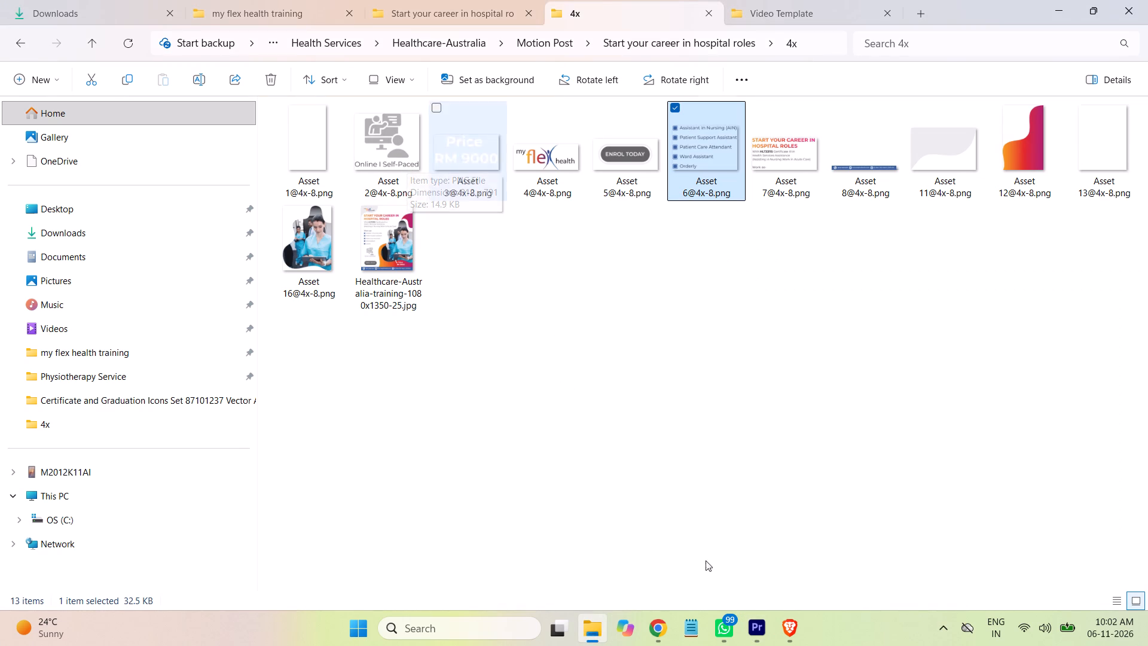
pyautogui.click(760, 637)
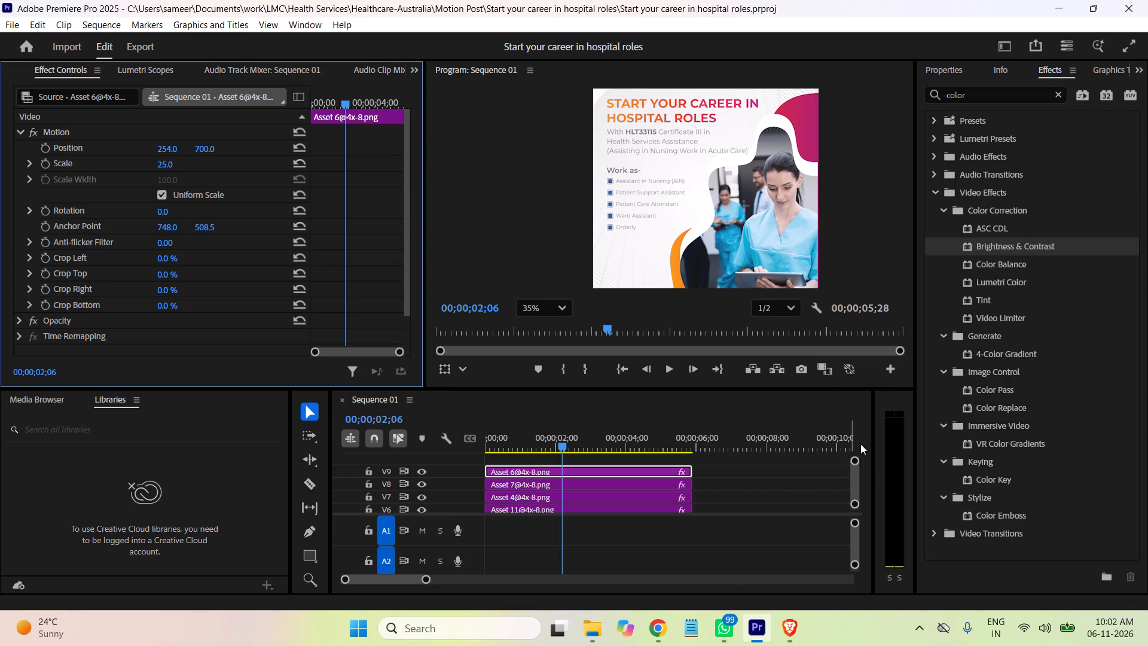
pyautogui.scroll(-1, 846, 248)
pyautogui.scroll(2, 844, 250)
pyautogui.scroll(-1, 844, 251)
pyautogui.scroll(1, 842, 254)
pyautogui.scroll(-4, 842, 254)
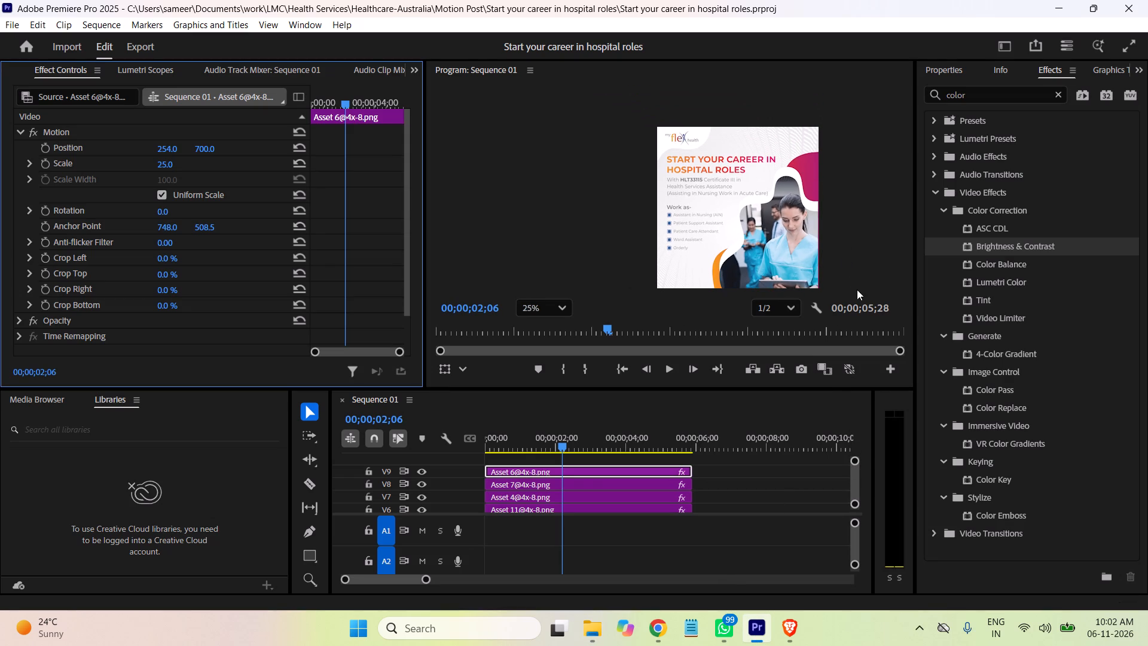
pyautogui.scroll(5, 854, 286)
pyautogui.scroll(-1, 852, 285)
pyautogui.scroll(2, 851, 285)
pyautogui.scroll(2, 729, 284)
pyautogui.scroll(-1, 729, 284)
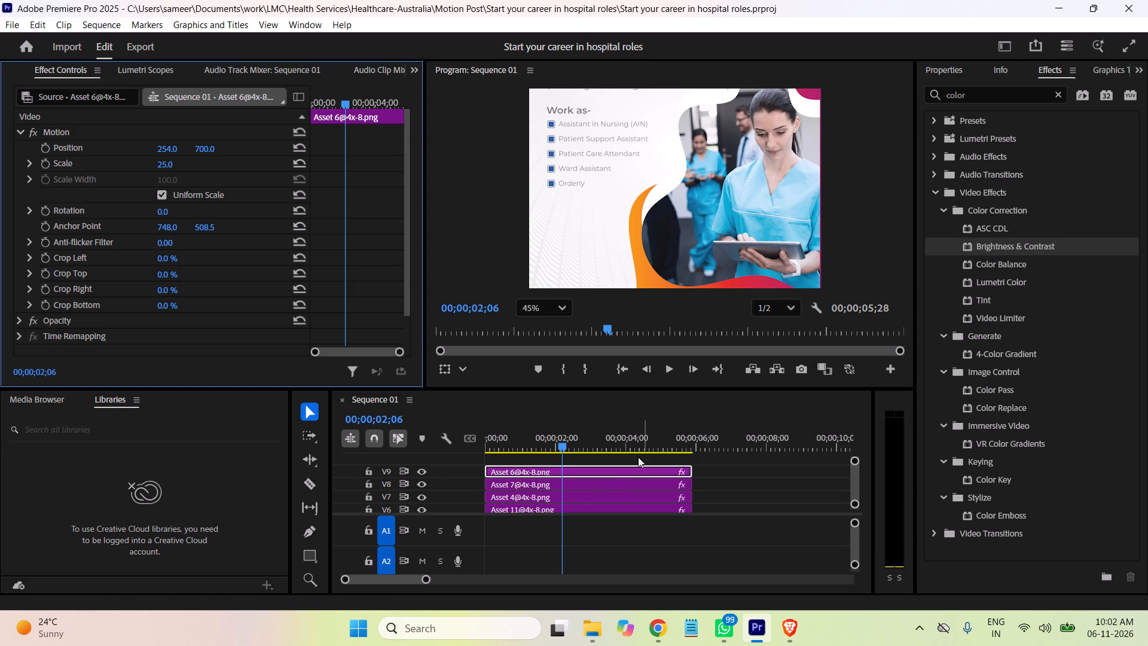
# Toggle the output of tracks V3, V4 and V5 off and on to identify which layer holds the nurse photo.
pyautogui.moveTo(854, 482); pyautogui.dragTo(855, 490)
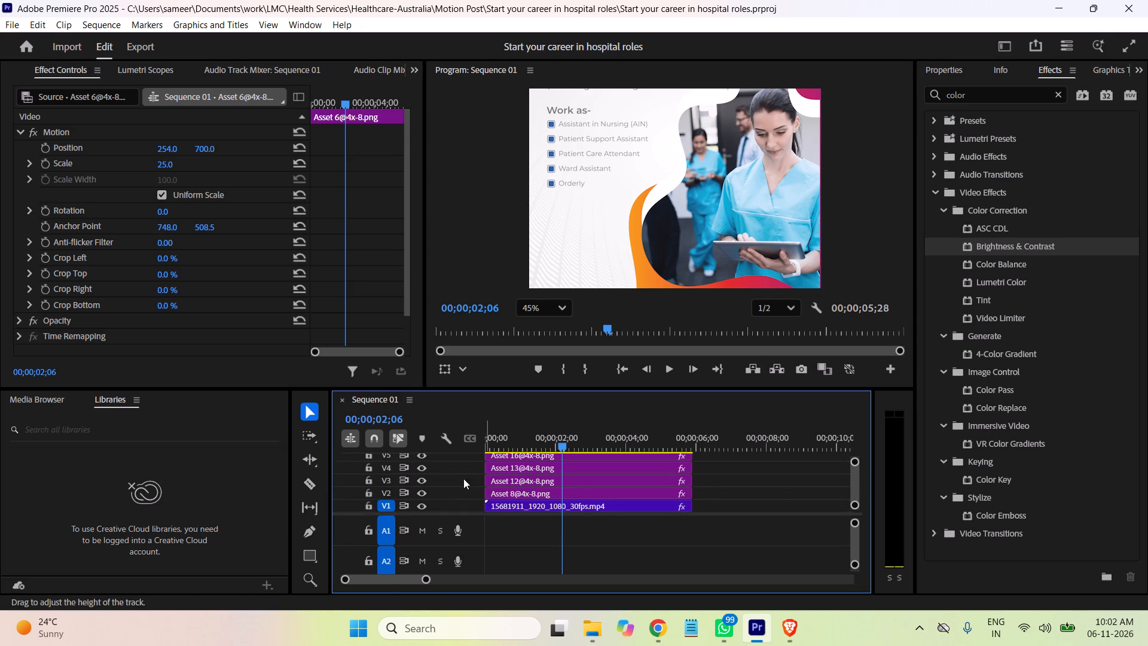
pyautogui.click(420, 482)
pyautogui.click(420, 482)
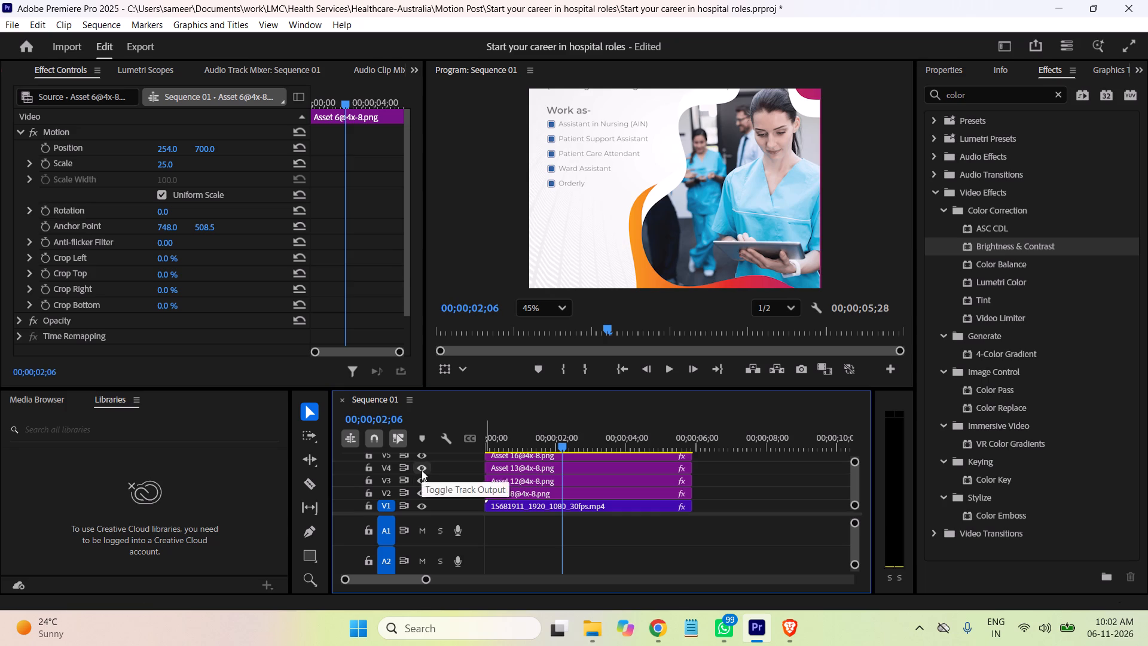
pyautogui.click(422, 470)
pyautogui.click(421, 470)
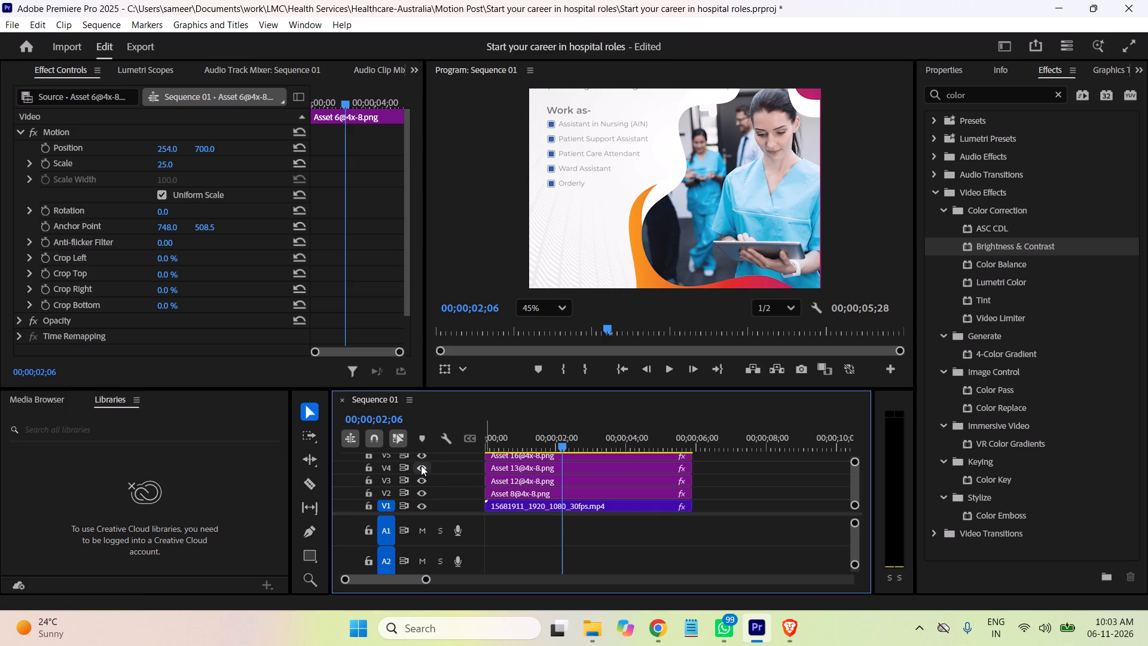
pyautogui.click(421, 459)
pyautogui.click(421, 459)
pyautogui.click(514, 458)
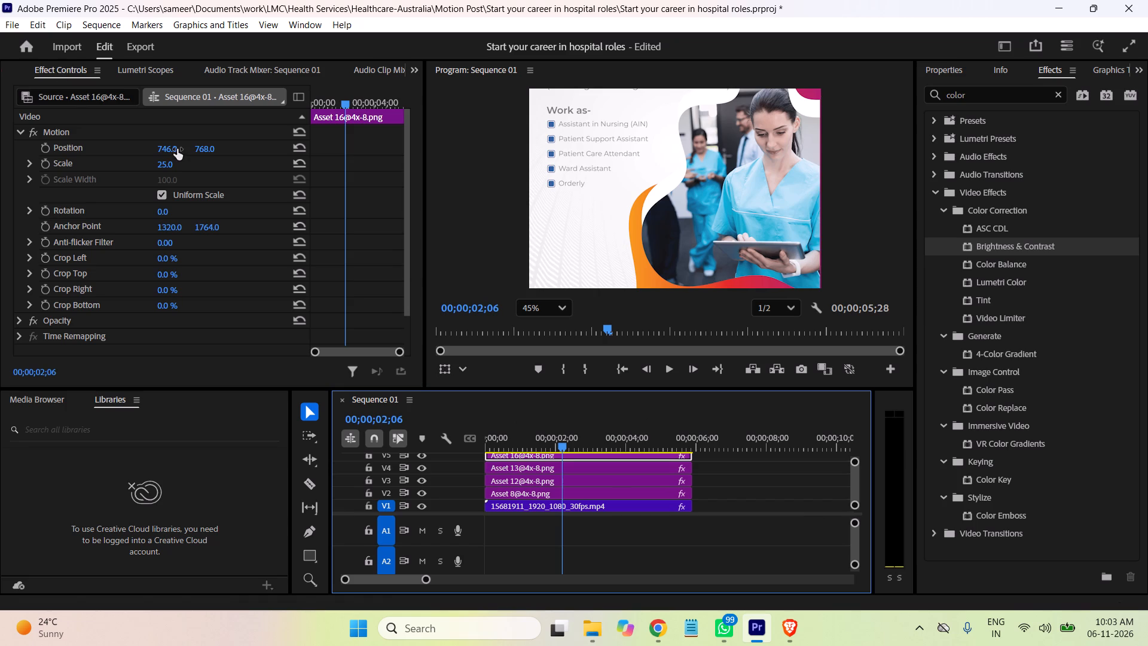
pyautogui.click(164, 149)
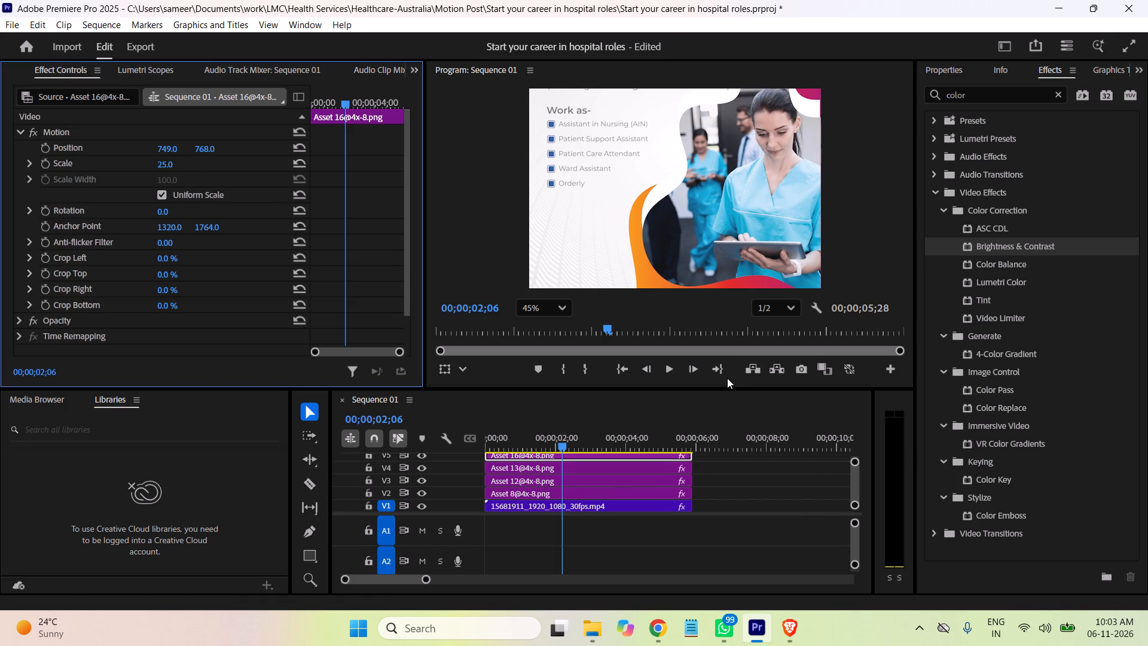
pyautogui.moveTo(855, 484); pyautogui.dragTo(850, 458)
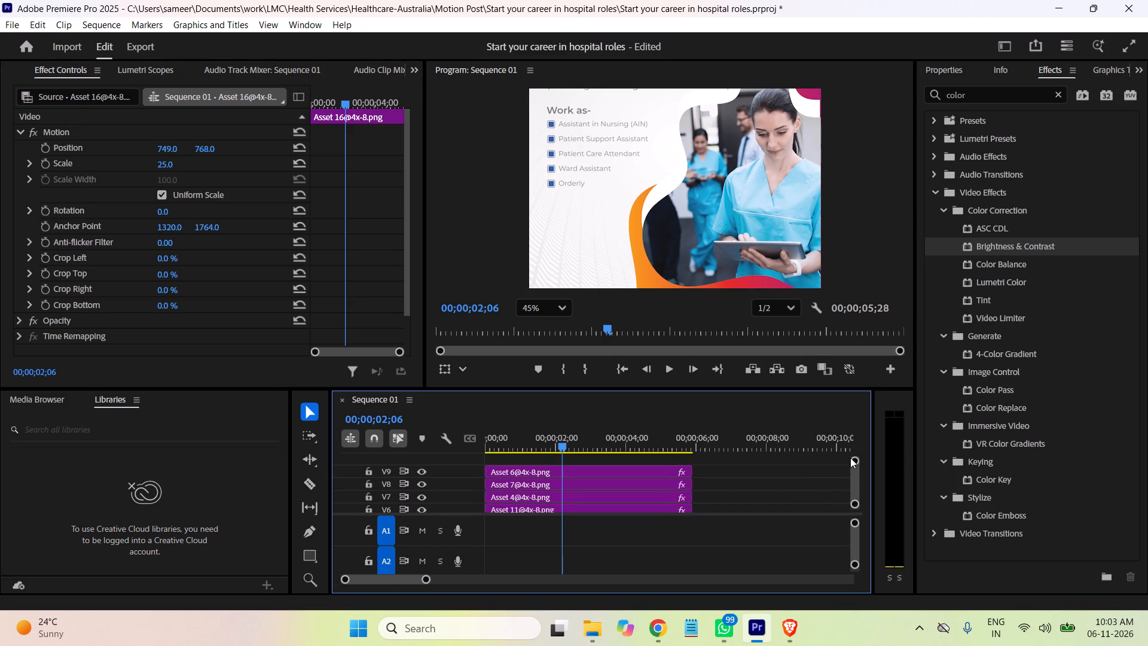
pyautogui.click(591, 628)
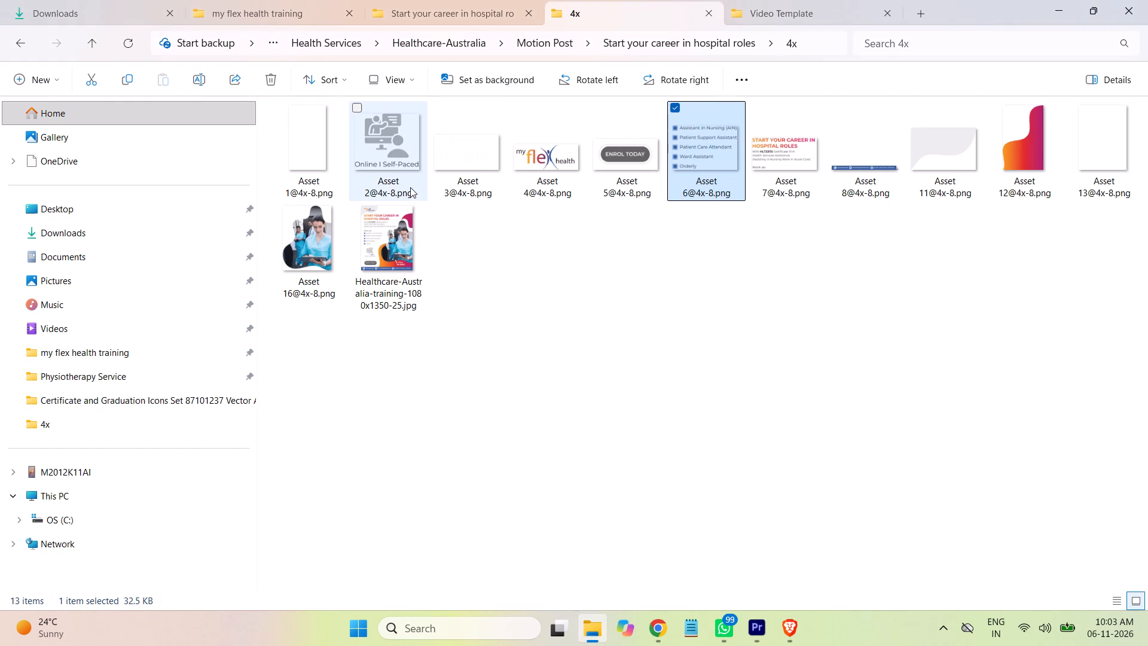
pyautogui.moveTo(407, 163); pyautogui.dragTo(764, 627)
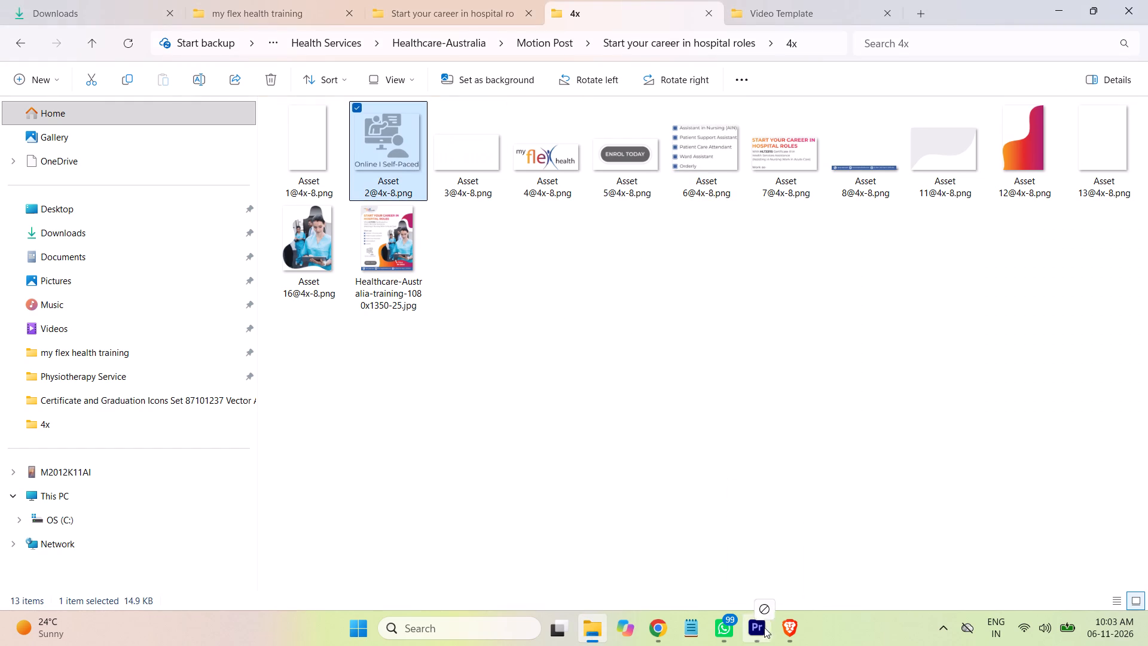
pyautogui.moveTo(764, 627); pyautogui.dragTo(679, 462)
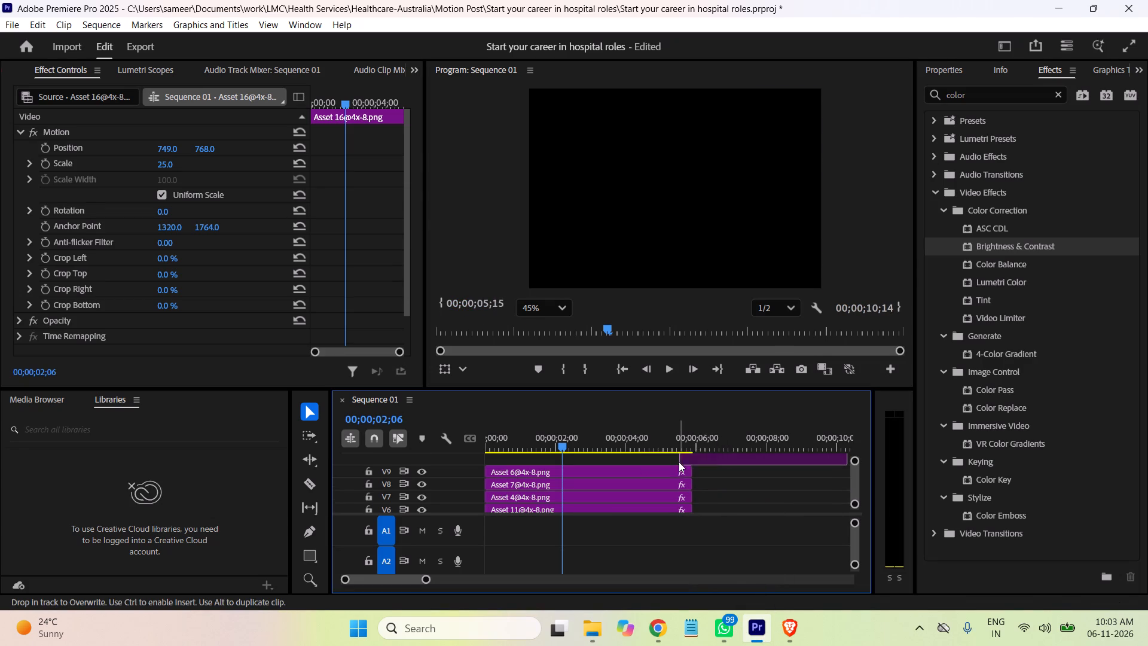
pyautogui.moveTo(853, 492); pyautogui.dragTo(852, 465)
pyautogui.moveTo(755, 483); pyautogui.dragTo(693, 478)
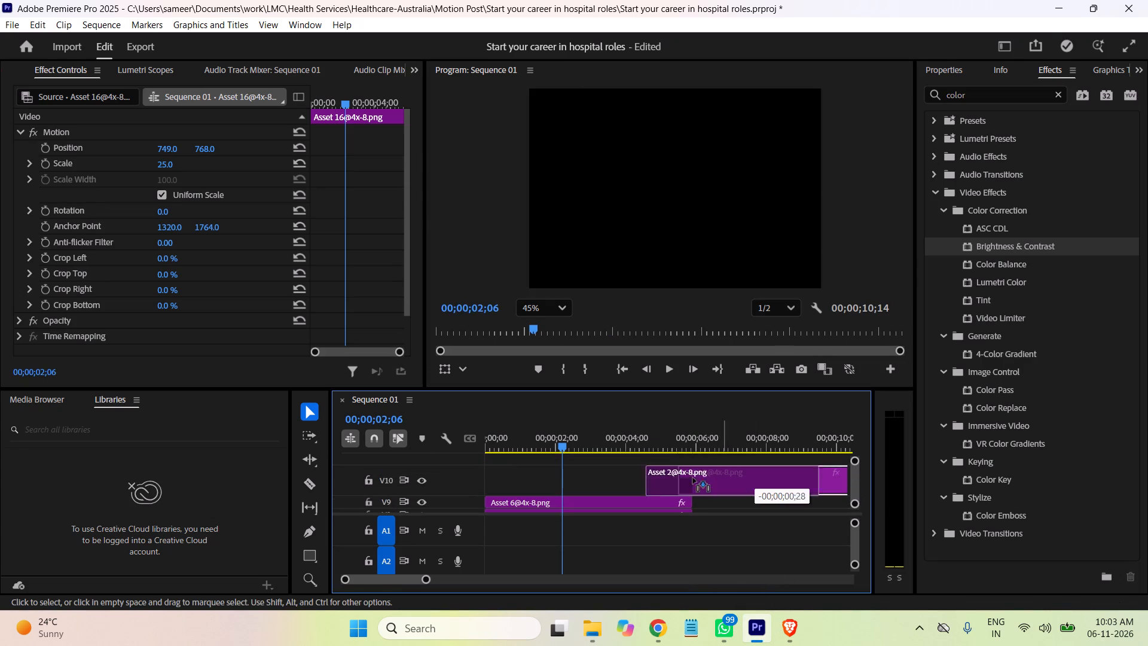
pyautogui.moveTo(693, 478); pyautogui.dragTo(555, 479)
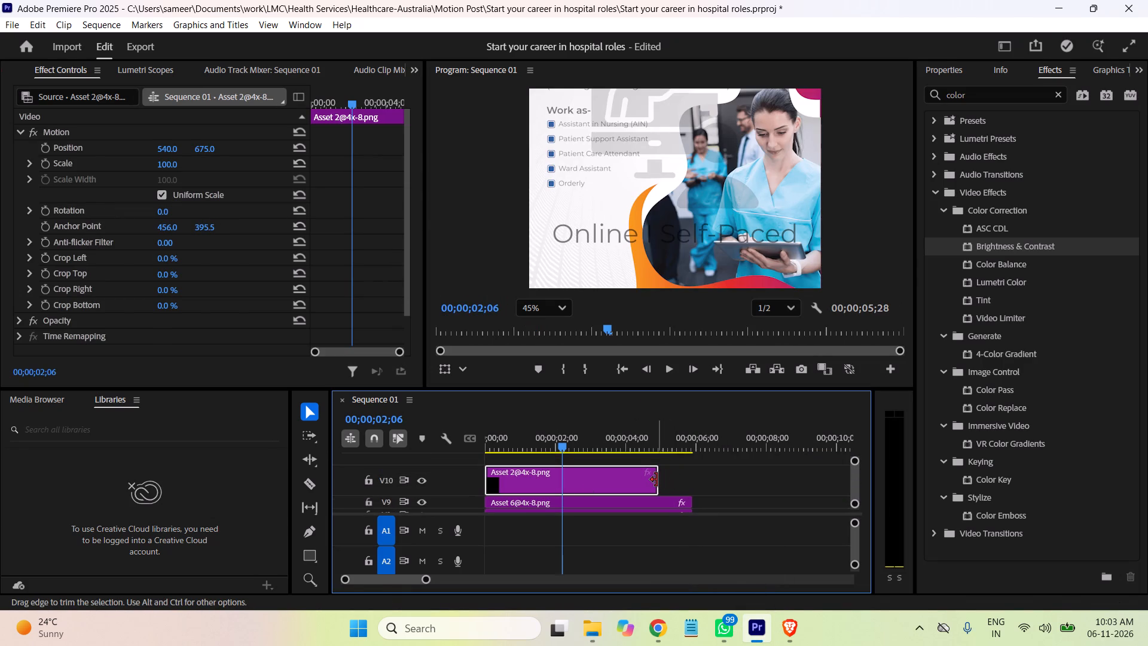
pyautogui.moveTo(657, 480); pyautogui.dragTo(692, 479)
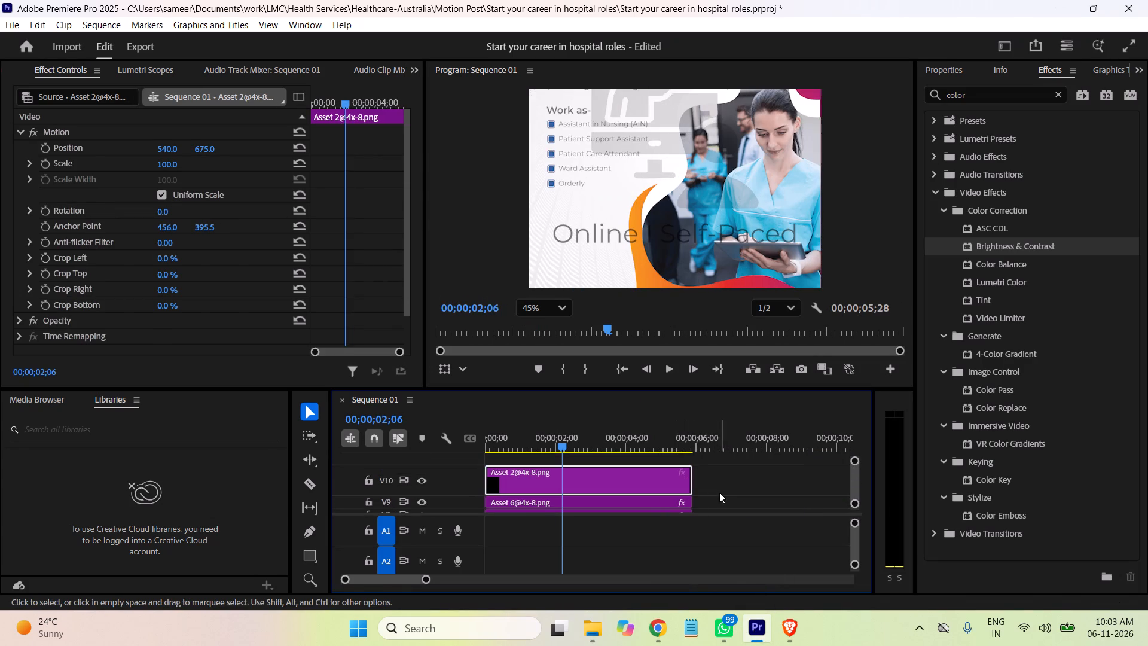
# Scale the Online | Self-Paced graphic on V10 to 25 and position it at 179, 976, beneath the Work as list.
pyautogui.click(164, 166)
pyautogui.write('25')
pyautogui.press('Return')
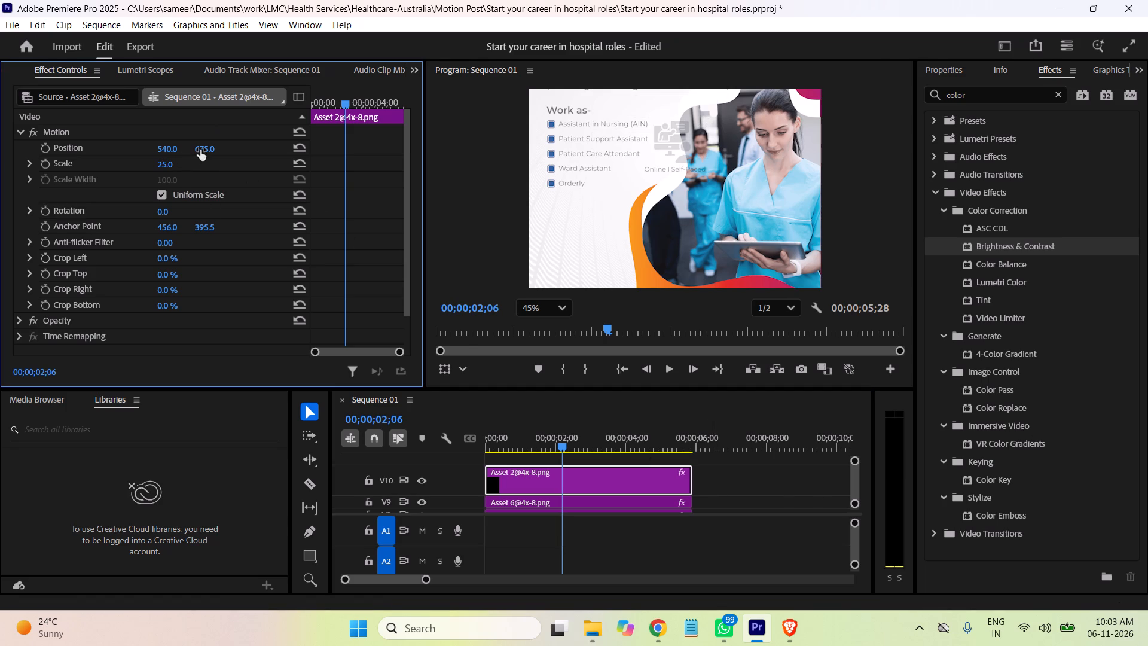
pyautogui.moveTo(200, 150); pyautogui.dragTo(396, 110)
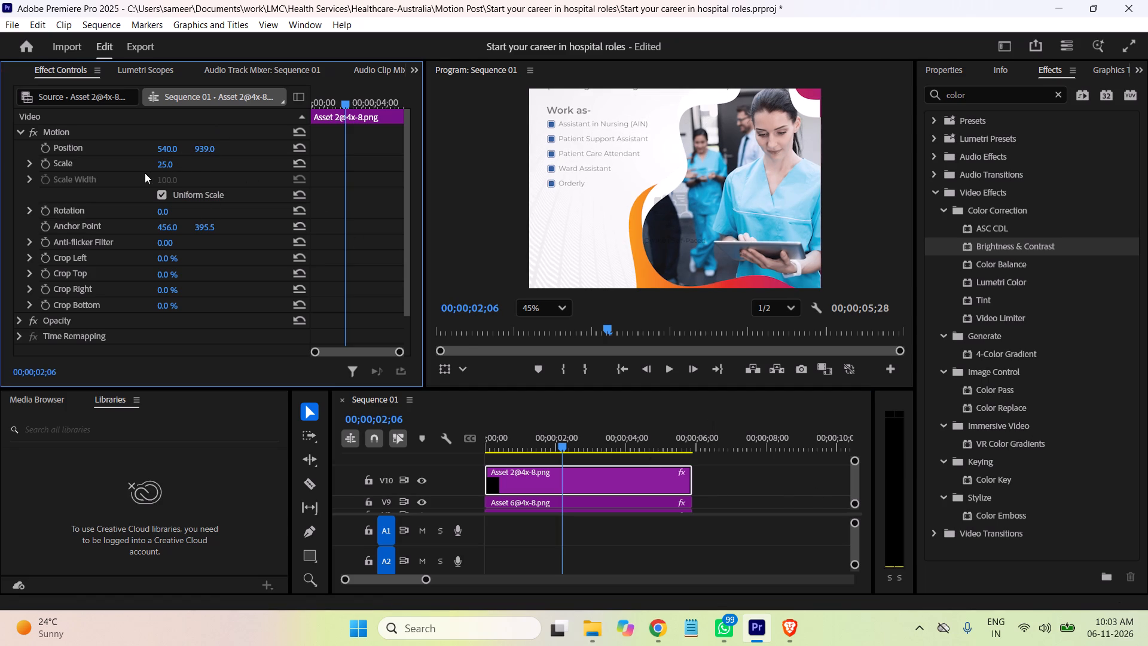
pyautogui.moveTo(172, 151); pyautogui.dragTo(64, 165)
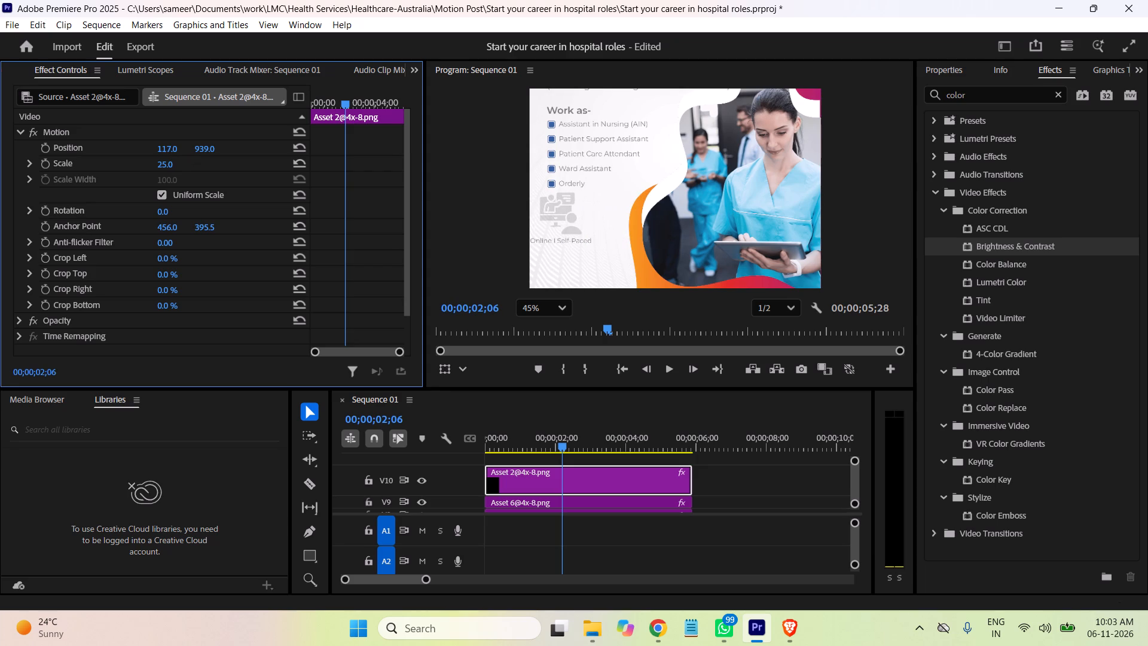
pyautogui.moveTo(64, 165); pyautogui.dragTo(71, 166)
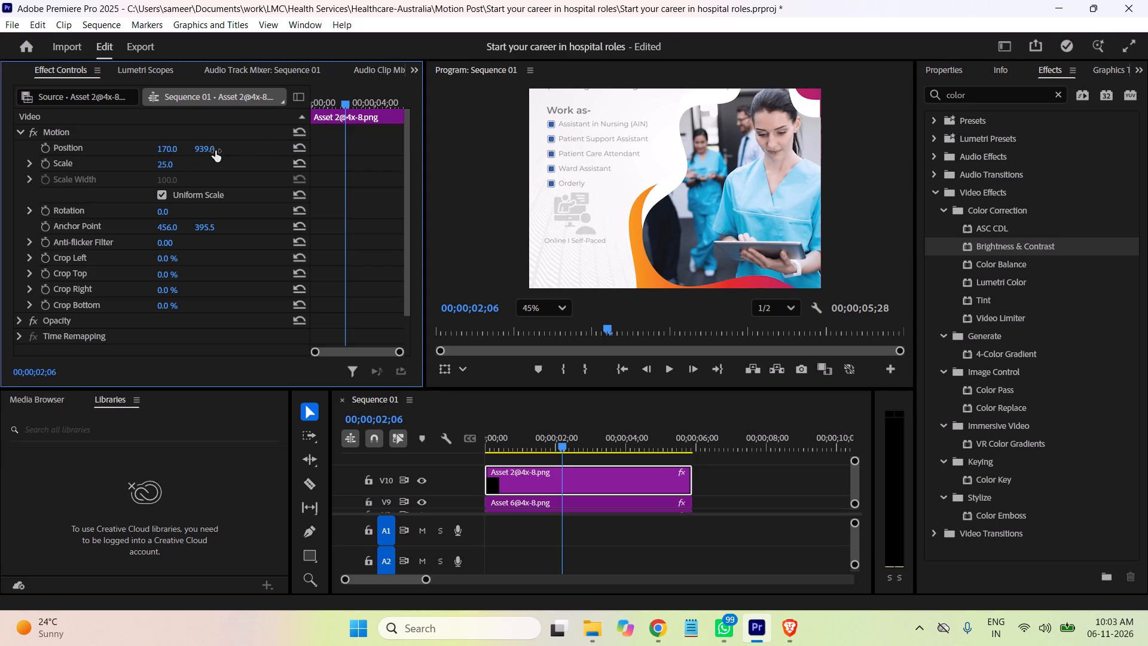
pyautogui.moveTo(204, 151); pyautogui.dragTo(234, 145)
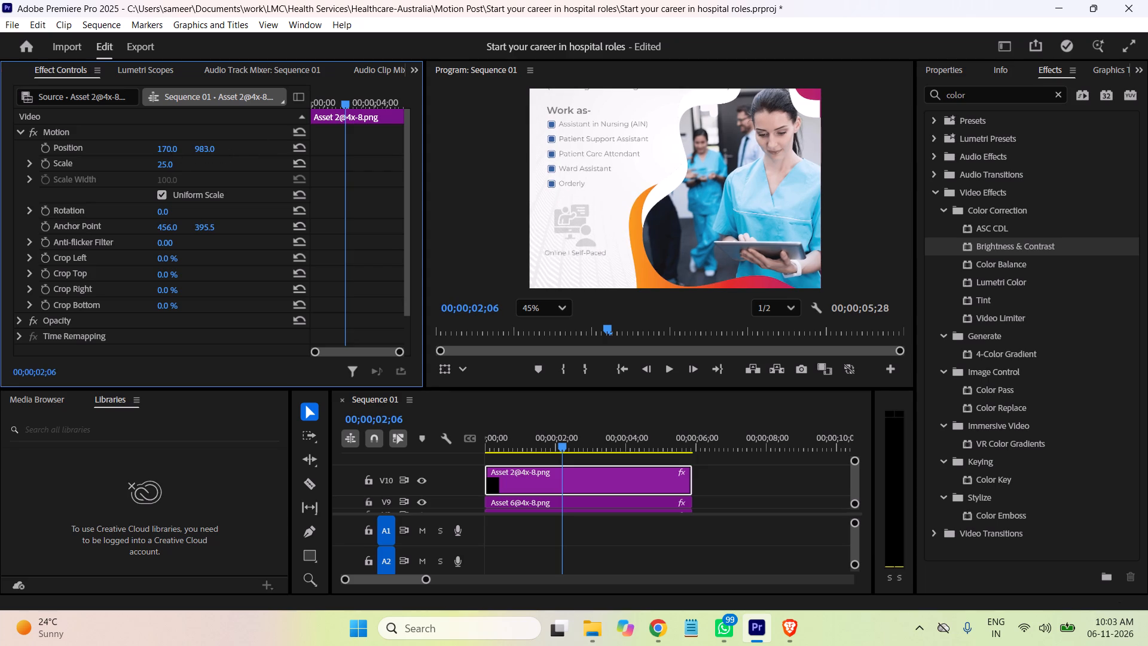
pyautogui.moveTo(234, 145); pyautogui.dragTo(230, 147)
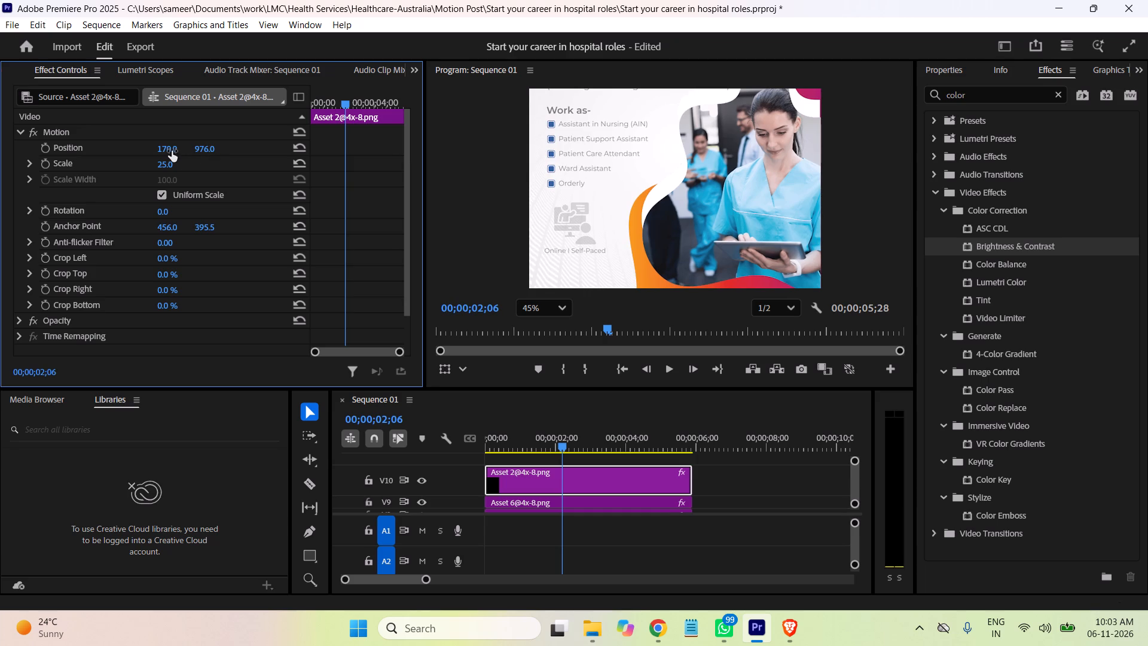
pyautogui.moveTo(171, 151); pyautogui.dragTo(179, 152)
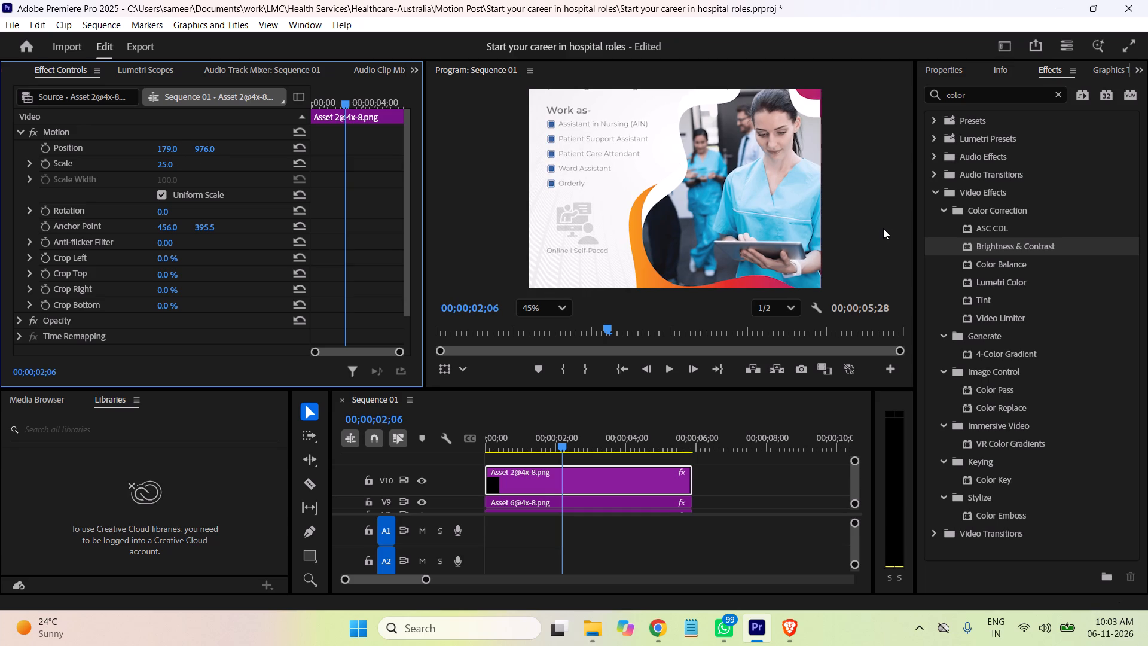
# Save the project.
pyautogui.hotkey('ctrl', 's')
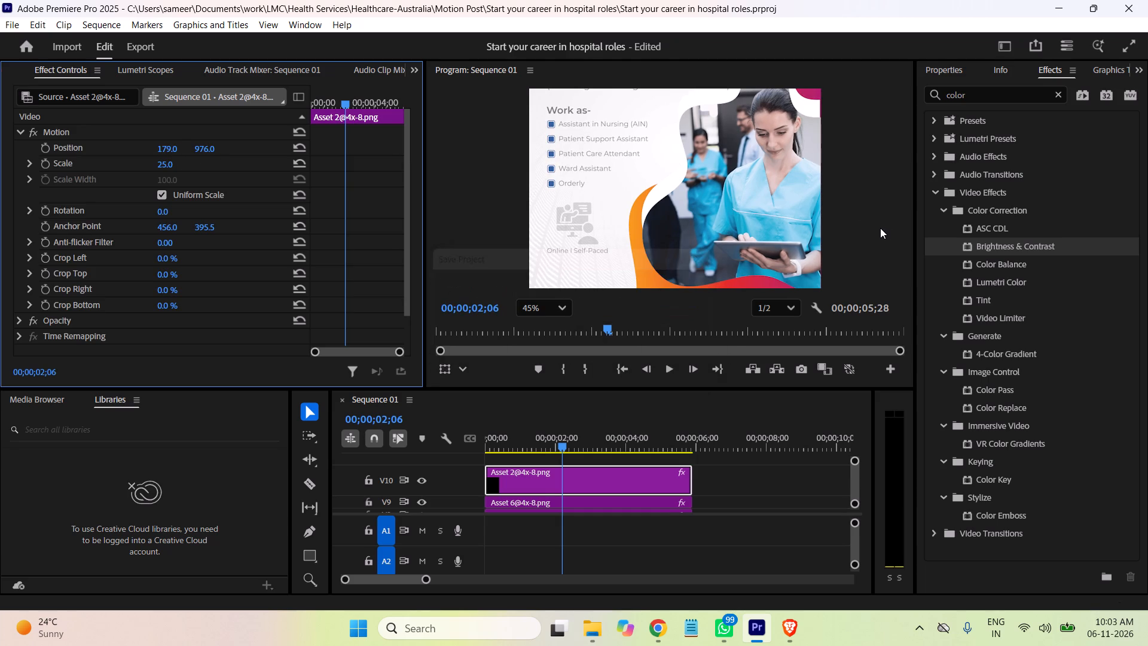
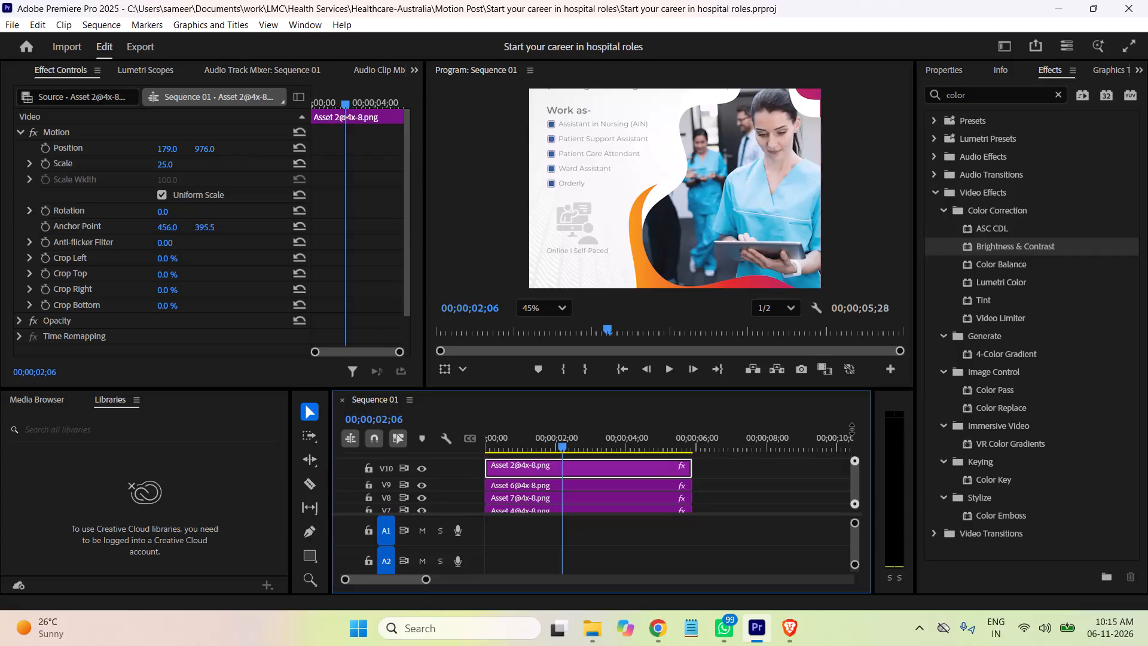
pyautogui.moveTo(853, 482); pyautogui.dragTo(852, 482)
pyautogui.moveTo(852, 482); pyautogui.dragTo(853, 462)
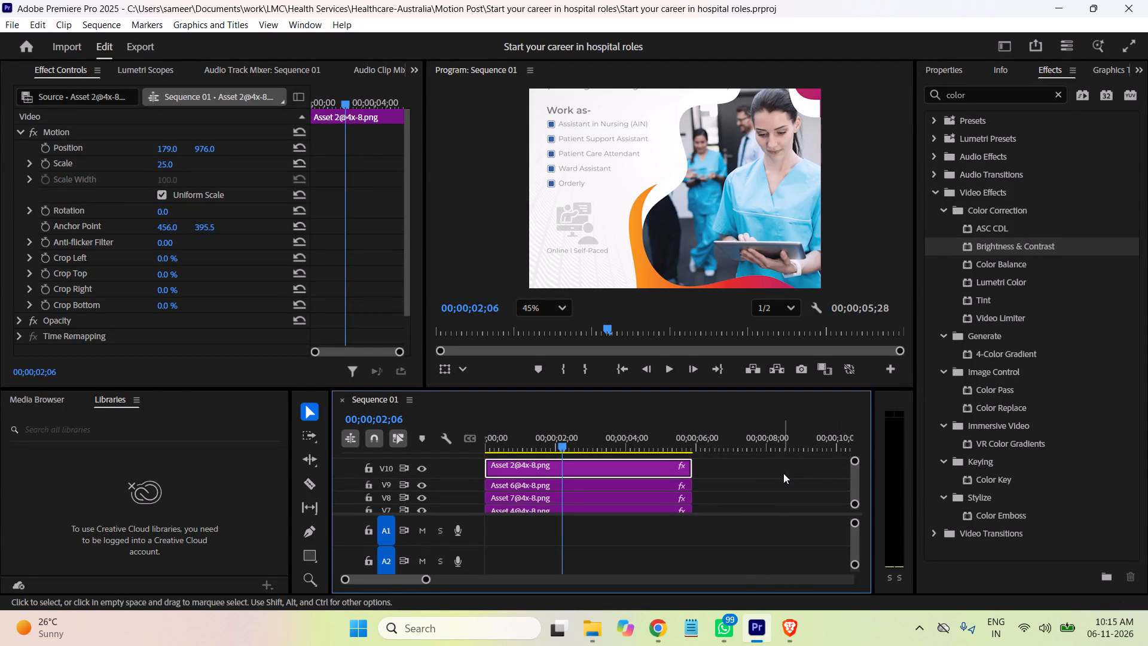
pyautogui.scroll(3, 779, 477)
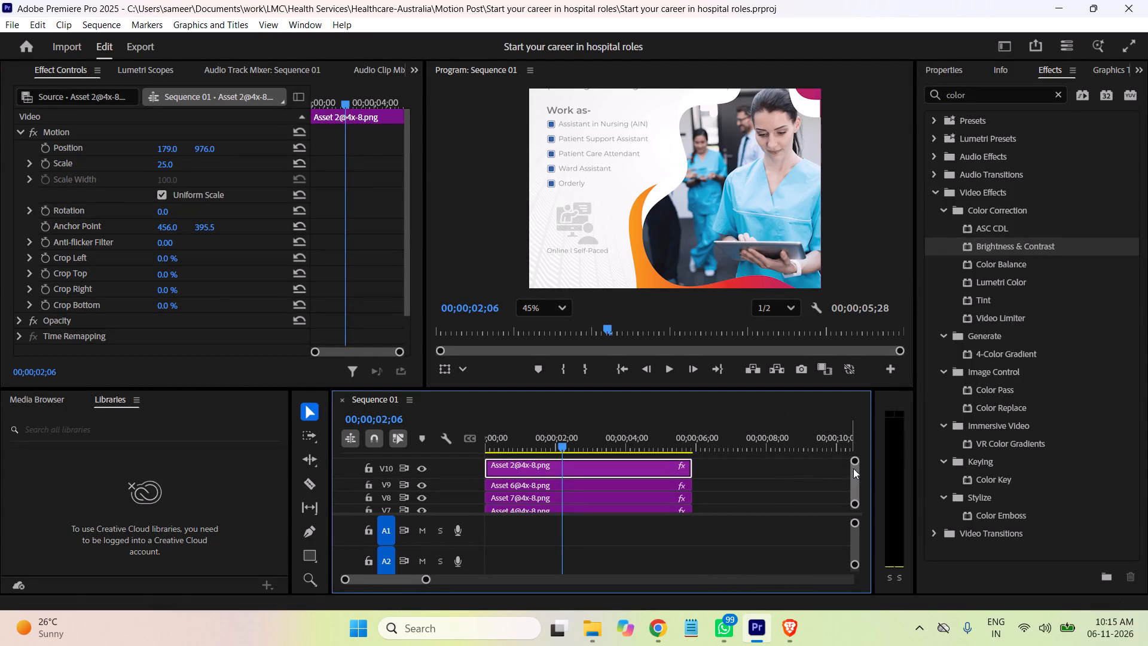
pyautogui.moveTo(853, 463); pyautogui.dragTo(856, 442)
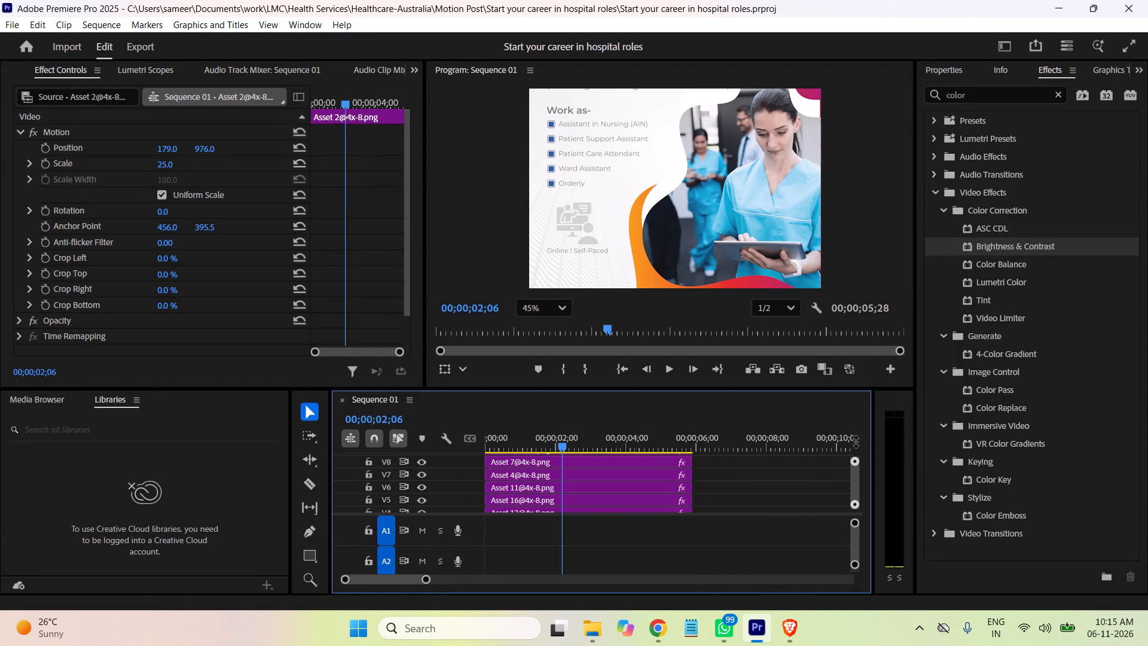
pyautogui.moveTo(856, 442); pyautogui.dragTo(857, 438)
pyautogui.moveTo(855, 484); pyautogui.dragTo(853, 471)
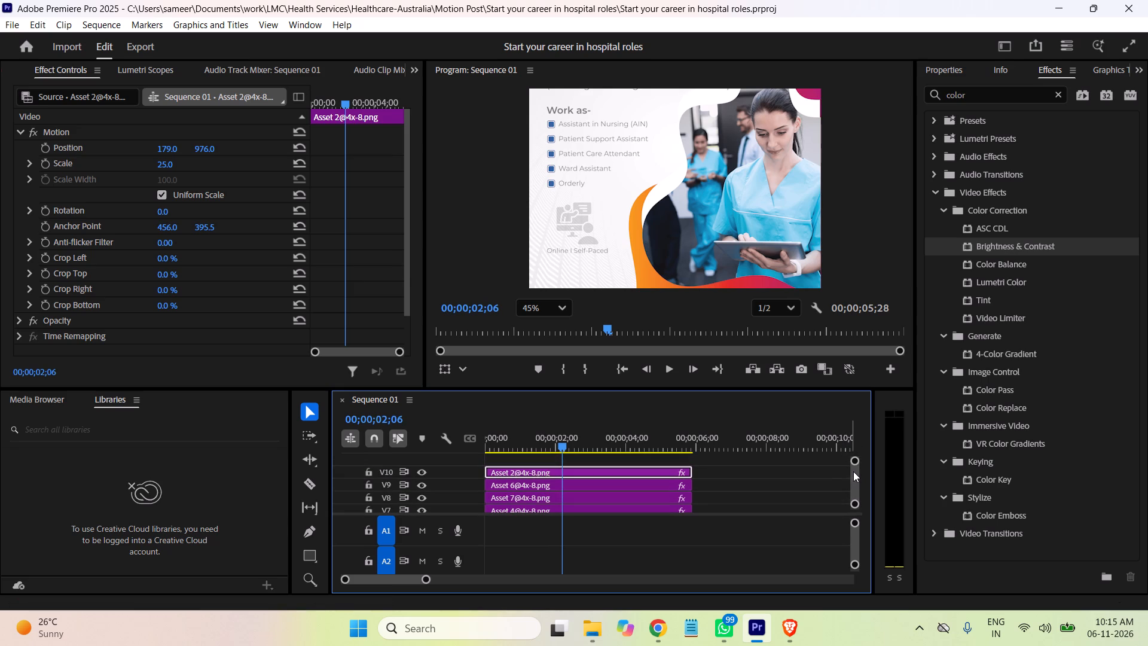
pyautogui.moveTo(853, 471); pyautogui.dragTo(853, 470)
# Set the Program monitor's zoom level to Fit to view the whole post.
pyautogui.scroll(-8, 864, 243)
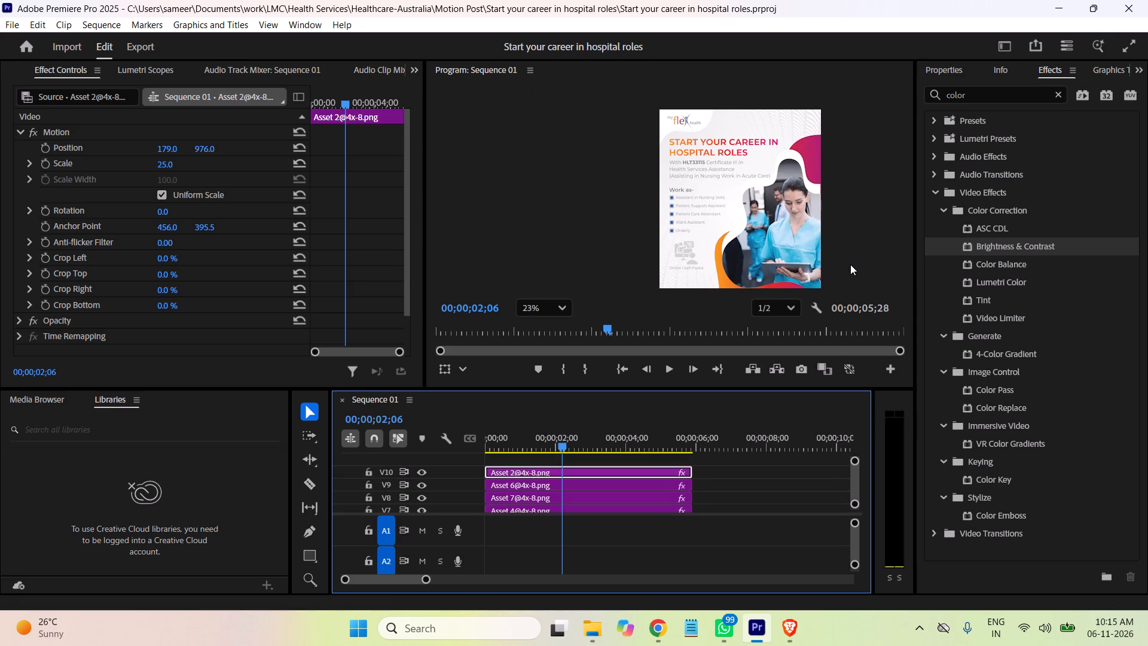
pyautogui.scroll(-2, 850, 264)
pyautogui.scroll(1, 850, 264)
pyautogui.scroll(-4, 850, 264)
pyautogui.scroll(6, 847, 293)
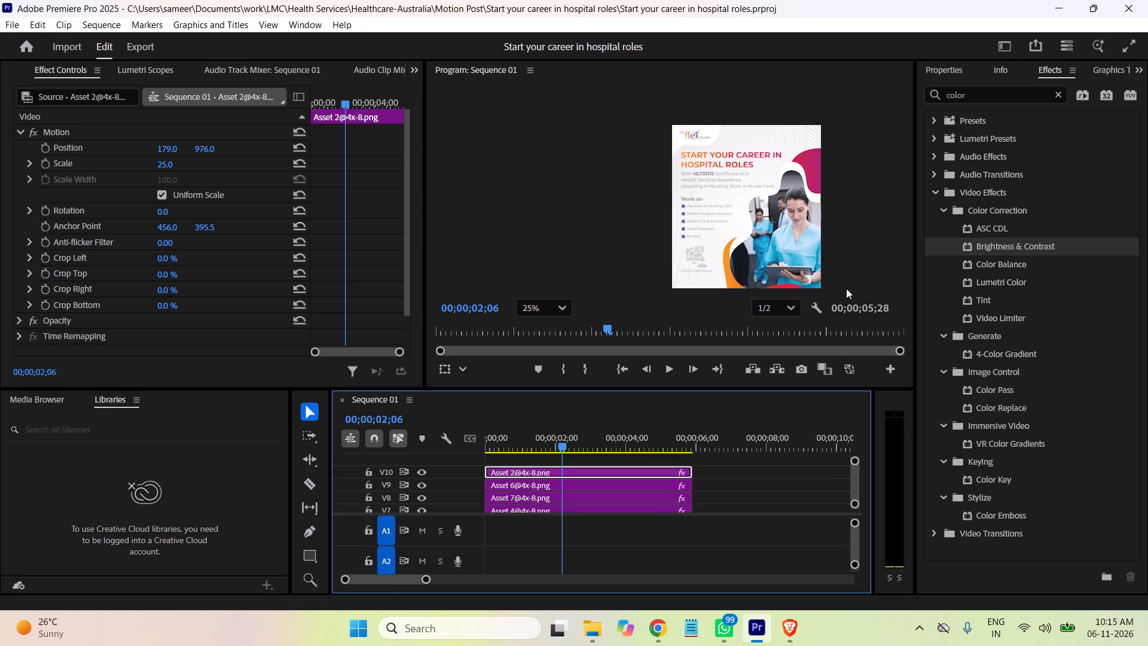
pyautogui.scroll(3, 846, 288)
pyautogui.scroll(-3, 846, 288)
pyautogui.scroll(3, 846, 288)
pyautogui.scroll(-1, 846, 288)
pyautogui.scroll(1, 846, 288)
pyautogui.scroll(-2, 846, 288)
pyautogui.scroll(5, 846, 288)
pyautogui.scroll(-4, 856, 264)
pyautogui.scroll(1, 856, 264)
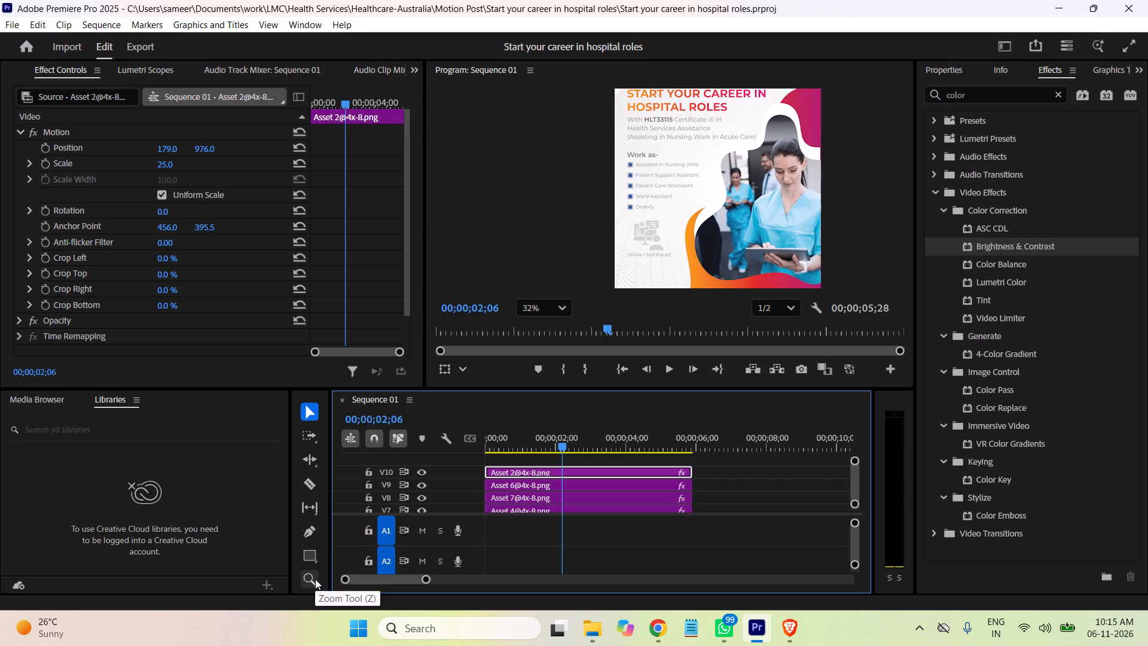
pyautogui.click(536, 206)
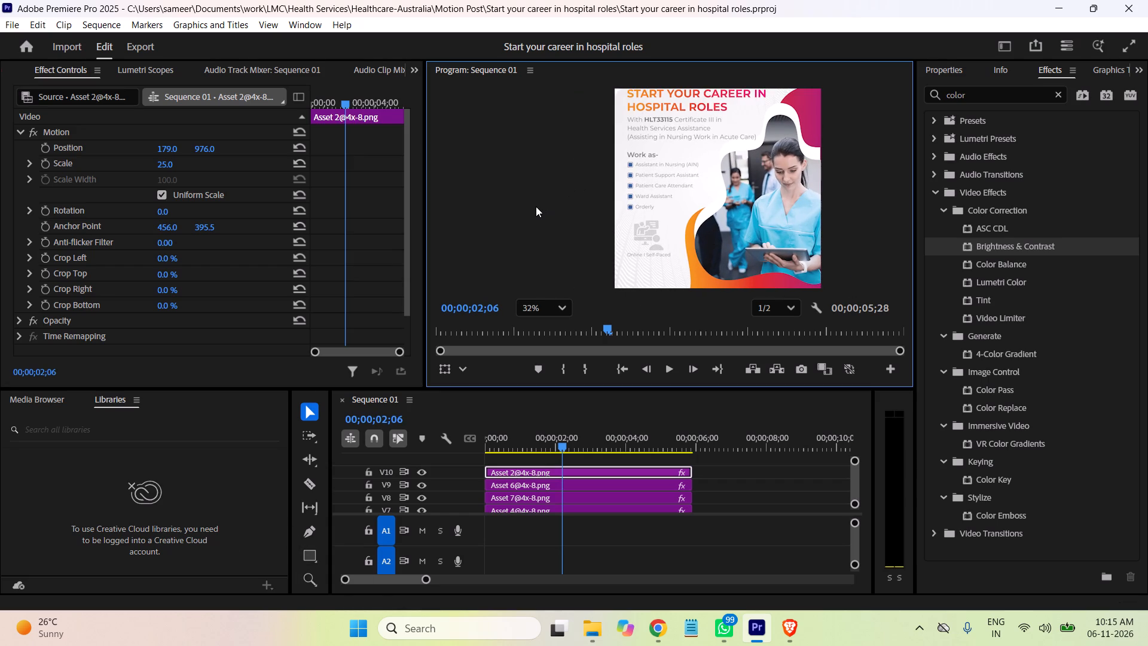
pyautogui.click(562, 309)
pyautogui.click(550, 333)
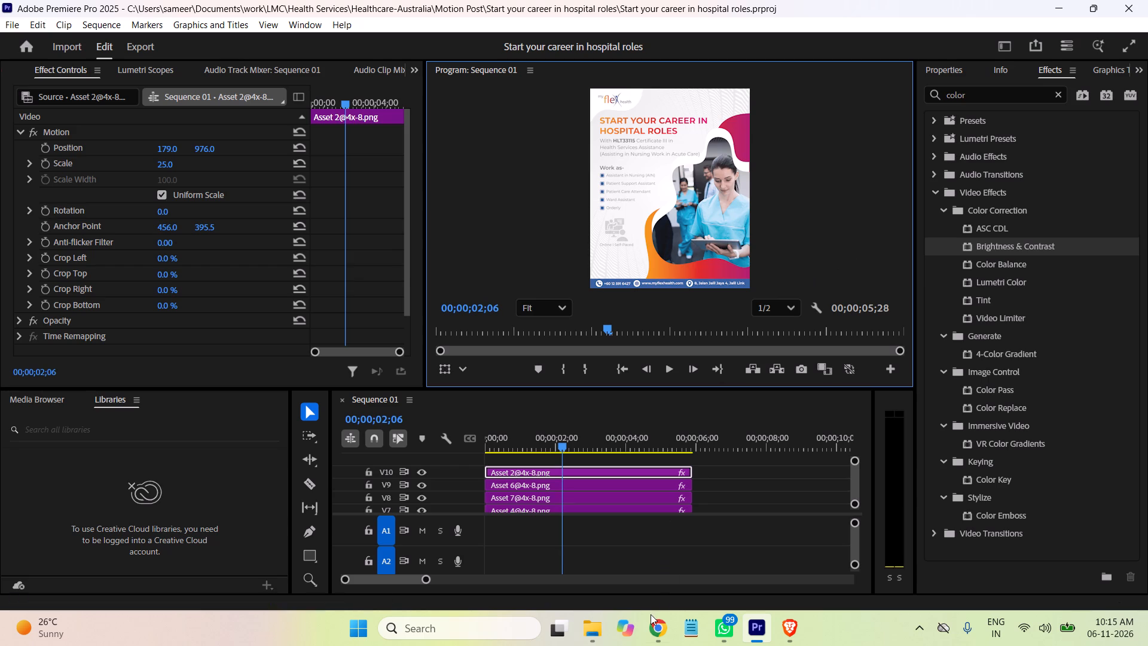
pyautogui.click(598, 627)
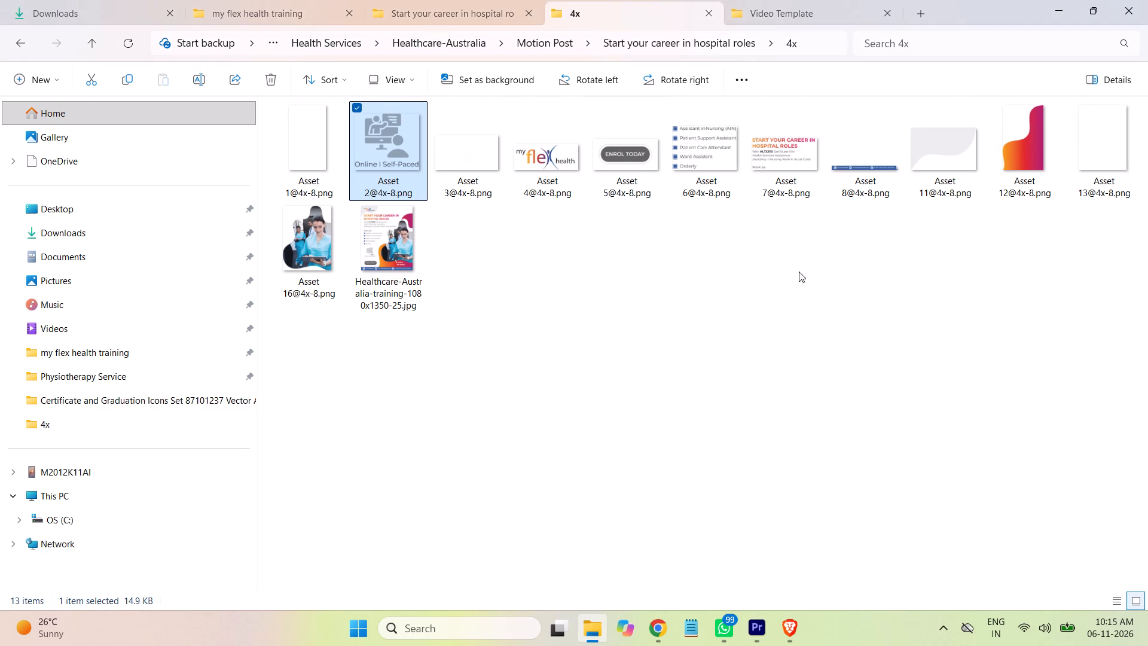
pyautogui.moveTo(636, 162); pyautogui.dragTo(759, 623)
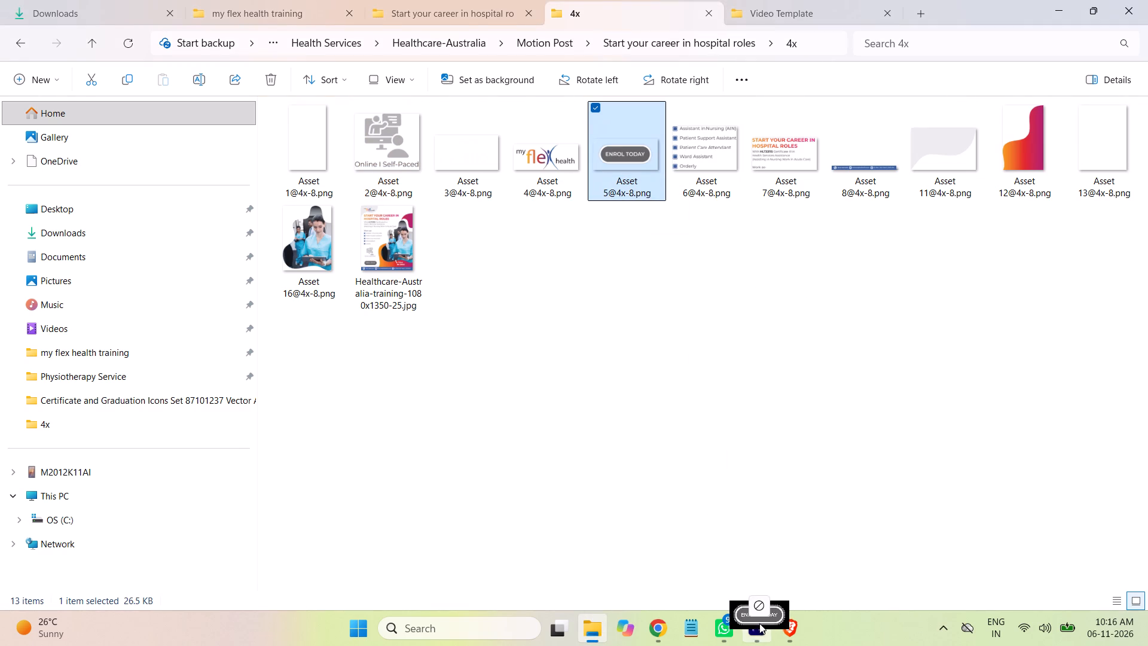
pyautogui.moveTo(759, 623); pyautogui.dragTo(698, 463)
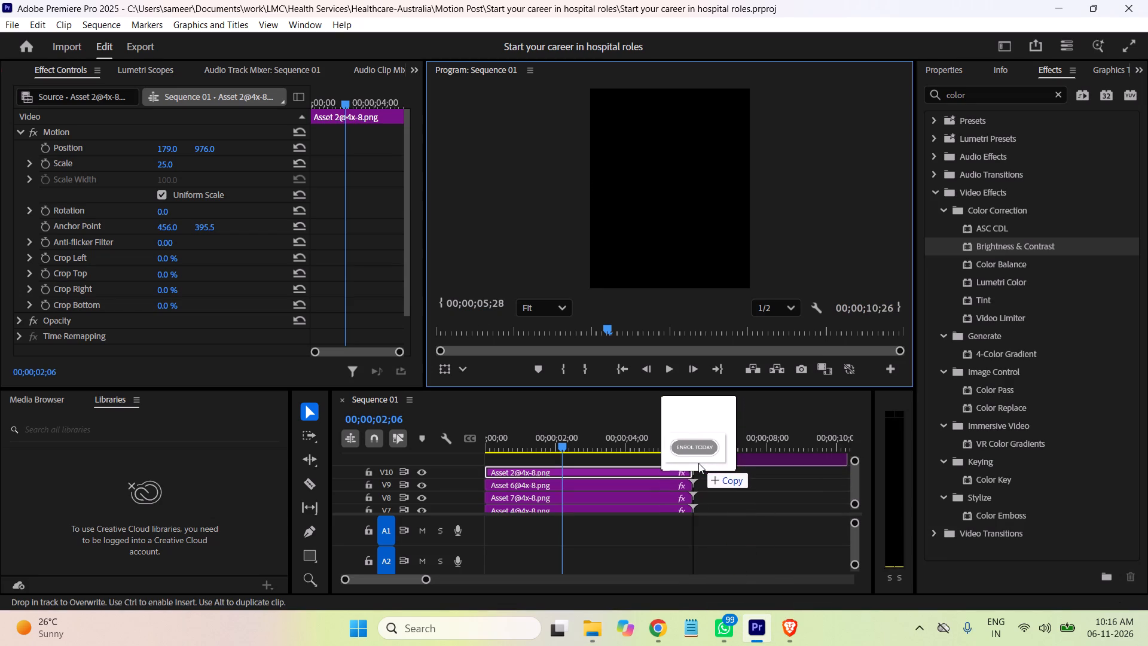
pyautogui.moveTo(698, 463); pyautogui.dragTo(698, 460)
pyautogui.moveTo(852, 489); pyautogui.dragTo(852, 487)
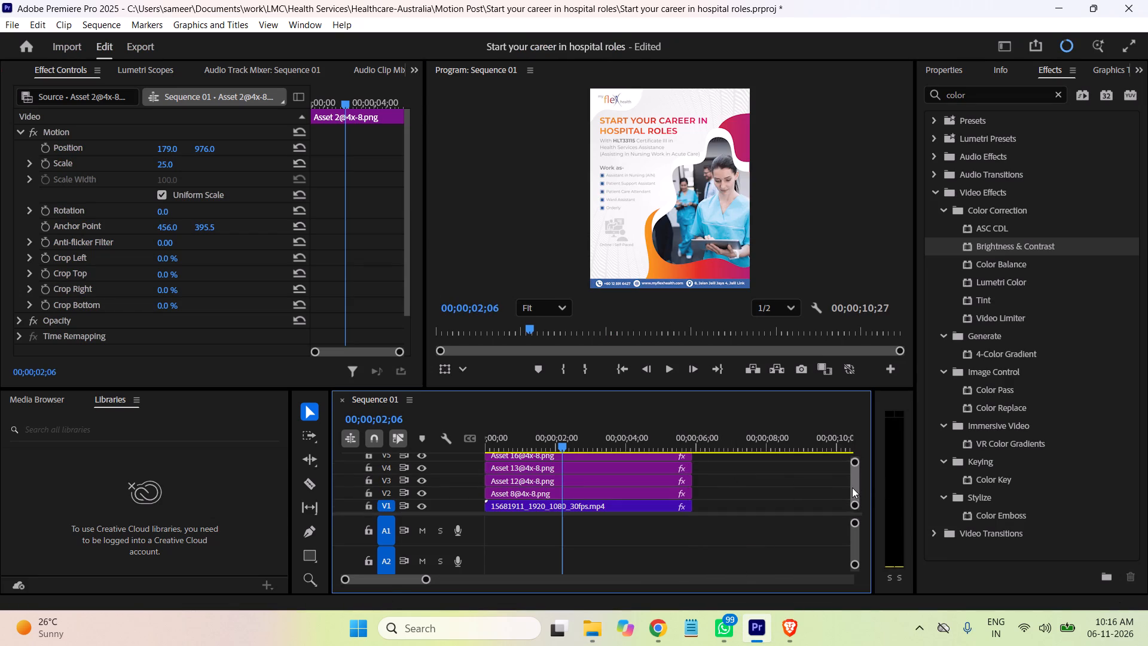
pyautogui.moveTo(852, 487); pyautogui.dragTo(855, 464)
pyautogui.moveTo(756, 483); pyautogui.dragTo(554, 468)
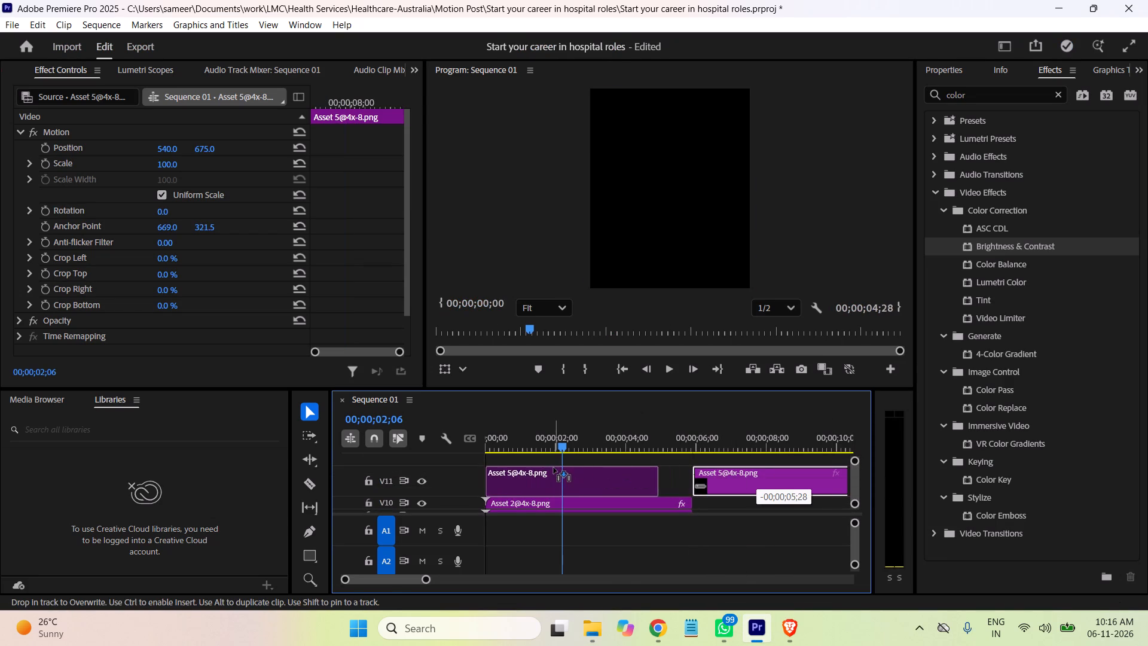
pyautogui.moveTo(554, 468); pyautogui.dragTo(551, 467)
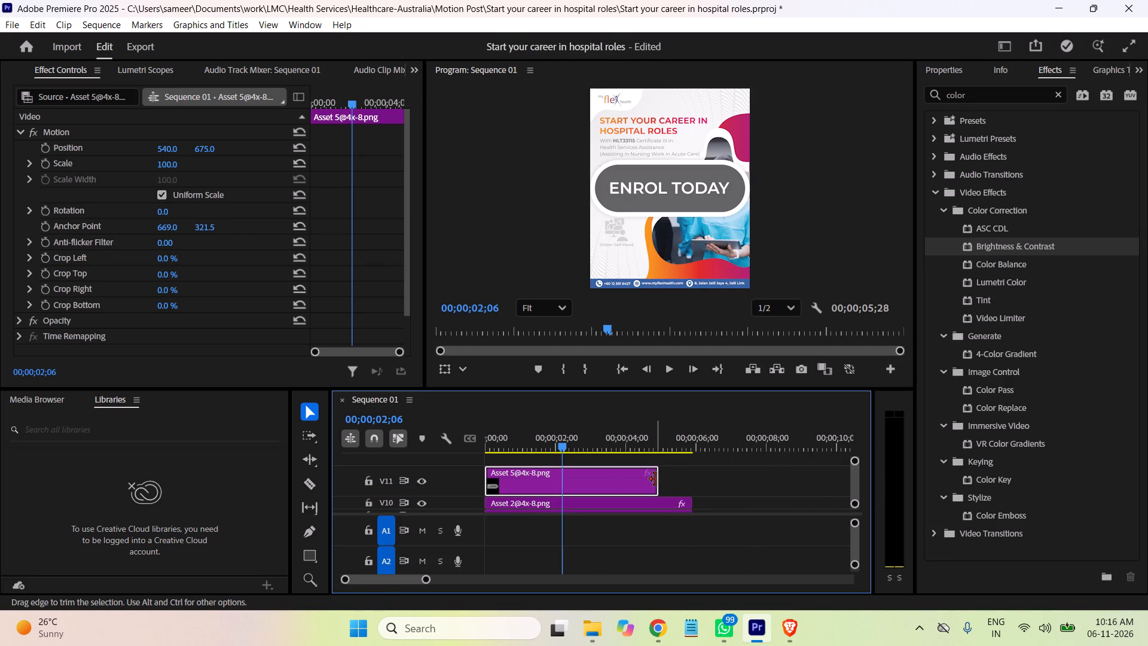
pyautogui.moveTo(657, 479); pyautogui.dragTo(691, 483)
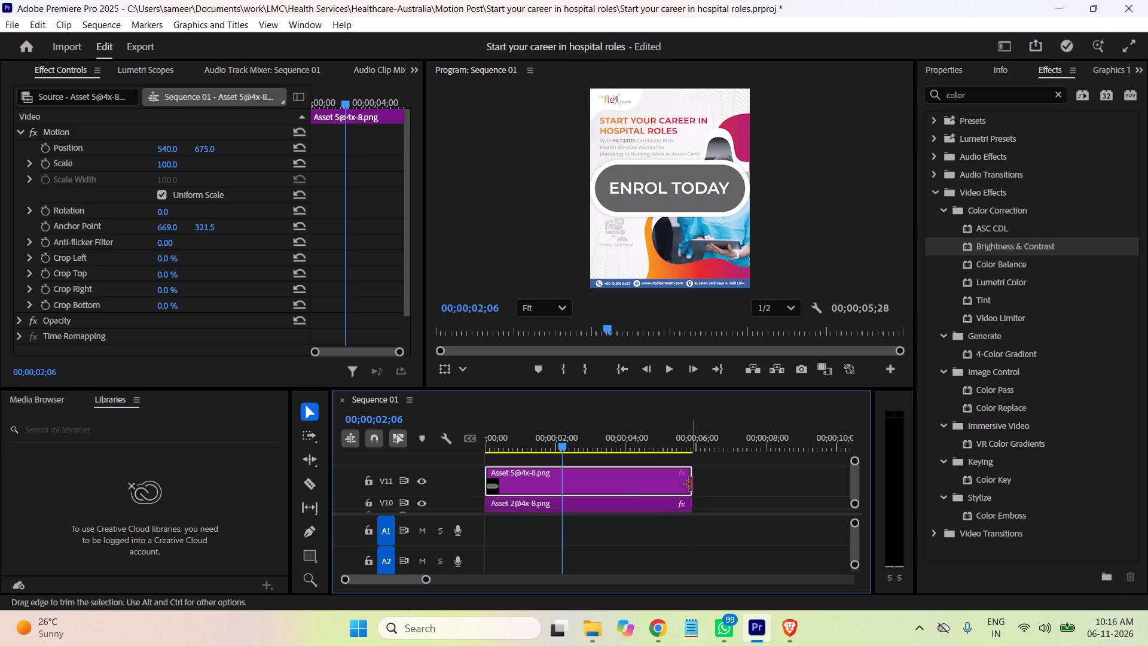
# Scale the ENROL TODAY graphic on V11 to 25 and position it at 184, 1173, beneath the Online | Self-Paced graphic.
pyautogui.click(637, 483)
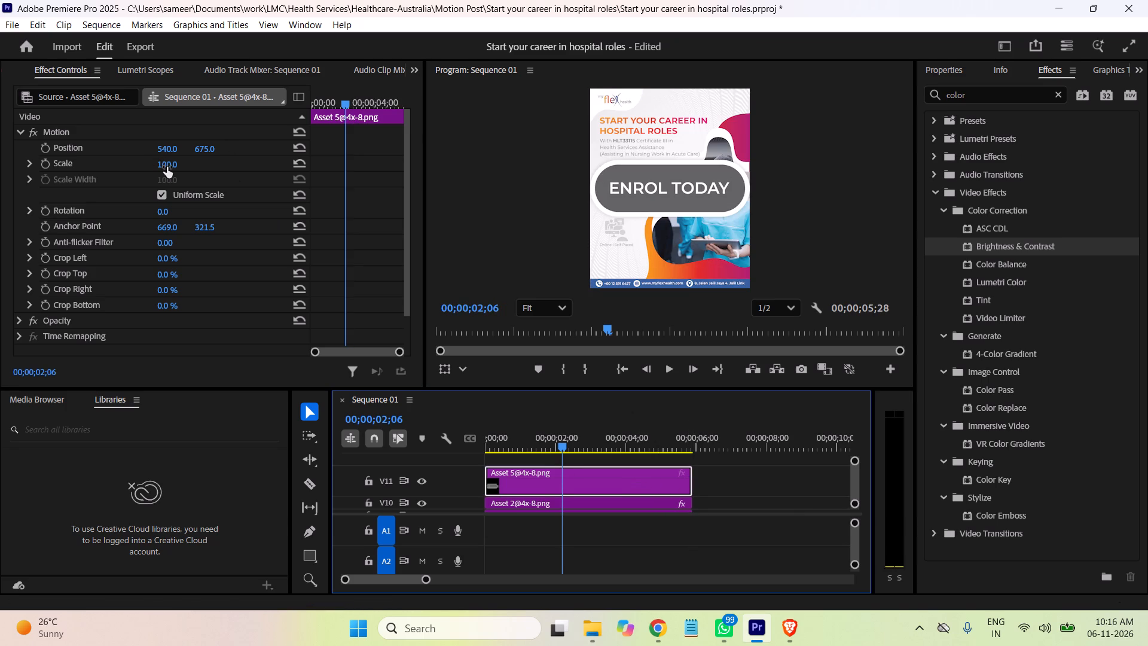
pyautogui.click(167, 167)
pyautogui.press('2')
pyautogui.press('5')
pyautogui.press('Return')
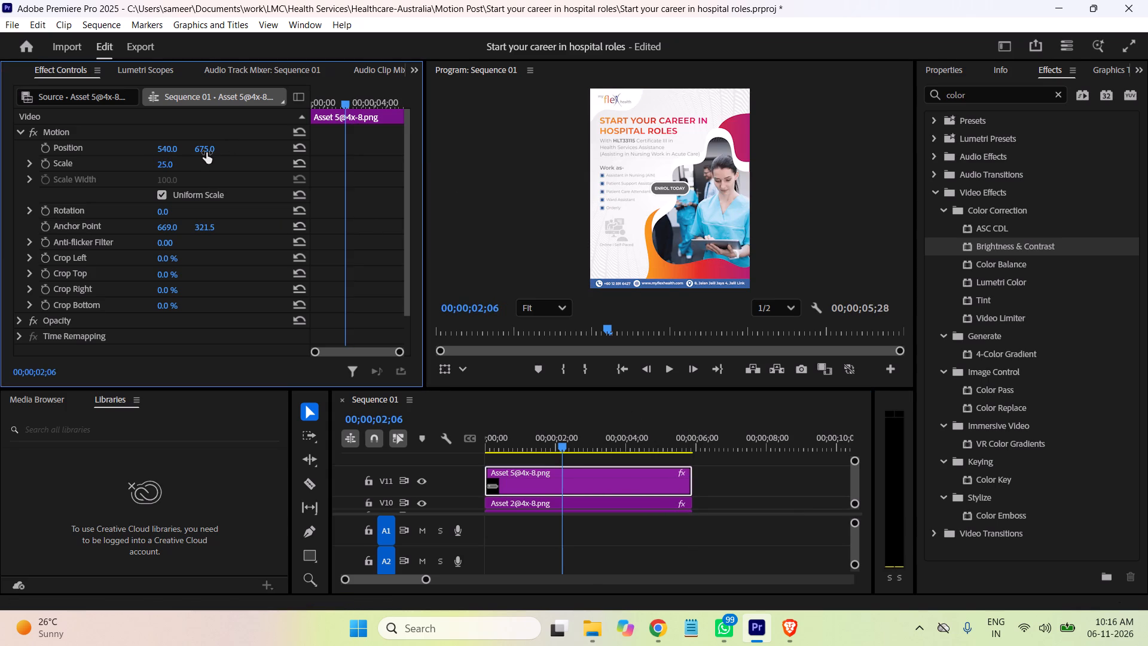
pyautogui.moveTo(203, 152); pyautogui.dragTo(563, 103)
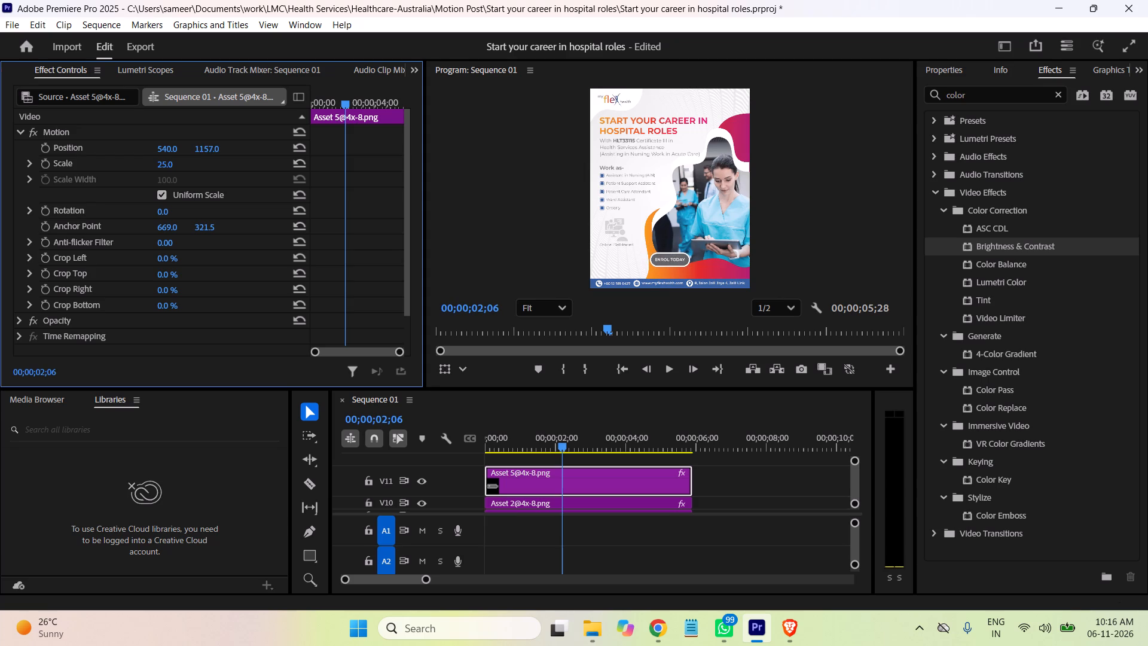
pyautogui.moveTo(563, 103); pyautogui.dragTo(573, 102)
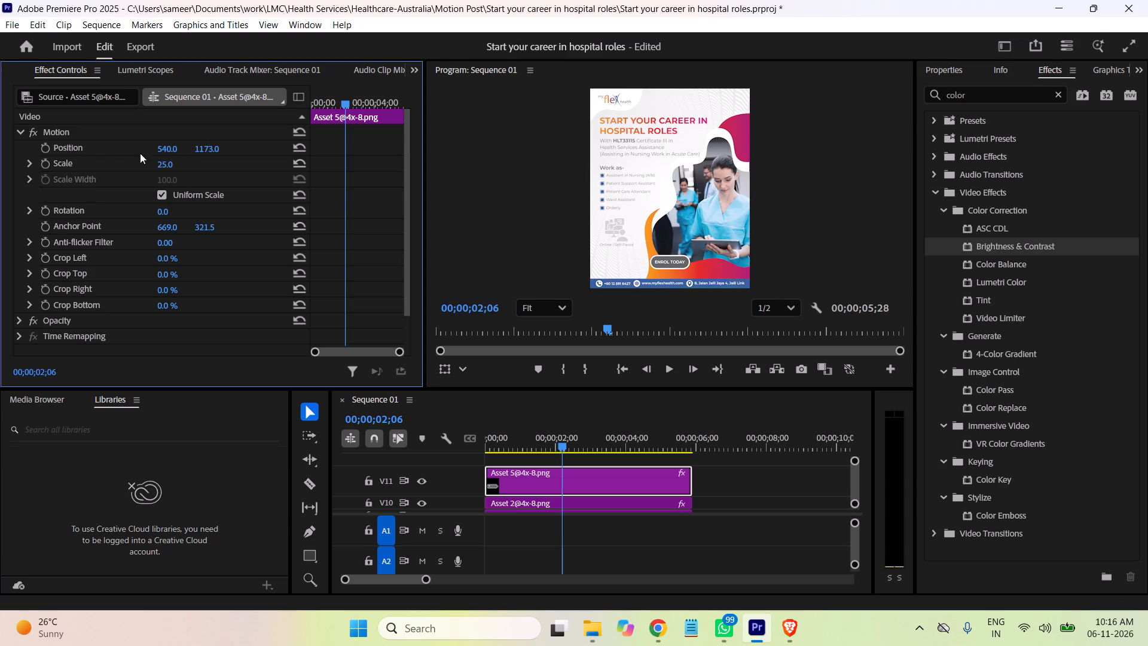
pyautogui.moveTo(170, 151); pyautogui.dragTo(76, 155)
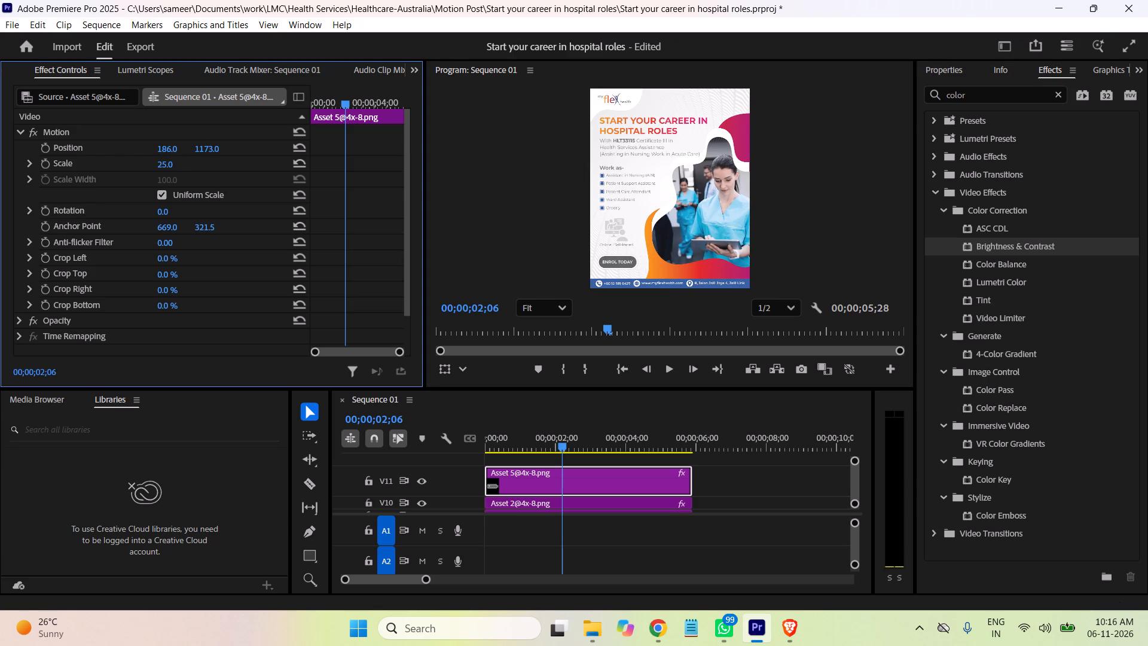
pyautogui.moveTo(76, 155); pyautogui.dragTo(74, 155)
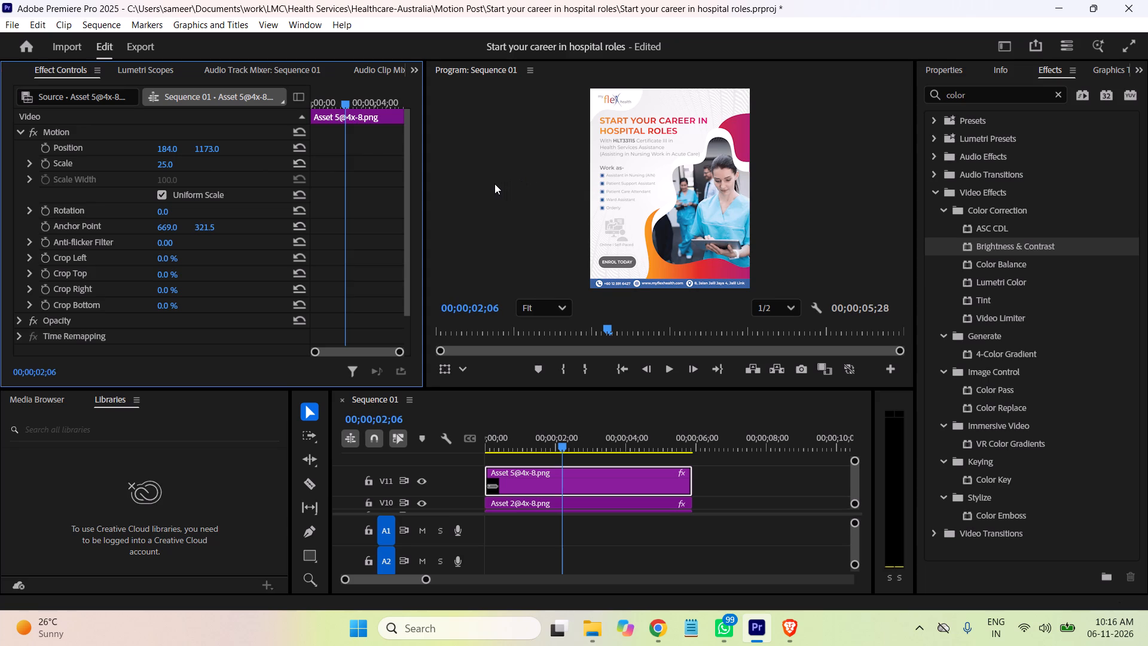
# Save the project.
pyautogui.hotkey('ctrl', 's')
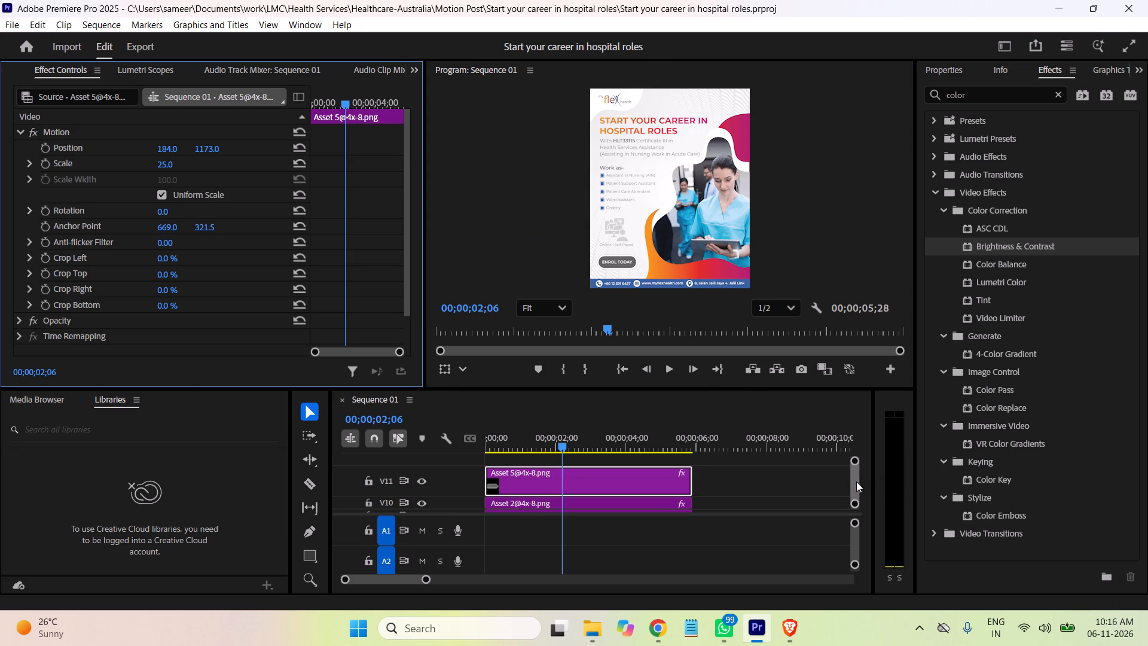
pyautogui.moveTo(854, 482); pyautogui.dragTo(856, 461)
pyautogui.click(585, 627)
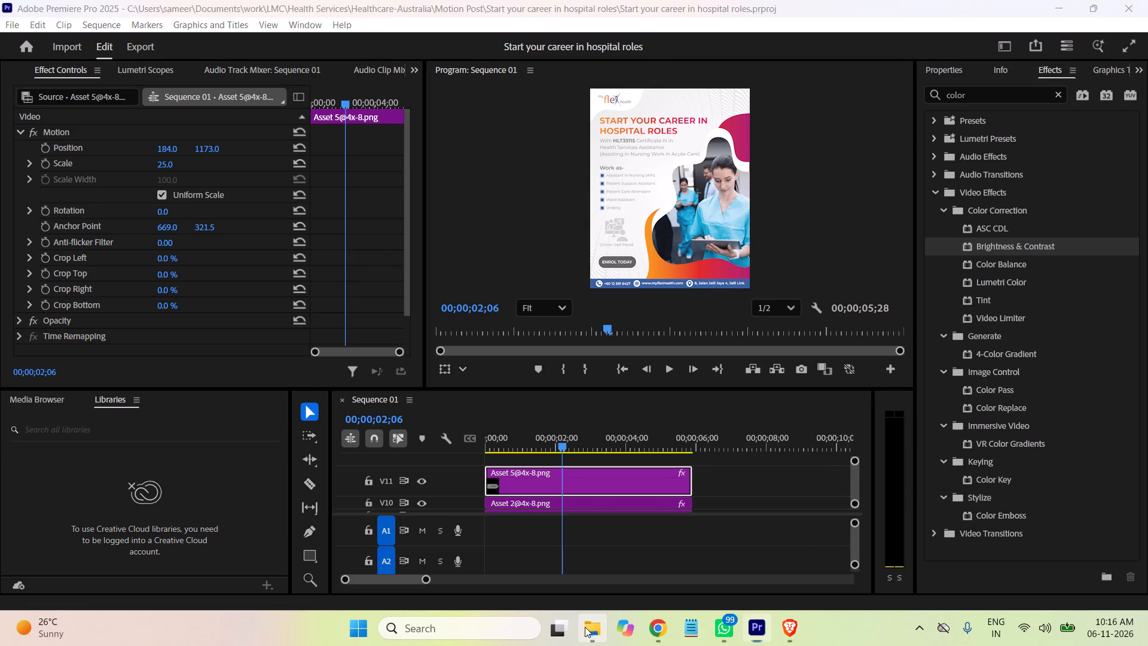
pyautogui.moveTo(316, 162); pyautogui.dragTo(637, 301)
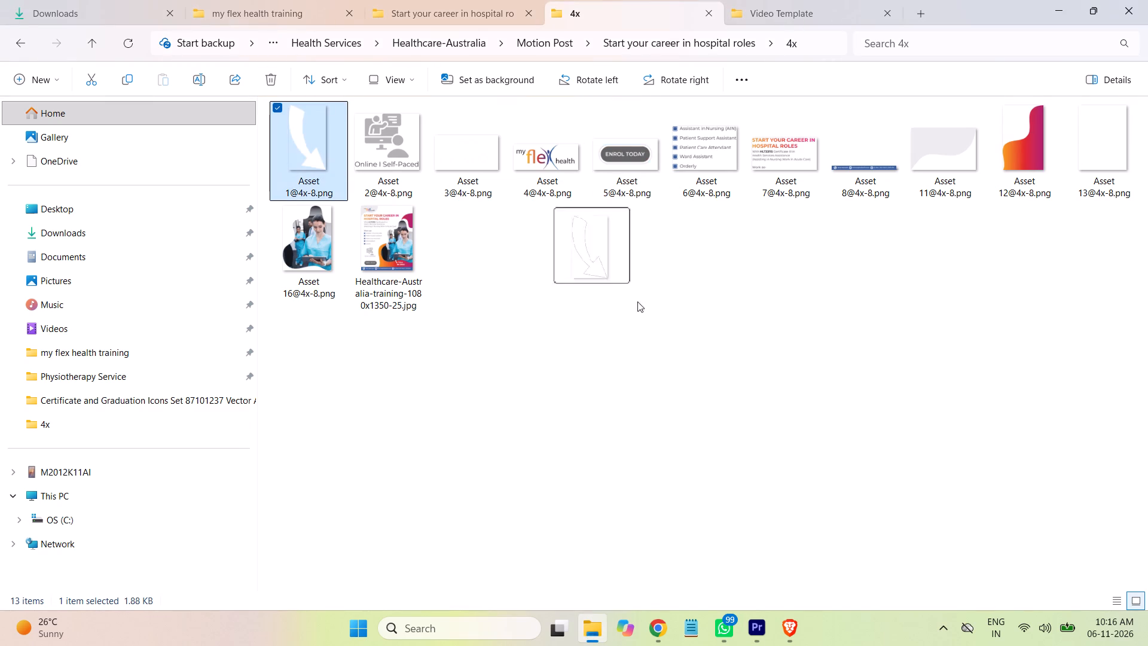
pyautogui.moveTo(637, 301); pyautogui.dragTo(743, 496)
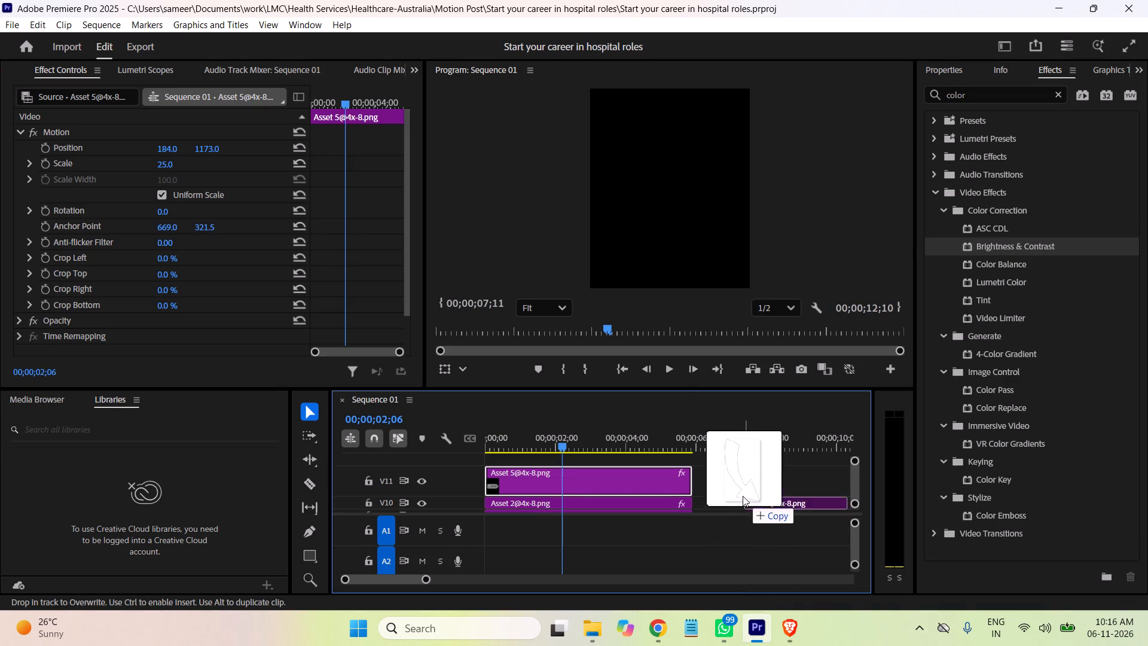
pyautogui.moveTo(743, 496); pyautogui.dragTo(725, 458)
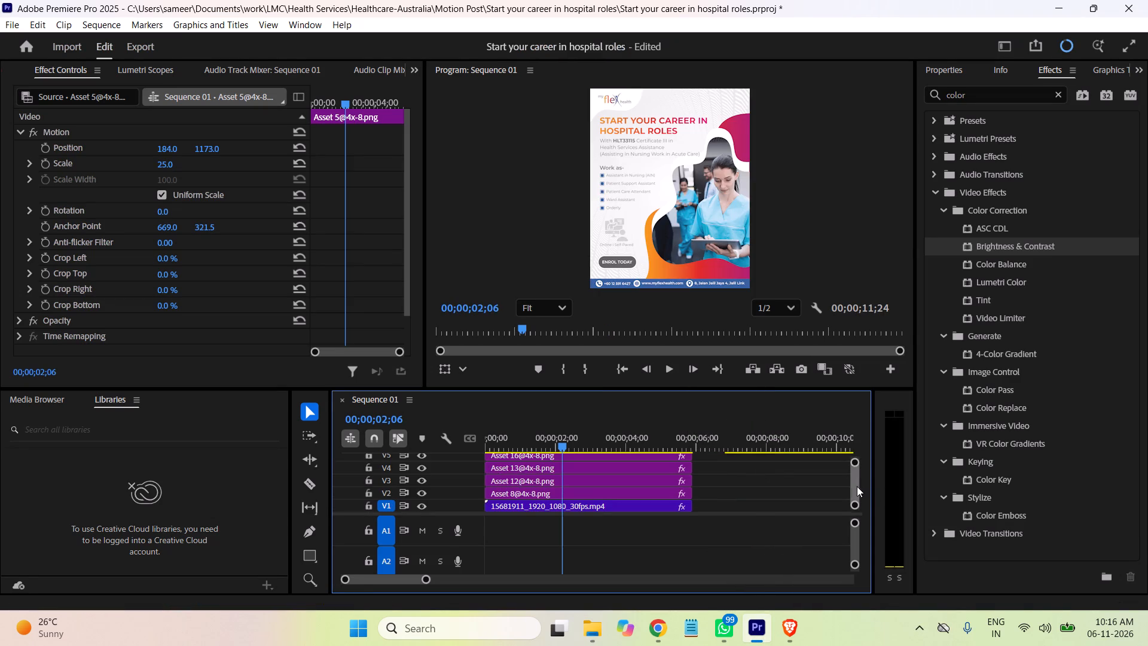
pyautogui.moveTo(855, 486); pyautogui.dragTo(851, 444)
pyautogui.moveTo(772, 483); pyautogui.dragTo(521, 468)
pyautogui.moveTo(659, 482); pyautogui.dragTo(689, 484)
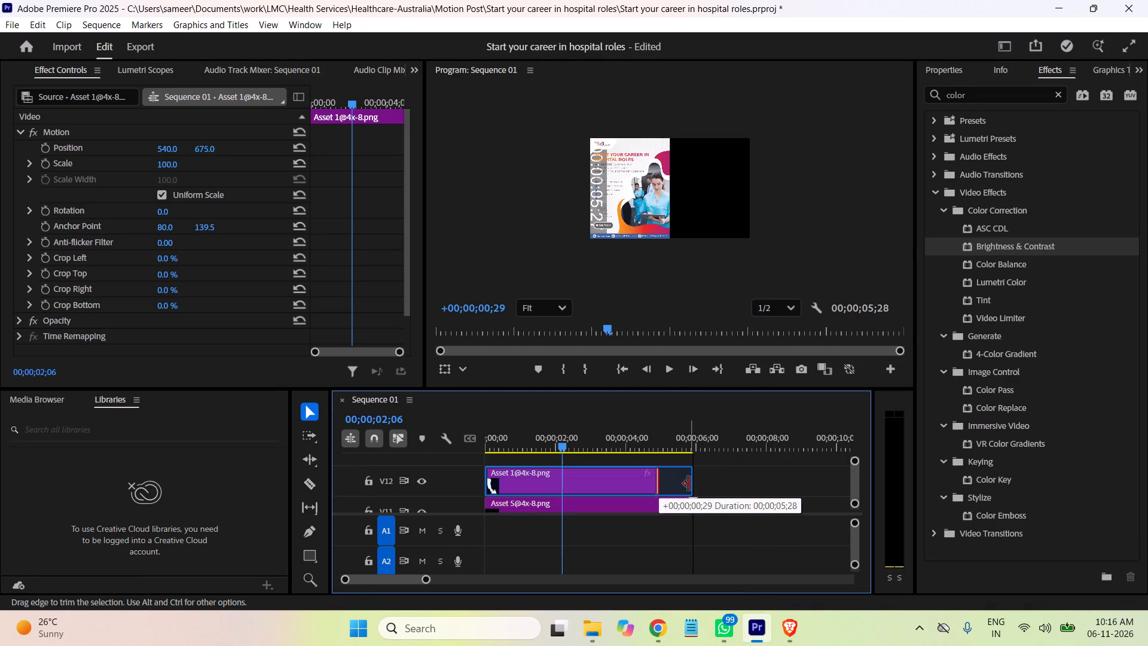
pyautogui.moveTo(689, 484); pyautogui.dragTo(692, 484)
# Scale the white arrow graphic on V12 to 25 and set its vertical position to 1171, level with the ENROL TODAY graphic.
pyautogui.click(639, 477)
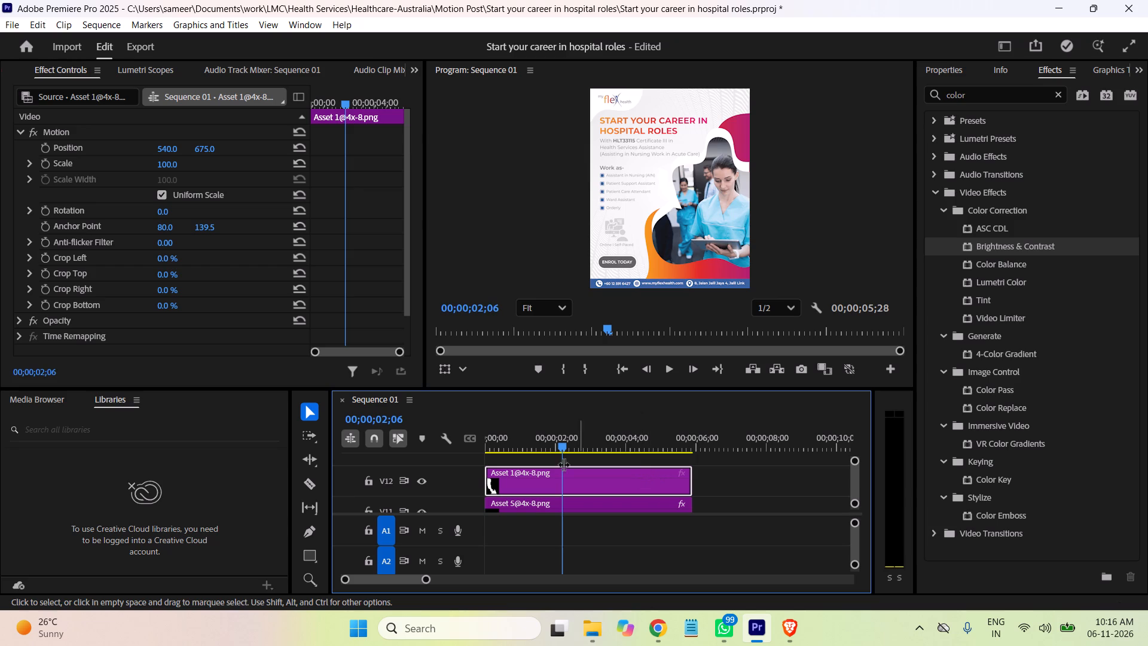
pyautogui.click(165, 167)
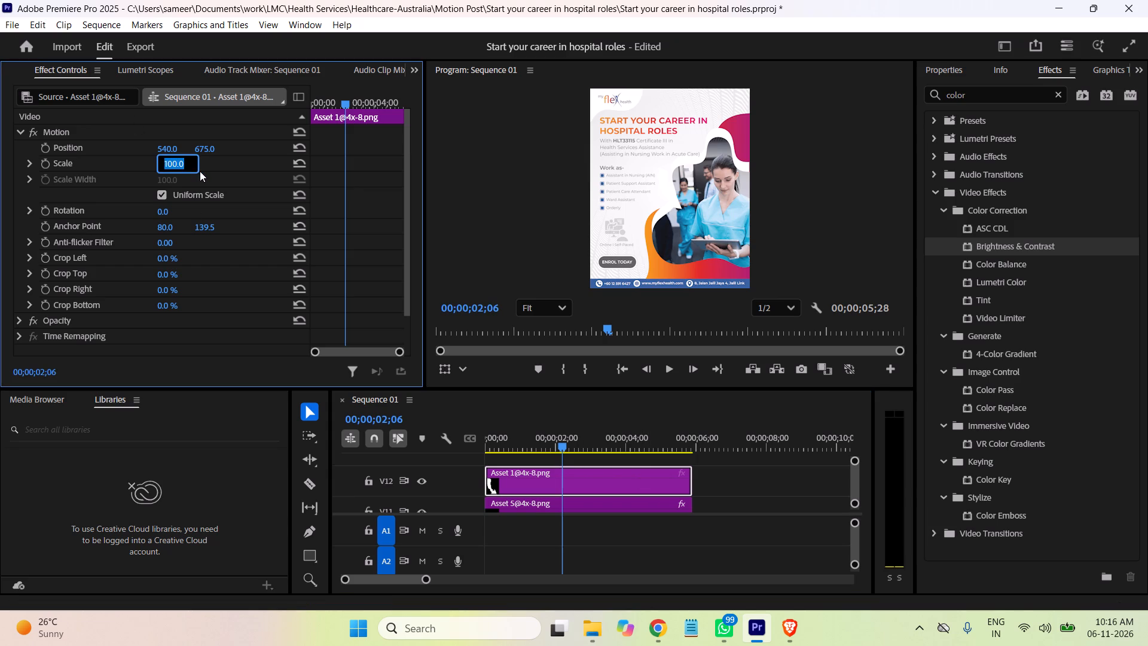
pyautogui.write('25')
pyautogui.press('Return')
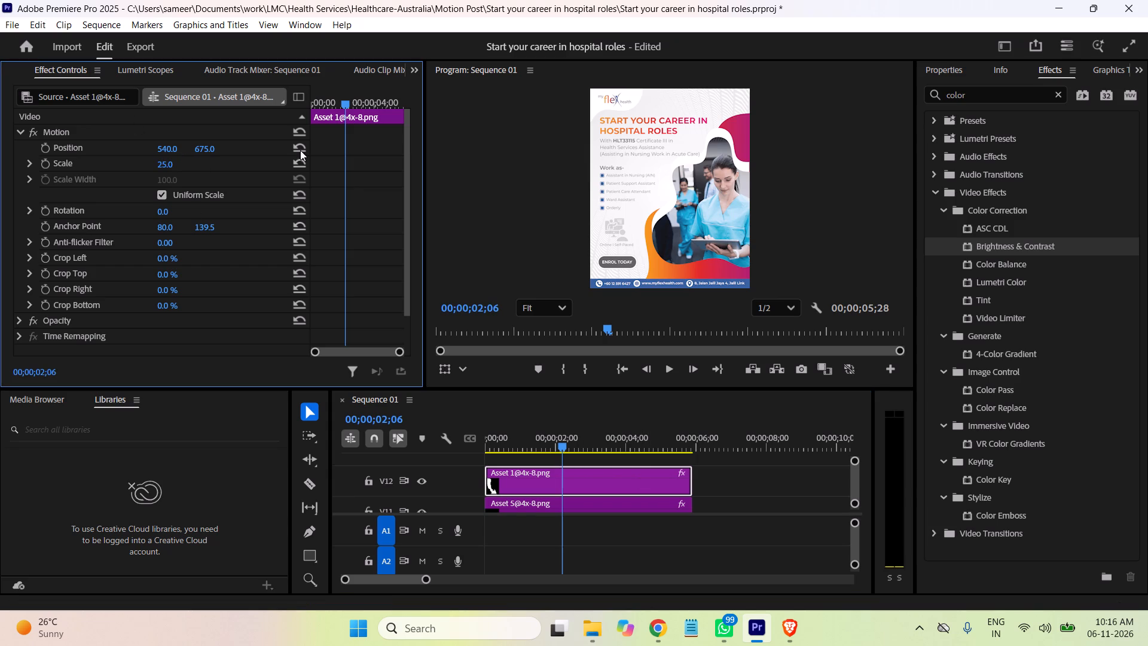
pyautogui.moveTo(203, 148); pyautogui.dragTo(345, 127)
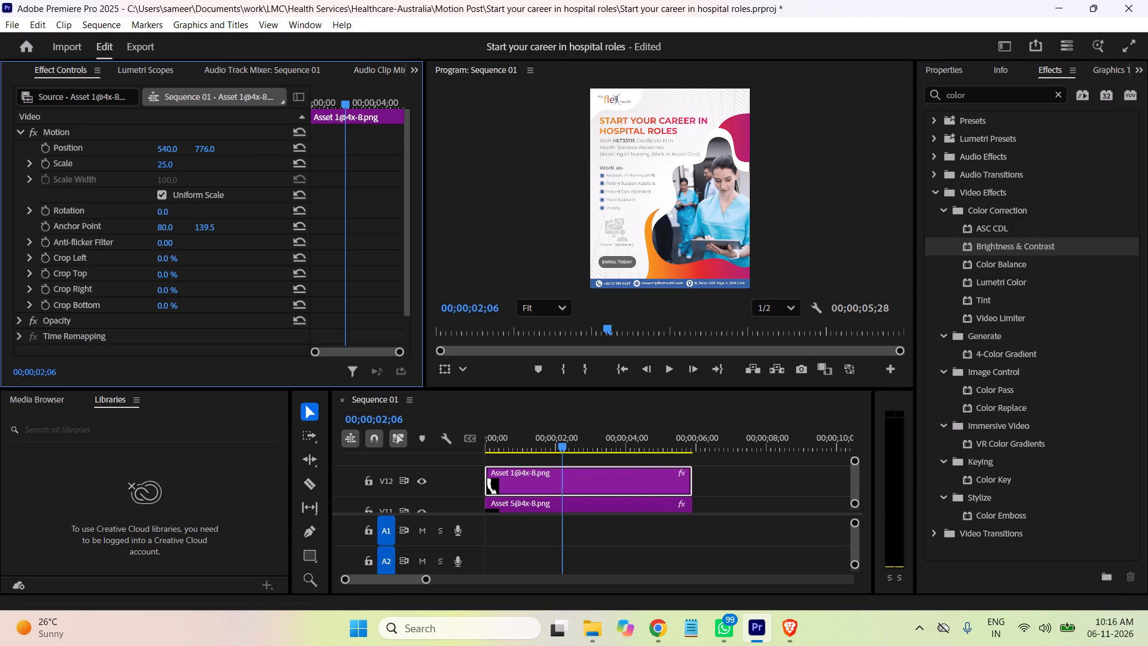
pyautogui.moveTo(345, 127); pyautogui.dragTo(557, 127)
pyautogui.moveTo(557, 127); pyautogui.dragTo(573, 126)
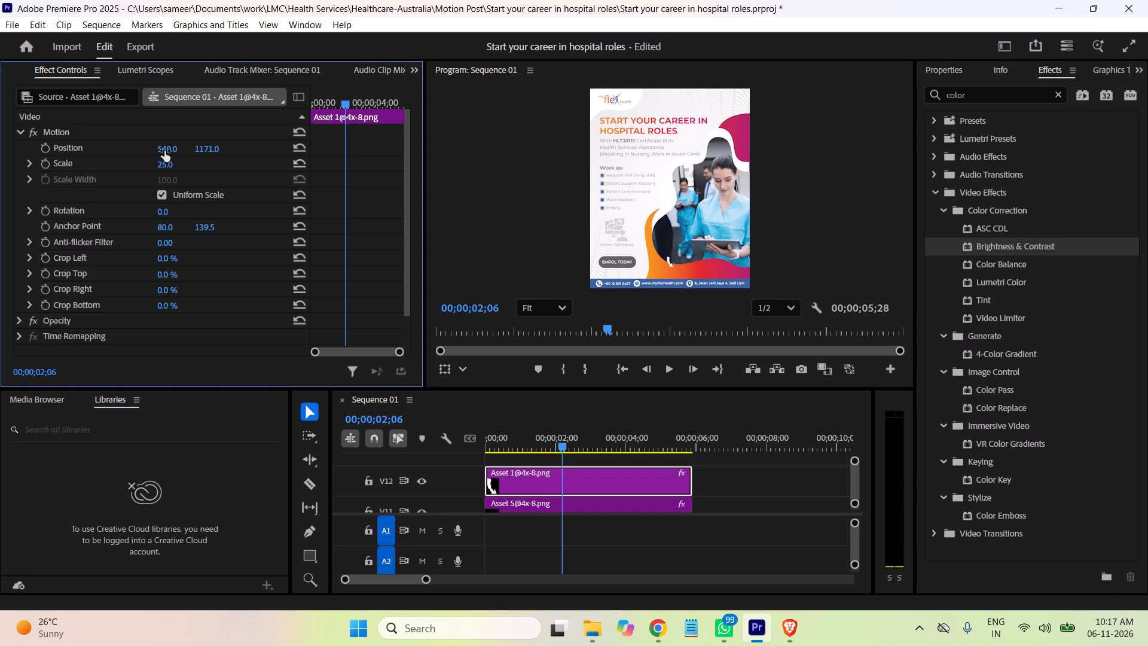
pyautogui.moveTo(164, 151); pyautogui.dragTo(207, 154)
pyautogui.moveTo(200, 148); pyautogui.dragTo(210, 144)
# Switch to File Explorer's 4x folder of exported assets to get another graphic for the sequence.
pyautogui.moveTo(855, 479); pyautogui.dragTo(853, 462)
pyautogui.moveTo(855, 461); pyautogui.dragTo(854, 437)
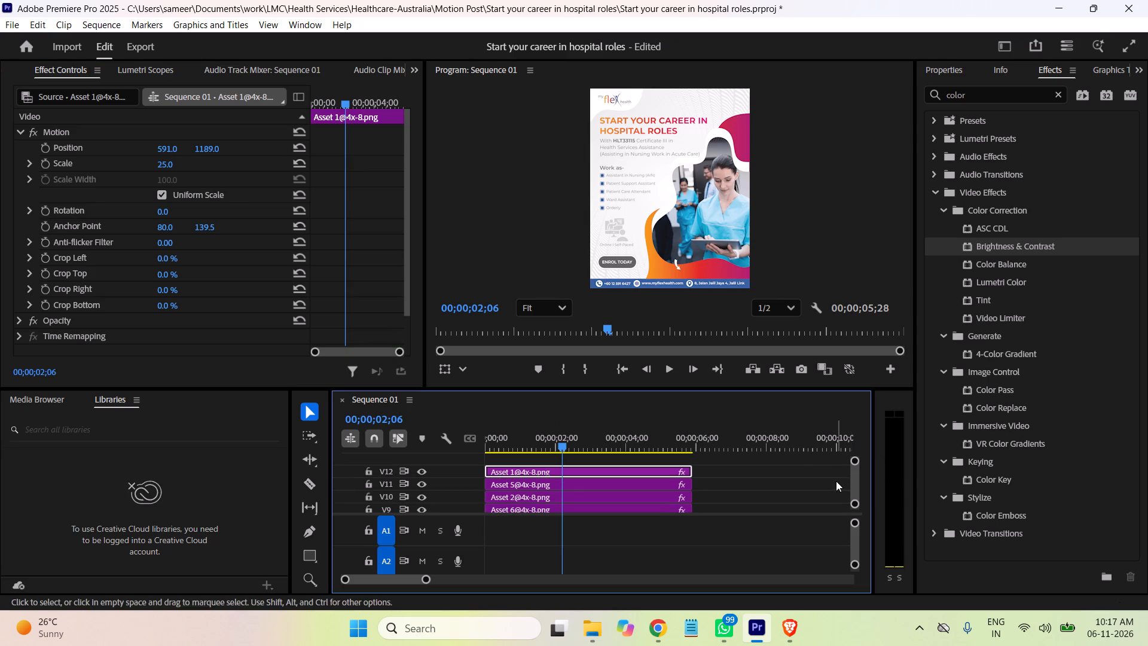
pyautogui.click(596, 636)
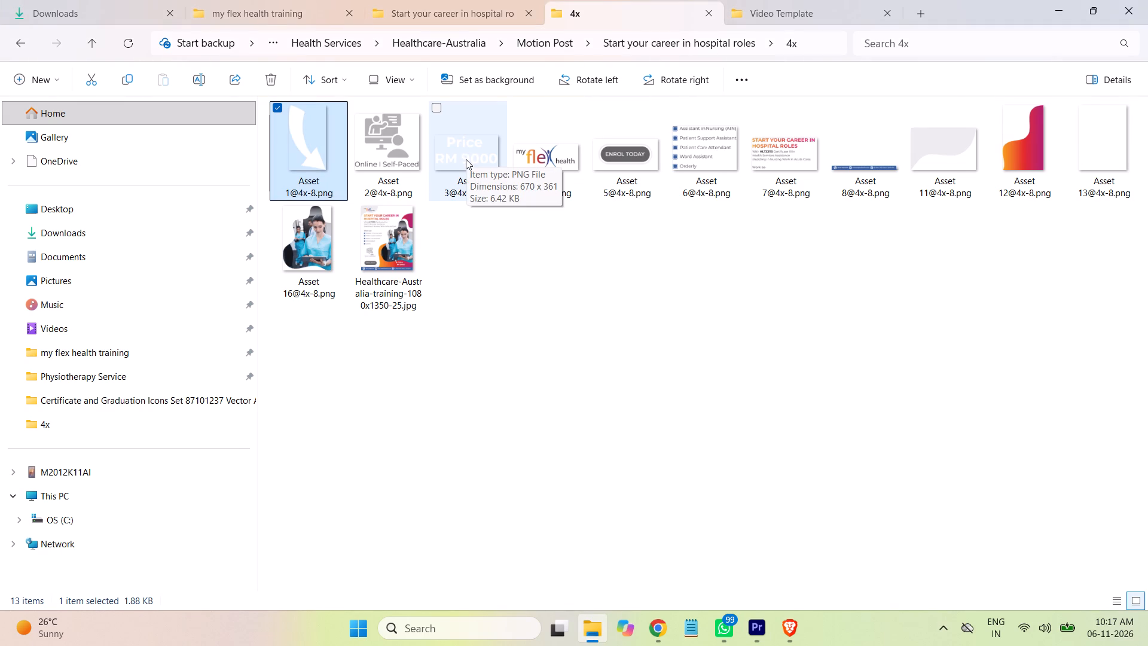
# Check the reference layout in Healthcare-Australia-training-1080x1350-25.jpg, closing the image when done.
pyautogui.doubleClick(405, 242)
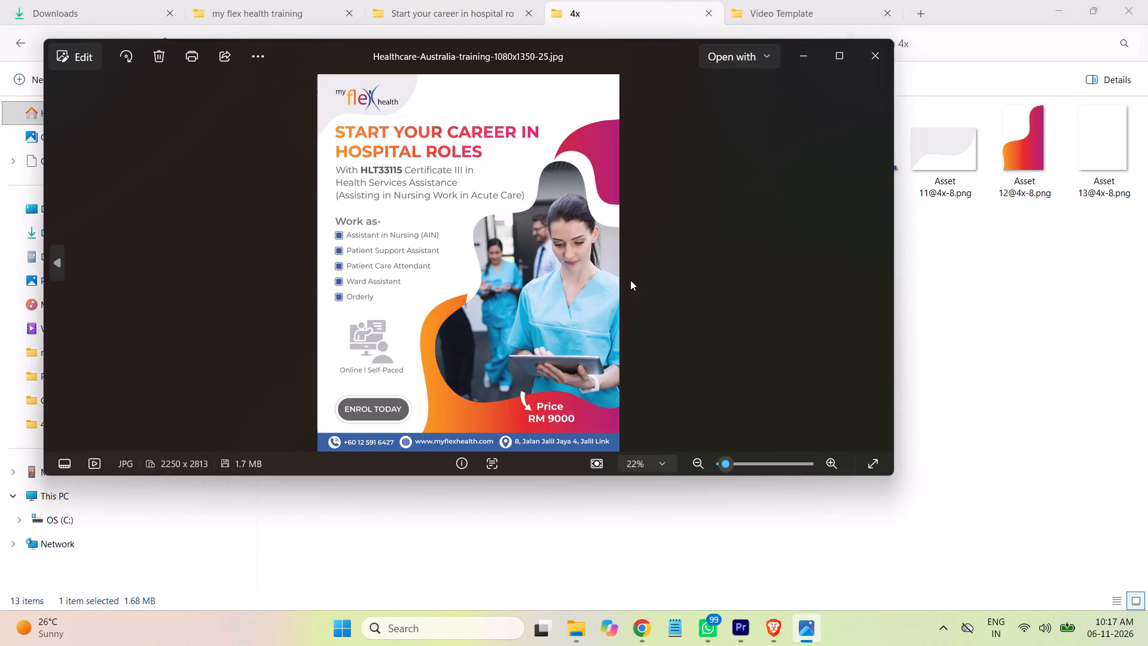
pyautogui.click(874, 55)
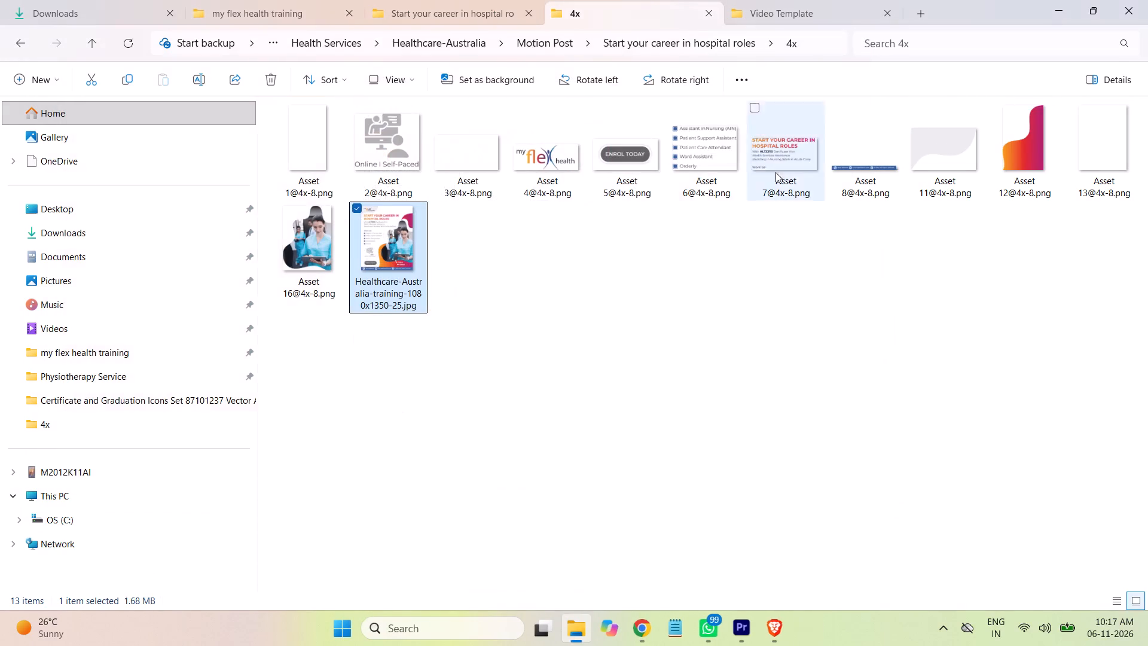
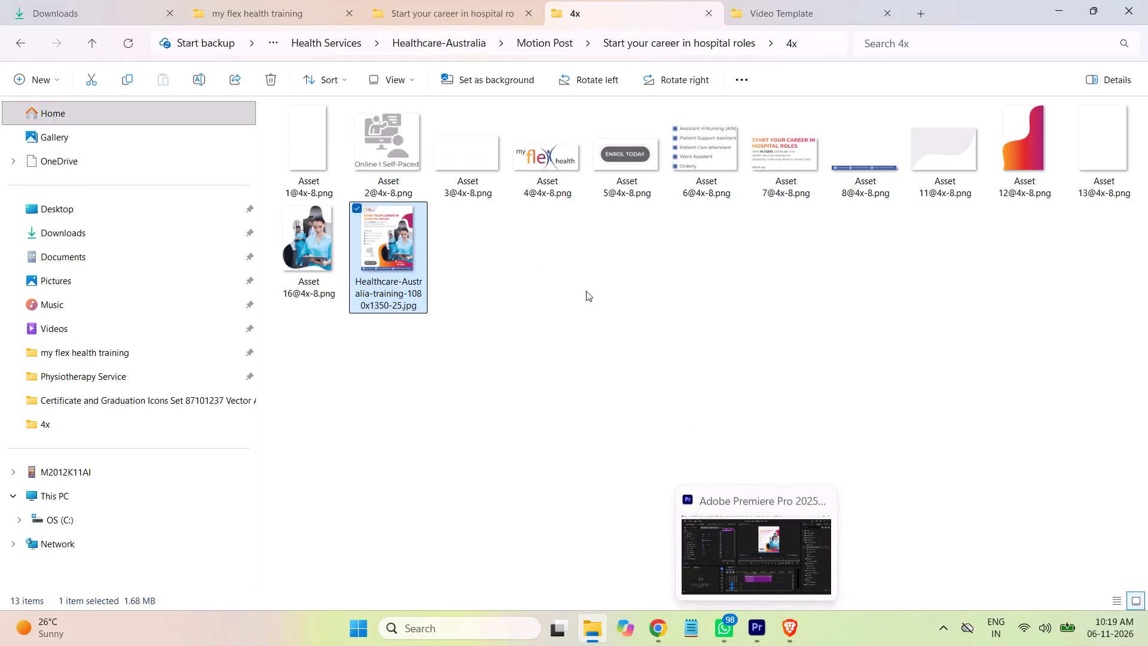
pyautogui.click(758, 637)
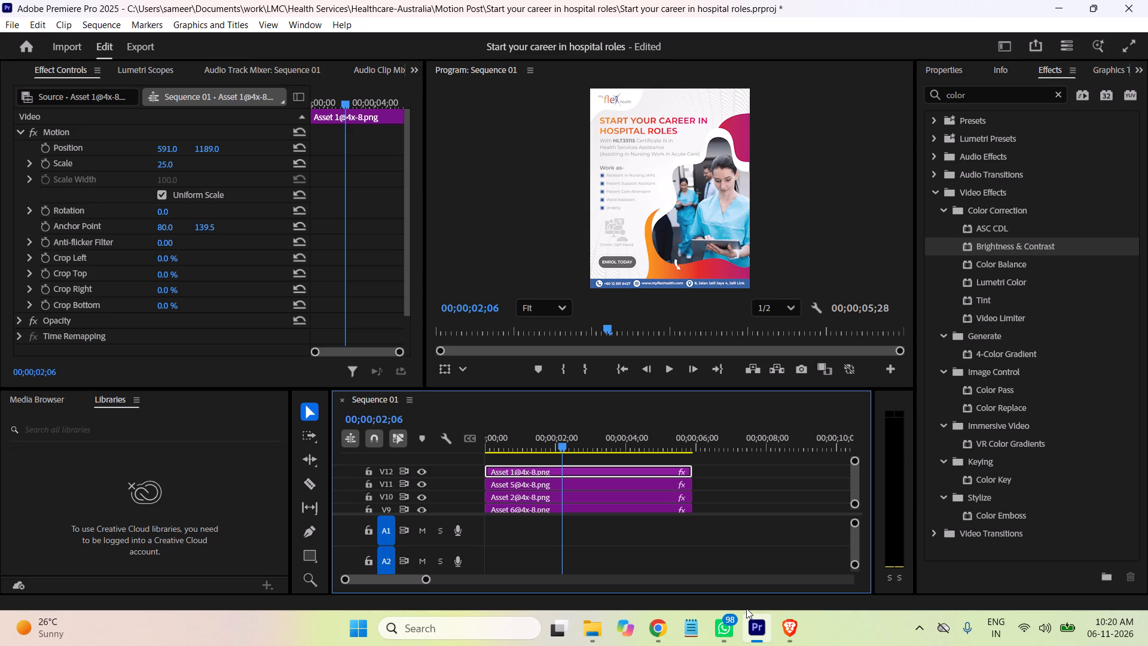
pyautogui.click(597, 630)
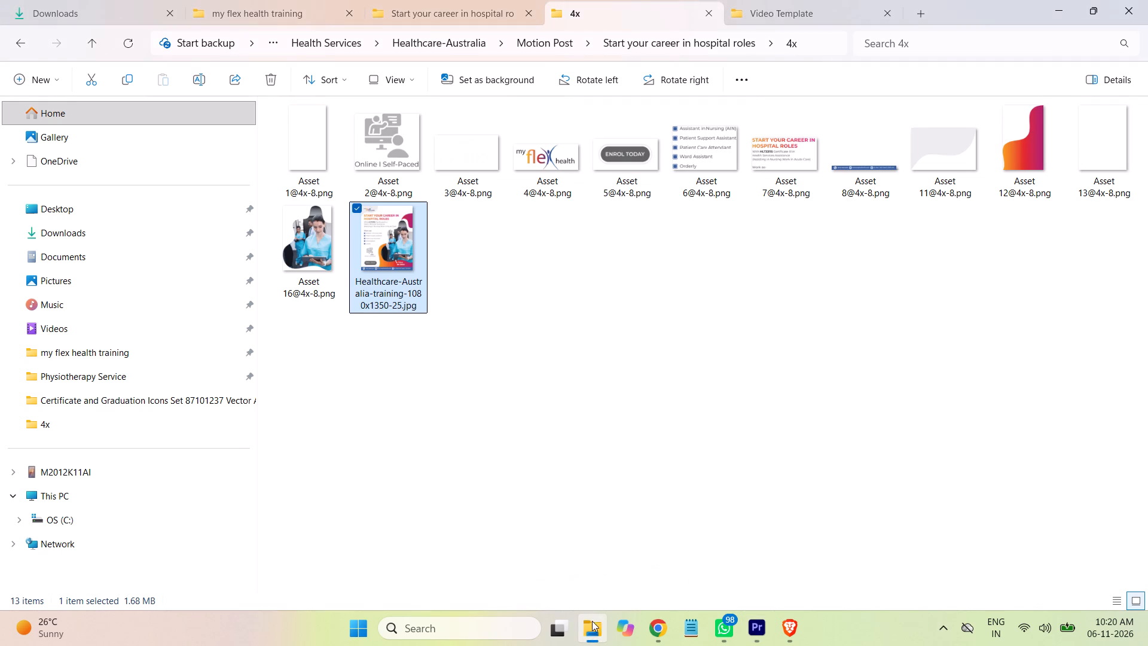
pyautogui.moveTo(480, 163); pyautogui.dragTo(773, 535)
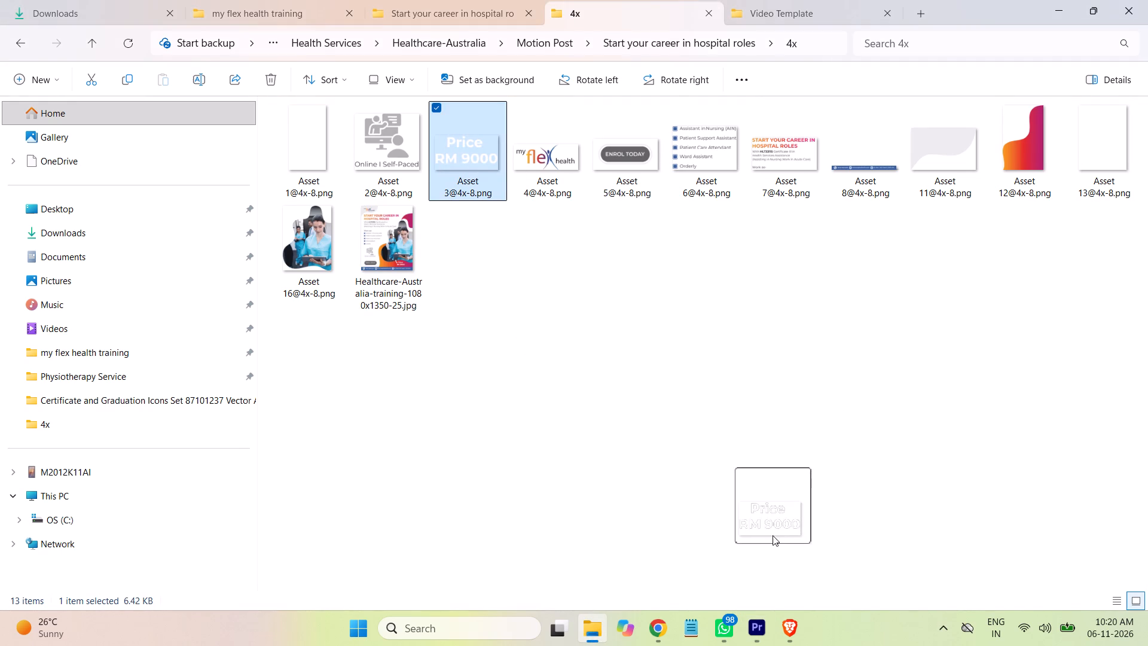
pyautogui.moveTo(773, 535); pyautogui.dragTo(695, 483)
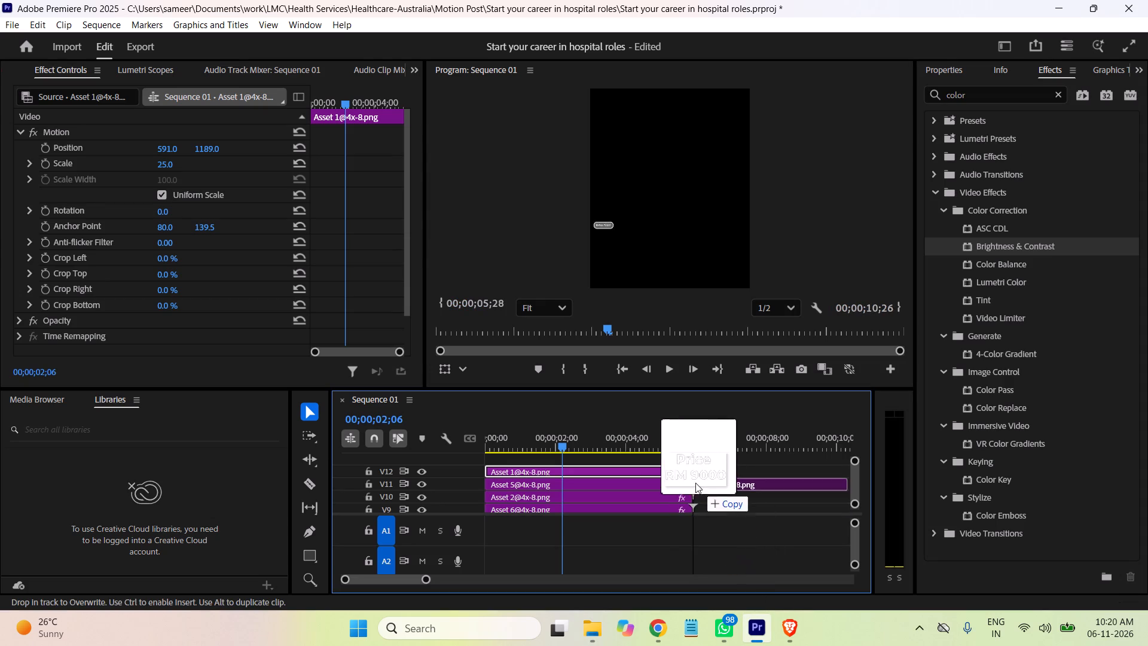
pyautogui.moveTo(695, 483); pyautogui.dragTo(661, 462)
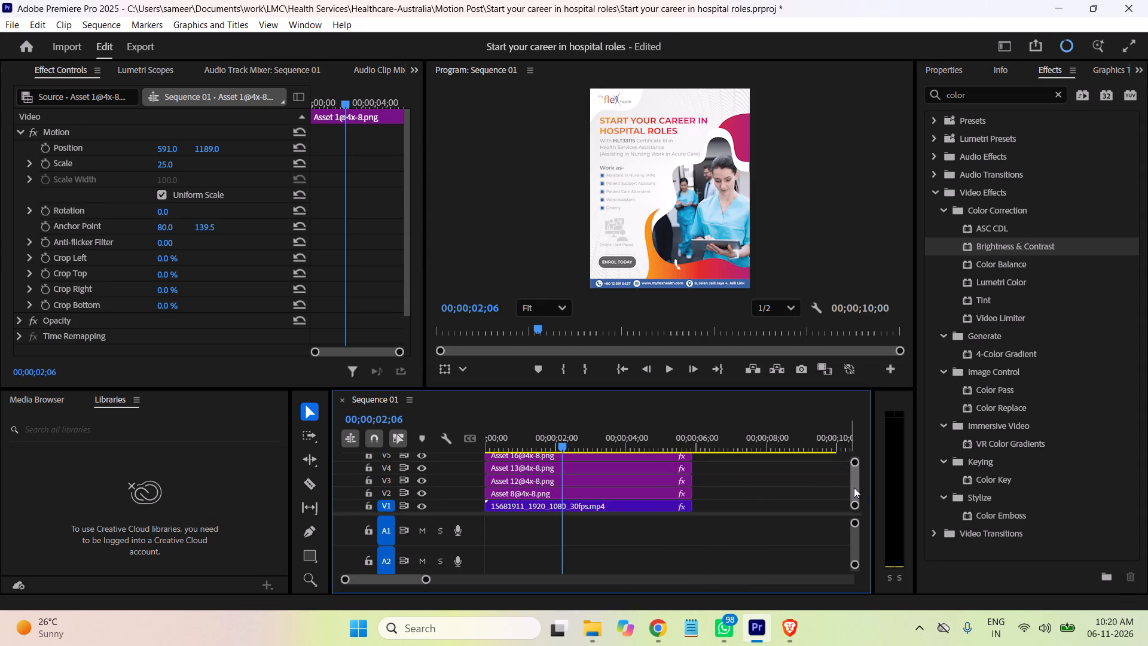
pyautogui.moveTo(854, 487); pyautogui.dragTo(858, 462)
pyautogui.moveTo(749, 479); pyautogui.dragTo(572, 467)
pyautogui.moveTo(657, 477); pyautogui.dragTo(677, 480)
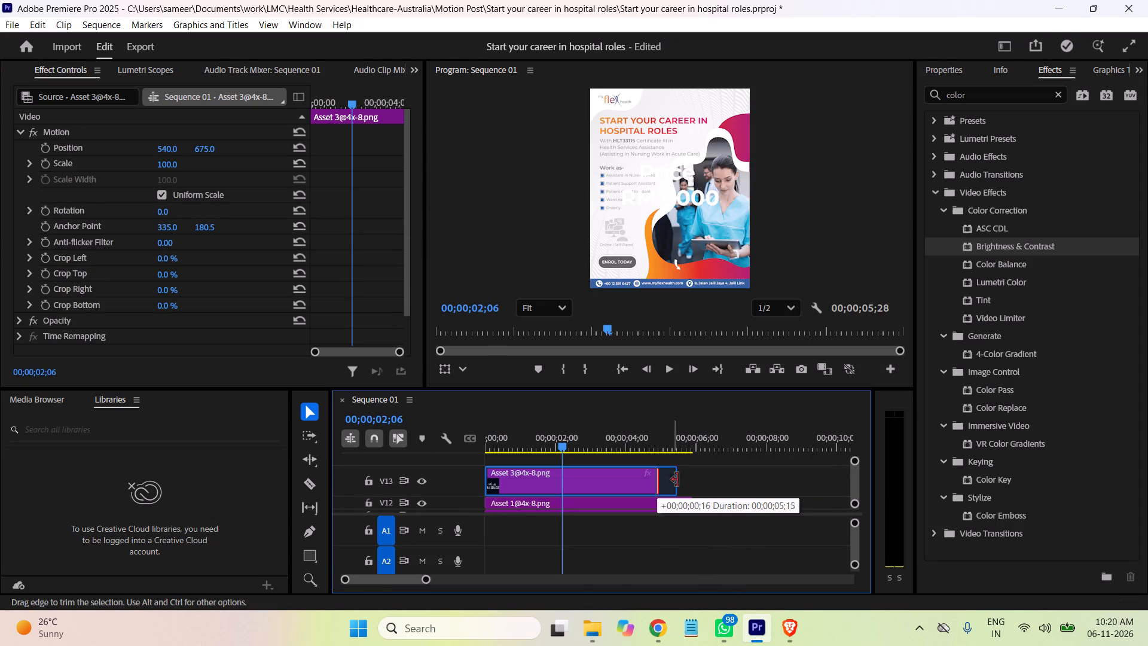
pyautogui.moveTo(677, 480); pyautogui.dragTo(697, 479)
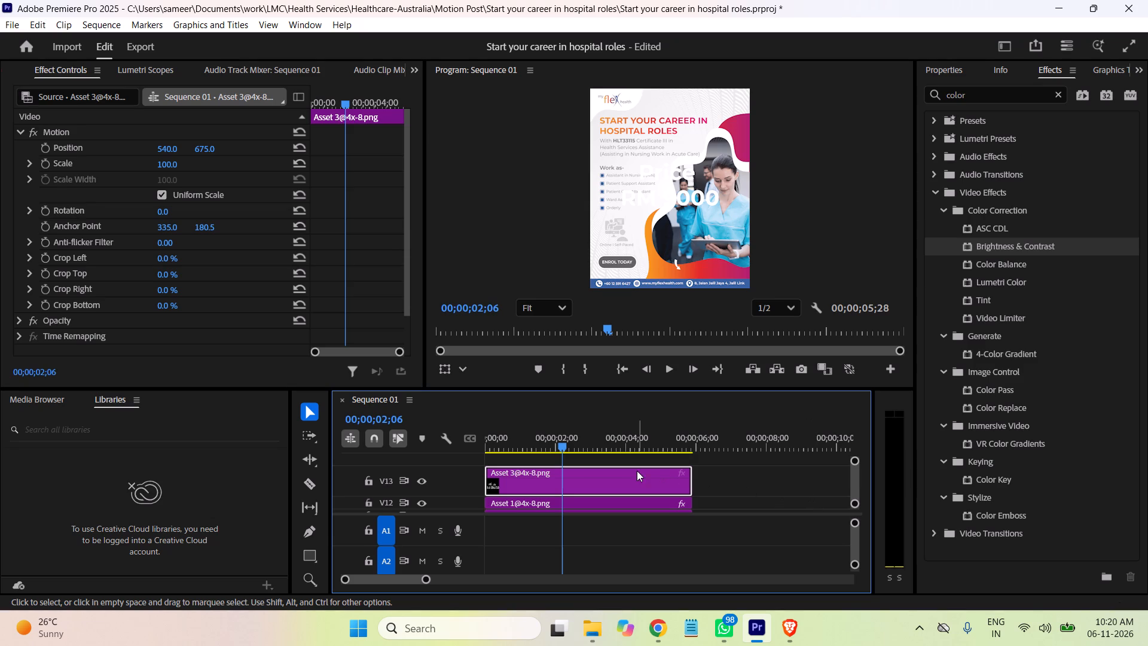
# Scale the Price RM 9000 graphic on V13 to 25 and position it at 713, 1223, beside the phone icon.
pyautogui.click(627, 476)
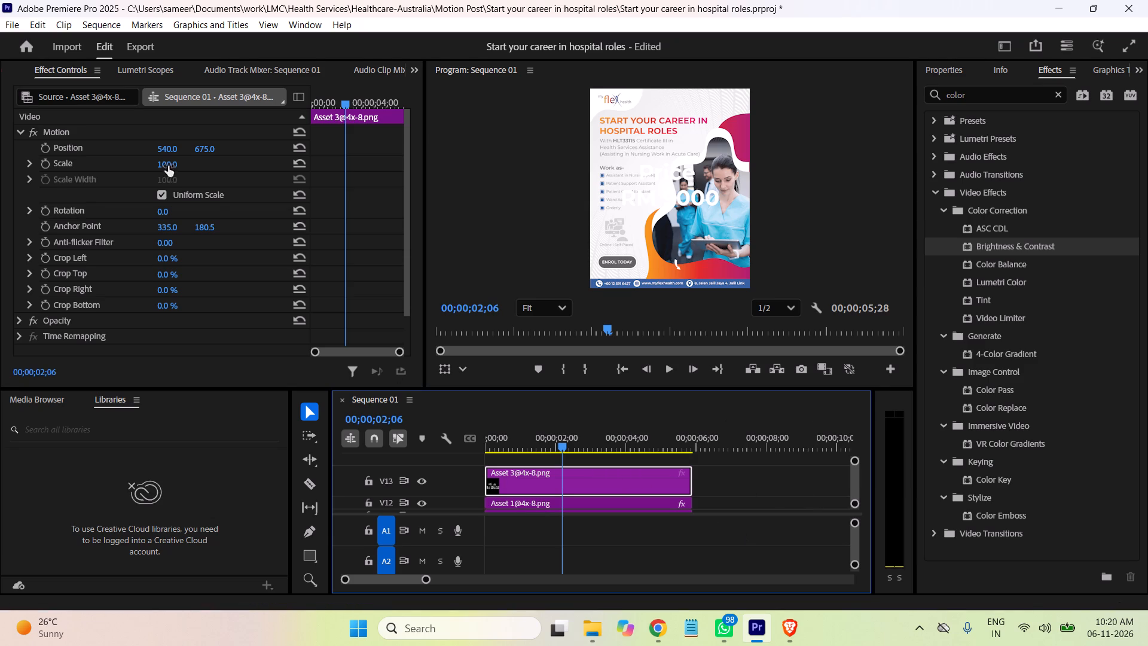
pyautogui.click(168, 166)
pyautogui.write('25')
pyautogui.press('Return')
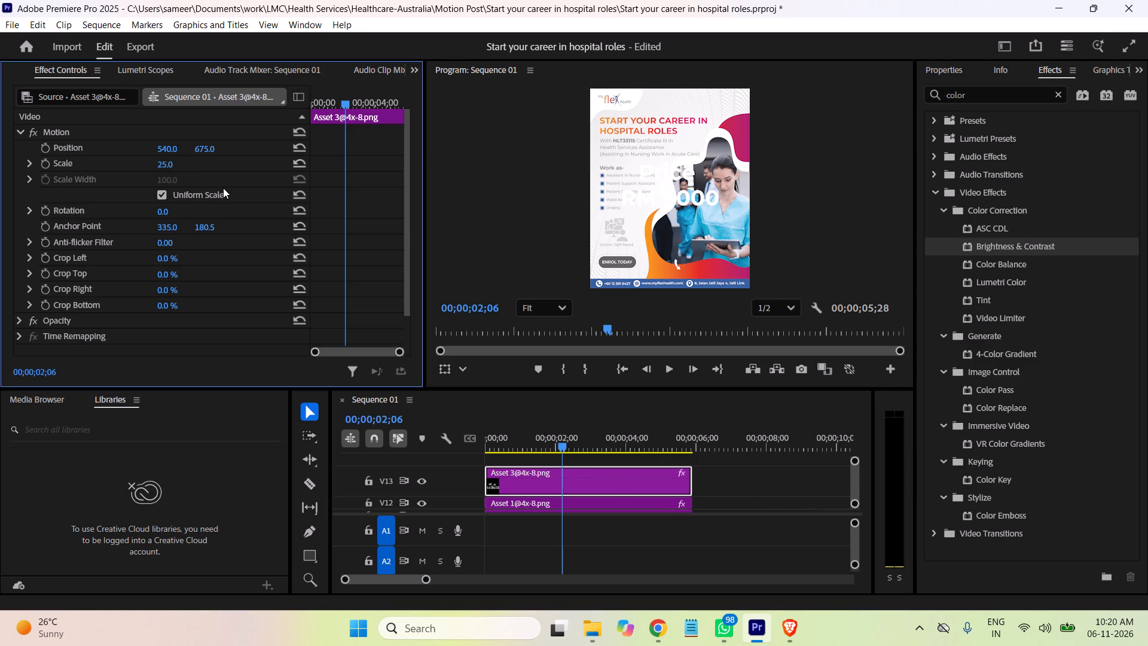
pyautogui.moveTo(200, 150); pyautogui.dragTo(200, 150)
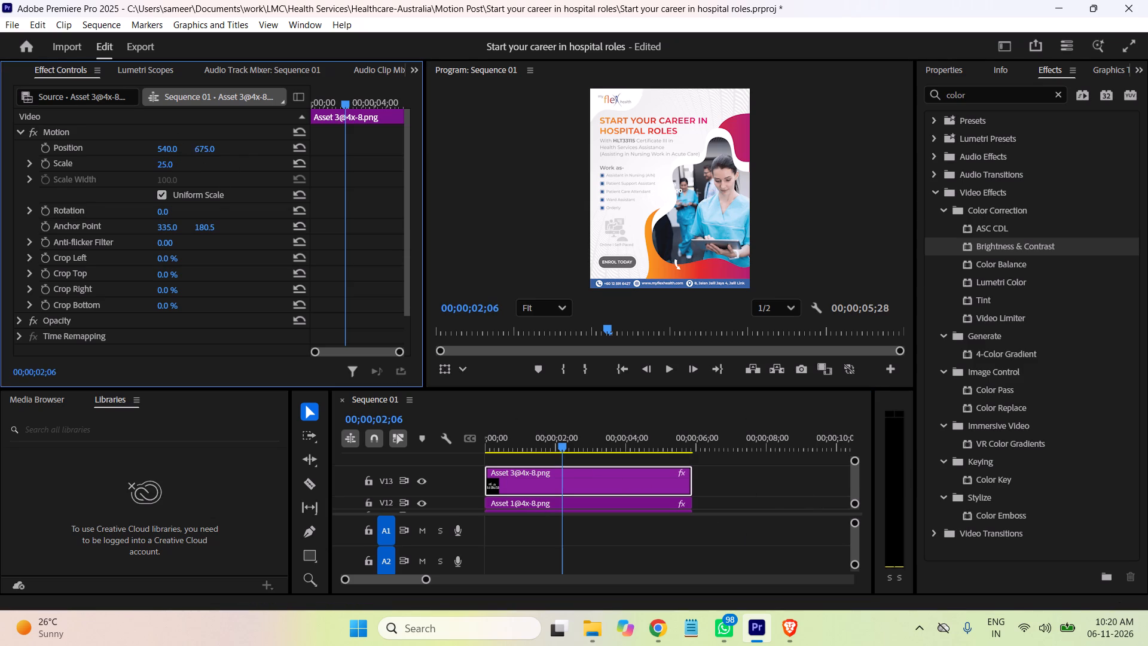
pyautogui.moveTo(200, 150); pyautogui.dragTo(566, 117)
pyautogui.moveTo(167, 147); pyautogui.dragTo(303, 154)
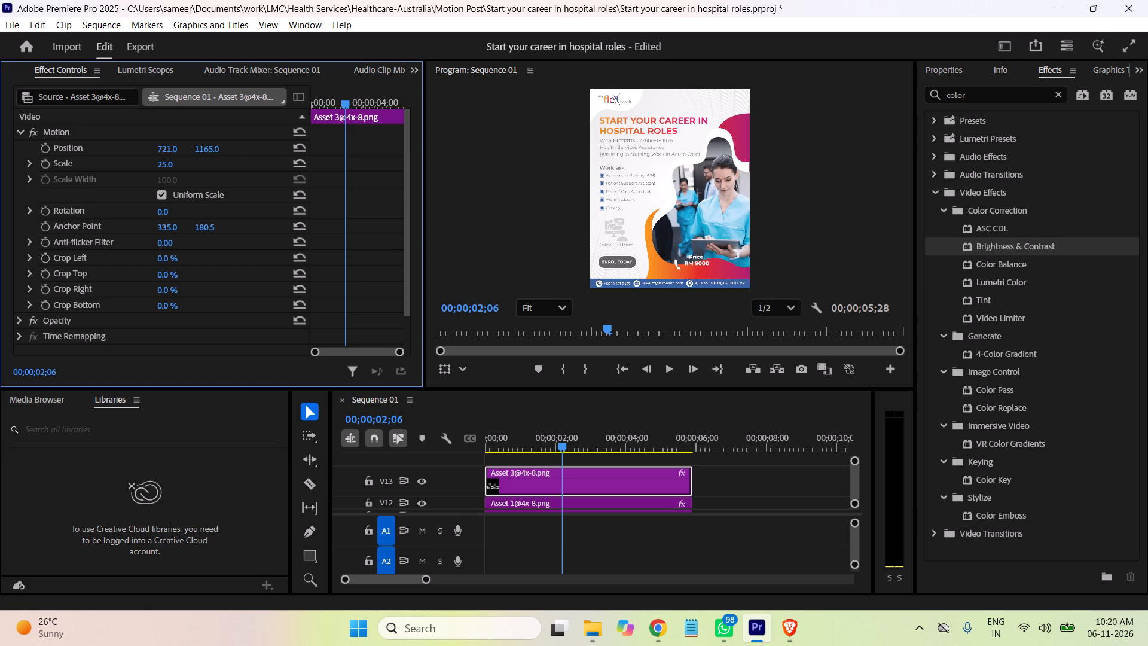
pyautogui.moveTo(303, 154); pyautogui.dragTo(302, 154)
pyautogui.moveTo(203, 150); pyautogui.dragTo(243, 144)
pyautogui.moveTo(243, 144); pyautogui.dragTo(243, 143)
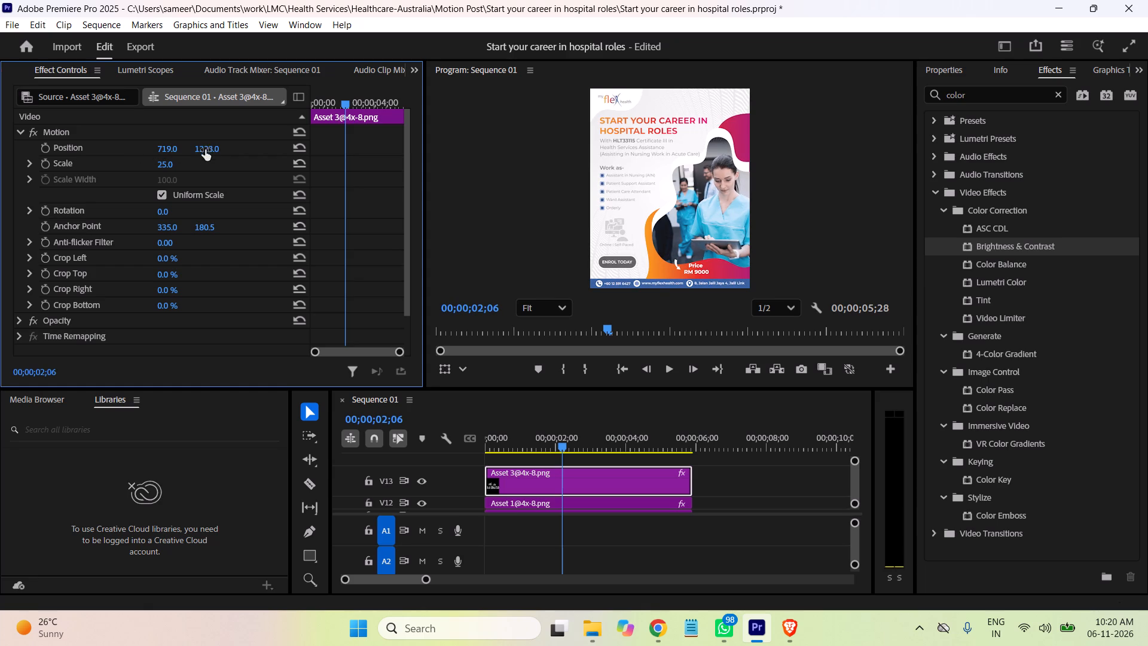
pyautogui.moveTo(167, 153); pyautogui.dragTo(161, 153)
# Save the project.
pyautogui.hotkey('ctrl', 's')
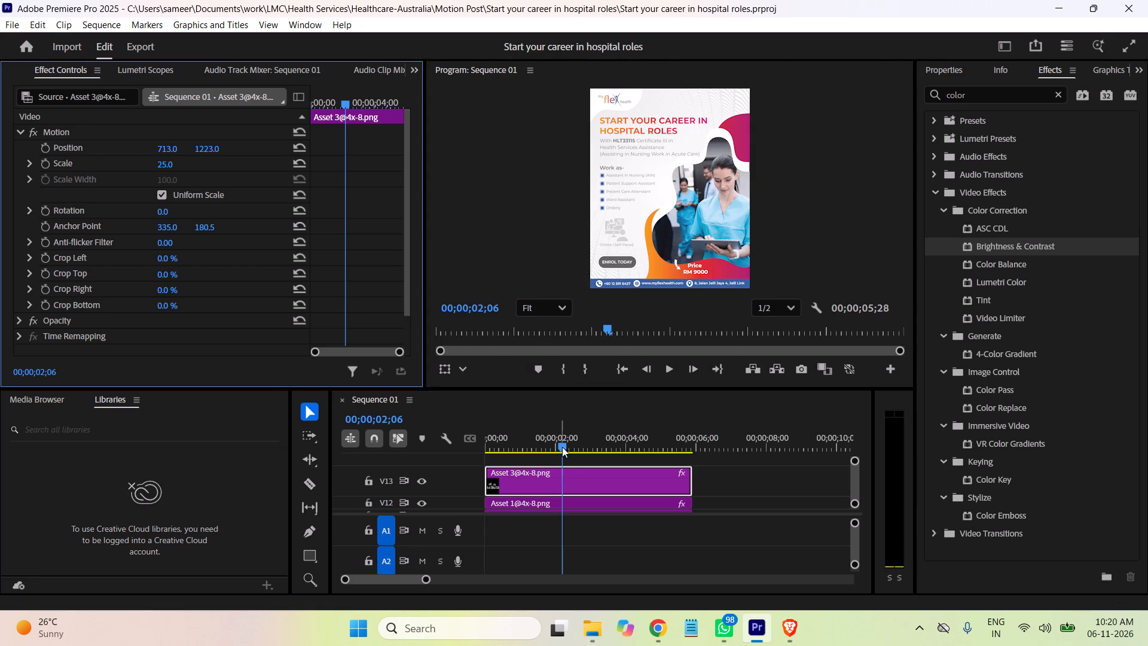
# Play Sequence 01 from the beginning to review the assembled motion post, and return the playhead to 00;00;00;00.
pyautogui.moveTo(562, 447); pyautogui.dragTo(466, 446)
pyautogui.press('space')
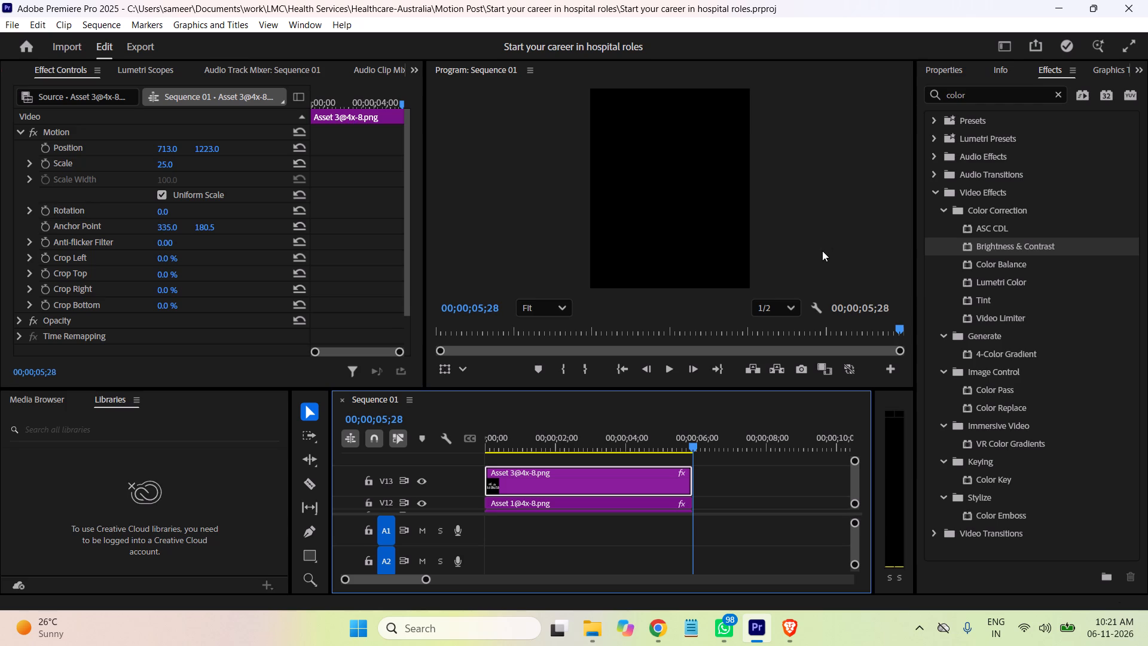
pyautogui.moveTo(691, 446); pyautogui.dragTo(453, 442)
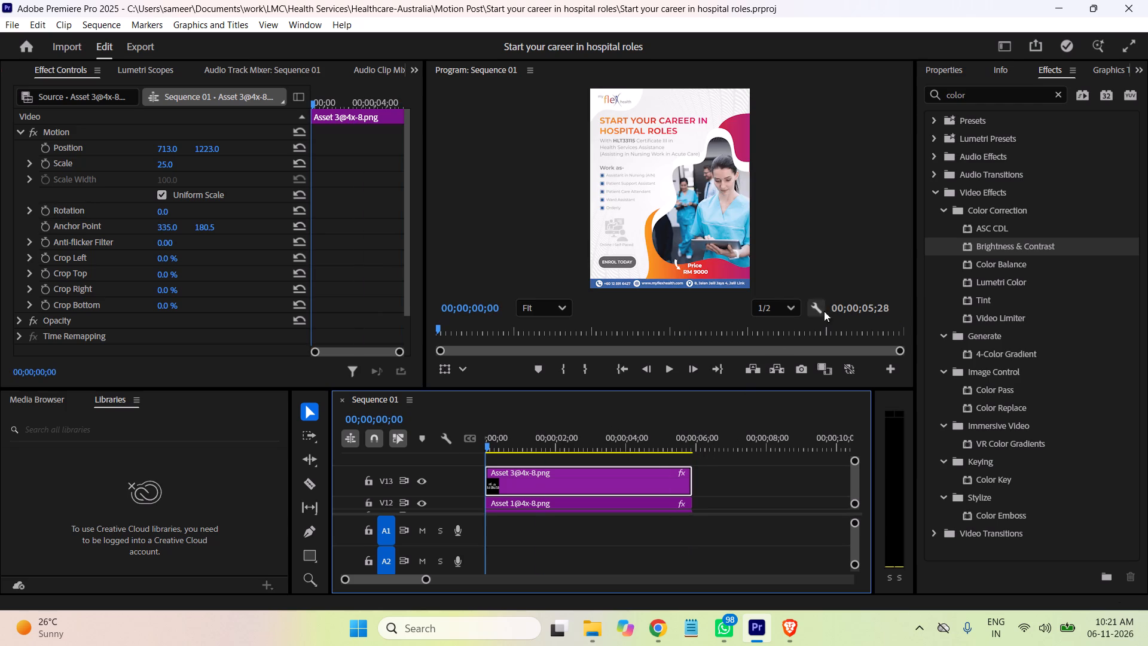
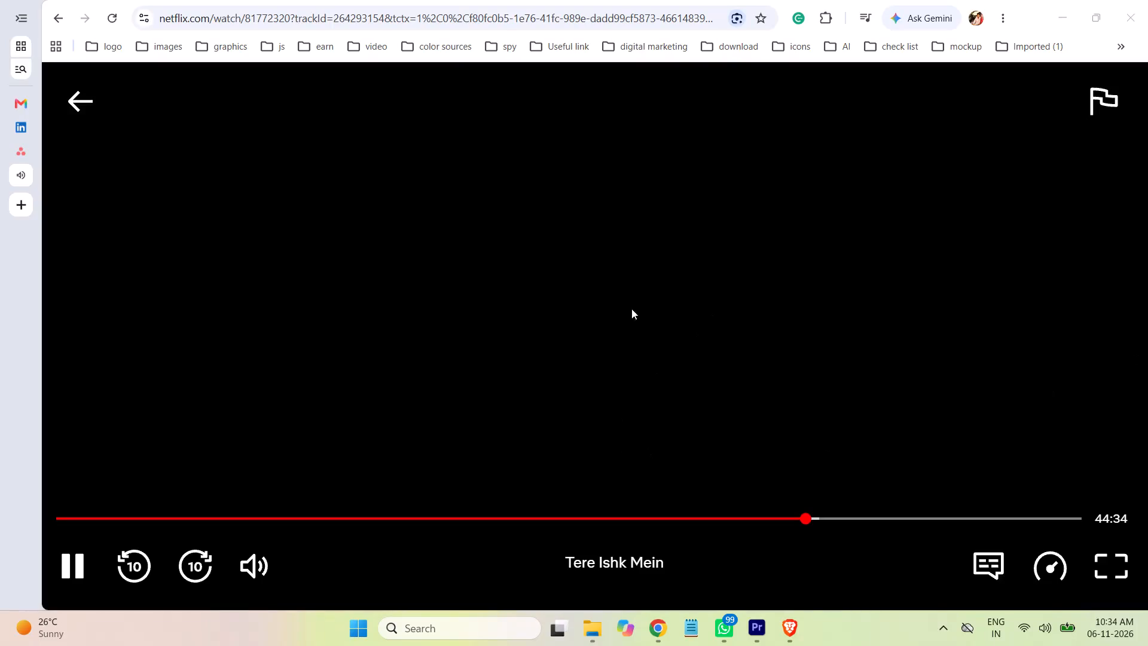
# Pause the Netflix video, close its browser tab, and switch back to the hospital roles project in Premiere Pro.
pyautogui.click(551, 312)
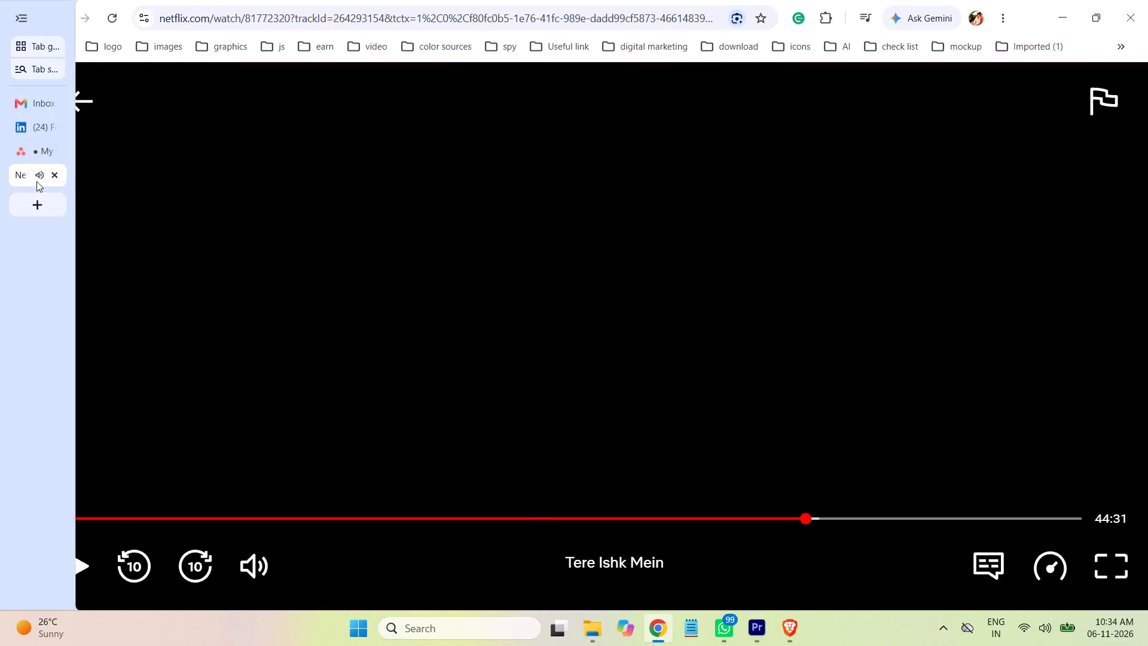
pyautogui.click(158, 172)
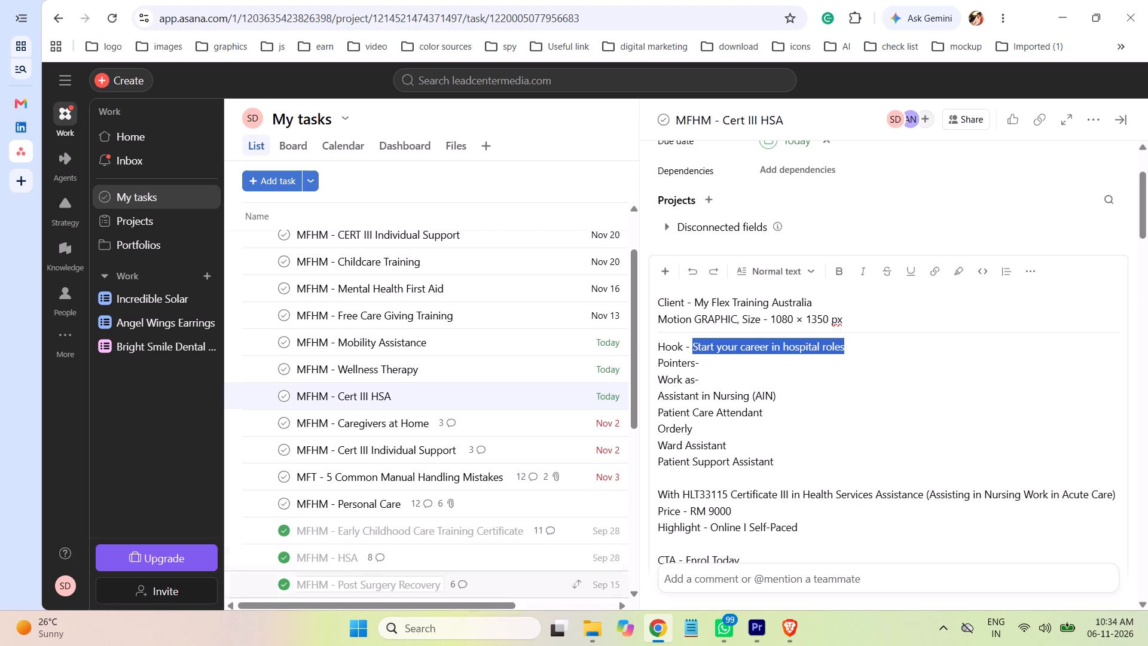
pyautogui.click(758, 630)
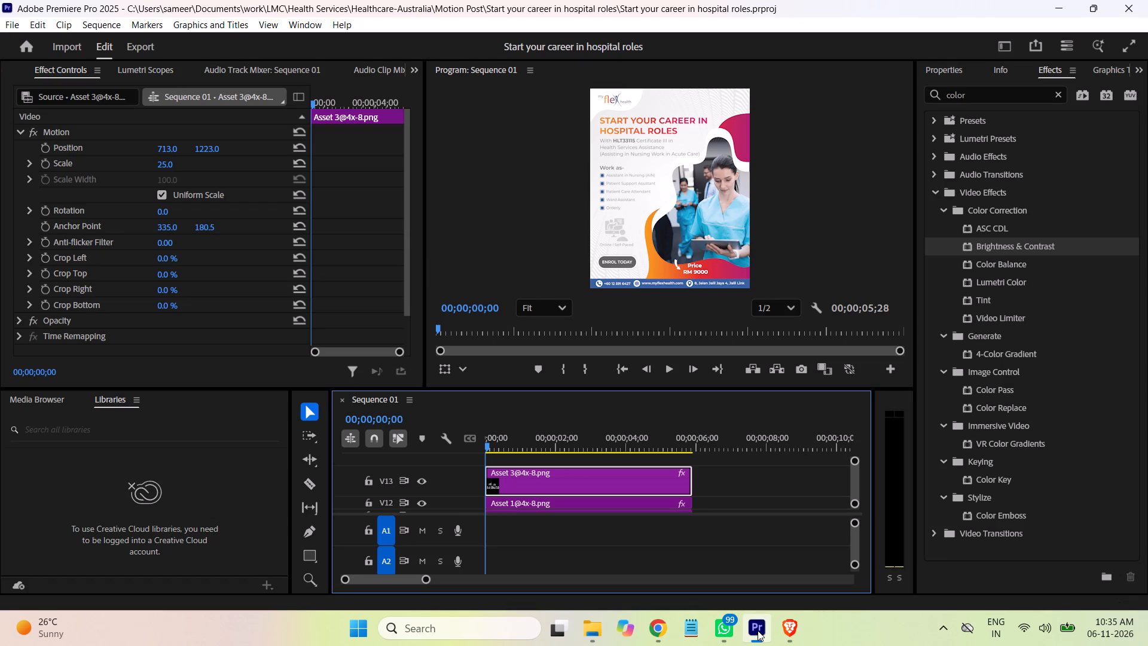
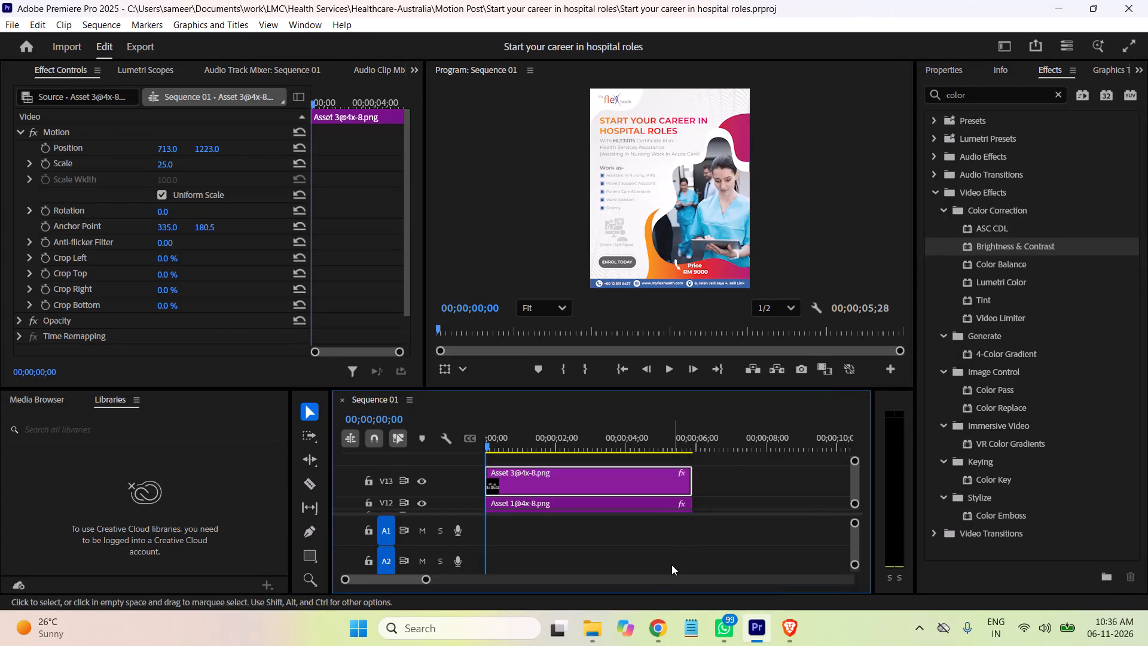
# Open Healthcare-Australia-training-1080x1350-20.ai from the my flex health training folder in Illustrator, ignoring the missing linked files.
pyautogui.click(599, 630)
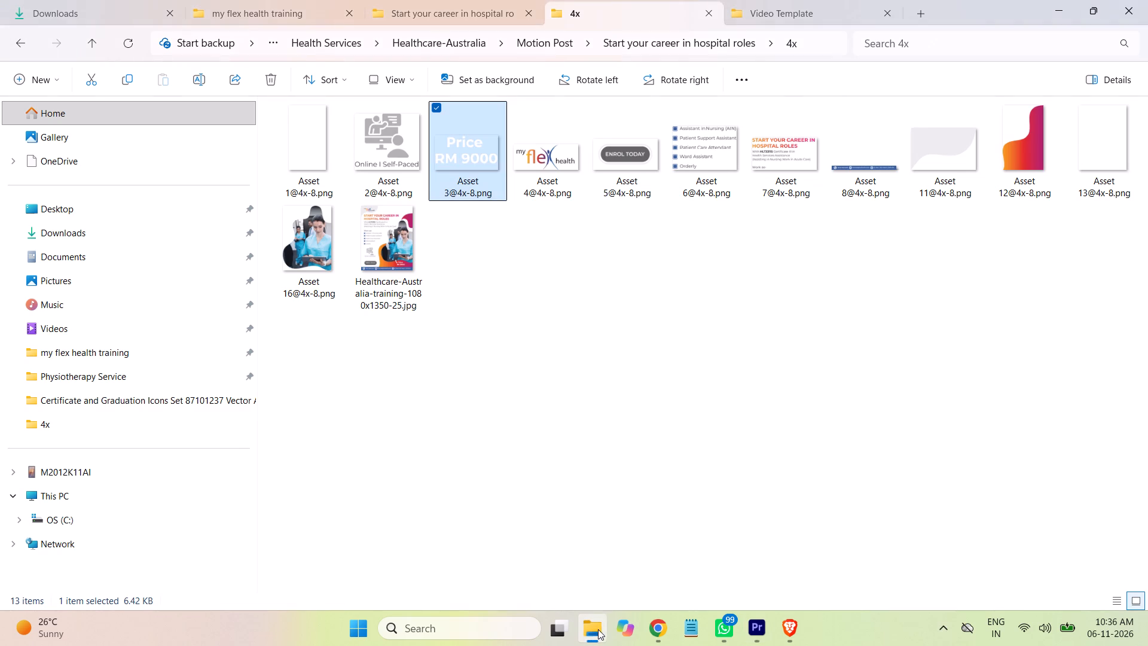
pyautogui.click(448, 13)
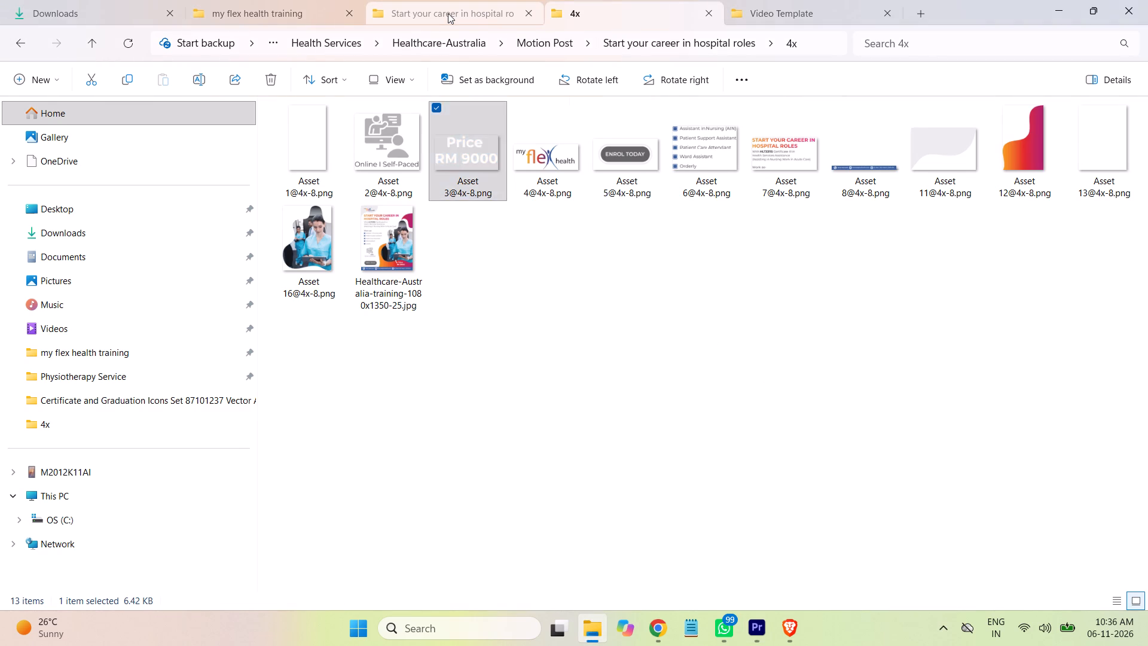
pyautogui.click(294, 8)
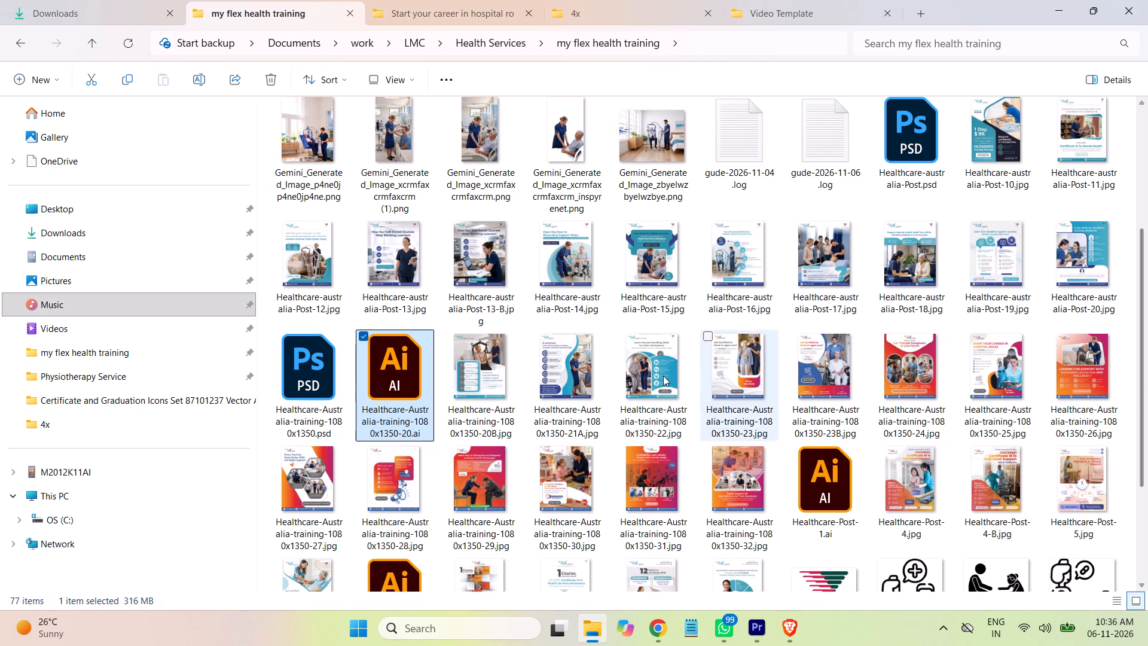
pyautogui.doubleClick(402, 386)
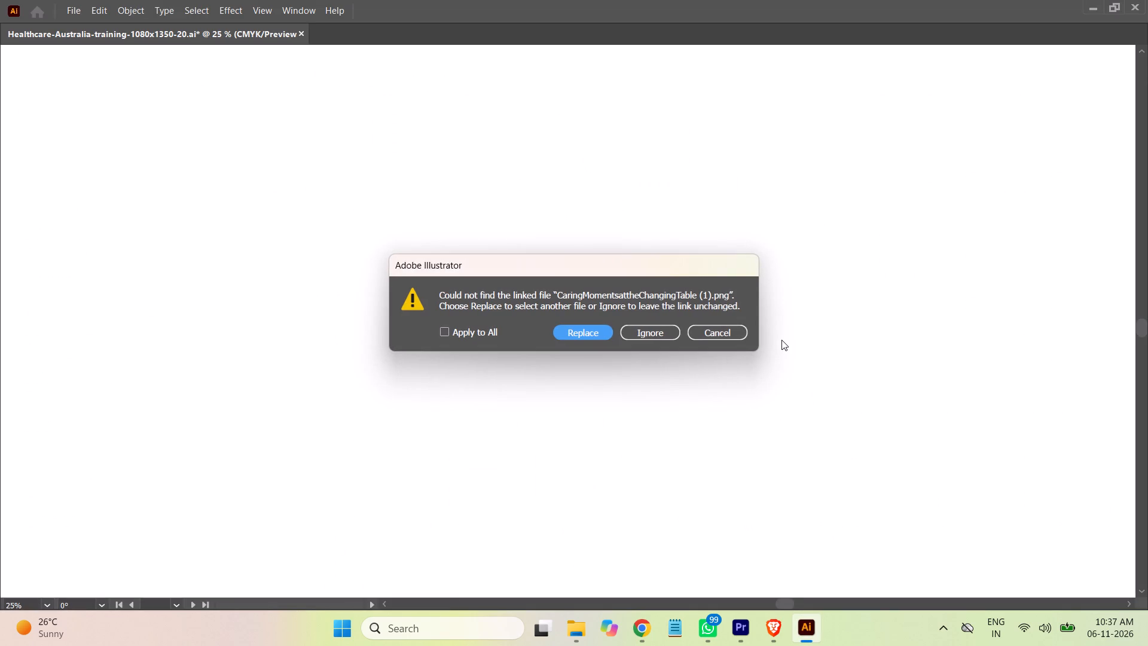
pyautogui.click(654, 336)
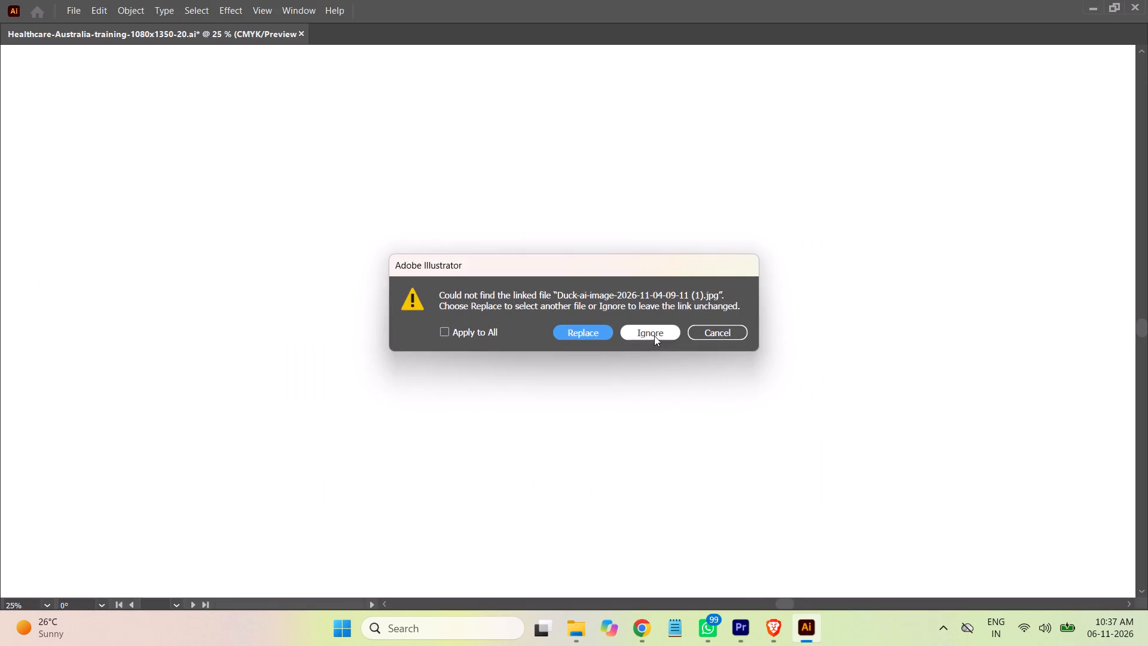
pyautogui.click(654, 336)
pyautogui.click(653, 336)
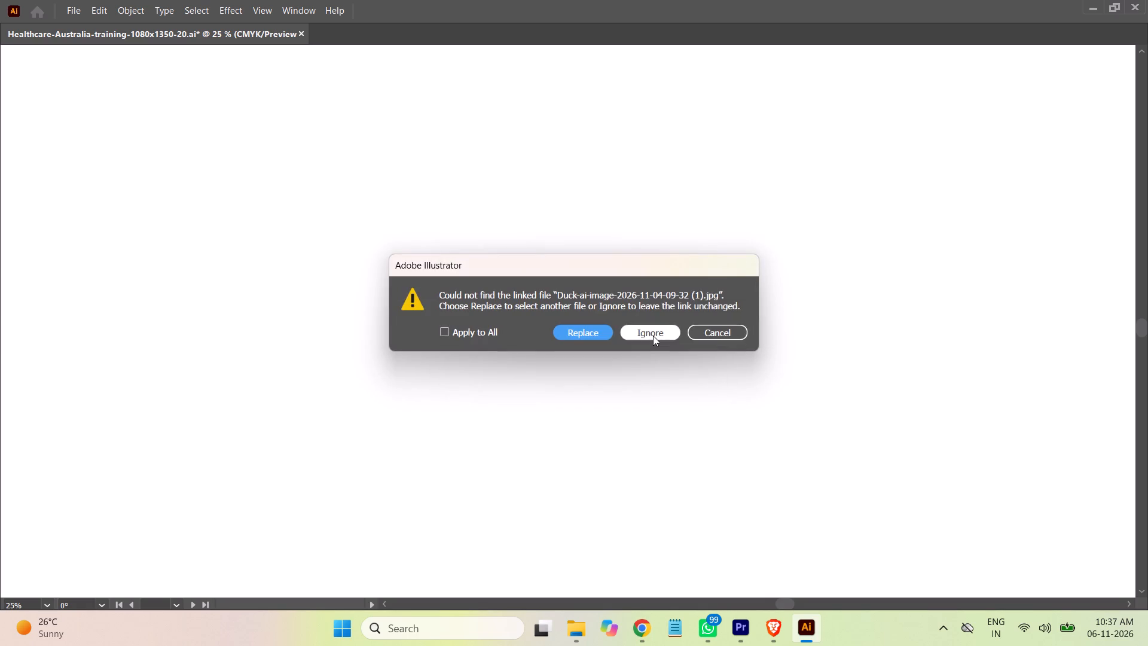
pyautogui.click(653, 336)
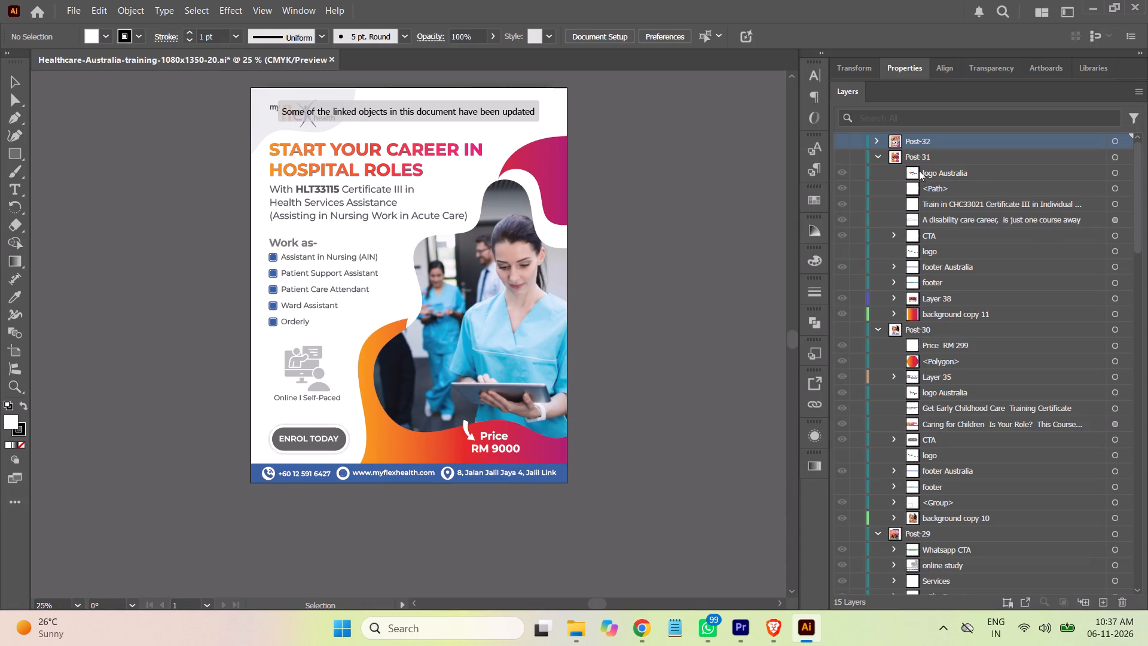
# Collapse all the expanded post layers except Post-25, from Post-31 down to post-21A.
pyautogui.click(880, 156)
pyautogui.click(875, 172)
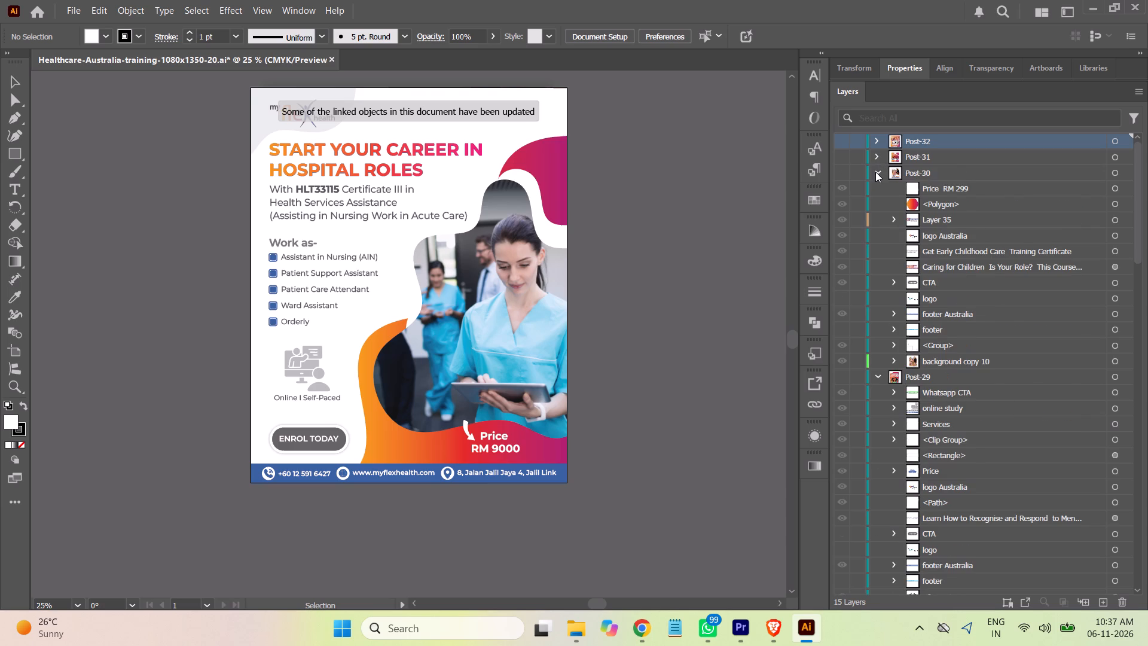
pyautogui.click(879, 190)
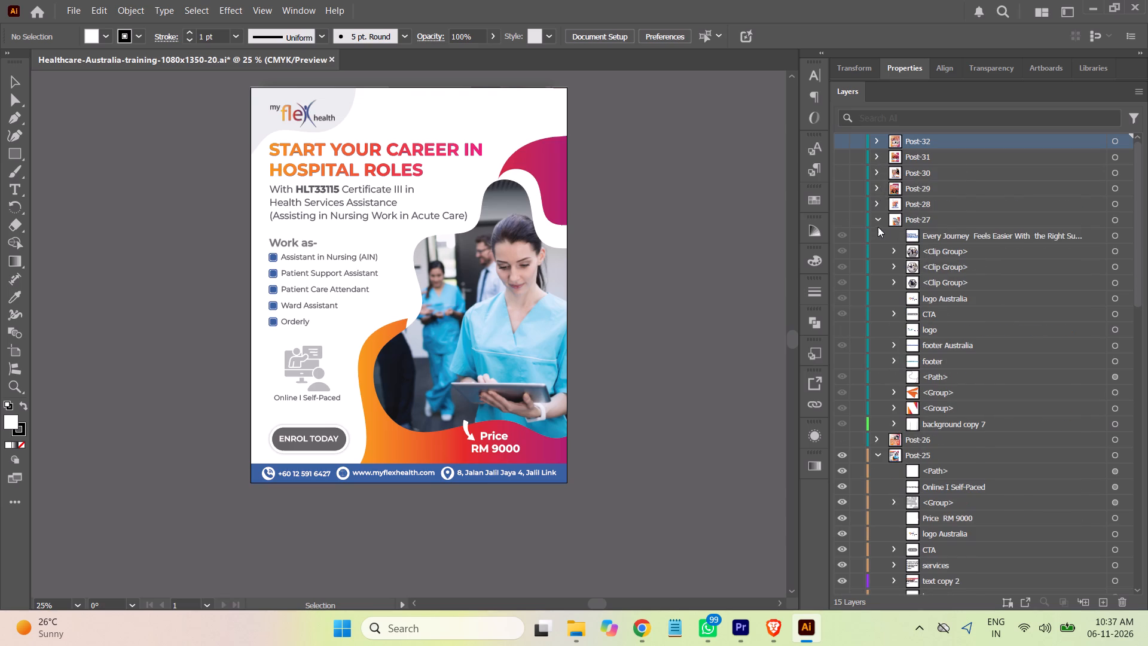
pyautogui.click(876, 220)
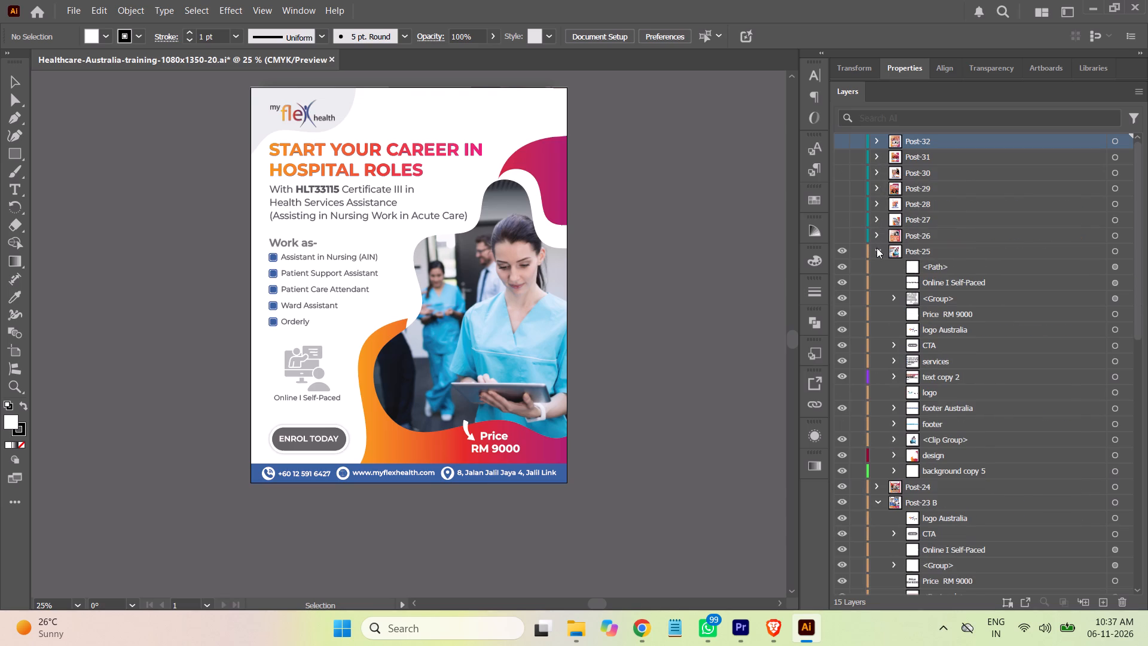
pyautogui.click(880, 503)
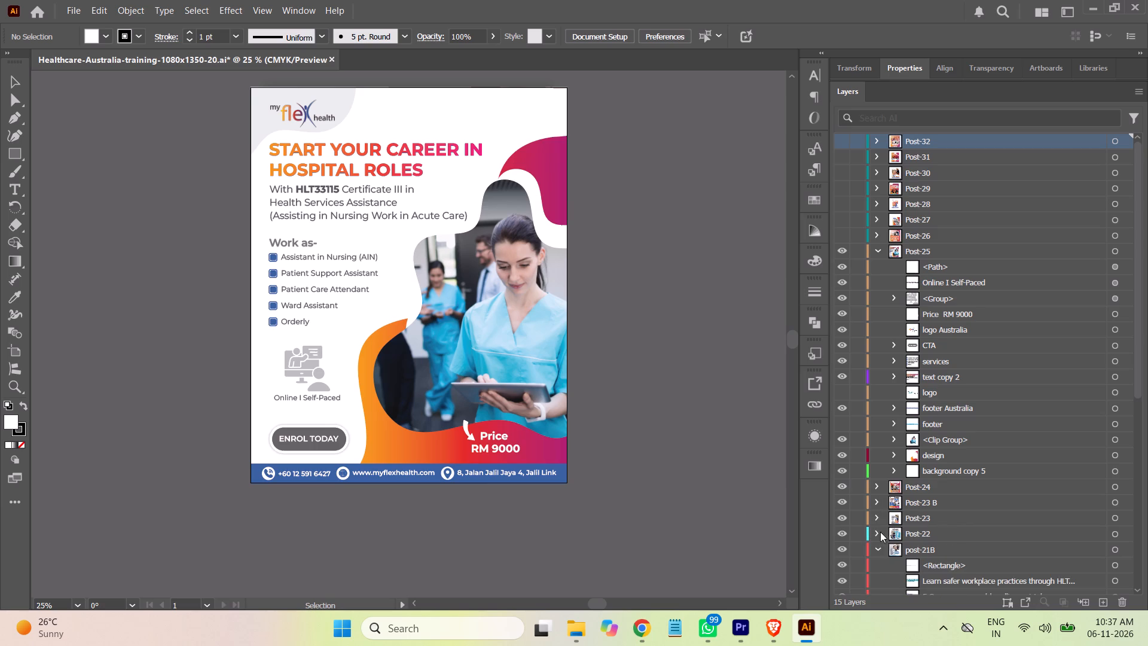
pyautogui.click(878, 546)
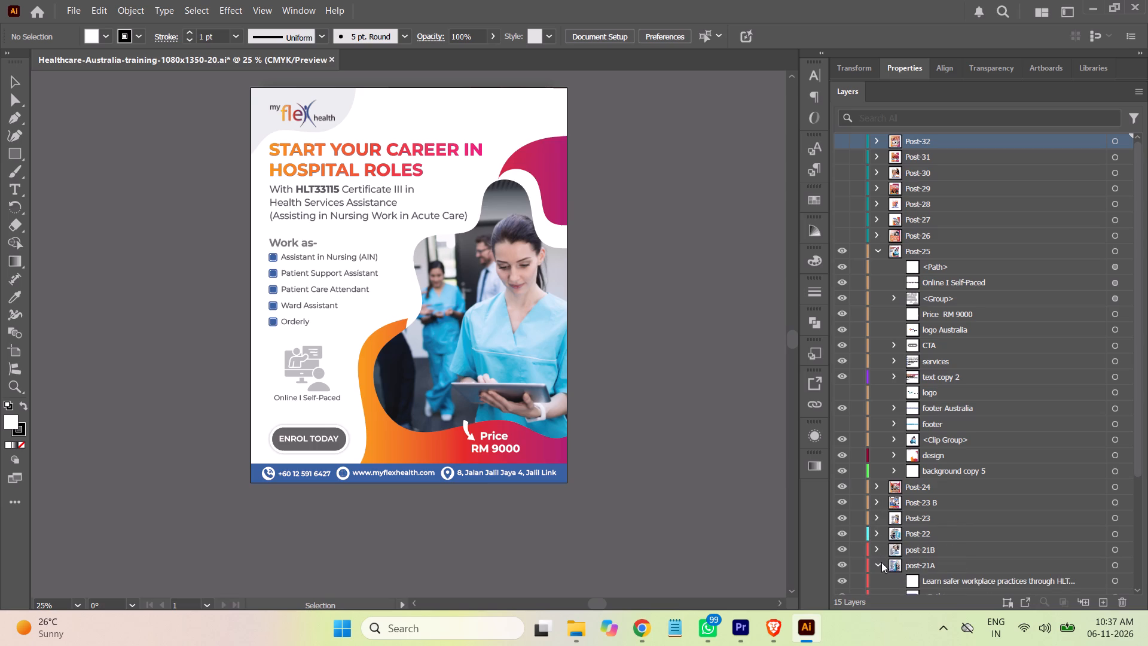
pyautogui.click(879, 563)
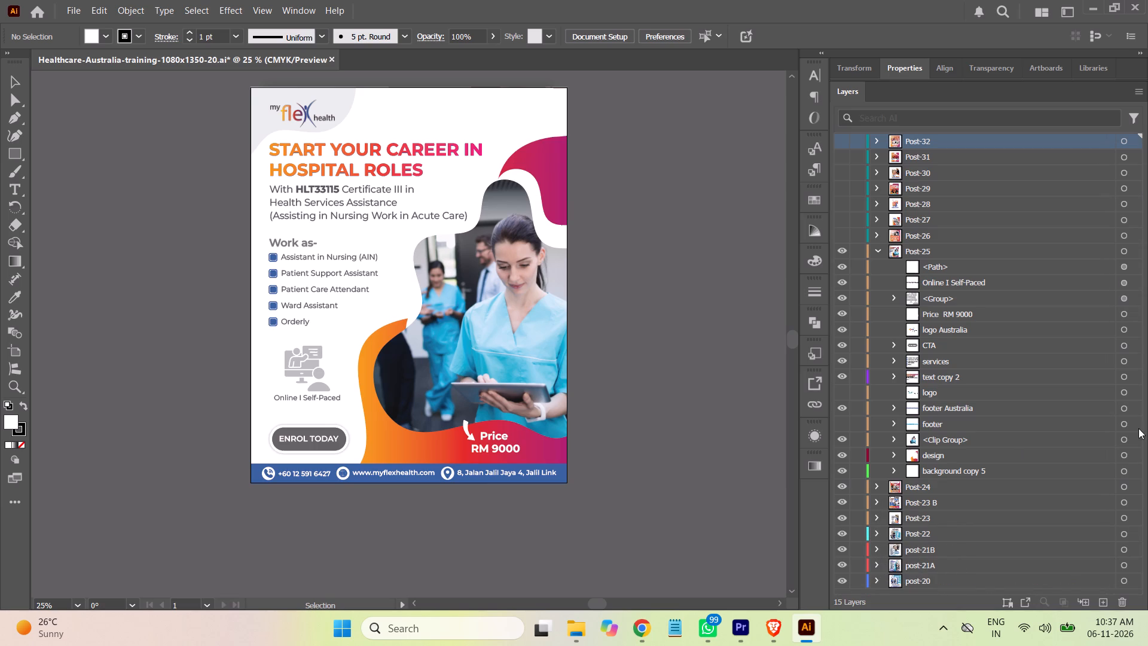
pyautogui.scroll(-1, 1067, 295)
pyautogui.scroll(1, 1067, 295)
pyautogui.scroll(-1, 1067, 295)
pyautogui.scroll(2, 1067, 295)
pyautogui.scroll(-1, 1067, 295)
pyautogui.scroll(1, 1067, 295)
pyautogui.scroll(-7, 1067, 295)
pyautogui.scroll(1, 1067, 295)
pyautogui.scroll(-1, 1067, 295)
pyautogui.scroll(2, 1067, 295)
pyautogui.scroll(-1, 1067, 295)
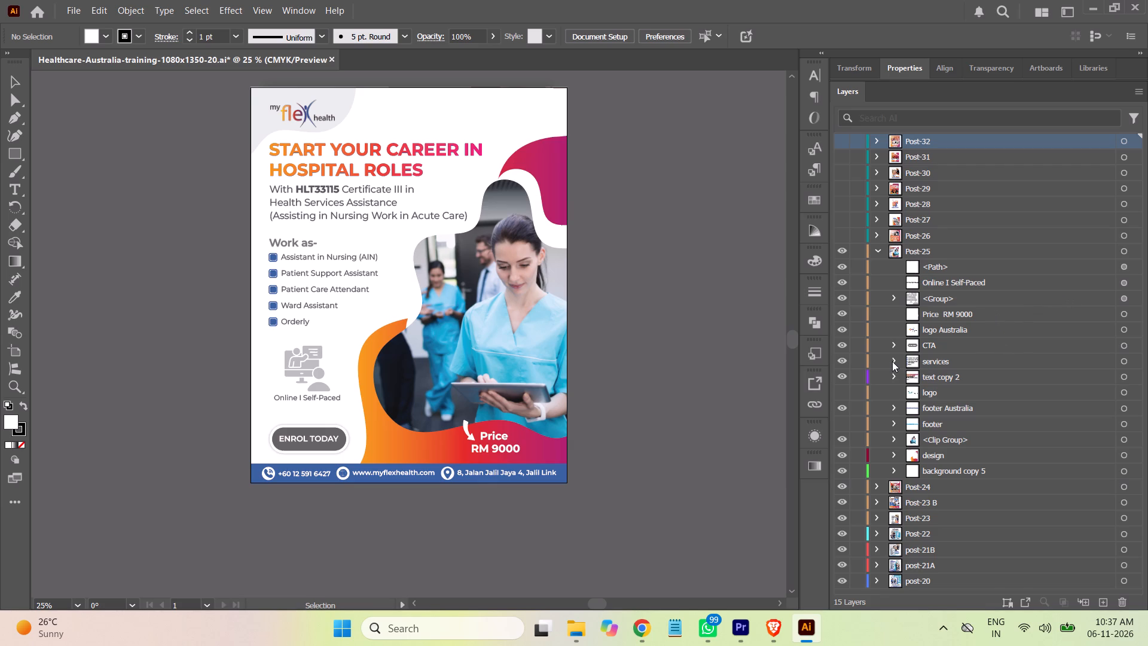
# Set the opacity of the job list text in Post-25's services group to 100%.
pyautogui.click(892, 361)
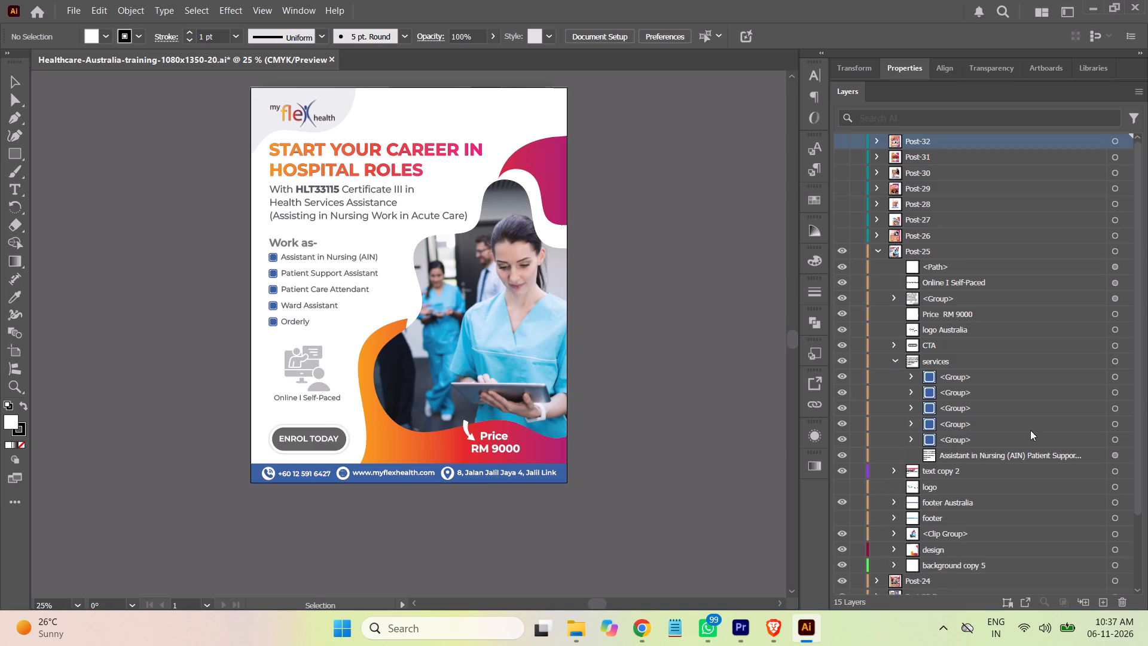
pyautogui.click(1115, 456)
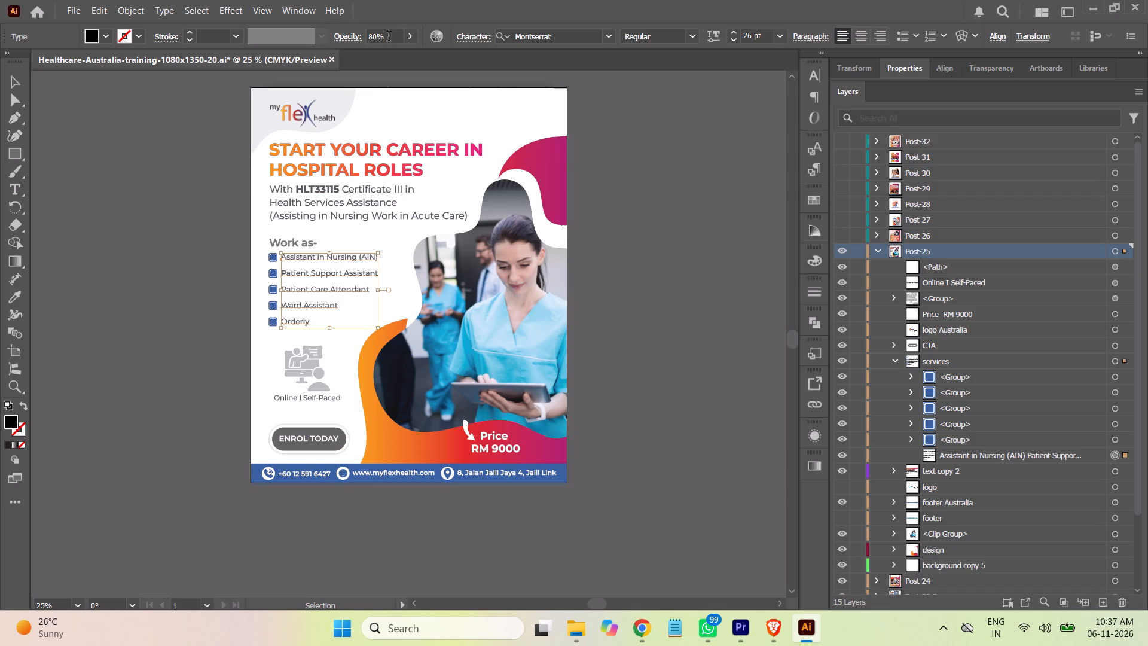
pyautogui.moveTo(389, 38); pyautogui.dragTo(330, 39)
pyautogui.write('100')
pyautogui.press('Return')
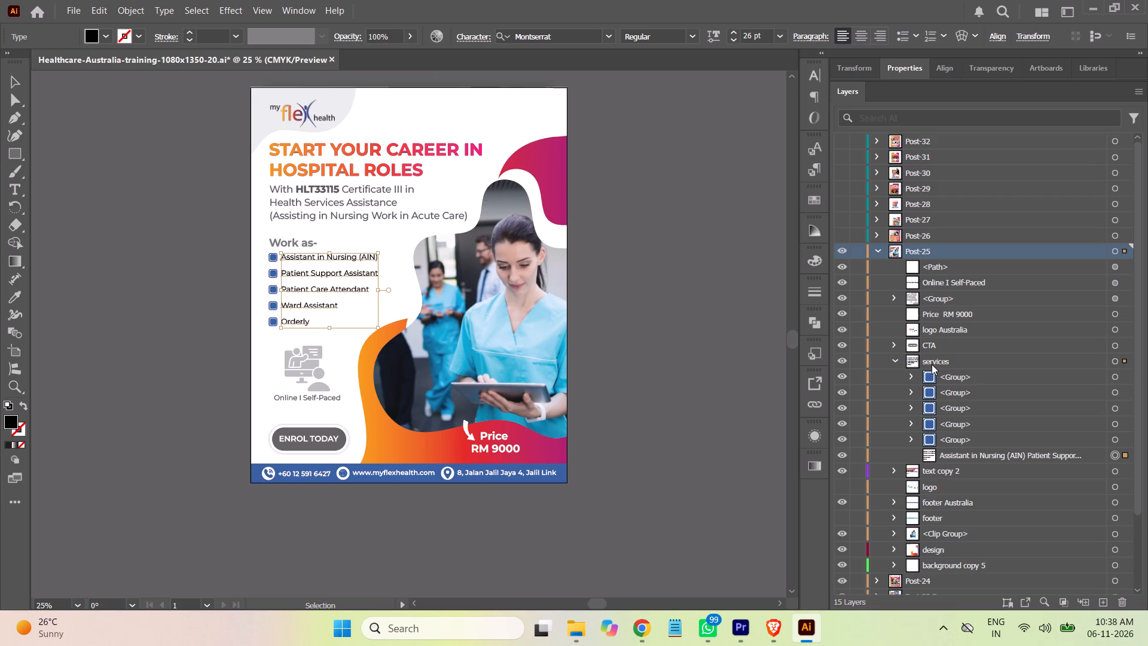
pyautogui.click(893, 361)
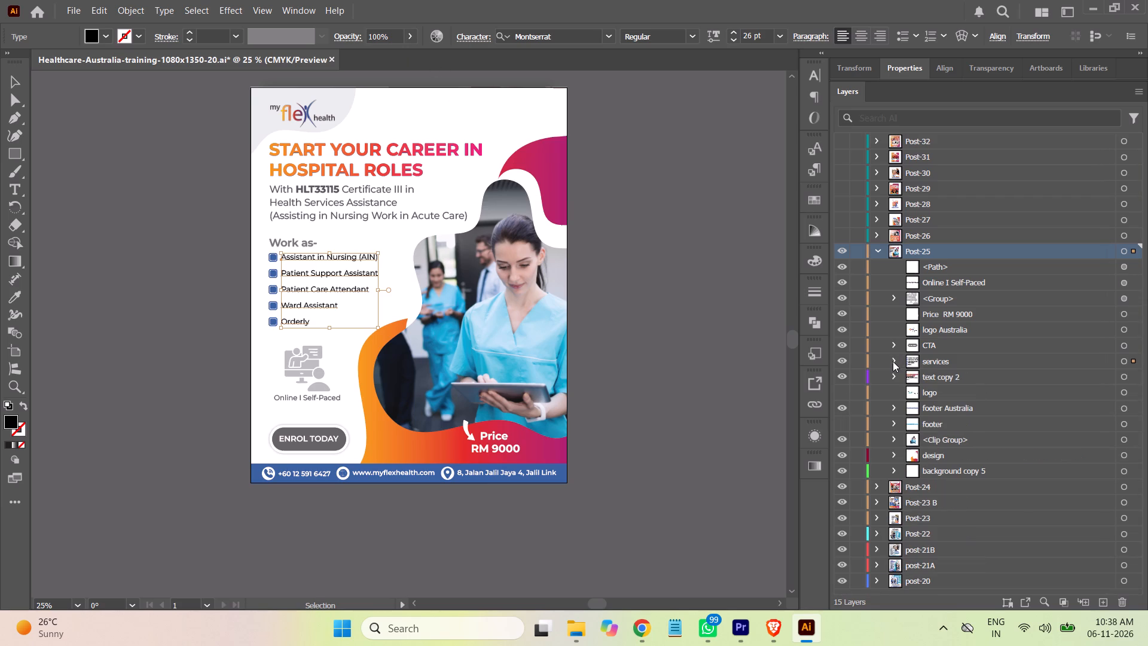
# Set the opacity of the "With HLT33115 Certificate III in Health Services Assistance" text in text copy 2 to 100%.
pyautogui.click(894, 377)
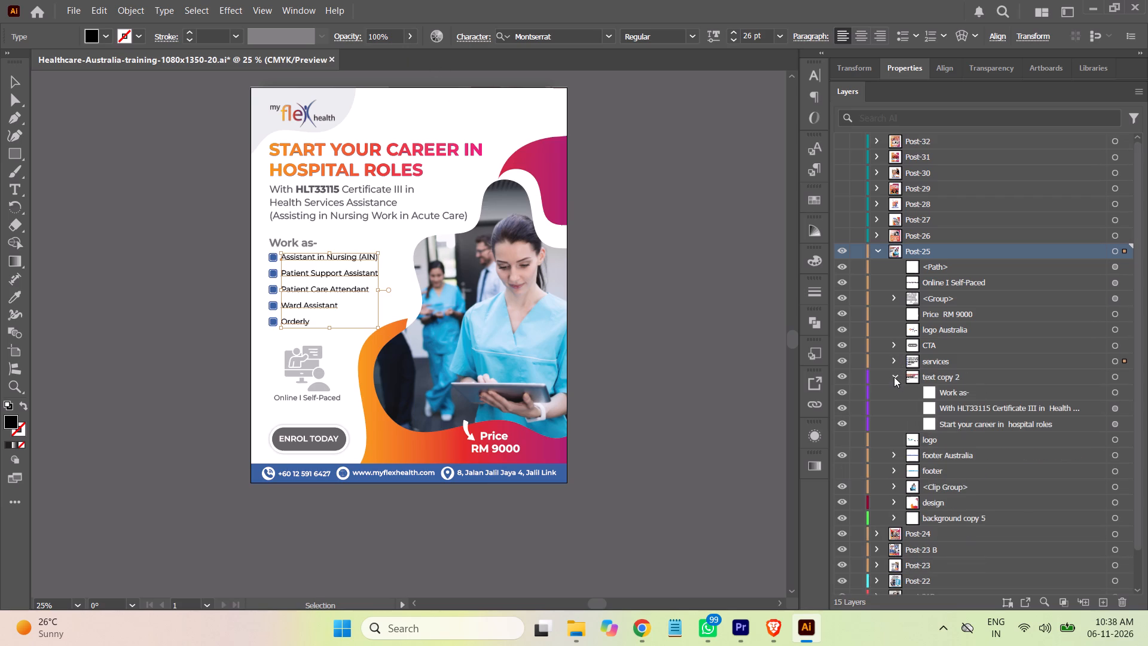
pyautogui.click(1113, 409)
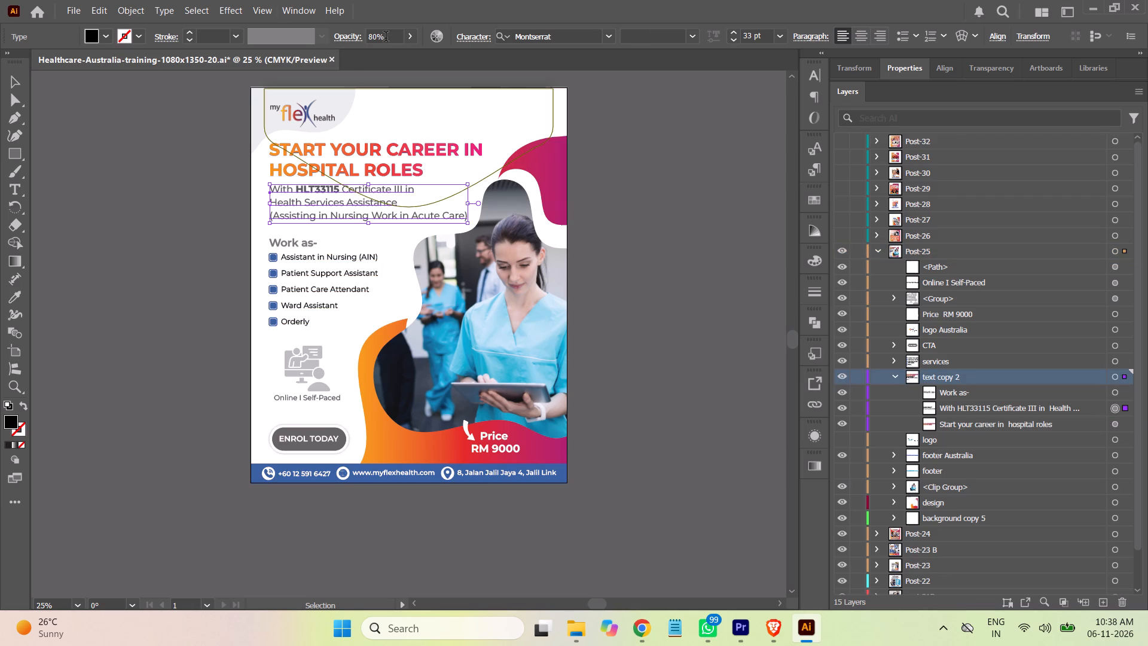
pyautogui.moveTo(386, 38); pyautogui.dragTo(326, 38)
pyautogui.write('100')
pyautogui.press('Return')
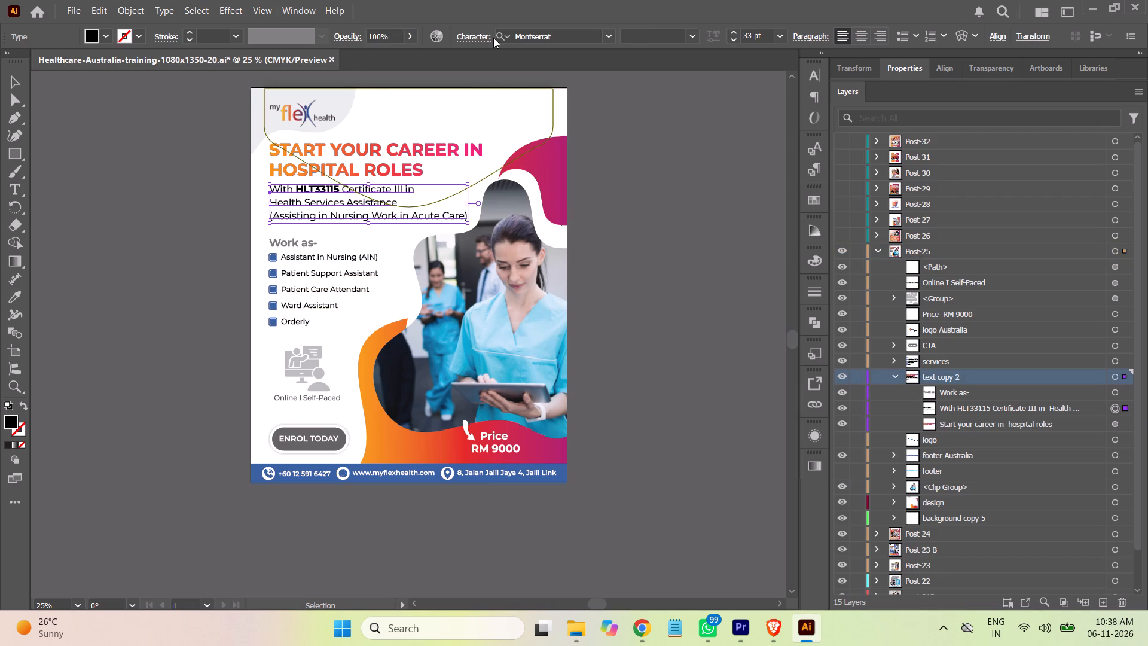
pyautogui.click(894, 377)
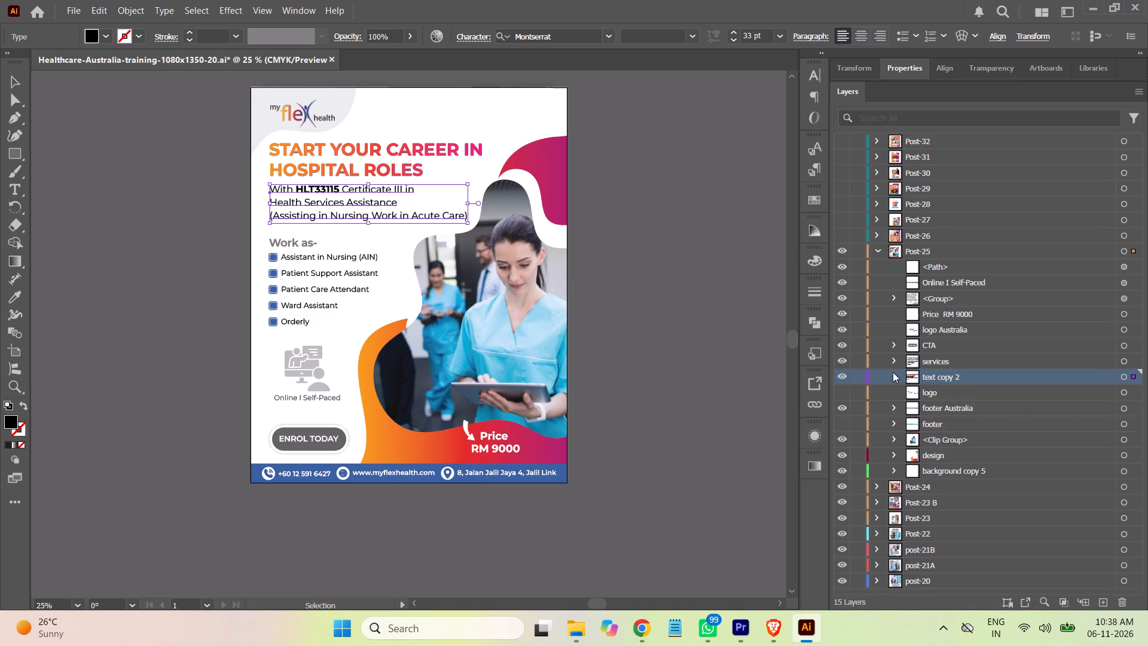
# Set the opacity of the online-study icon group in Post-25 to 50%.
pyautogui.click(1123, 301)
pyautogui.click(999, 300)
pyautogui.moveTo(471, 36); pyautogui.dragTo(442, 39)
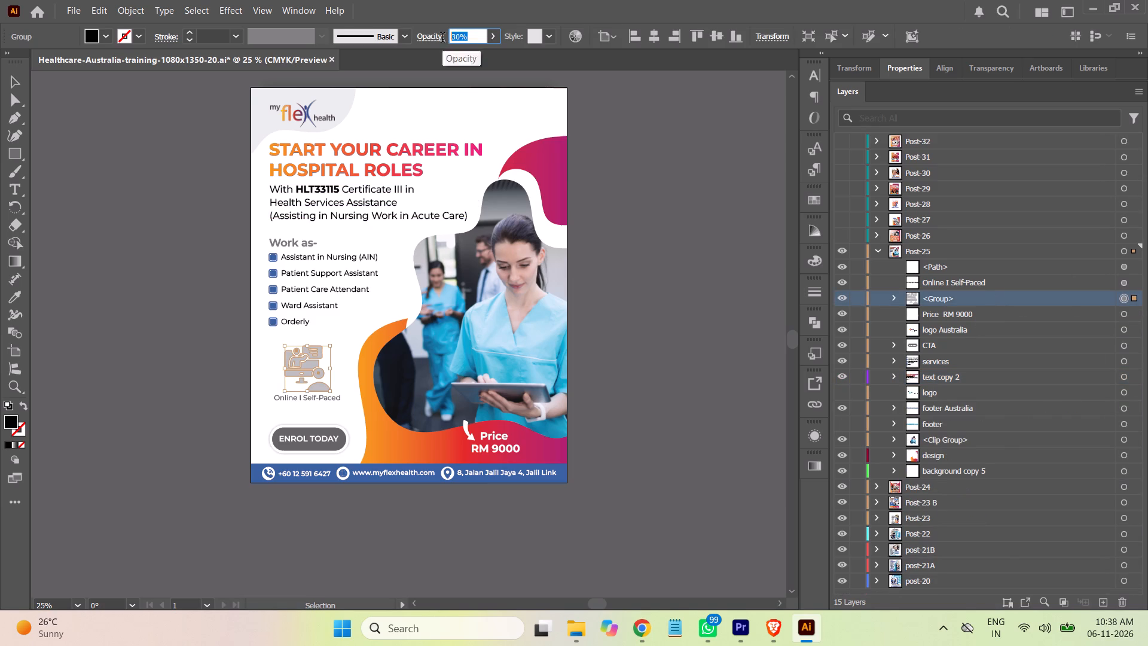
pyautogui.moveTo(442, 39); pyautogui.dragTo(442, 39)
pyautogui.write('50')
pyautogui.press('Return')
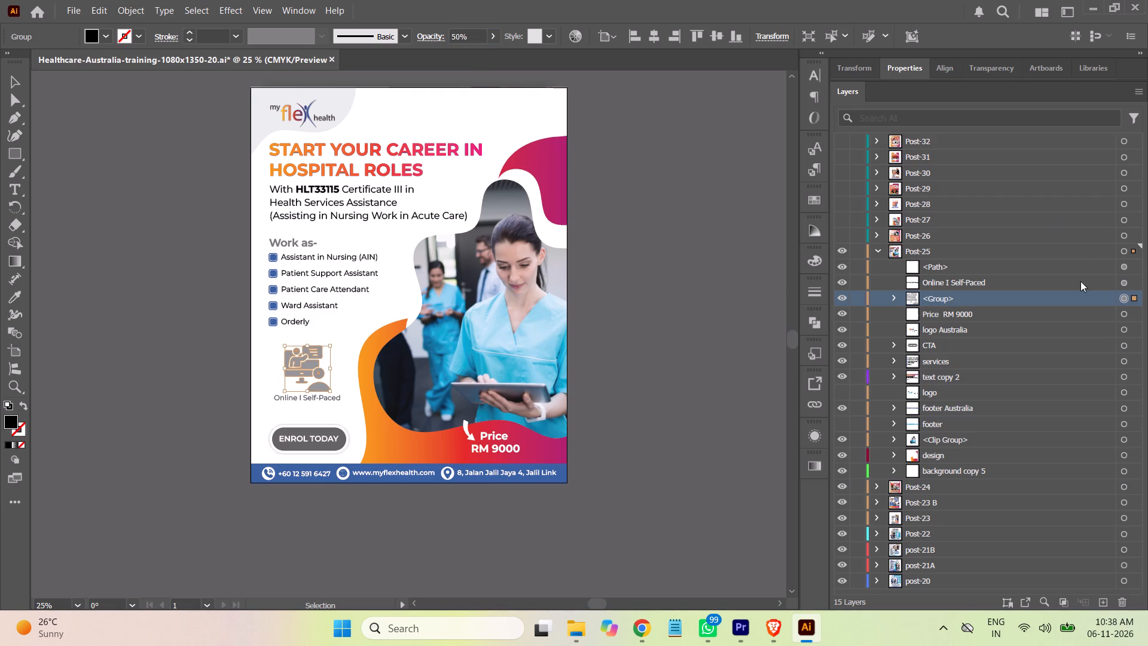
# Set the opacity of the "Online I Self-Paced" caption to 100%.
pyautogui.click(1123, 284)
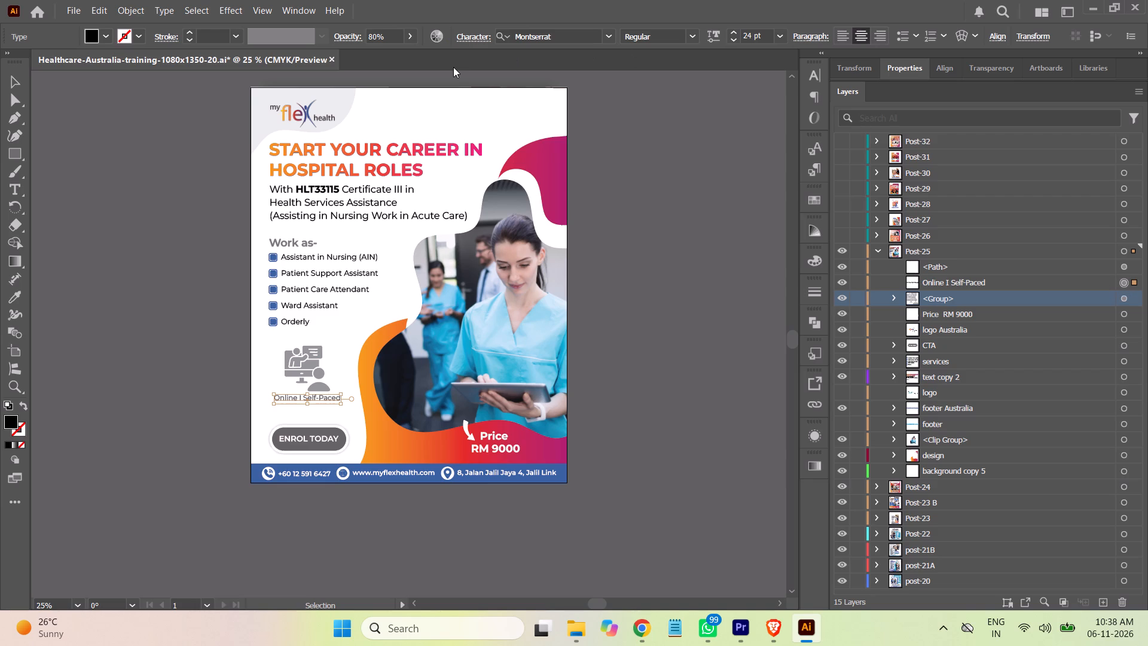
pyautogui.moveTo(388, 37); pyautogui.dragTo(361, 40)
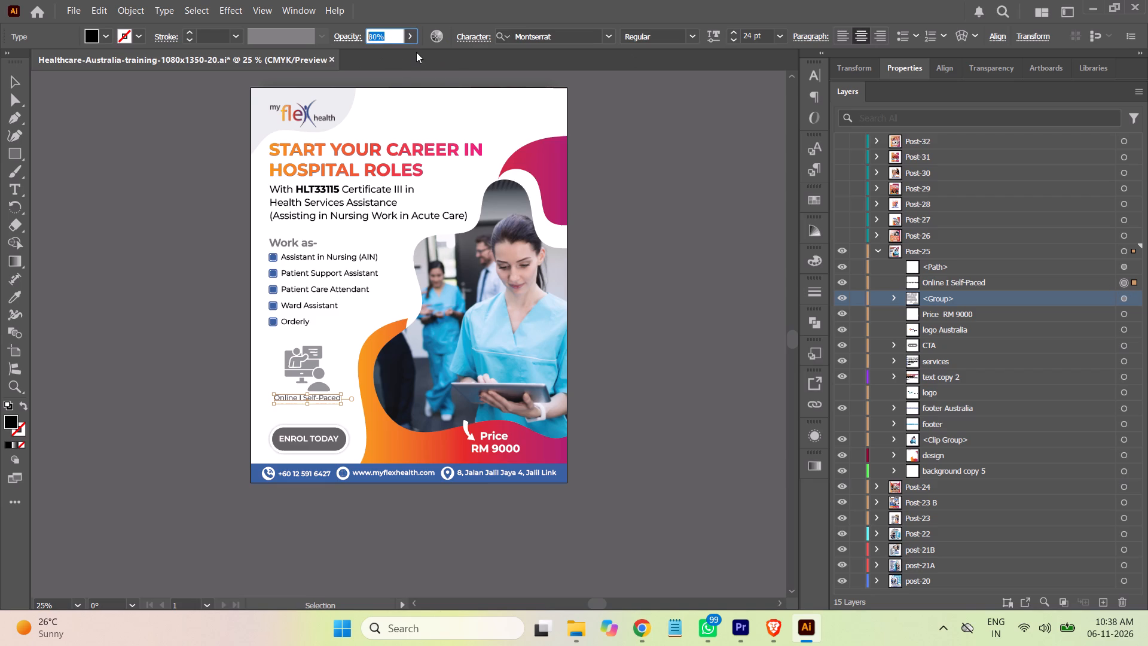
pyautogui.write('100')
pyautogui.press('Return')
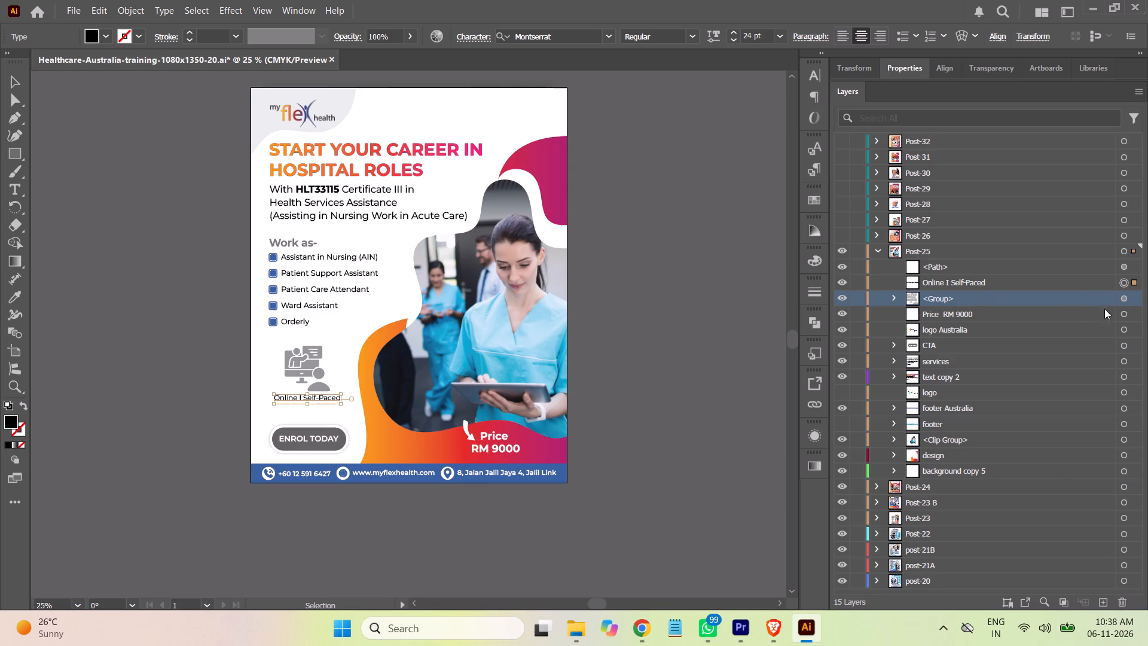
# Select the online-study icon group together with its "Online I Self-Paced" caption and open Asset Export.
pyautogui.keyDown('shift'); pyautogui.click(1122, 299); pyautogui.keyUp('shift')
pyautogui.click(1070, 281)
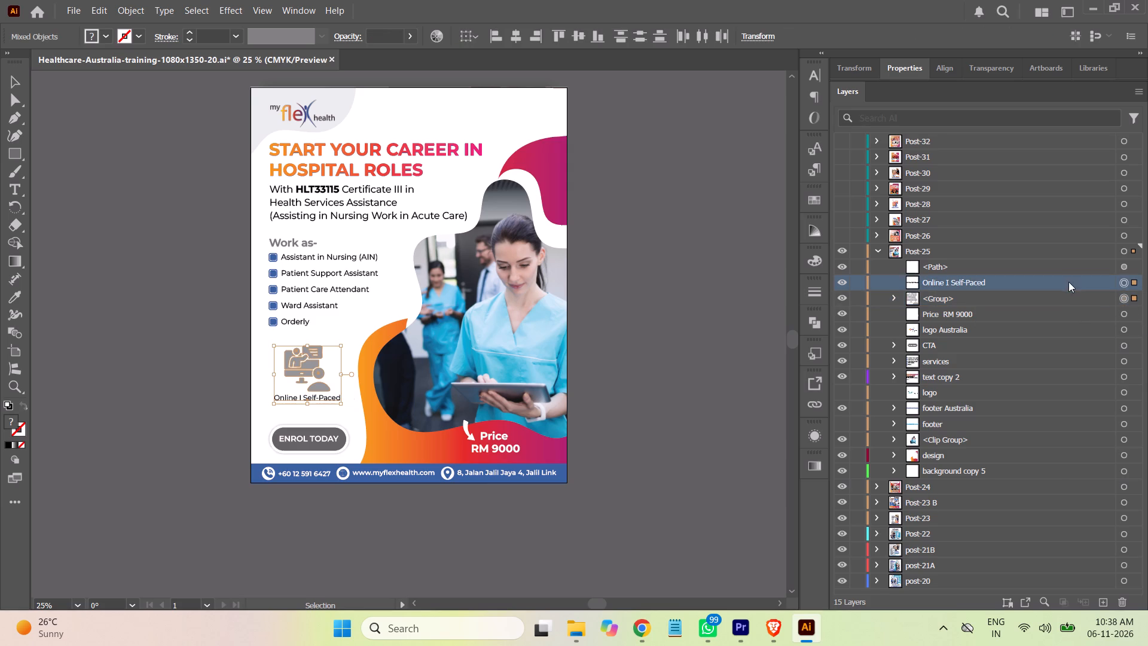
pyautogui.keyDown('shift'); pyautogui.click(1055, 297); pyautogui.keyUp('shift')
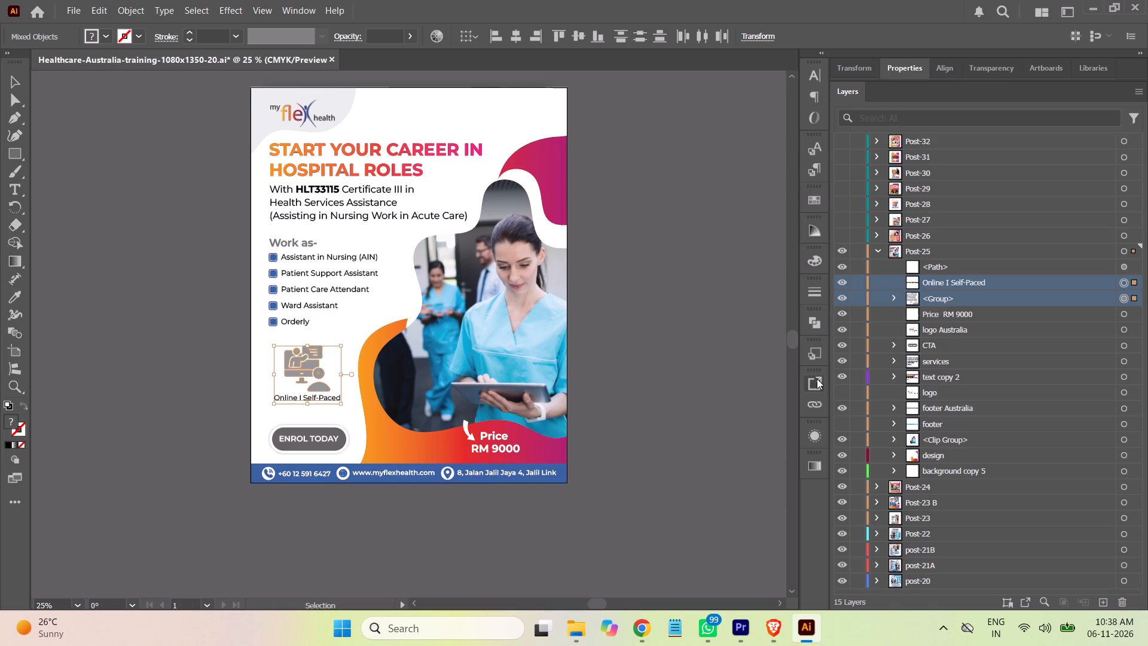
pyautogui.click(813, 383)
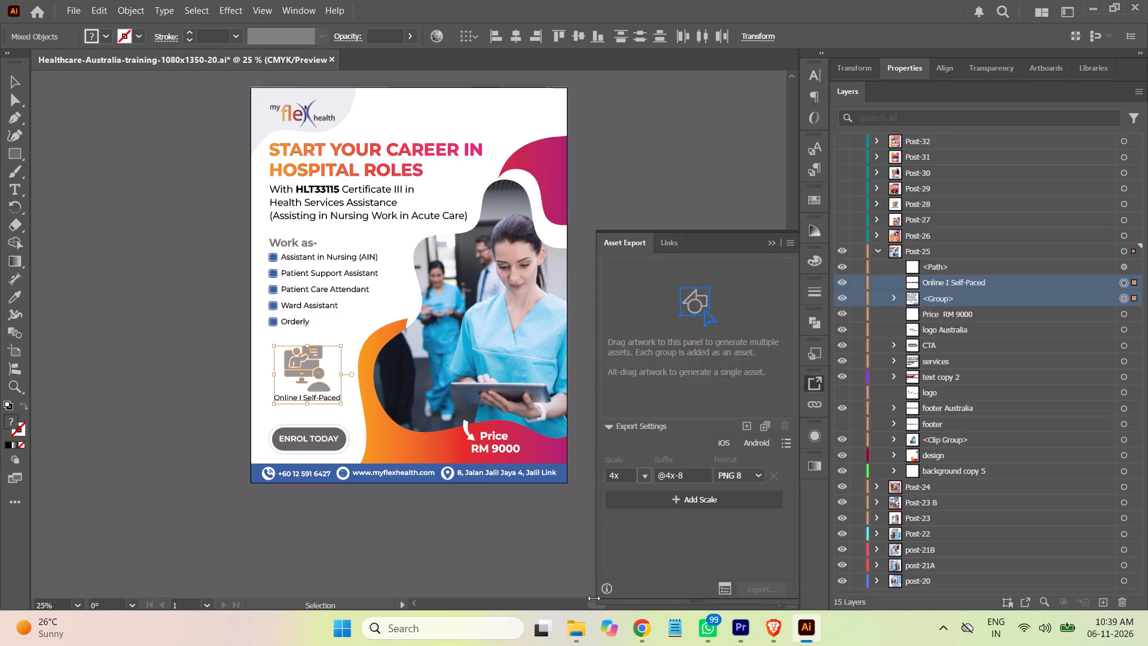
# Add the selected icon group and caption as an export asset named Asset 2, matching its existing PNG in the 4x folder.
pyautogui.click(748, 426)
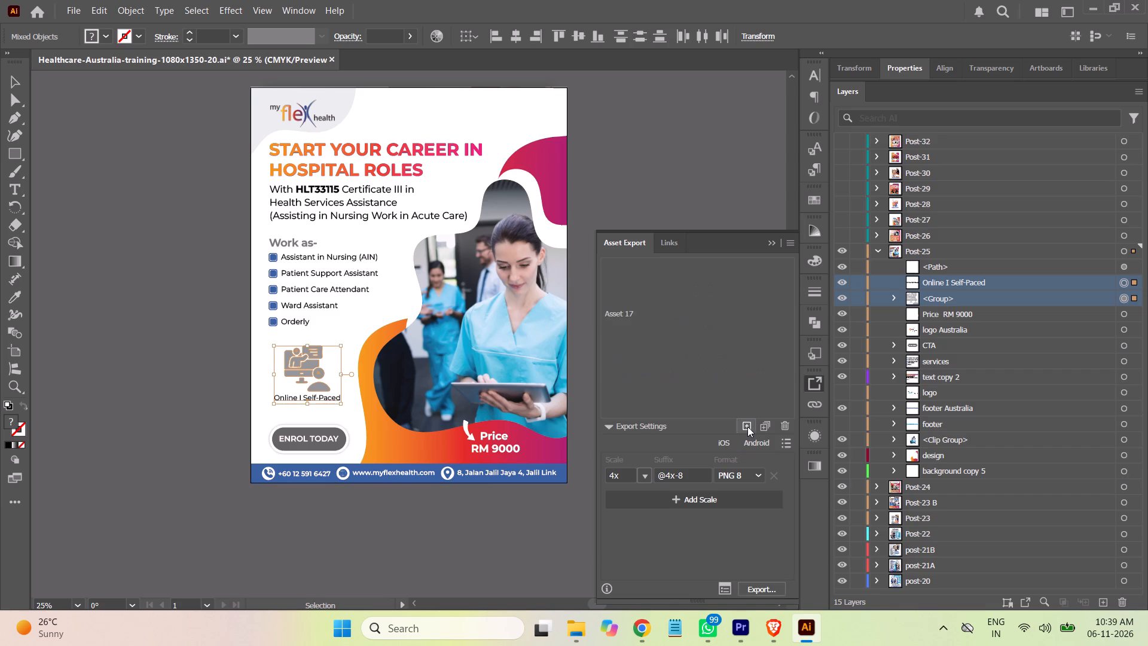
pyautogui.click(571, 627)
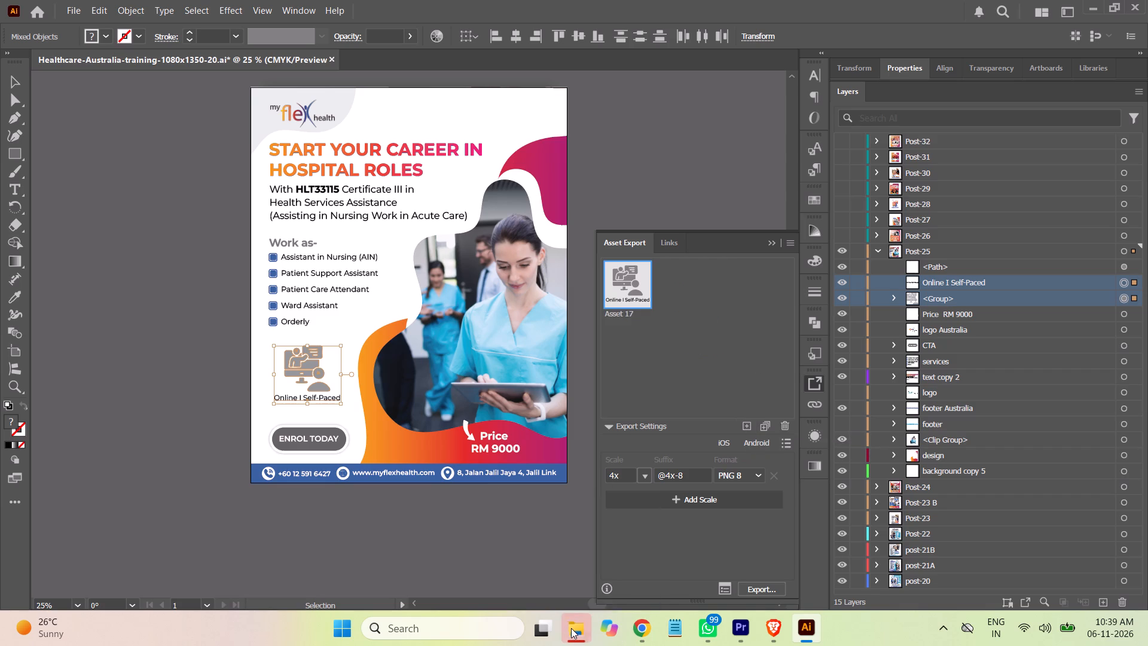
pyautogui.click(575, 630)
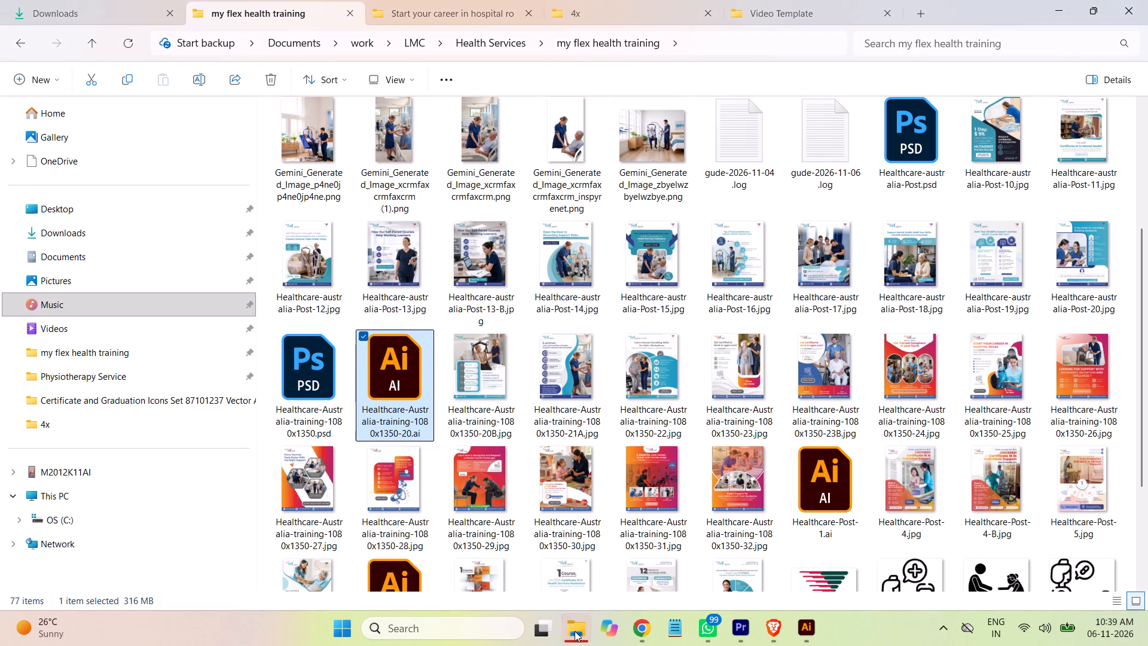
pyautogui.click(615, 8)
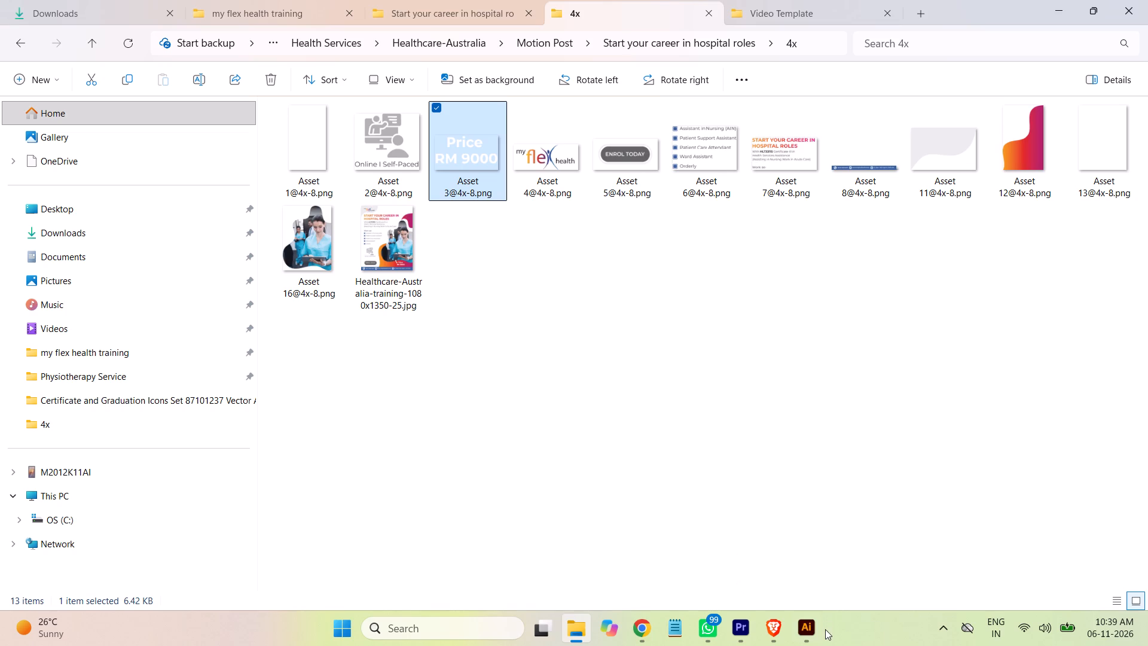
pyautogui.click(806, 627)
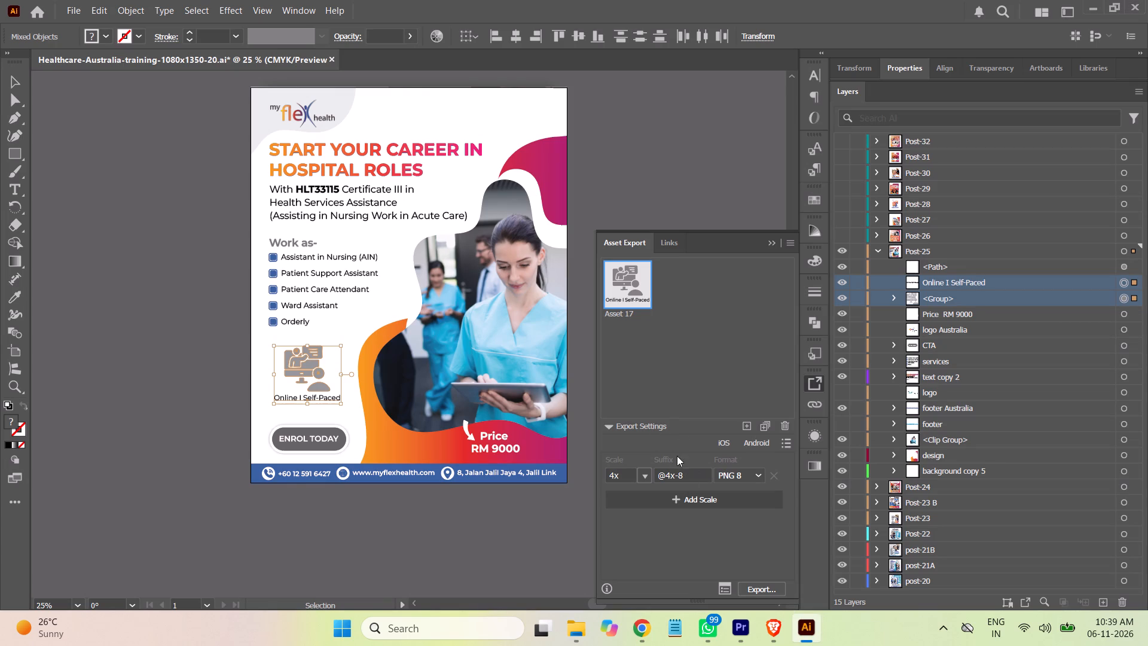
pyautogui.click(627, 314)
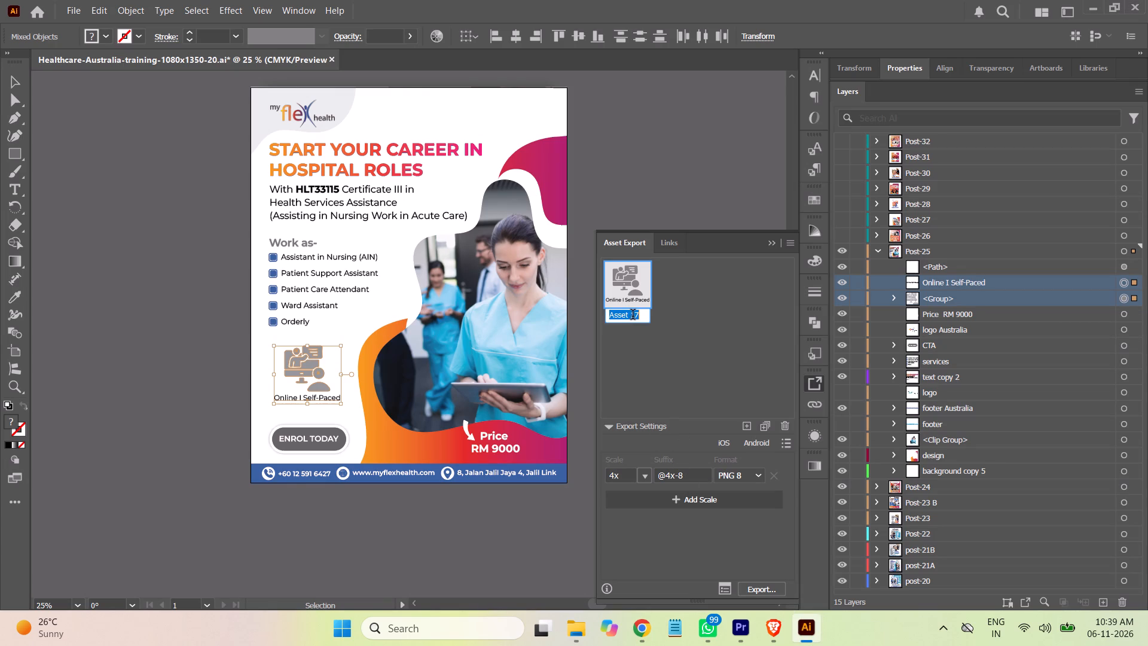
pyautogui.moveTo(633, 316); pyautogui.dragTo(660, 318)
pyautogui.press('BackSpace')
pyautogui.press('BackSpace')
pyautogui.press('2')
pyautogui.click(679, 314)
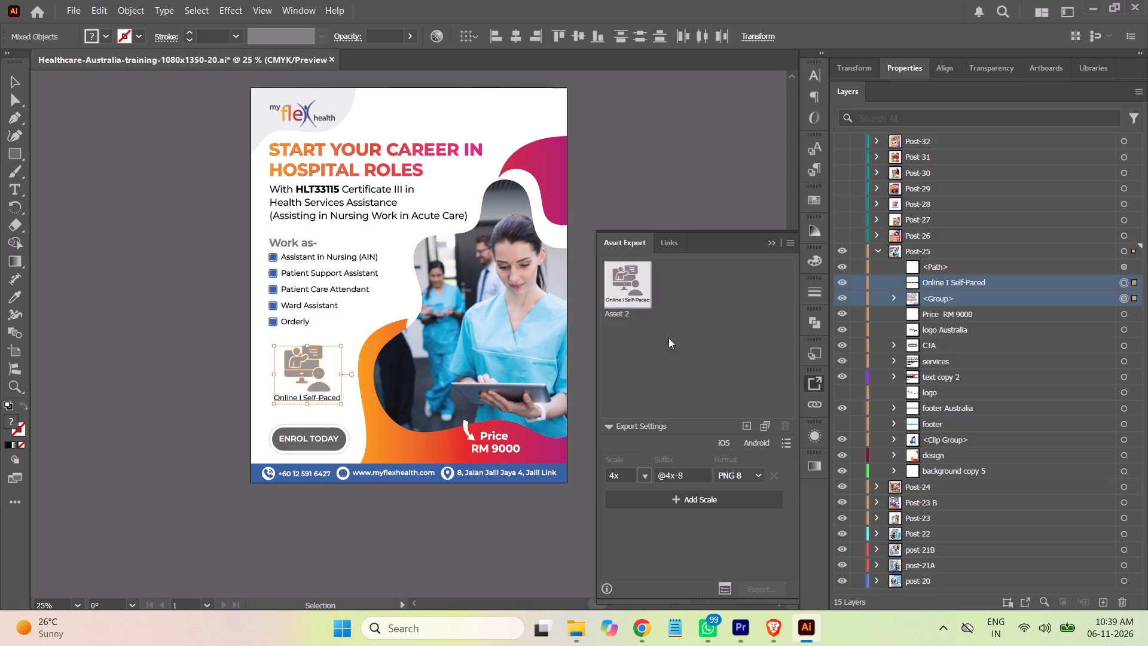
pyautogui.click(633, 295)
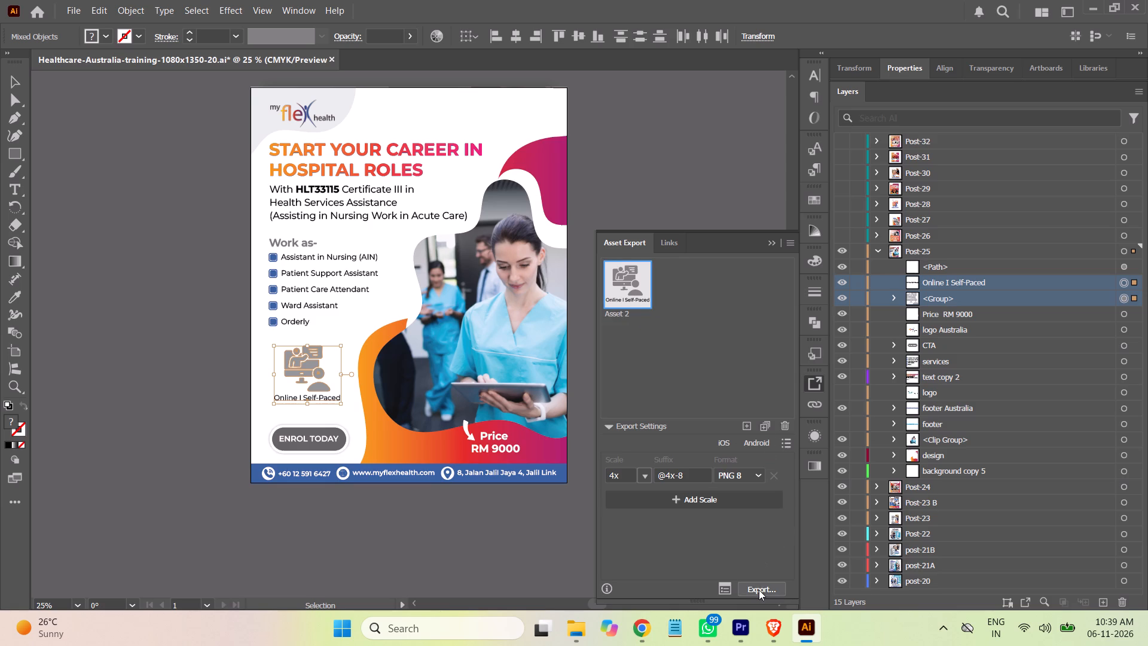
pyautogui.click(759, 590)
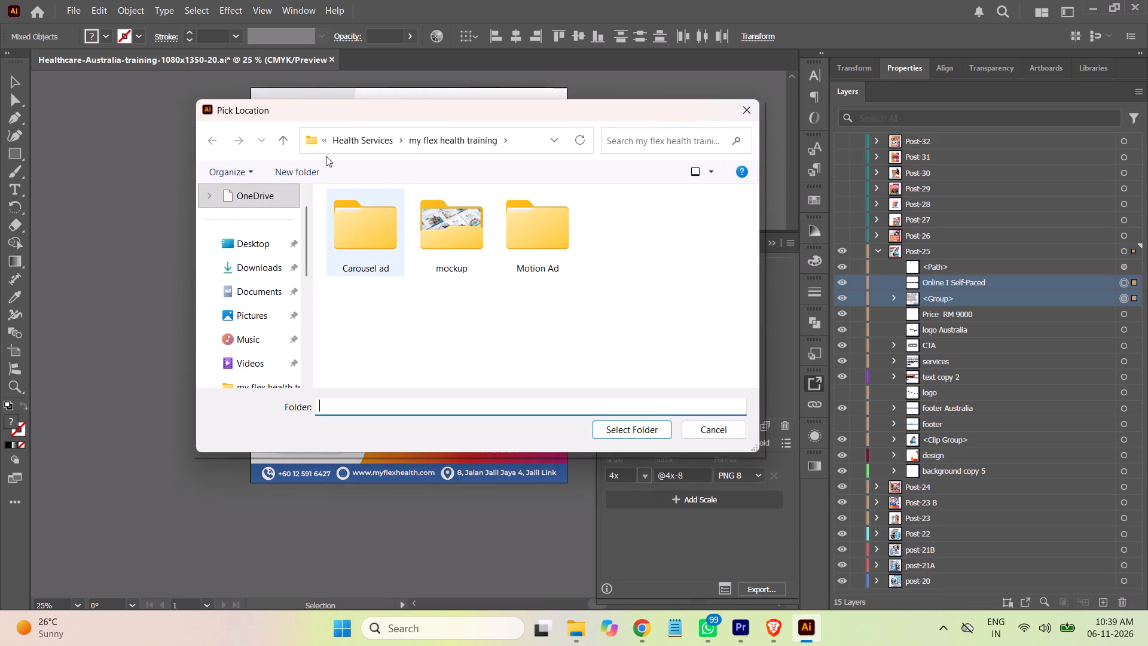
pyautogui.click(285, 138)
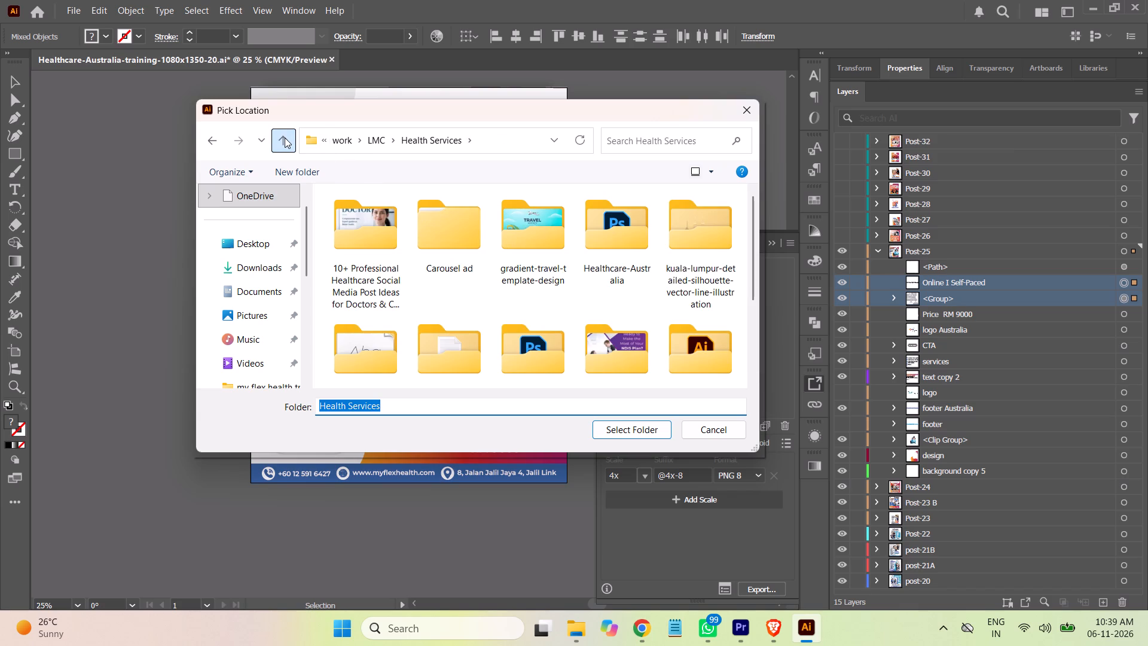
pyautogui.click(283, 139)
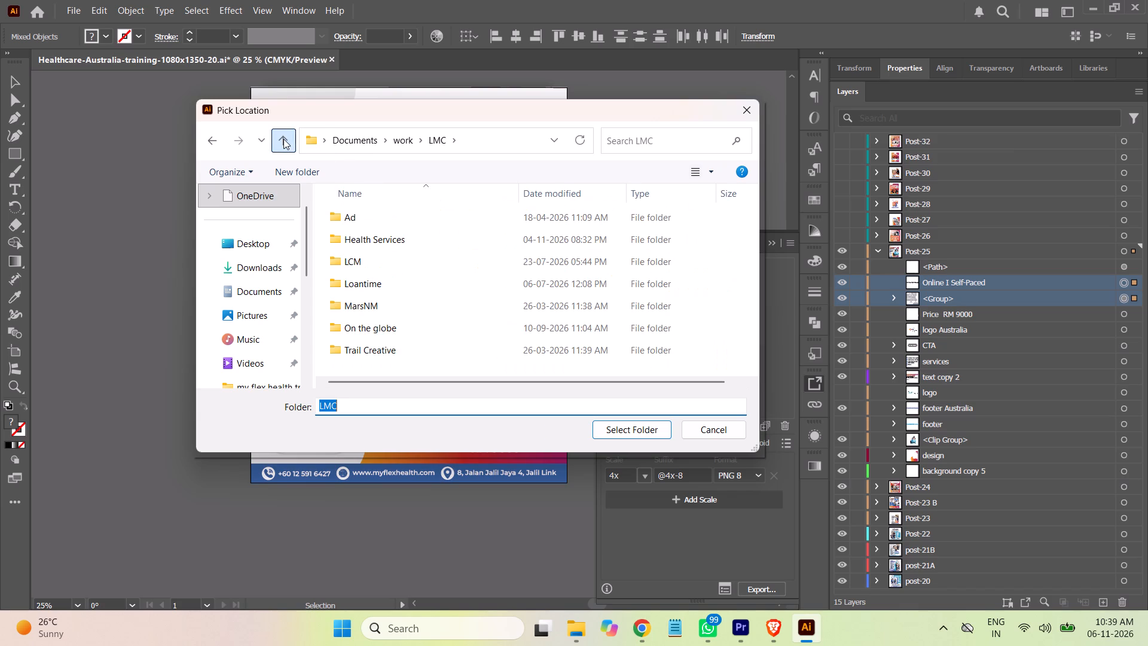
pyautogui.doubleClick(377, 242)
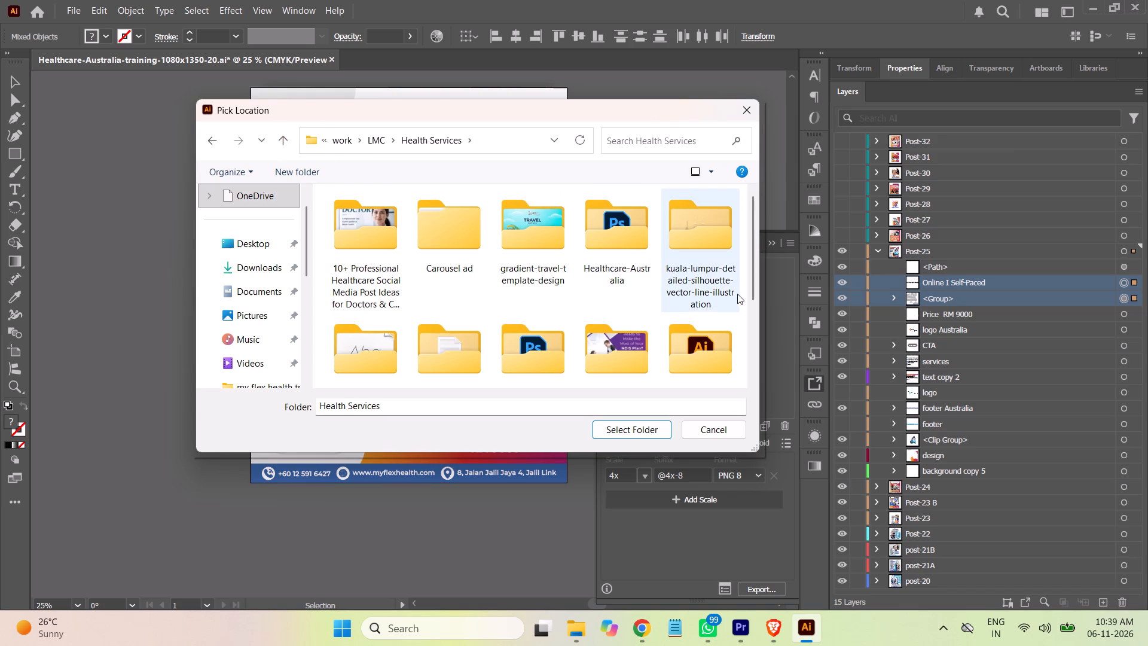
pyautogui.doubleClick(606, 235)
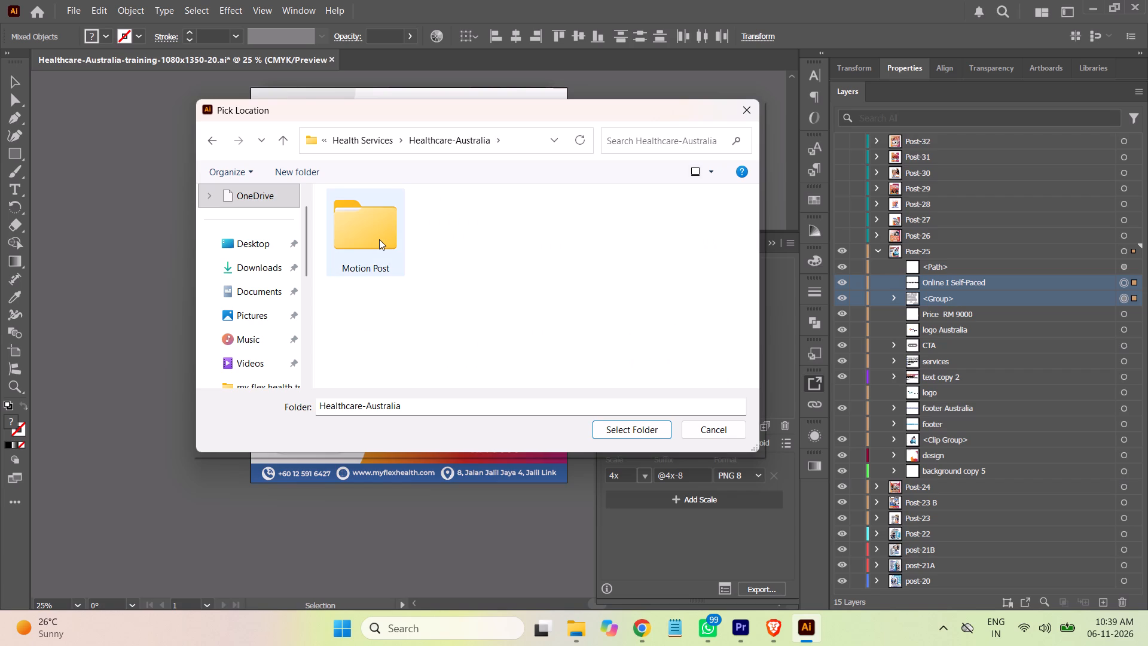
pyautogui.doubleClick(379, 239)
pyautogui.click(392, 236)
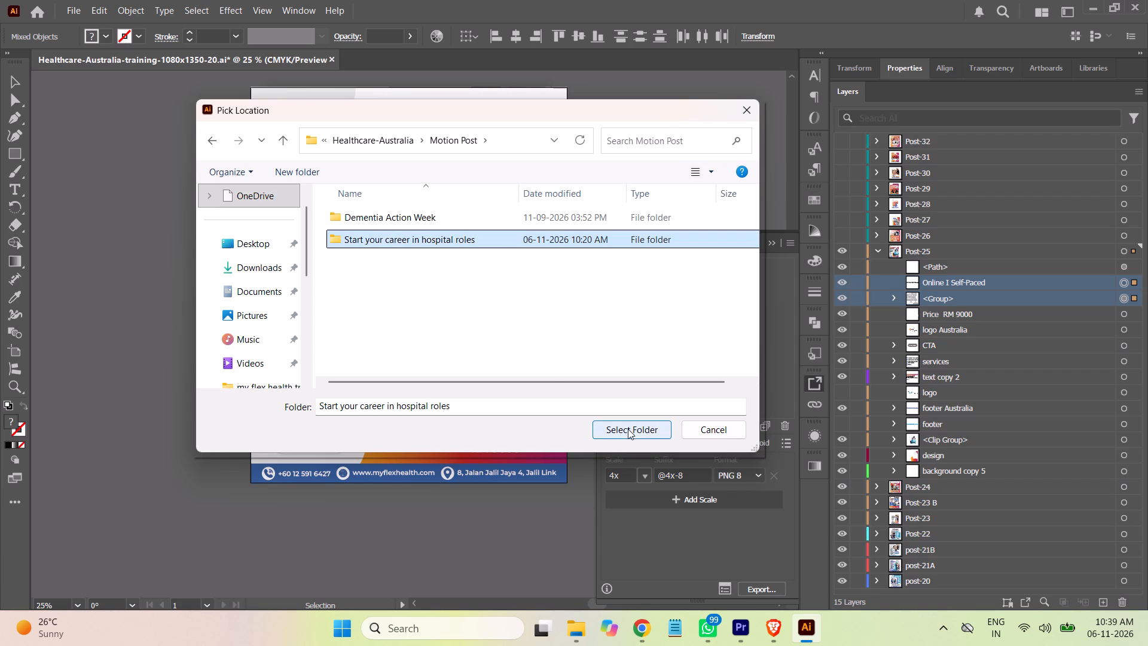
pyautogui.click(628, 429)
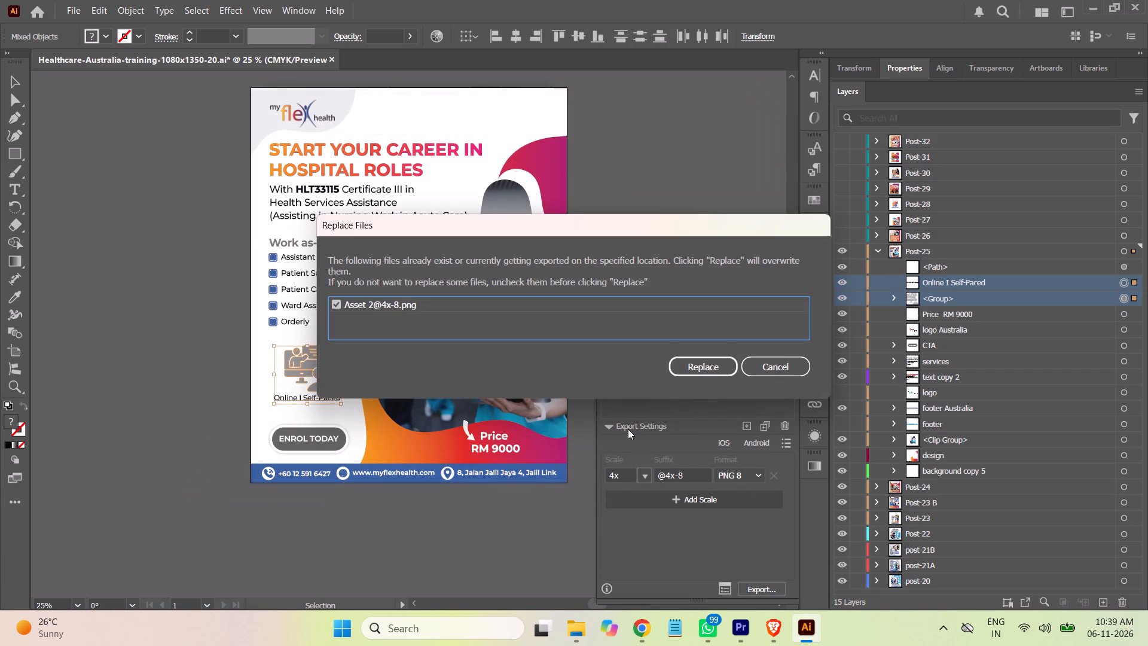
pyautogui.click(697, 369)
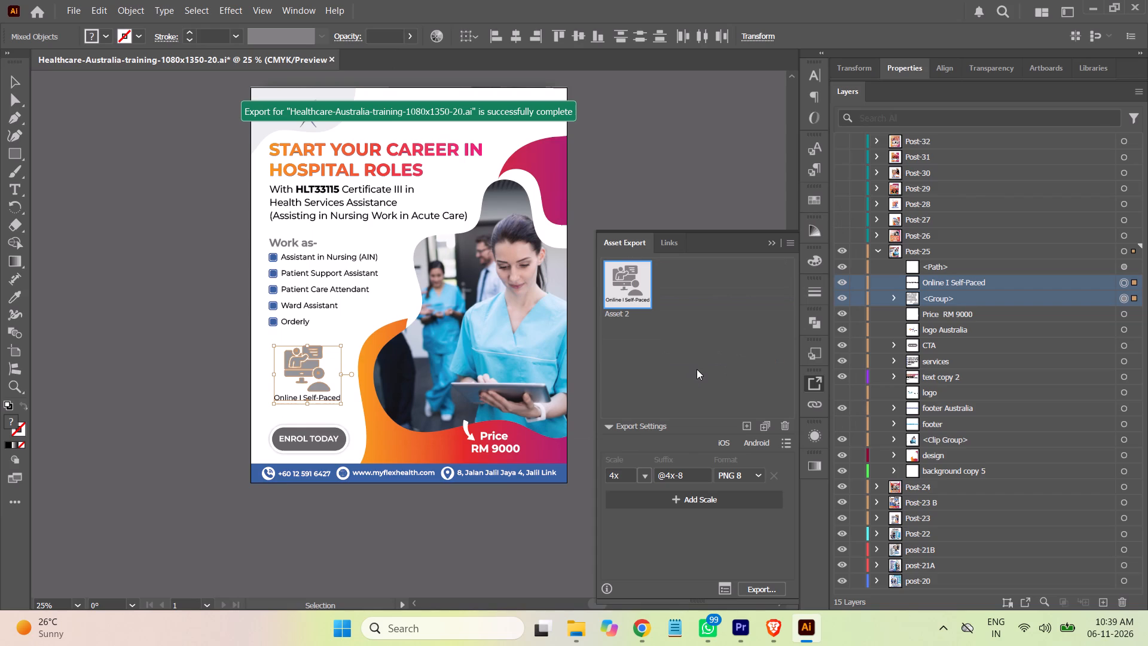
# Replace the exported asset in the asset list with Post-25's services group and start exporting it as a 4x PNG 8.
pyautogui.click(783, 428)
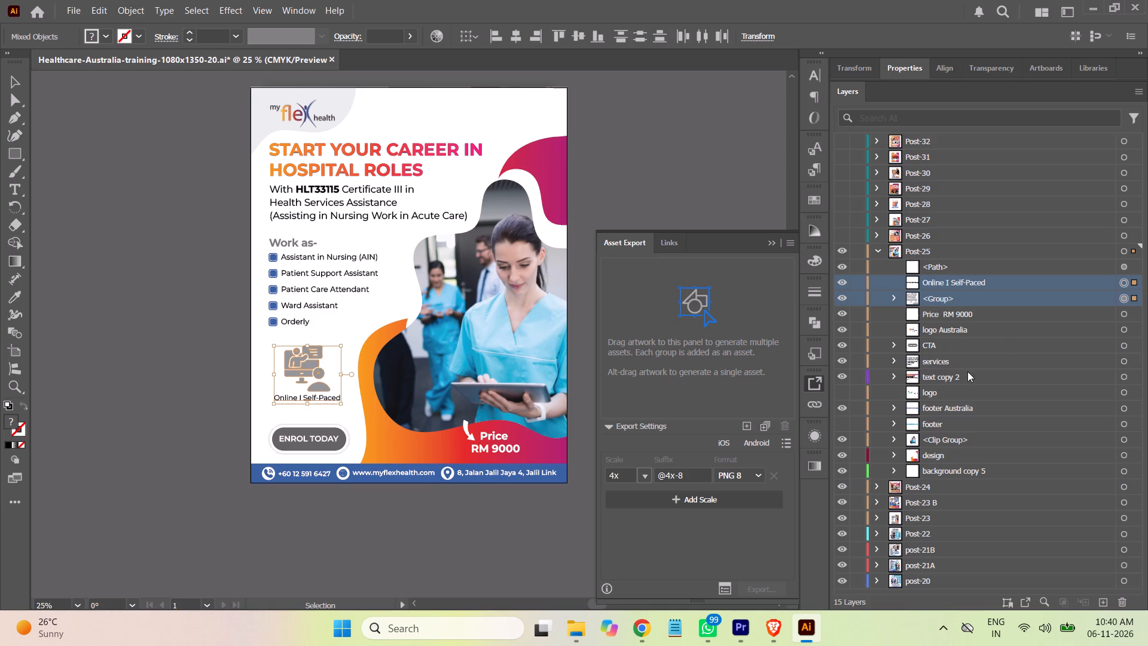
pyautogui.click(1123, 362)
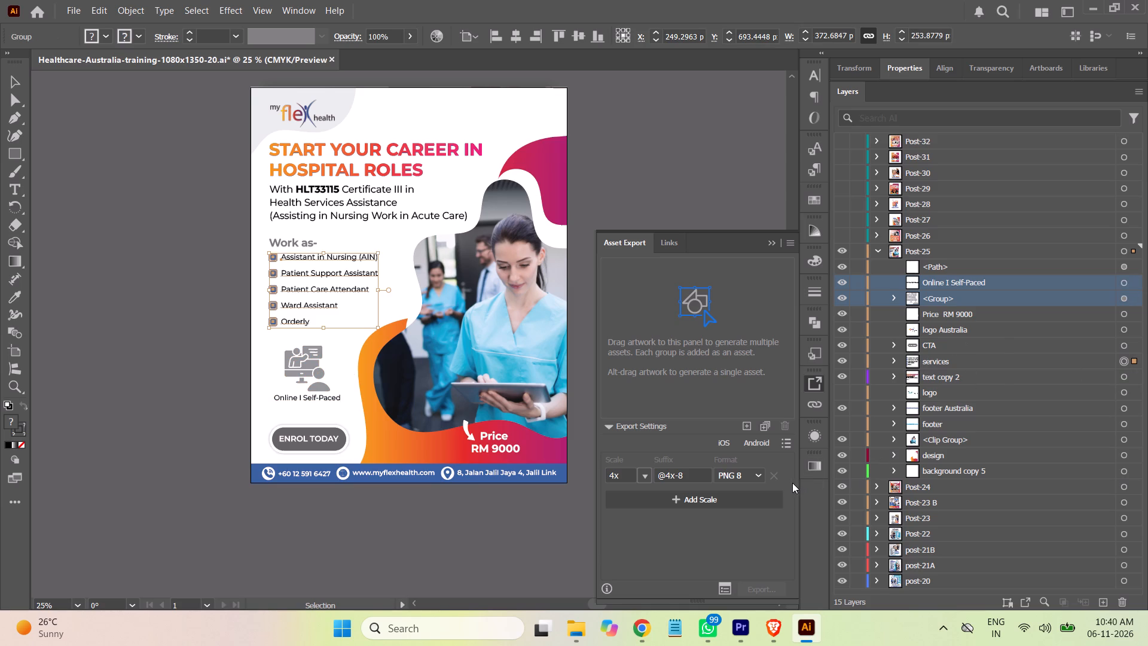
pyautogui.click(746, 425)
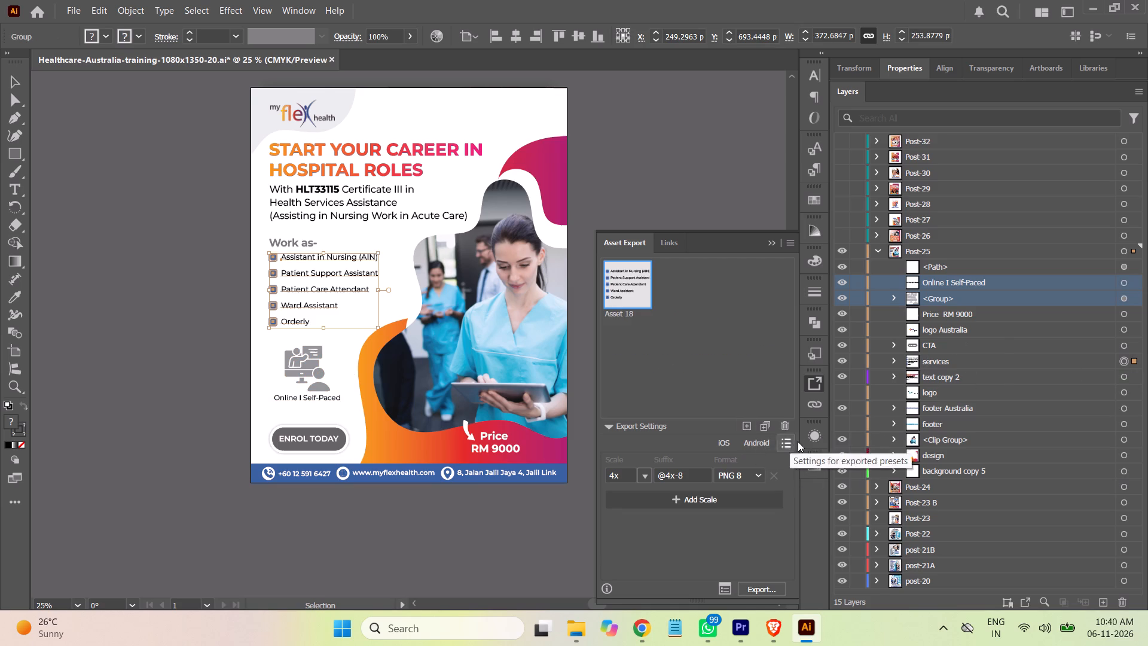
pyautogui.click(762, 586)
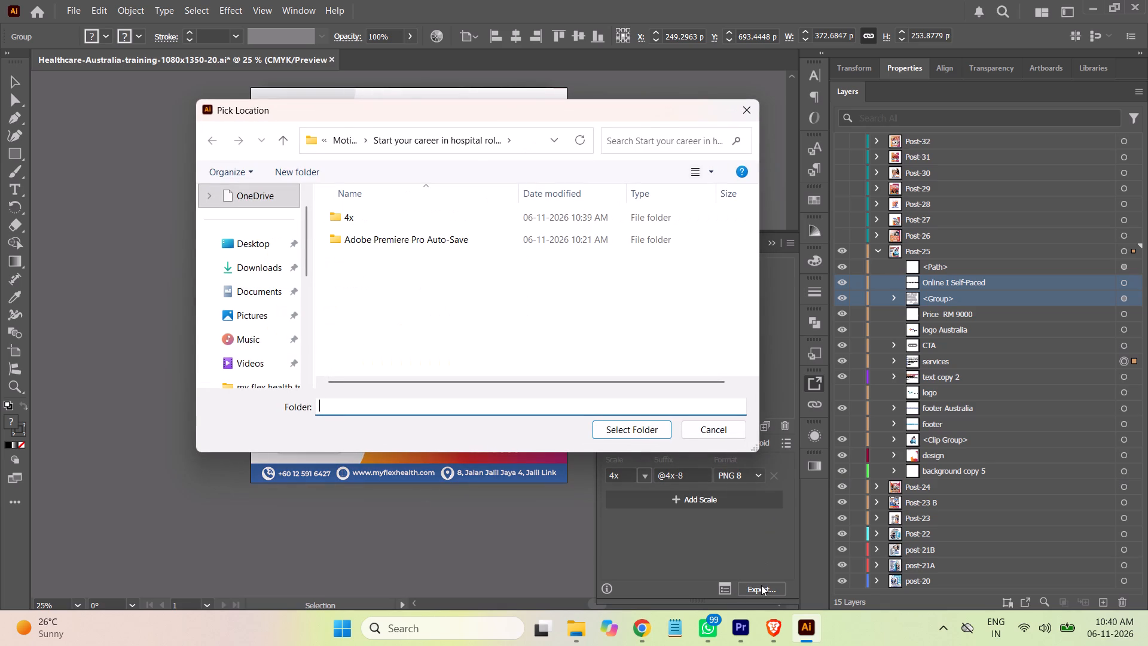
# Check the exported assets in the 4x folder in File Explorer, return to Illustrator and cancel choosing an export location.
pyautogui.click(584, 635)
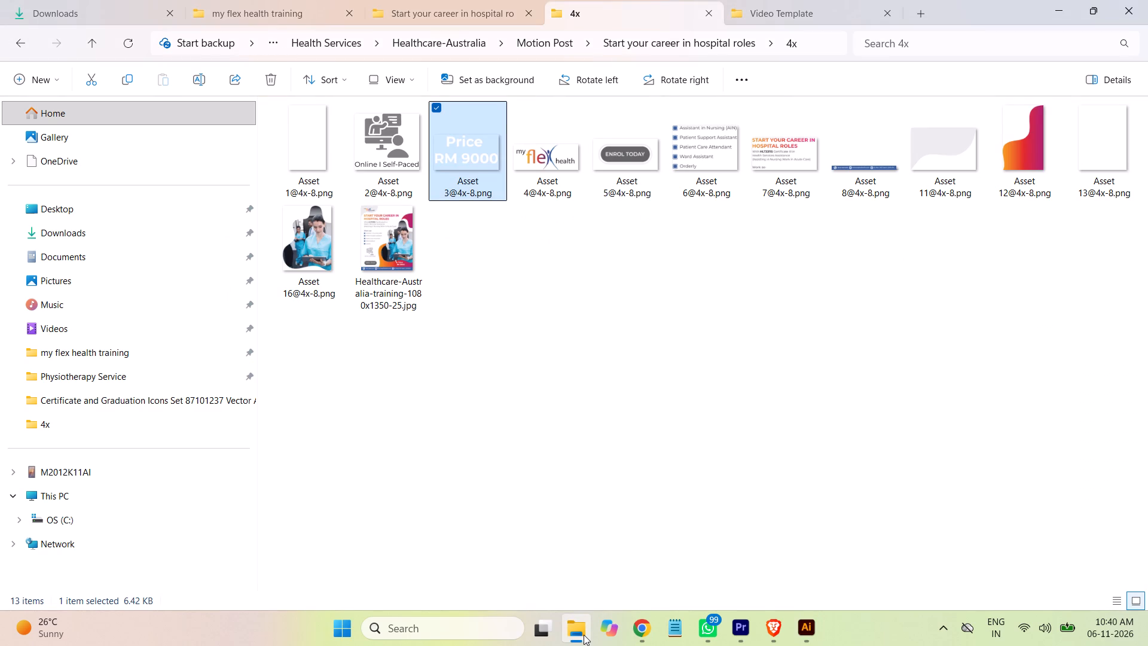
pyautogui.click(584, 635)
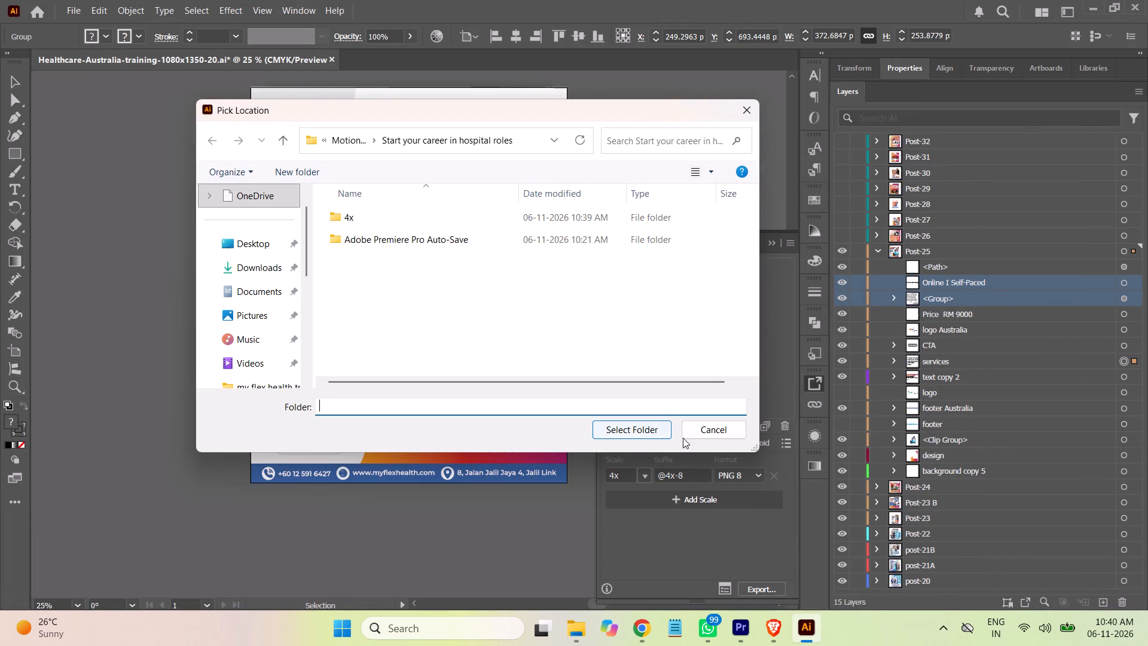
pyautogui.click(715, 431)
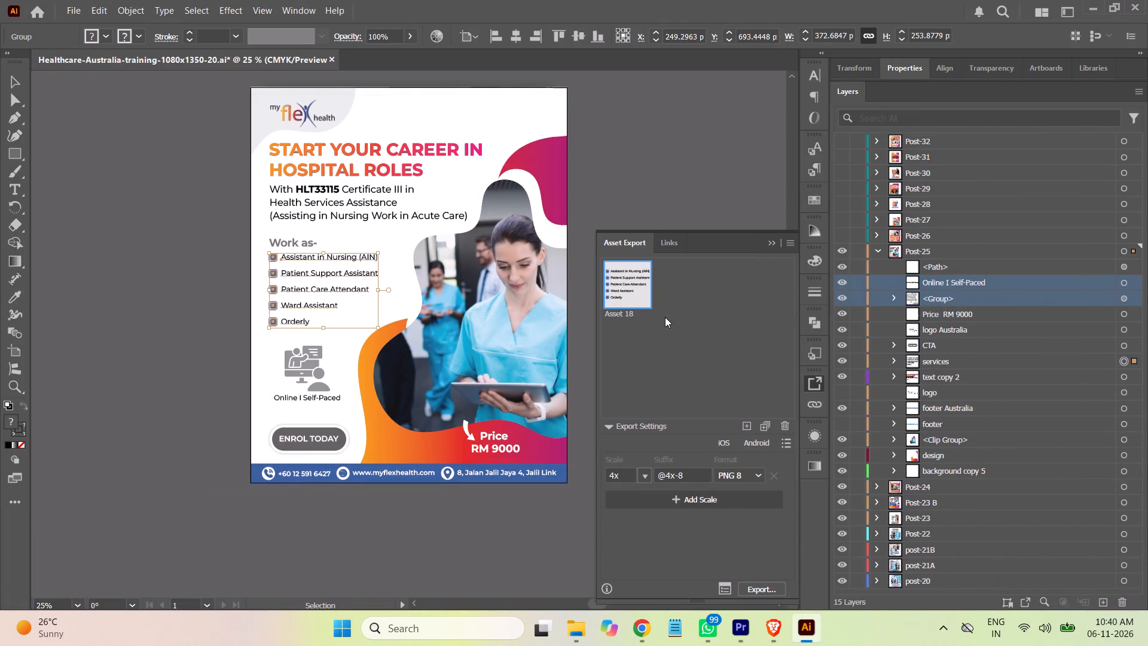
# Rename the services-list asset as Asset 6 and export it at 4x as PNG 8 into the "Start your career in hospital roles" folder.
pyautogui.click(631, 316)
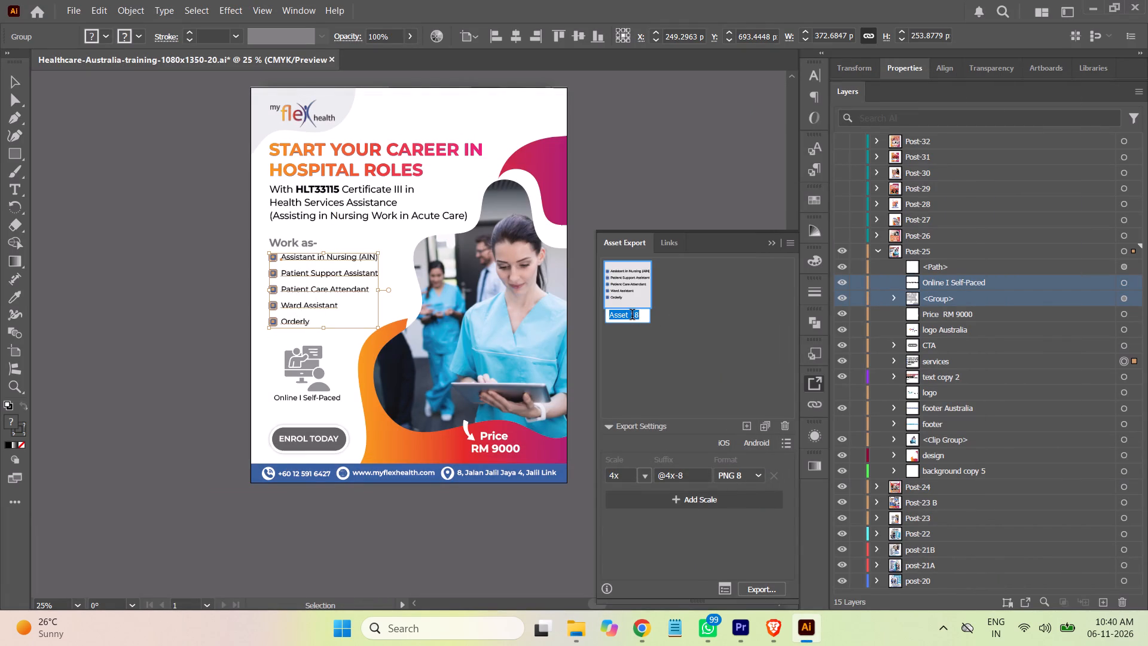
pyautogui.moveTo(632, 316); pyautogui.dragTo(644, 316)
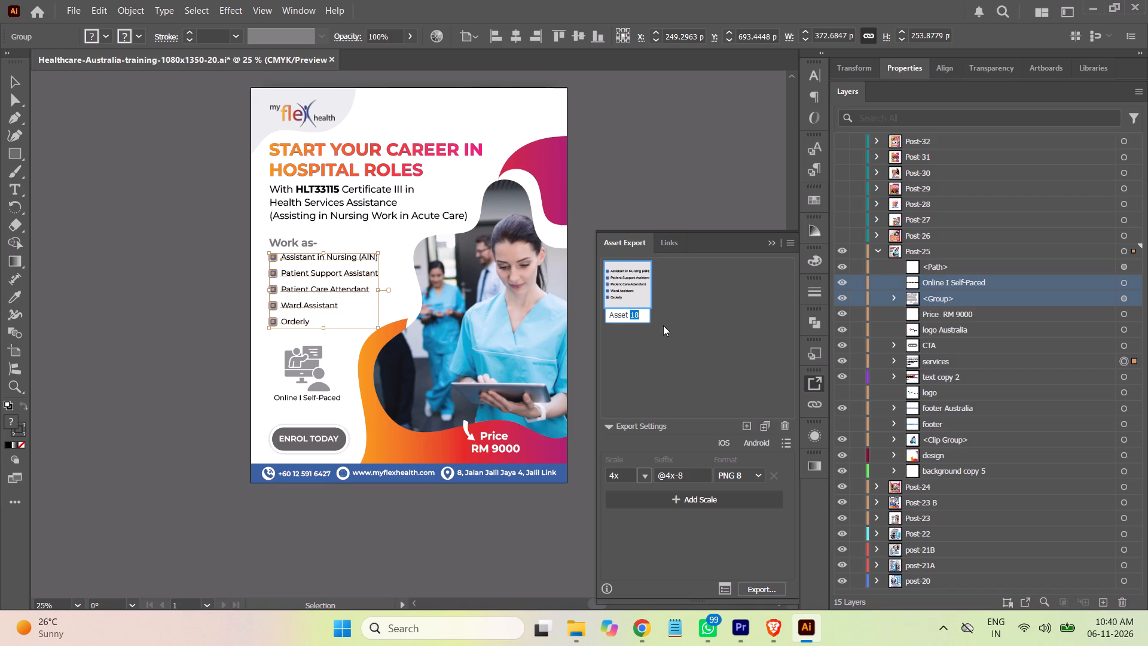
pyautogui.press('6')
pyautogui.click(672, 330)
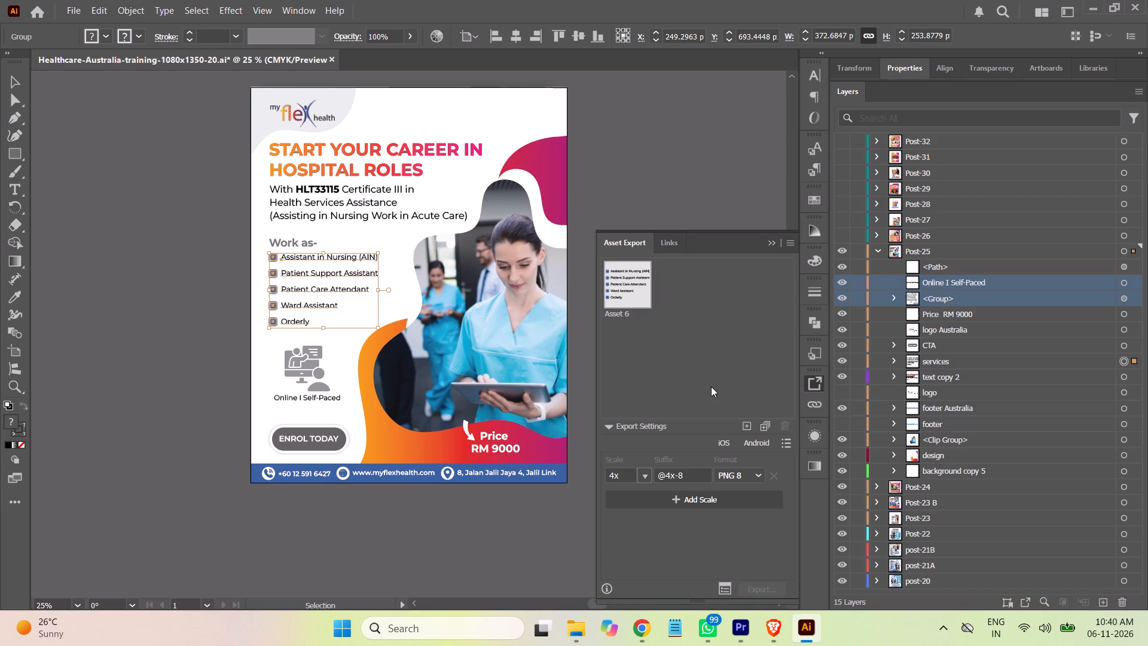
pyautogui.click(642, 298)
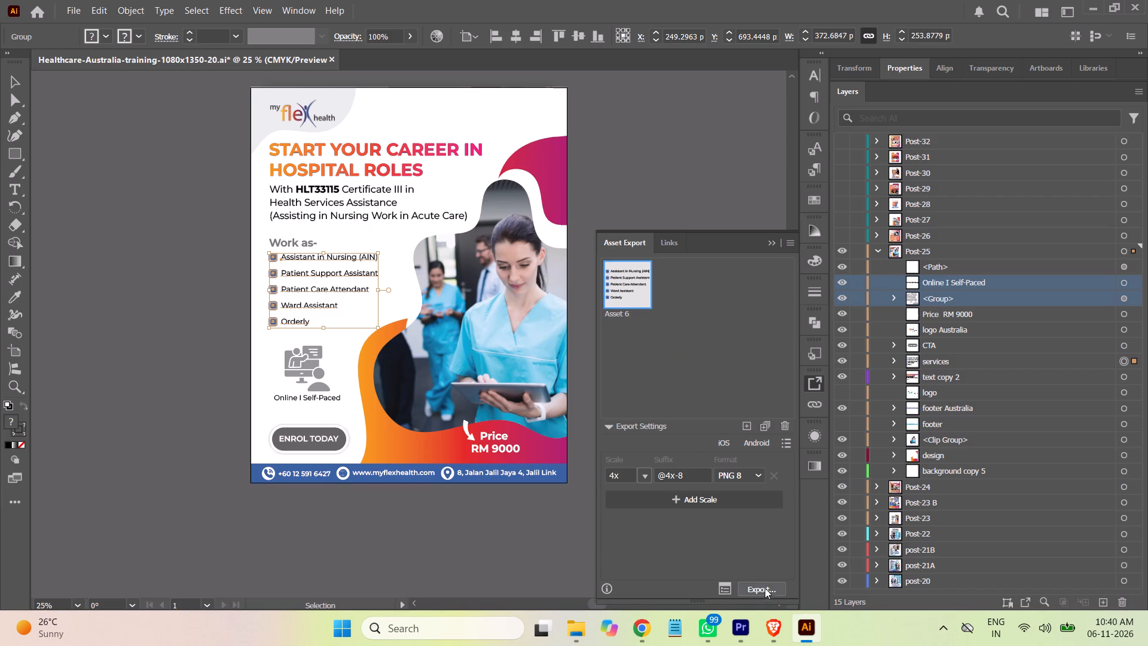
pyautogui.click(764, 589)
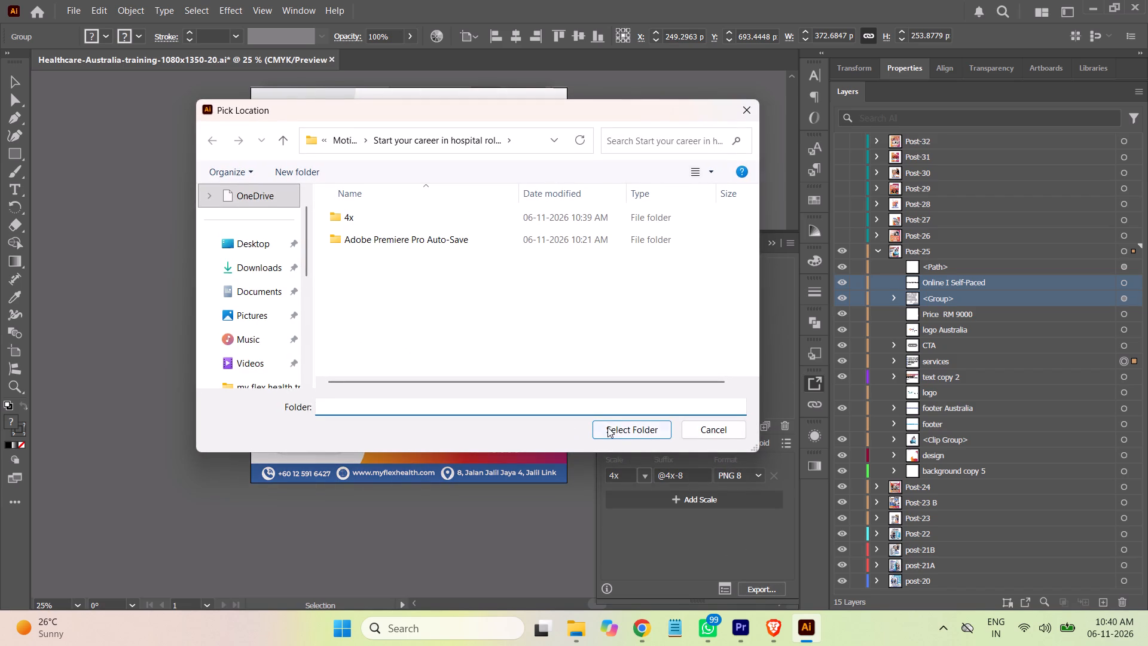
pyautogui.click(621, 429)
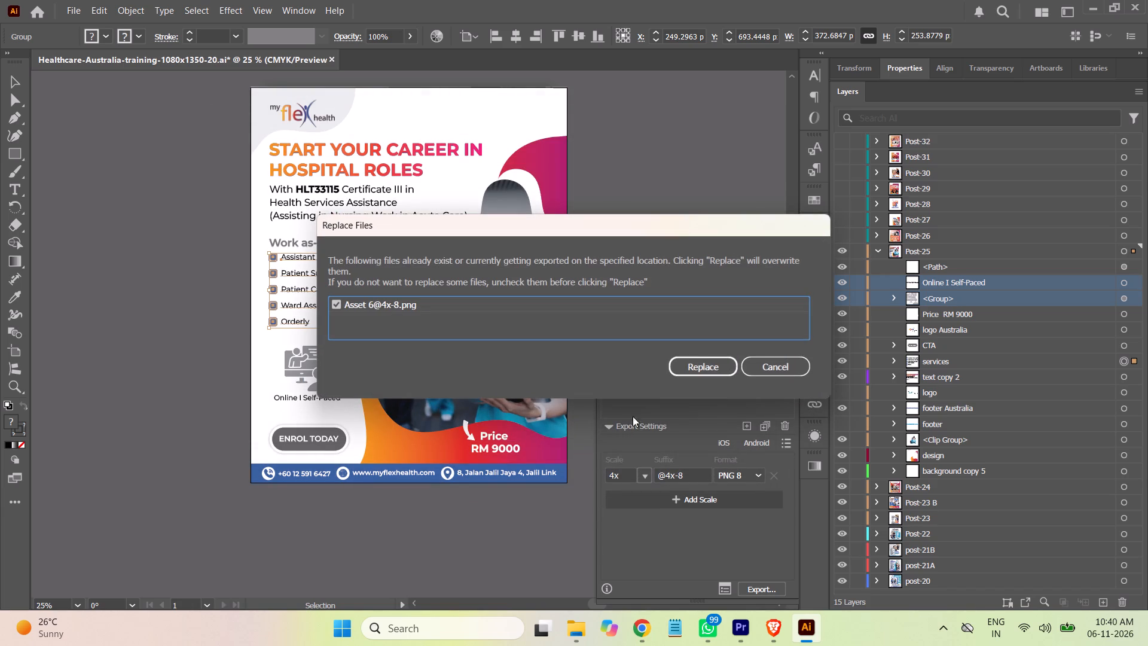
pyautogui.click(697, 368)
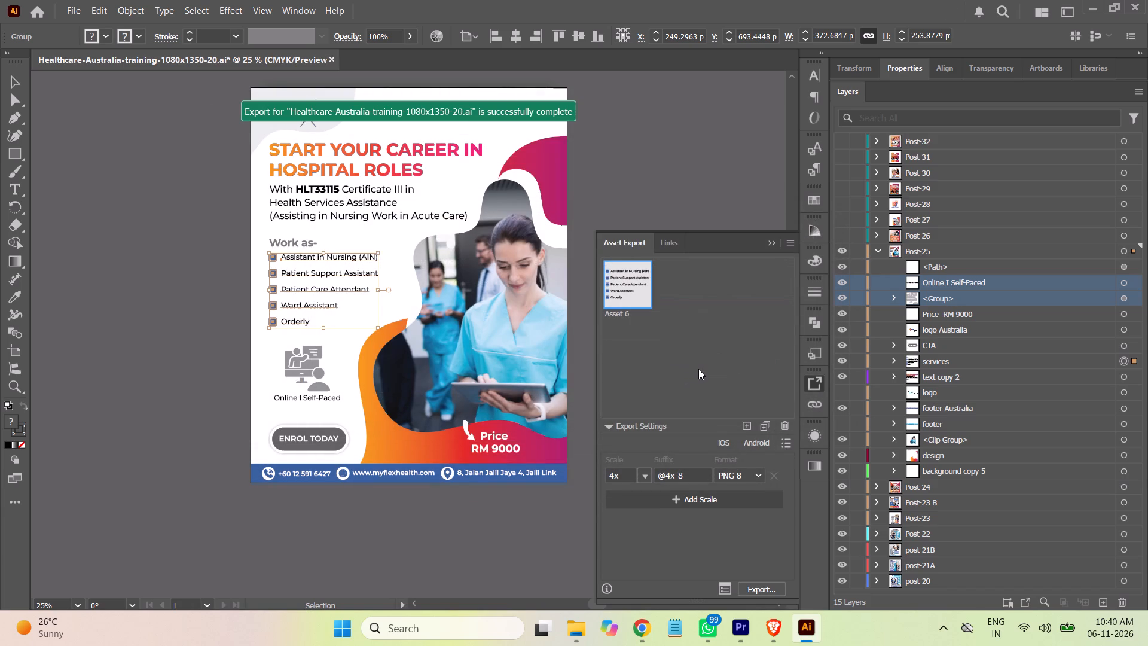
pyautogui.click(787, 425)
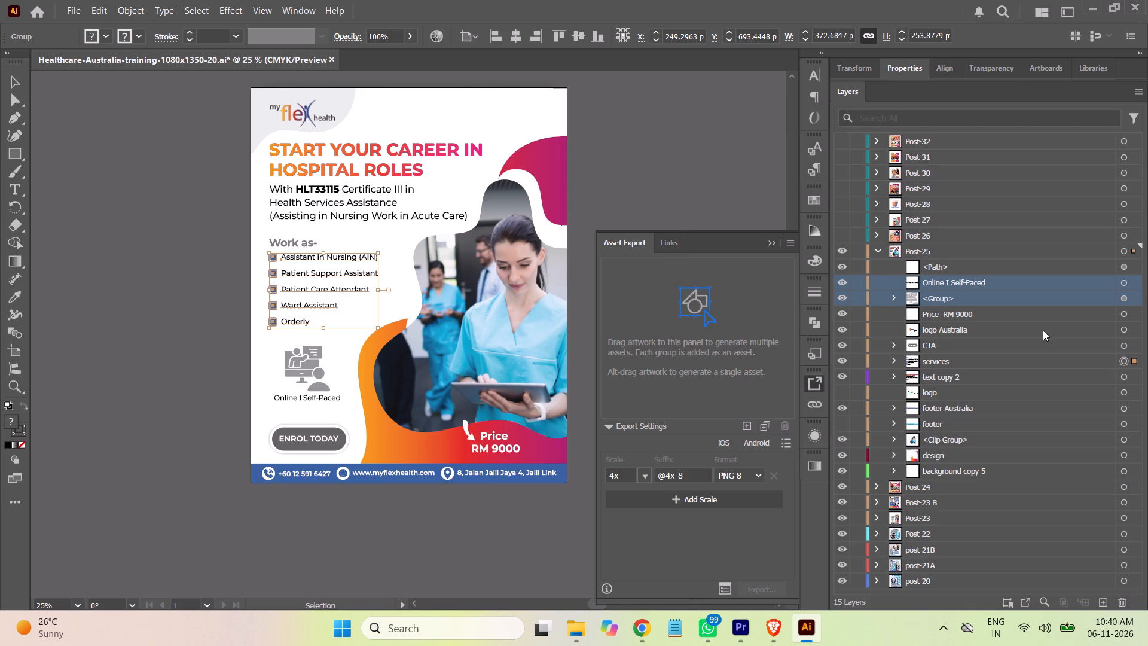
# Generate a single export asset from Post-25's text copy 2 layer, check the existing file numbering in the 4x folder, and name it Asset 7.
pyautogui.click(1125, 377)
pyautogui.click(1061, 378)
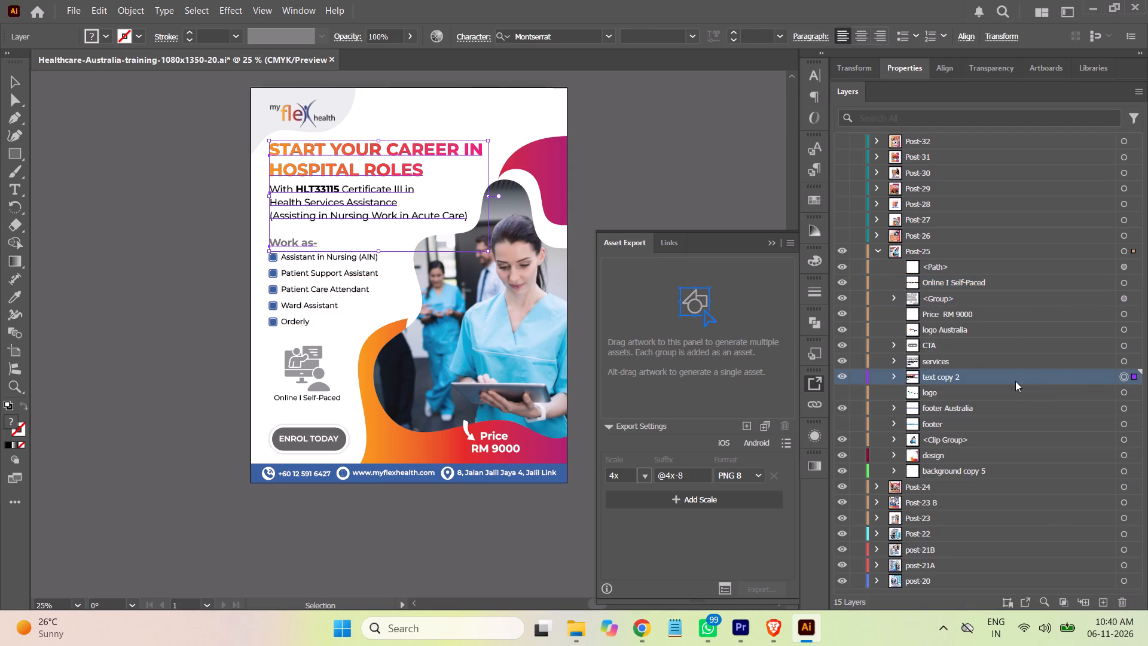
pyautogui.click(745, 425)
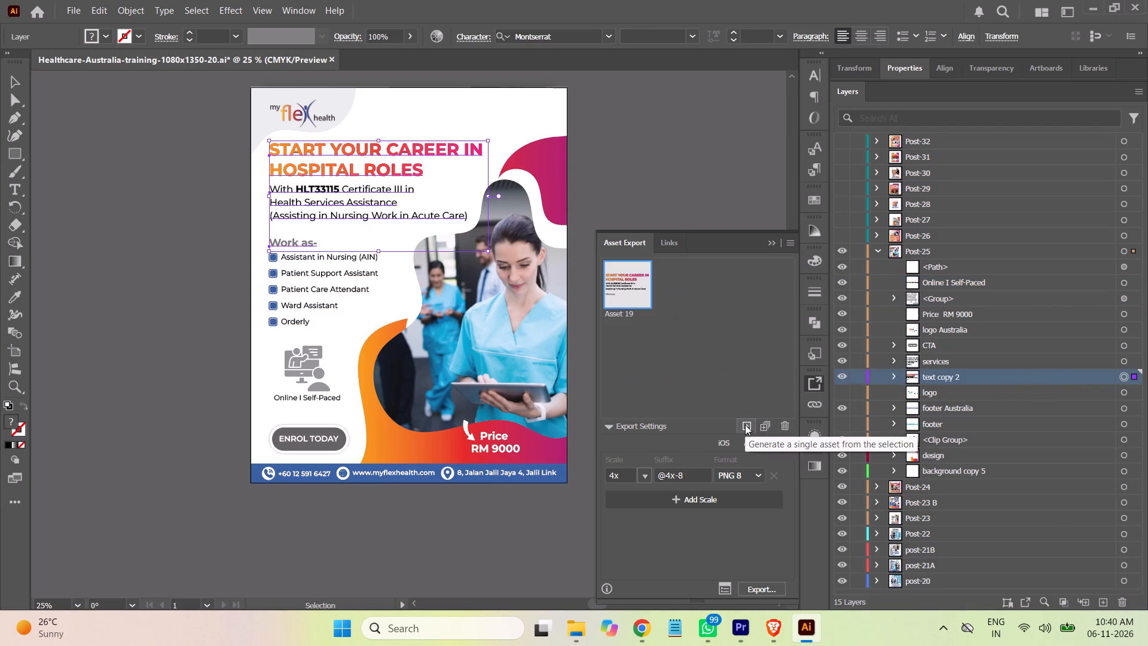
pyautogui.click(582, 635)
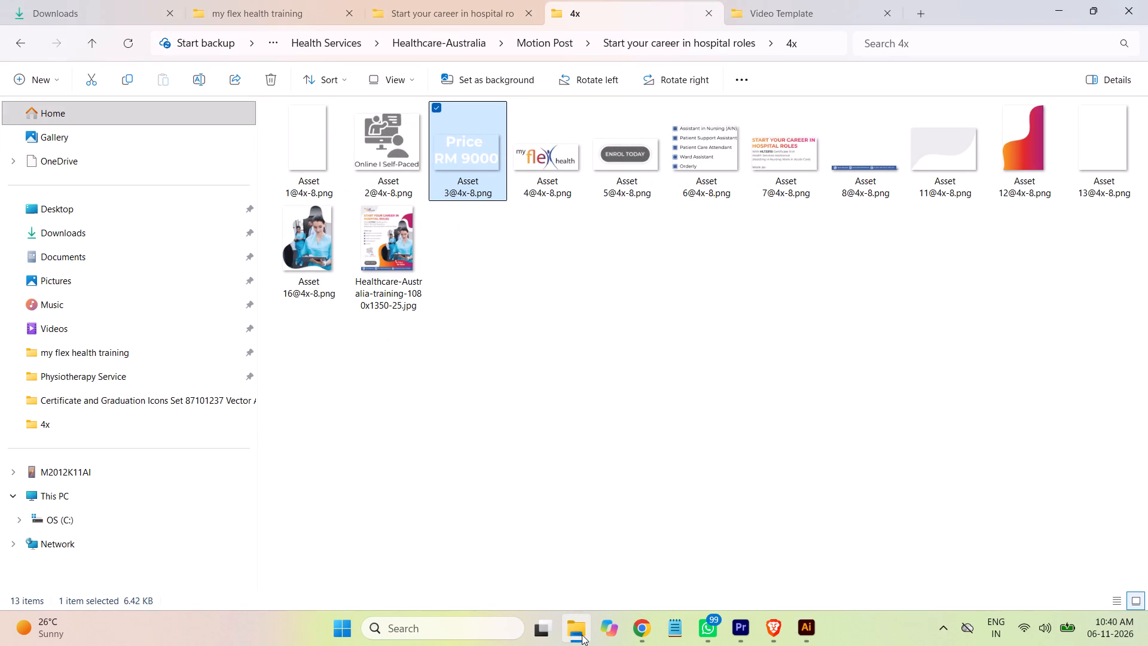
pyautogui.click(582, 635)
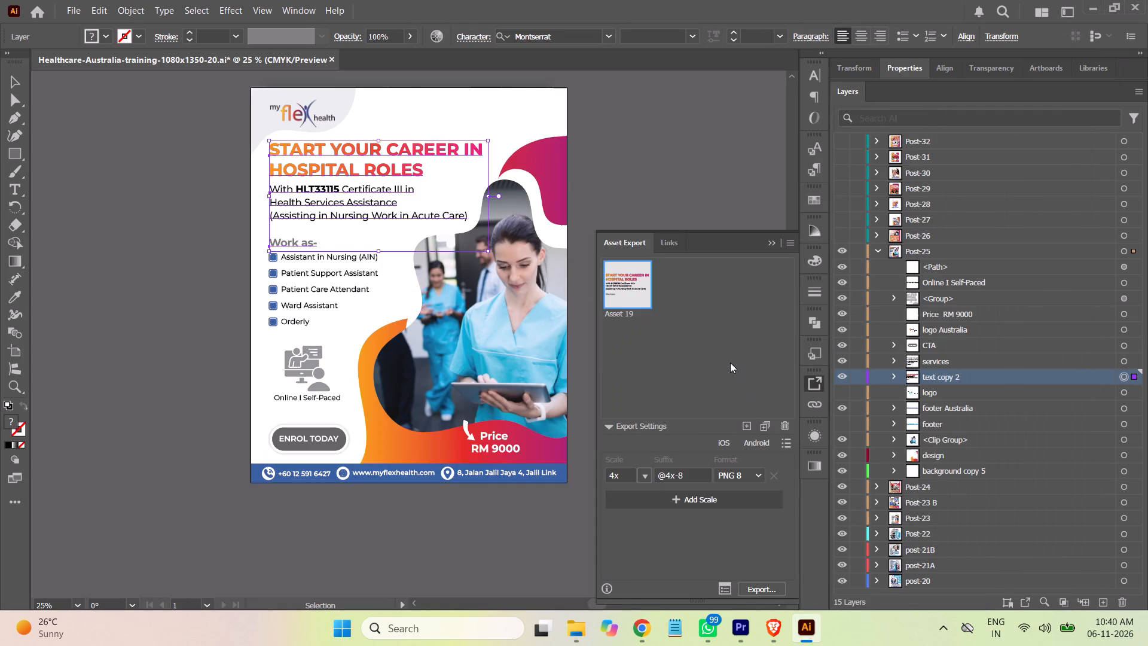
pyautogui.click(630, 315)
pyautogui.moveTo(631, 316); pyautogui.dragTo(650, 316)
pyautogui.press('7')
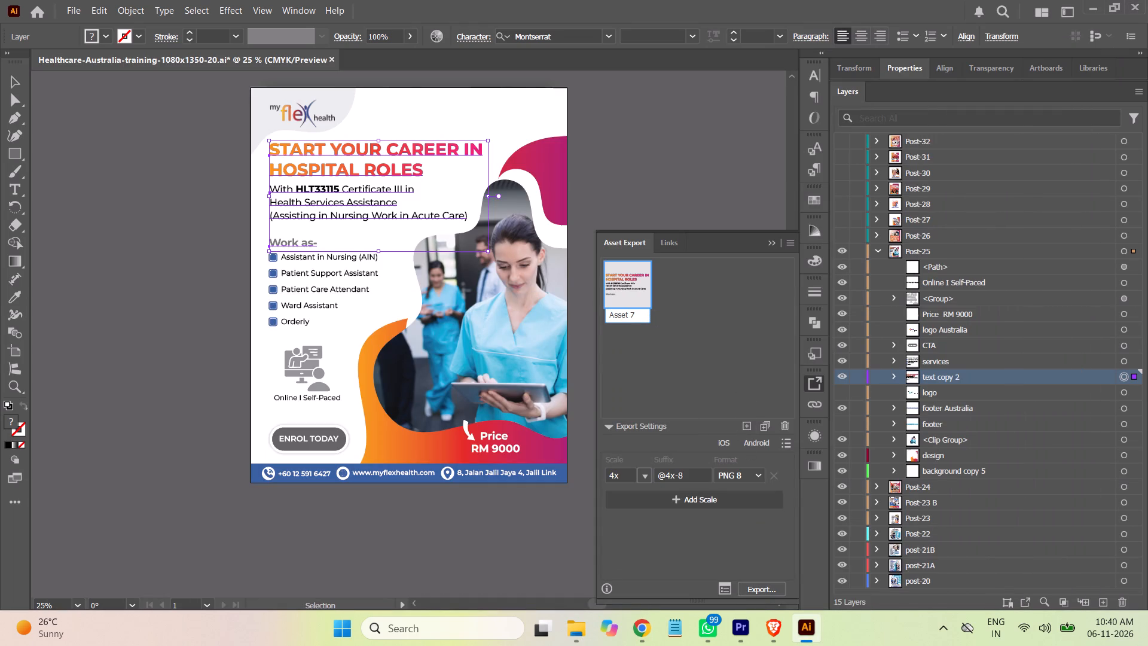
pyautogui.click(675, 315)
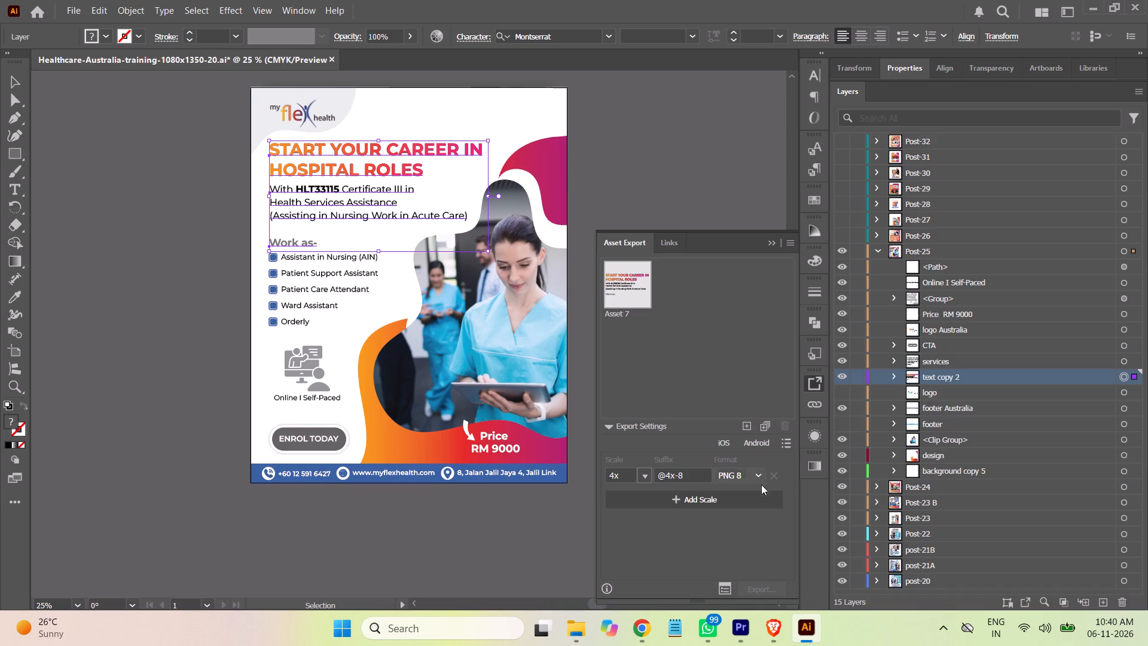
pyautogui.click(630, 281)
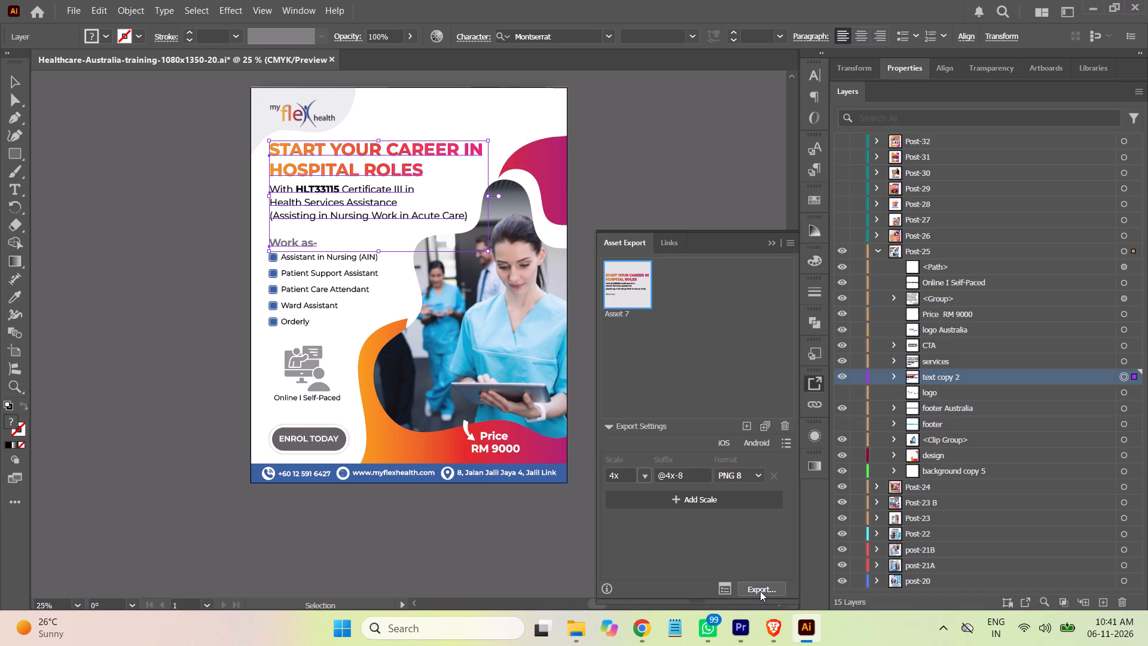
pyautogui.click(759, 589)
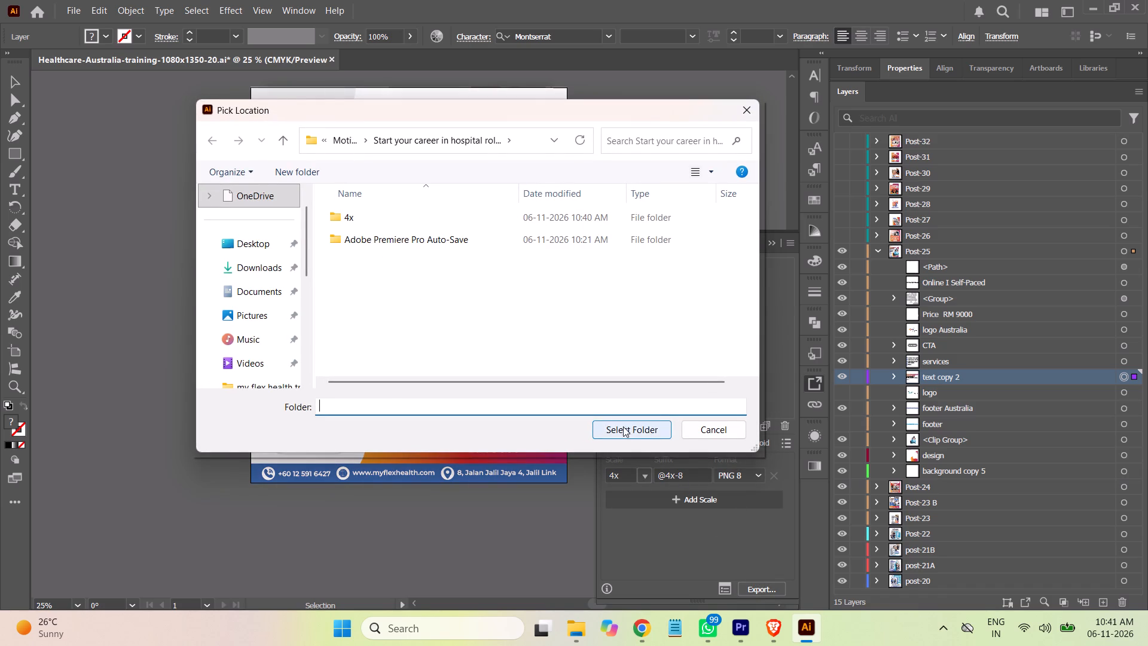
pyautogui.click(624, 432)
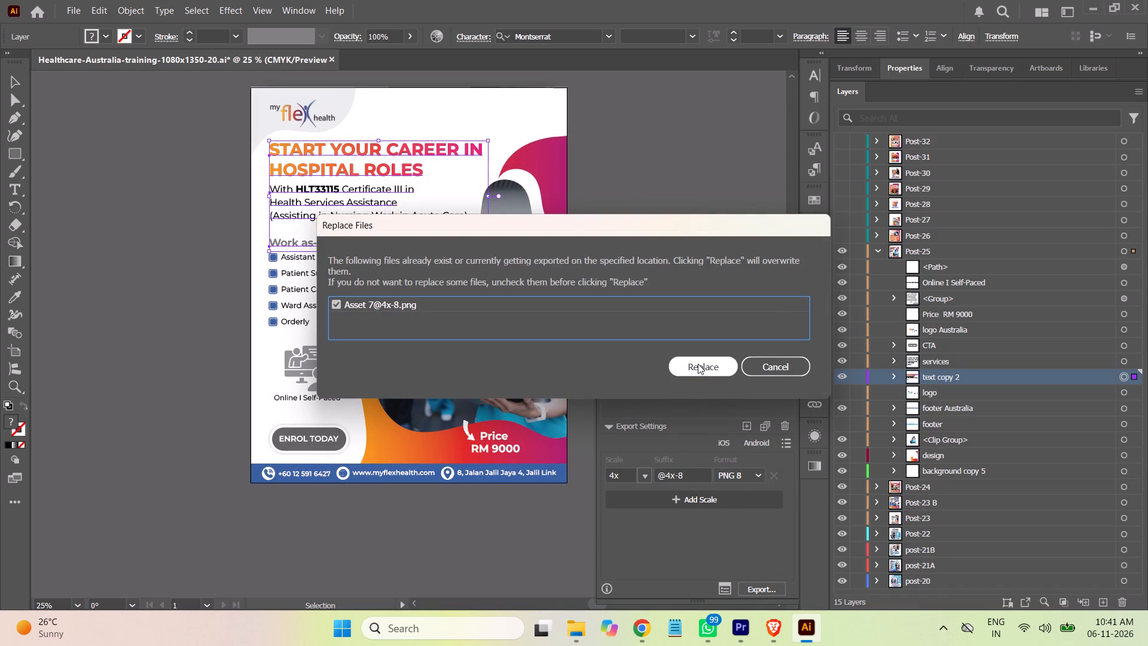
pyautogui.click(697, 371)
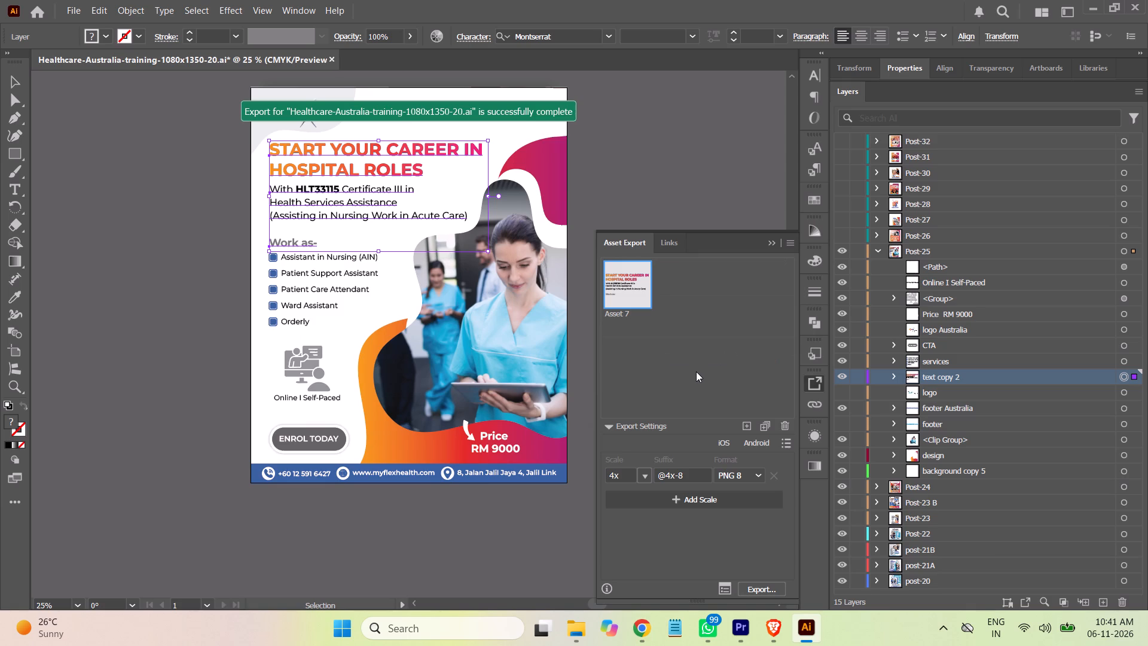
# Put away Asset Export, clear the selection, save the Illustrator document and switch to Premiere Pro.
pyautogui.click(773, 245)
pyautogui.click(690, 258)
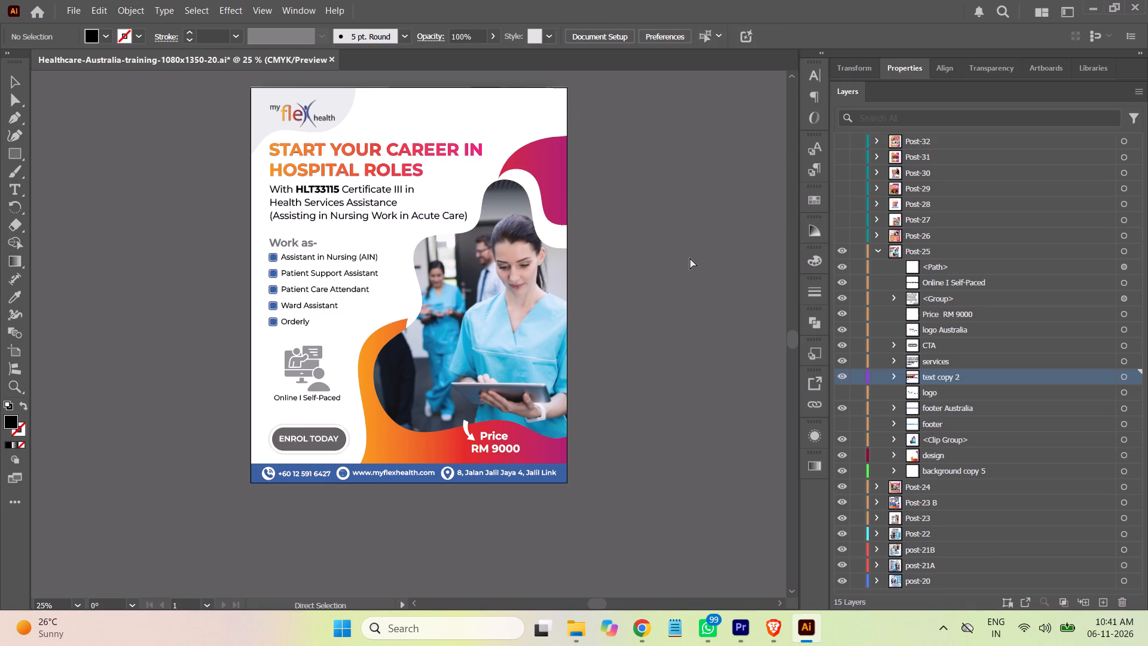
pyautogui.hotkey('ctrl', 's')
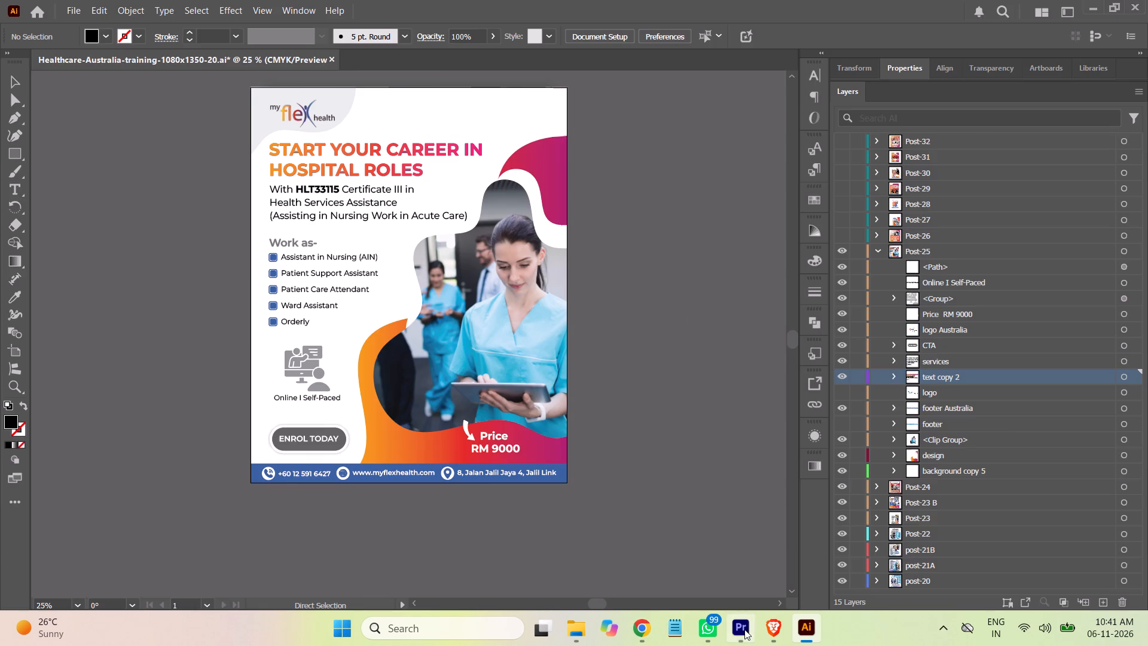
pyautogui.click(744, 629)
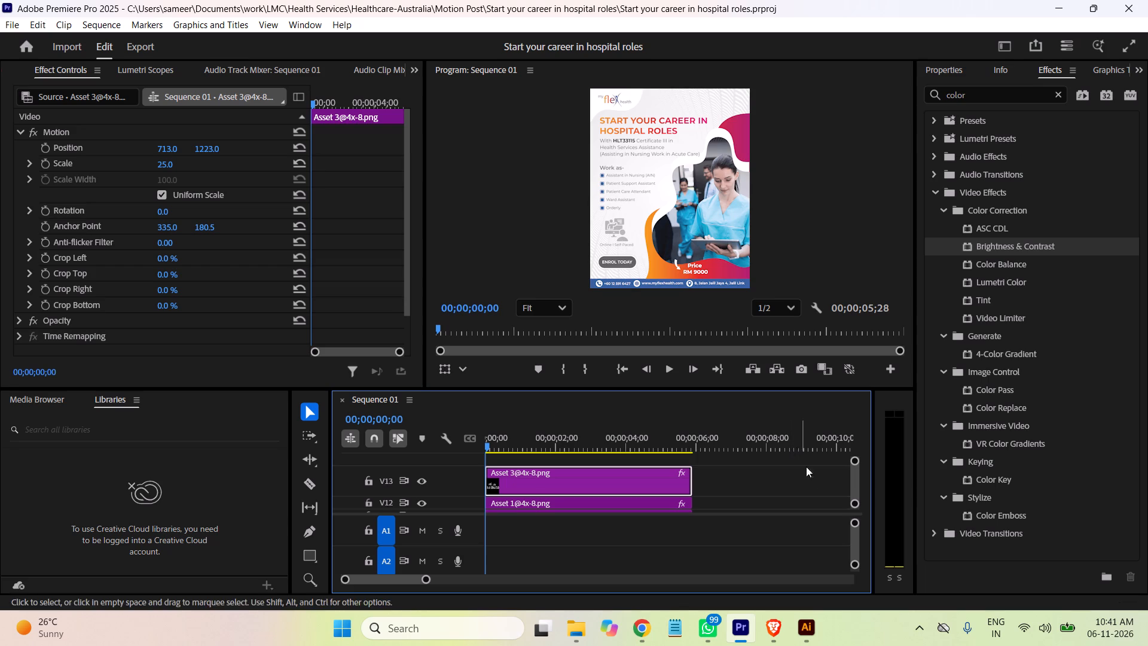
# Switch to Premiere Pro and save the "Start your career in hospital roles" project.
pyautogui.moveTo(853, 483); pyautogui.dragTo(853, 504)
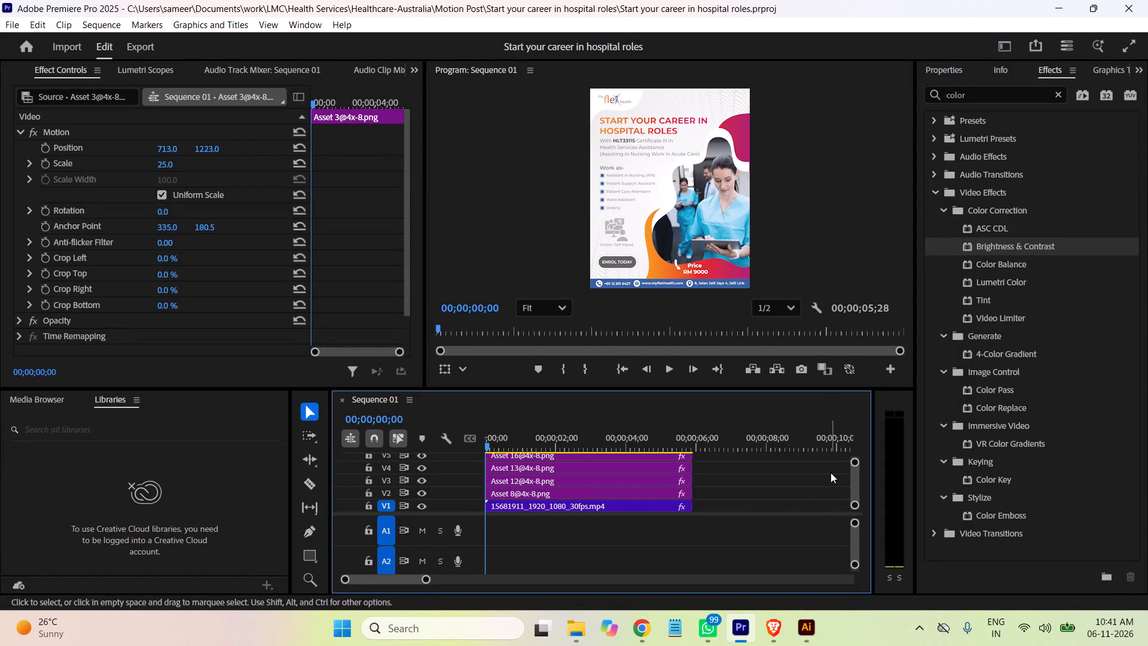
pyautogui.hotkey('ctrl', 's')
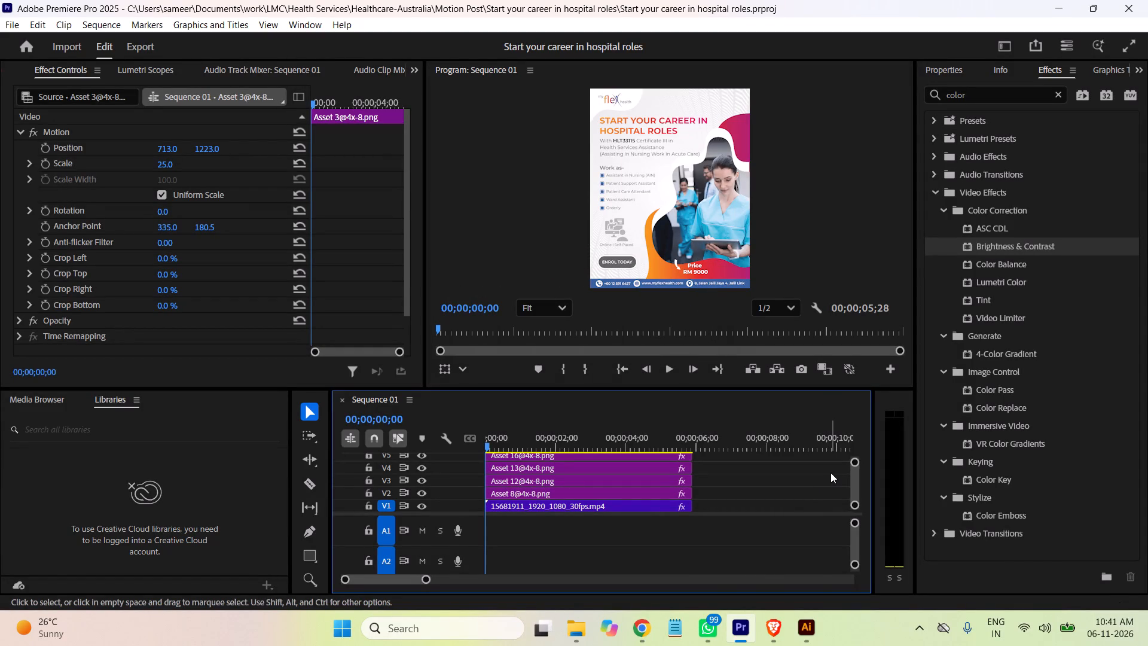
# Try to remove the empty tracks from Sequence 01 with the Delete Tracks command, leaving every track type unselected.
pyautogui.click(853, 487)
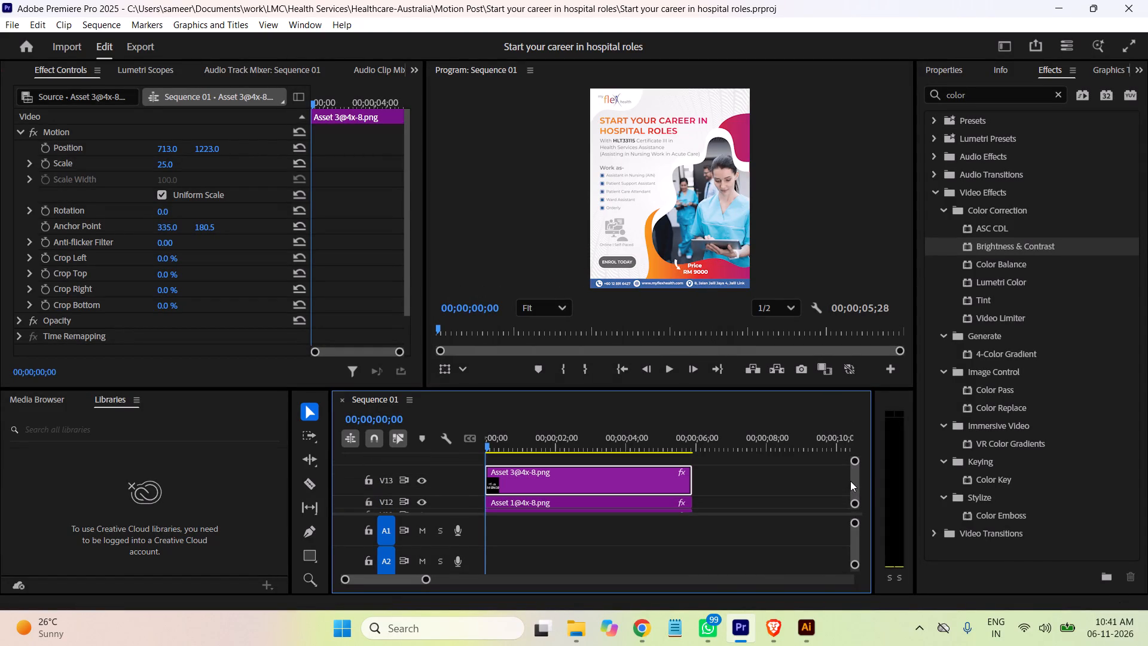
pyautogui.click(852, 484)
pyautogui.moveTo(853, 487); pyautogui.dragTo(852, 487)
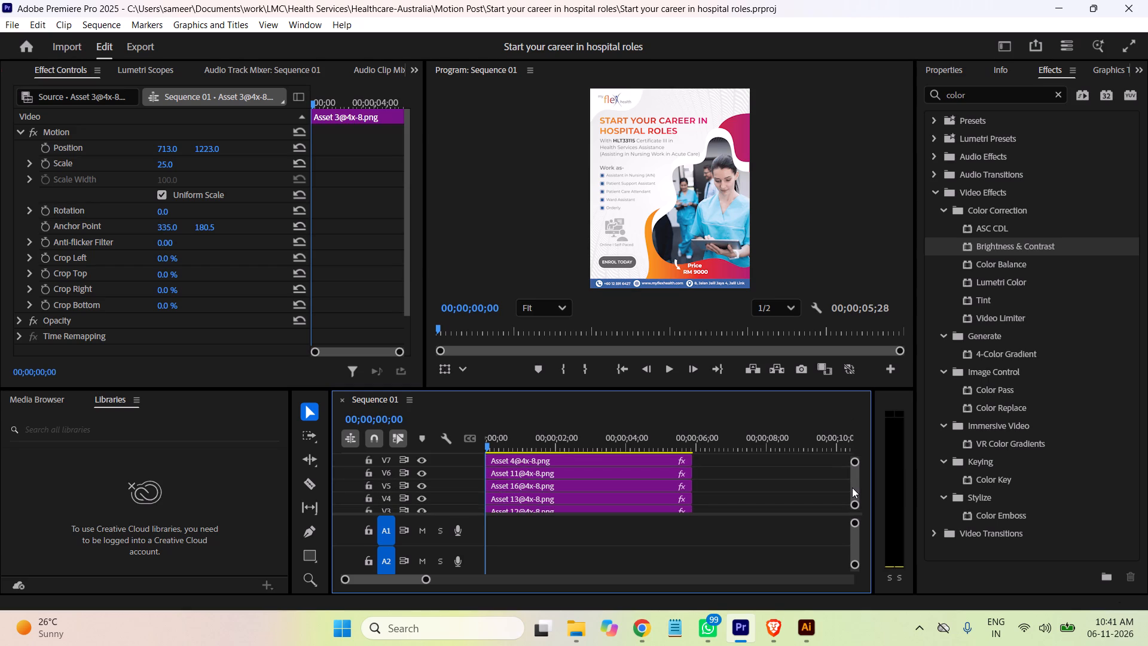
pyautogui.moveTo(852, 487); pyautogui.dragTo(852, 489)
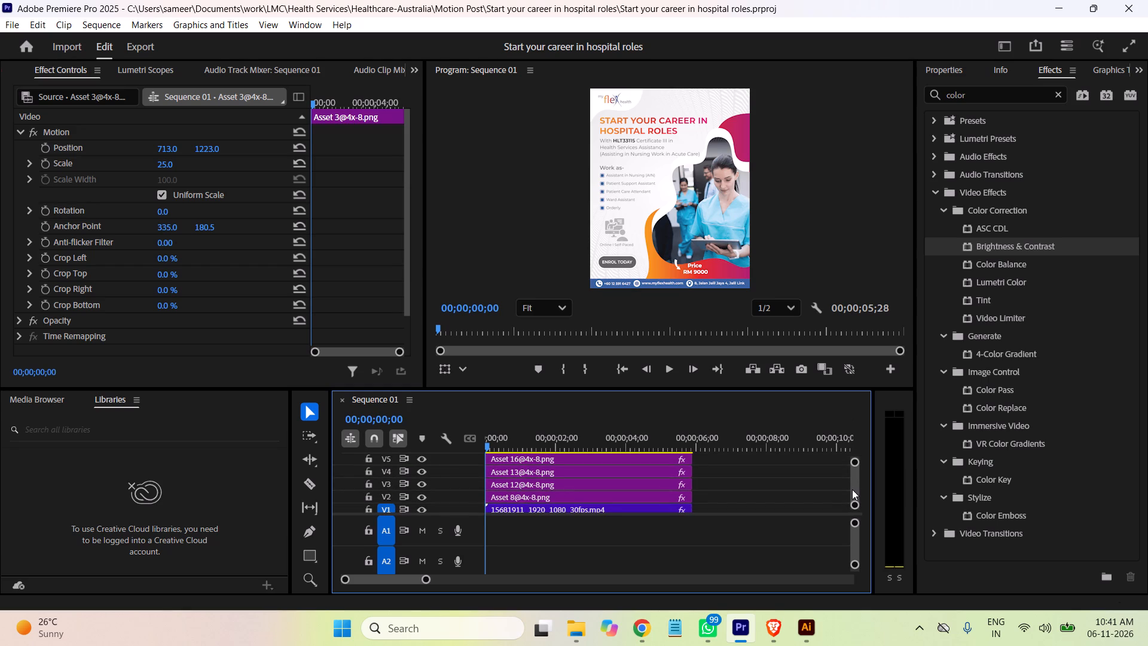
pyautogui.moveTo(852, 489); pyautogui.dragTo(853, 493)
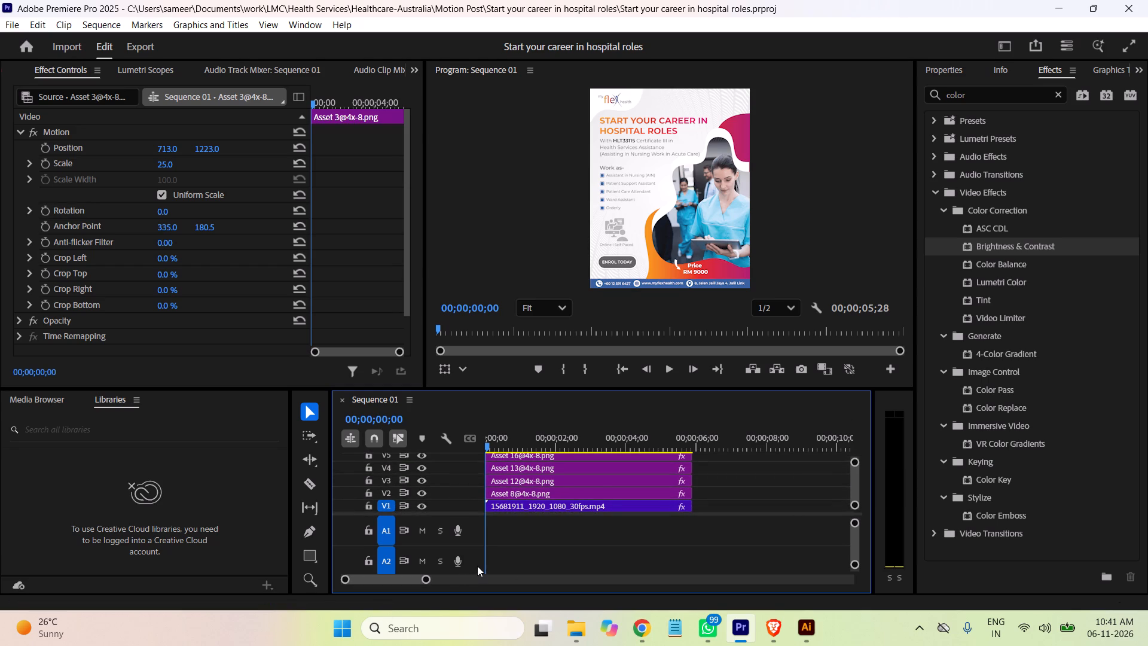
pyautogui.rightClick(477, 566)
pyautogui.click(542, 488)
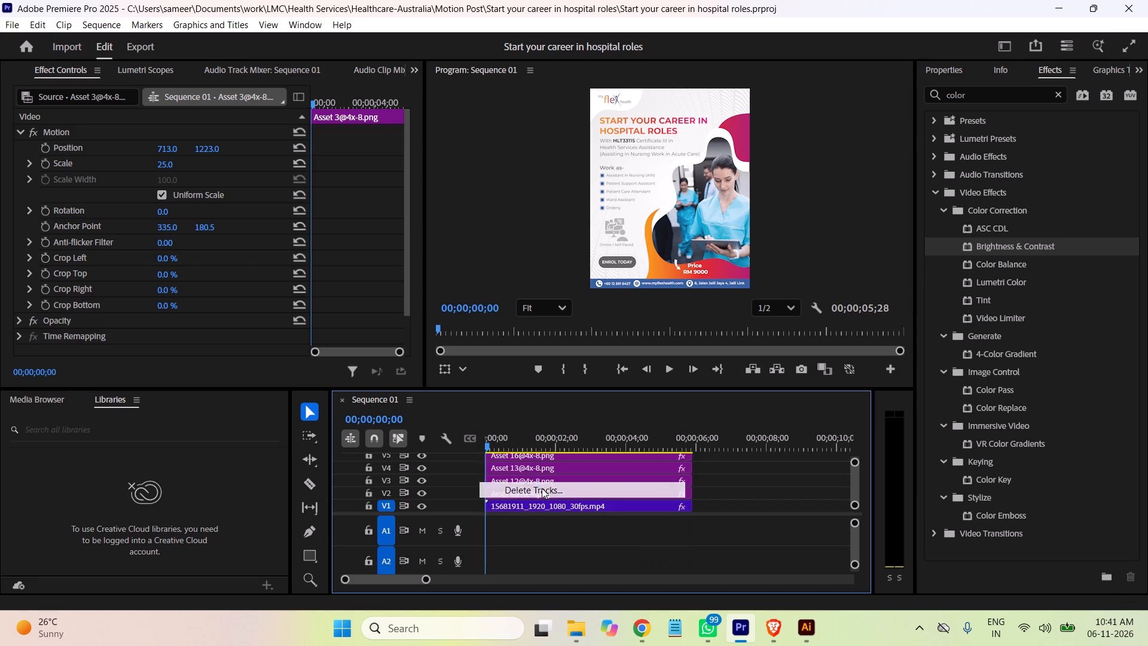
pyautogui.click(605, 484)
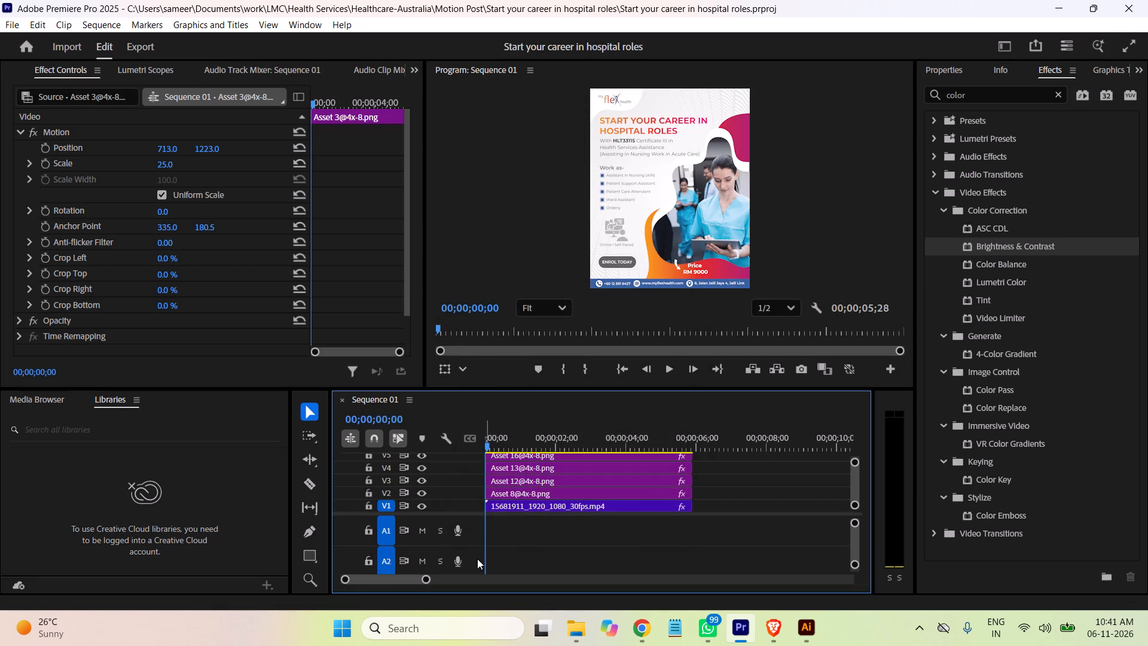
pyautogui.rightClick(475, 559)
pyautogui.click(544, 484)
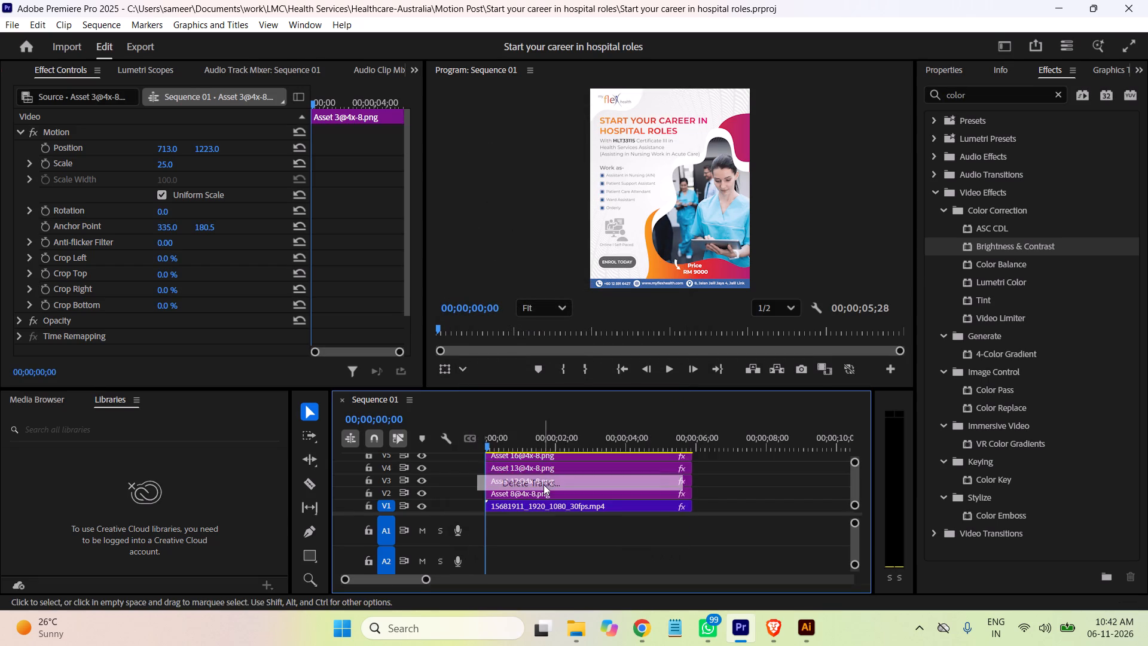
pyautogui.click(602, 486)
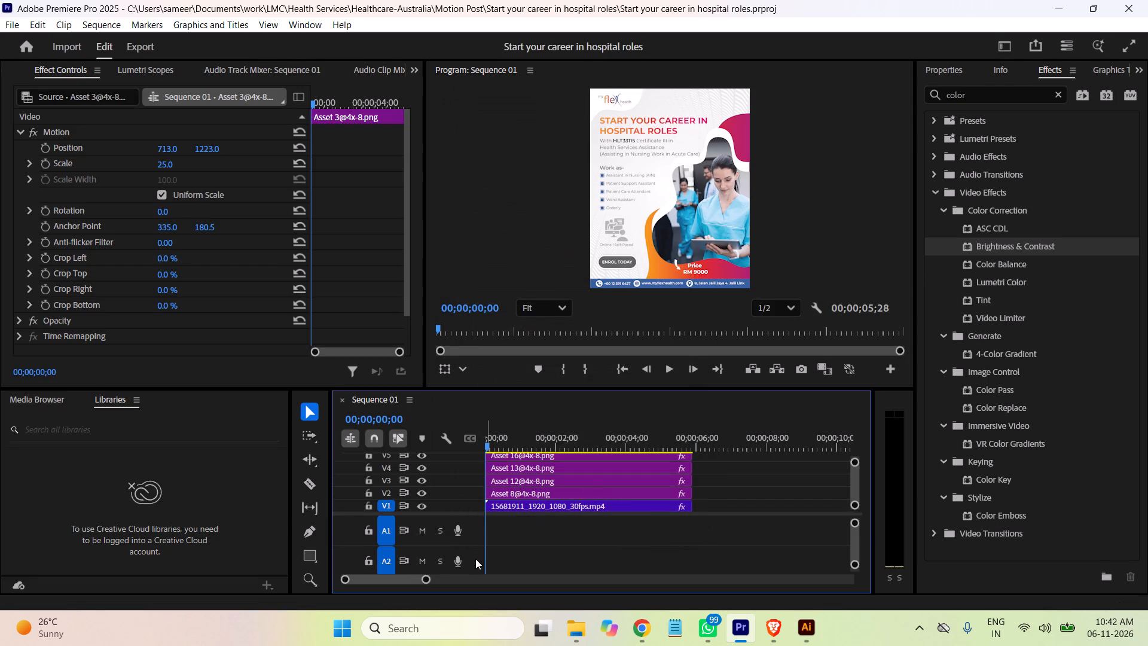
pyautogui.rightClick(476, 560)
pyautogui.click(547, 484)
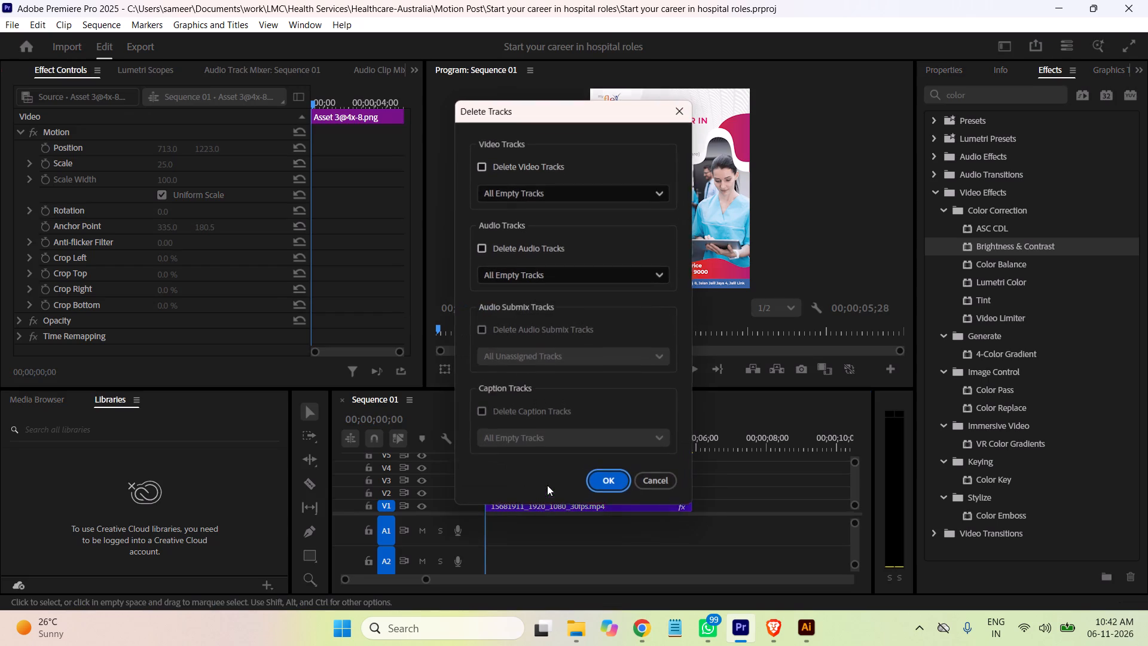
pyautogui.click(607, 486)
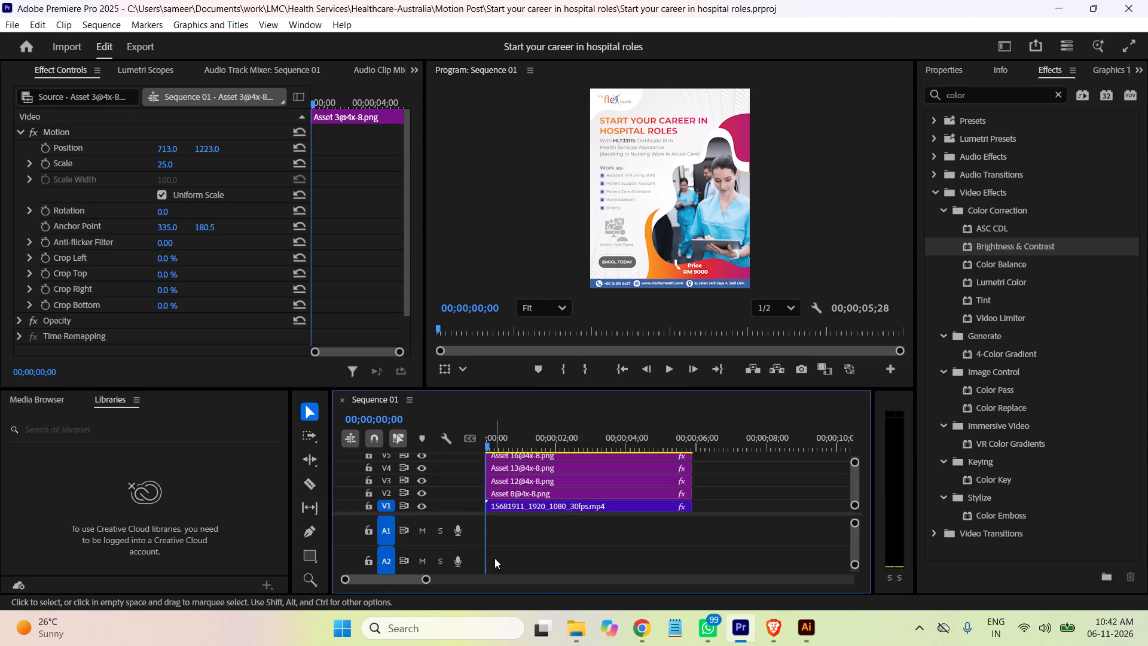
# Delete the two surplus empty audio tracks from Sequence 01, one at a time, keeping A1 and the Mix track.
pyautogui.rightClick(495, 558)
pyautogui.rightClick(475, 559)
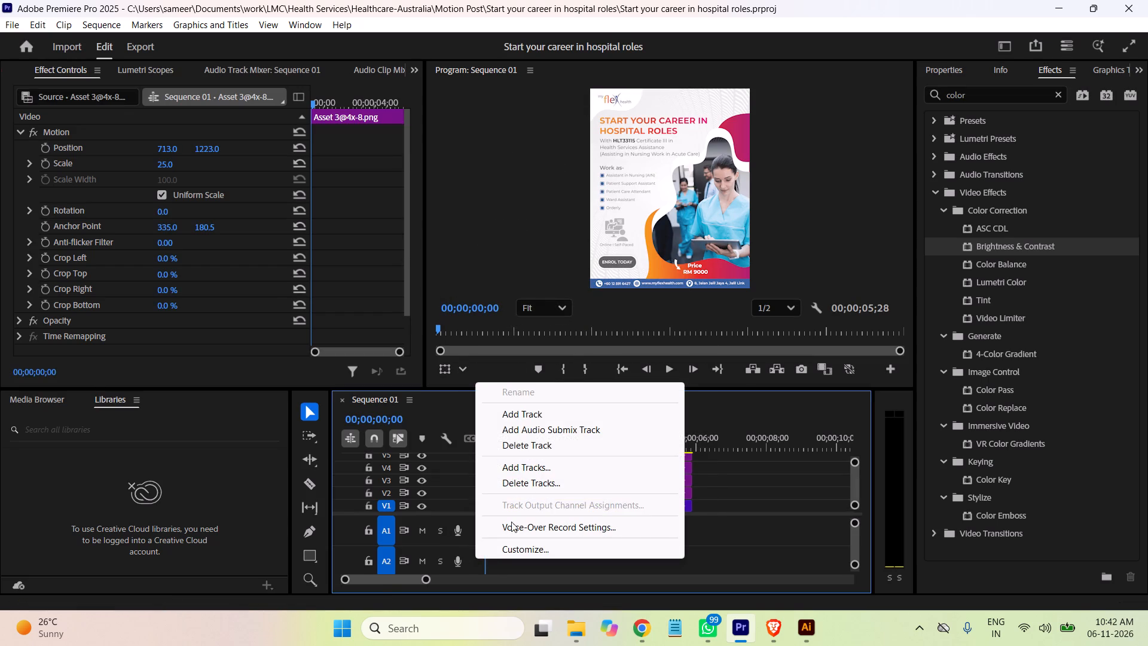
pyautogui.click(544, 448)
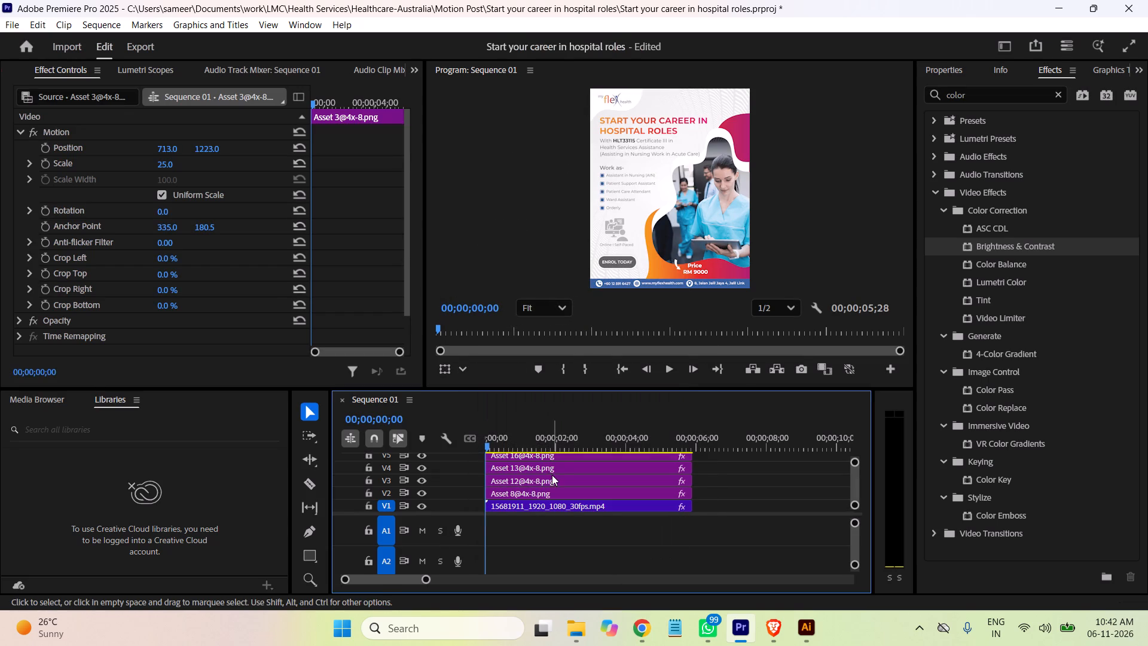
pyautogui.rightClick(480, 562)
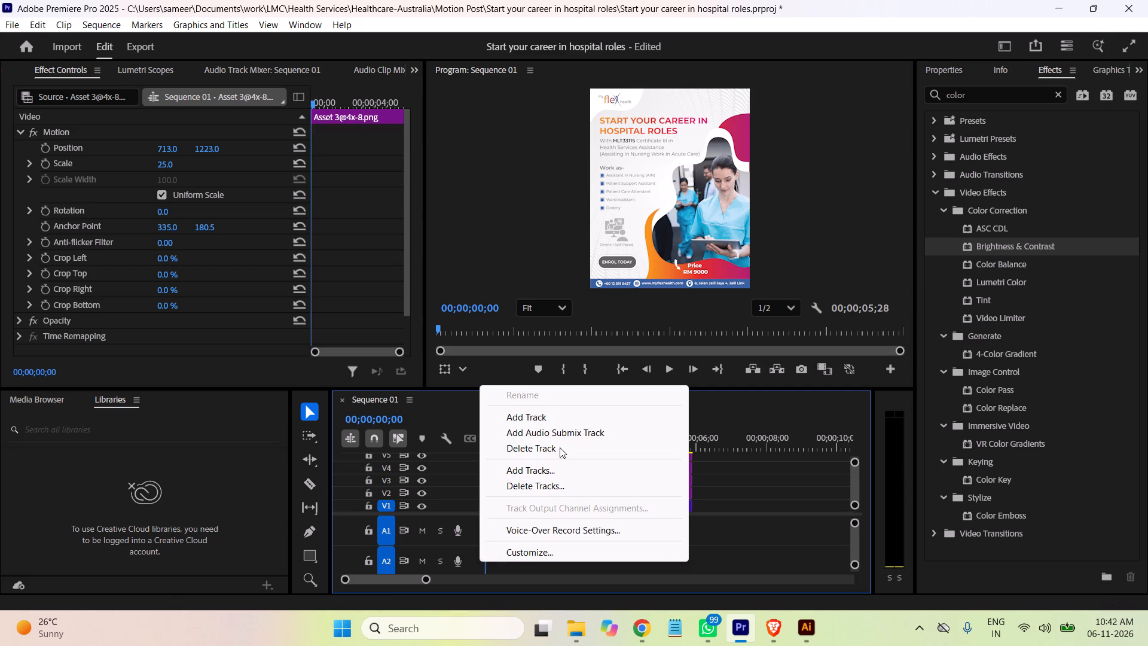
pyautogui.click(556, 450)
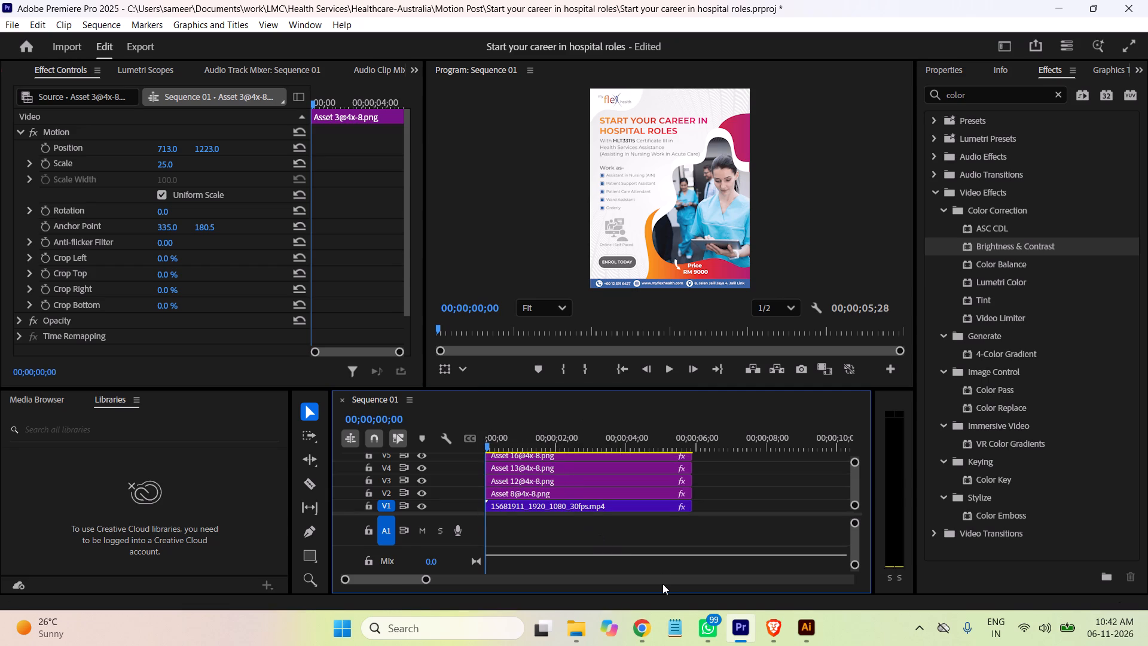
pyautogui.moveTo(854, 489); pyautogui.dragTo(853, 470)
pyautogui.click(853, 478)
pyautogui.moveTo(853, 478); pyautogui.dragTo(853, 480)
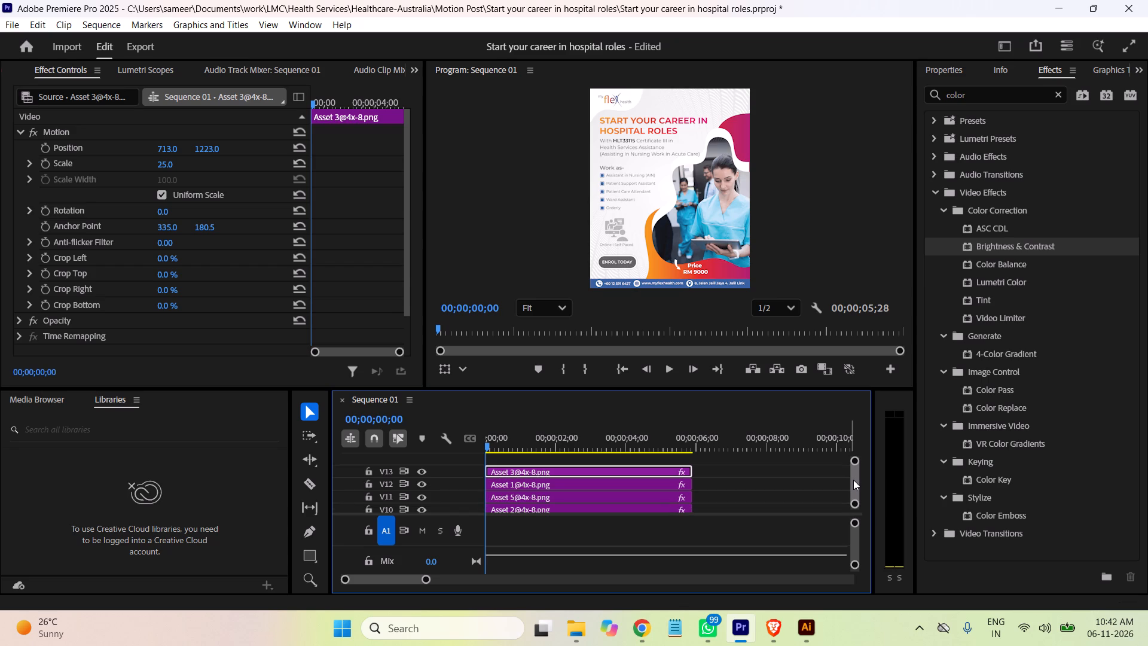
pyautogui.moveTo(853, 480); pyautogui.dragTo(853, 483)
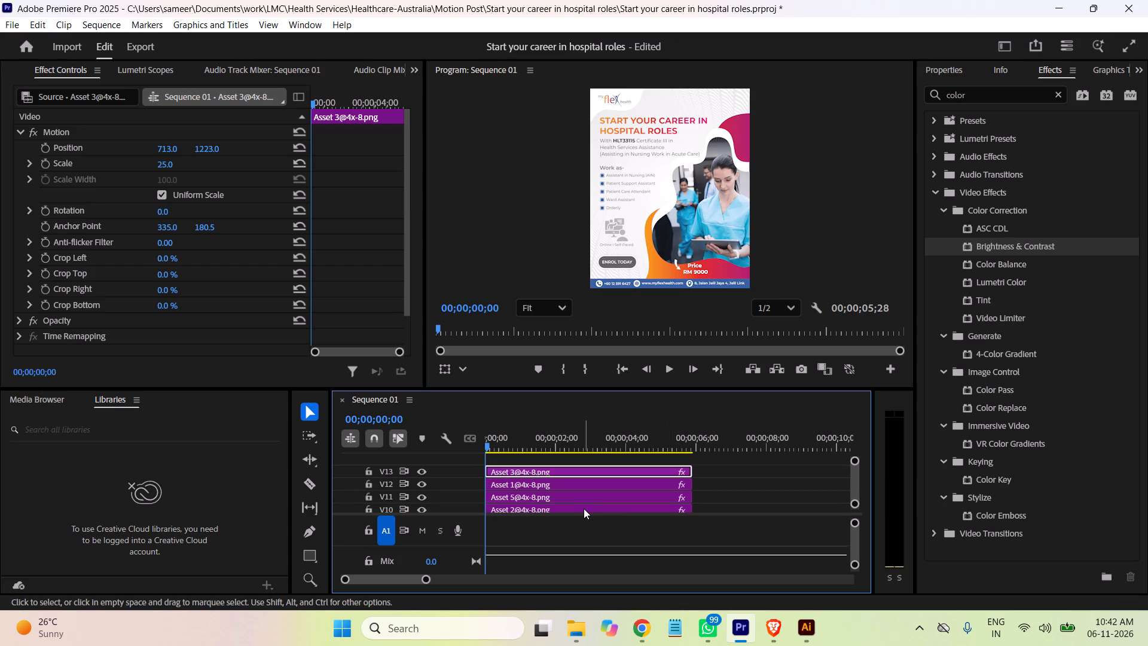
pyautogui.click(584, 508)
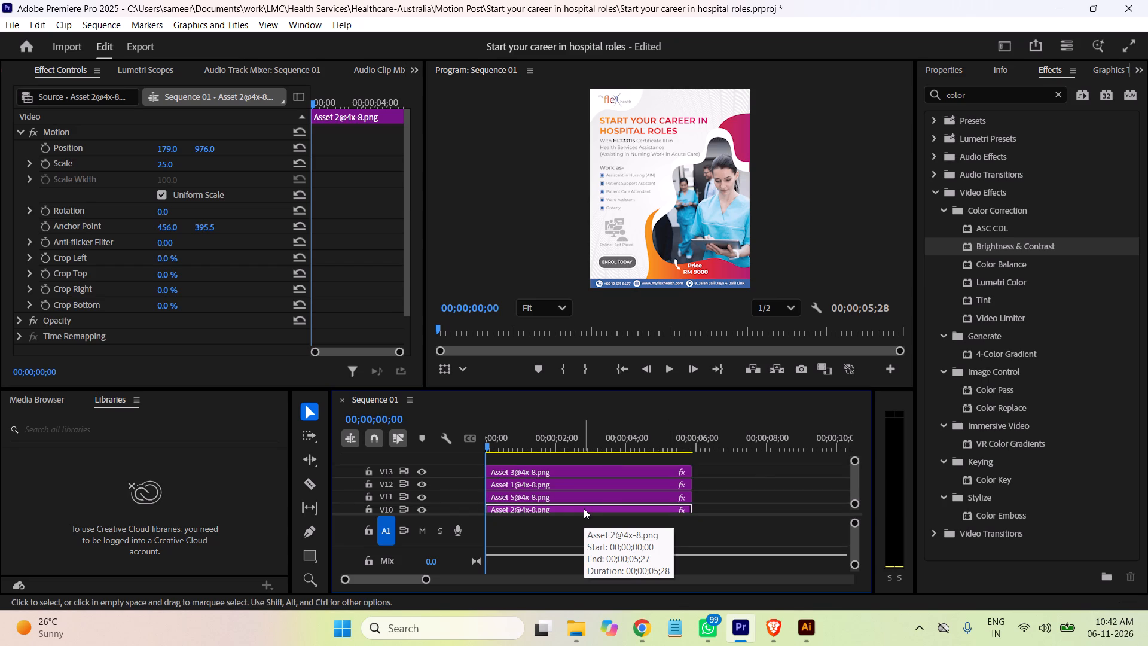
pyautogui.hotkey('ctrl', 's')
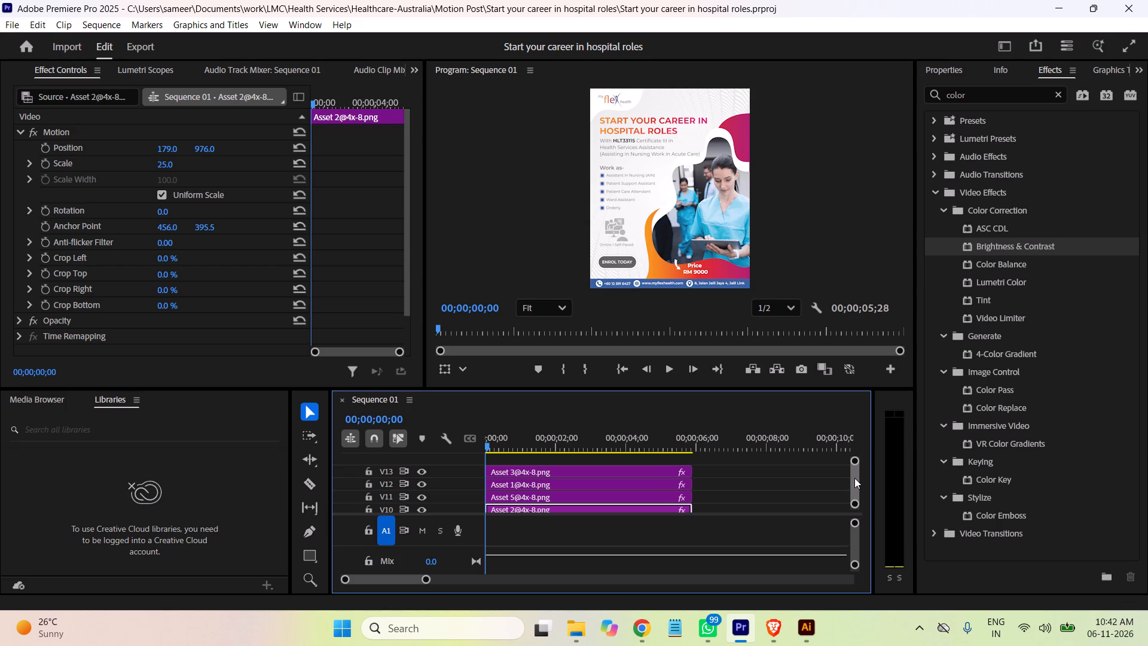
# Collapse the Video Effects category and all its open subfolders in the effects list.
pyautogui.click(939, 211)
pyautogui.click(941, 228)
pyautogui.click(944, 244)
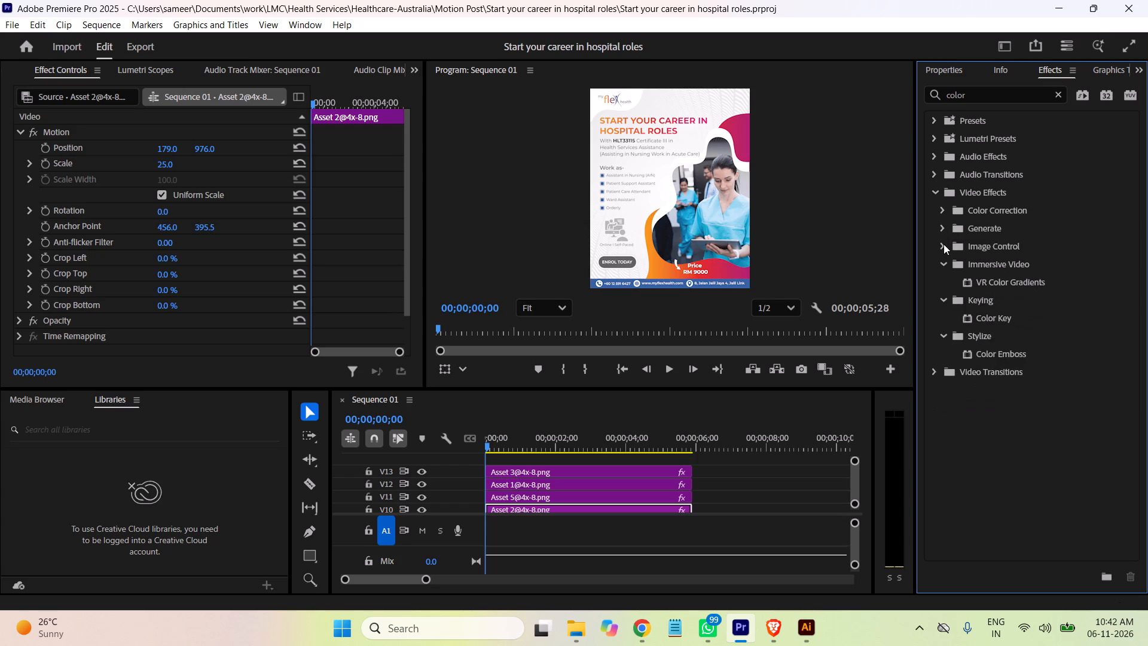
pyautogui.click(942, 263)
pyautogui.click(940, 282)
pyautogui.click(942, 300)
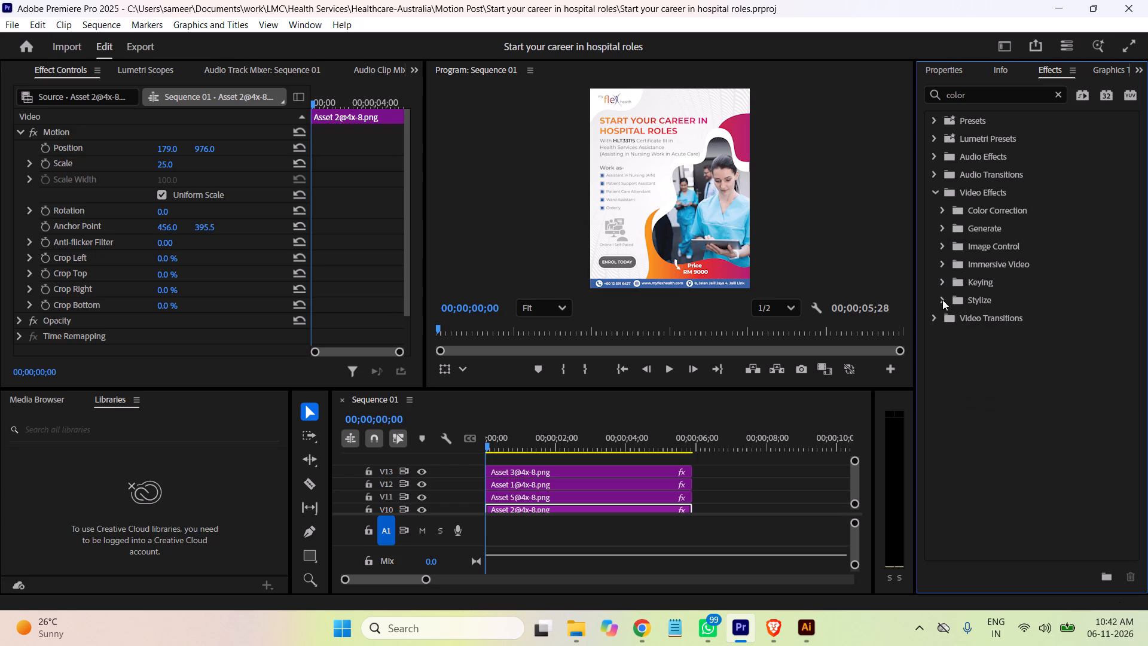
pyautogui.click(935, 191)
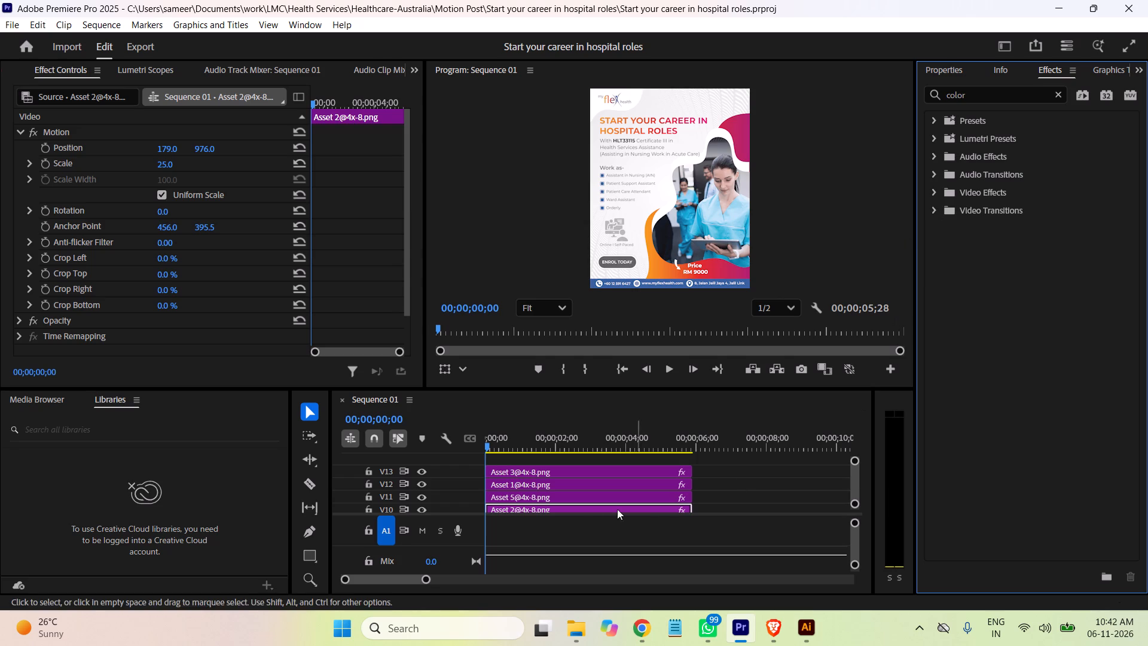
# Hide and show track V12 again to check which design element it holds.
pyautogui.click(422, 483)
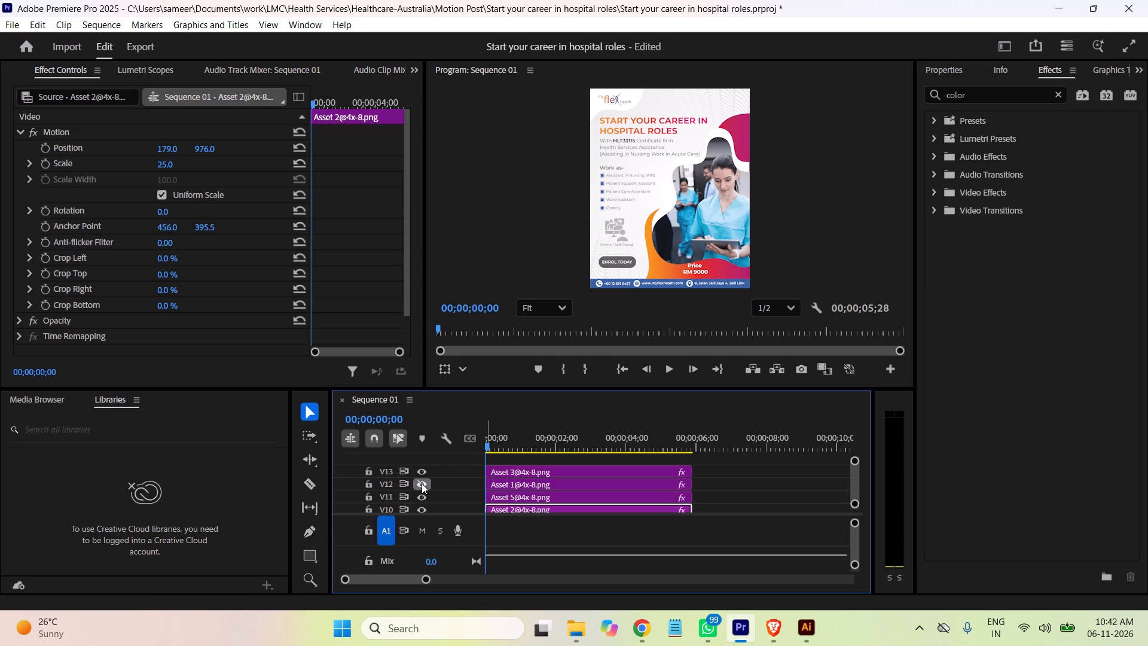
pyautogui.click(422, 483)
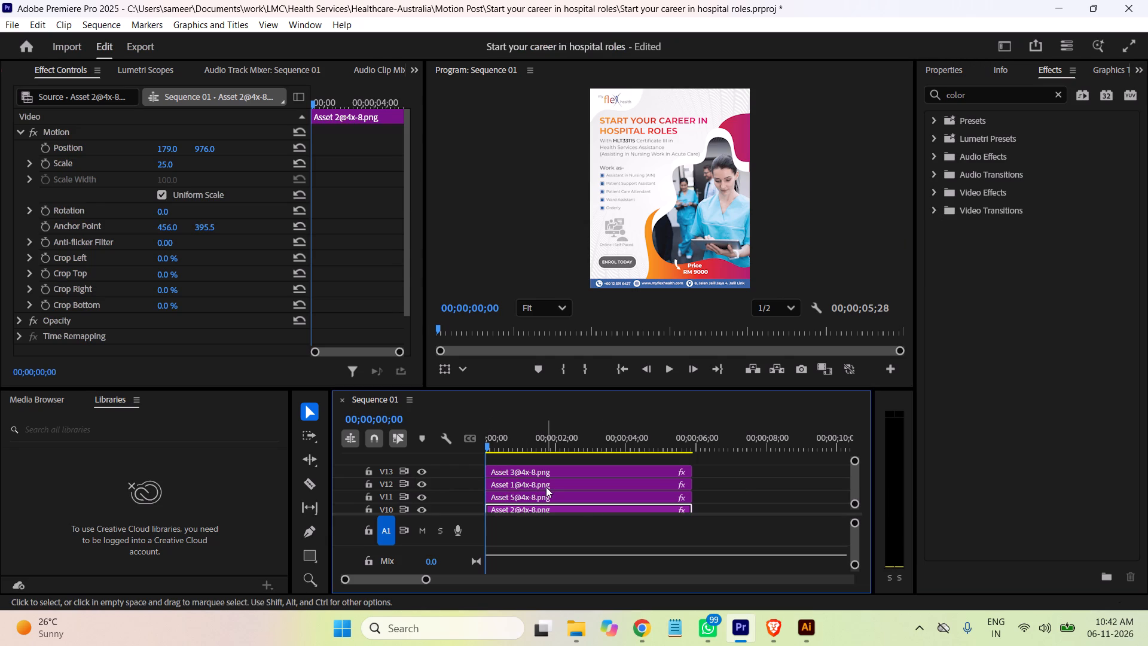
pyautogui.click(546, 487)
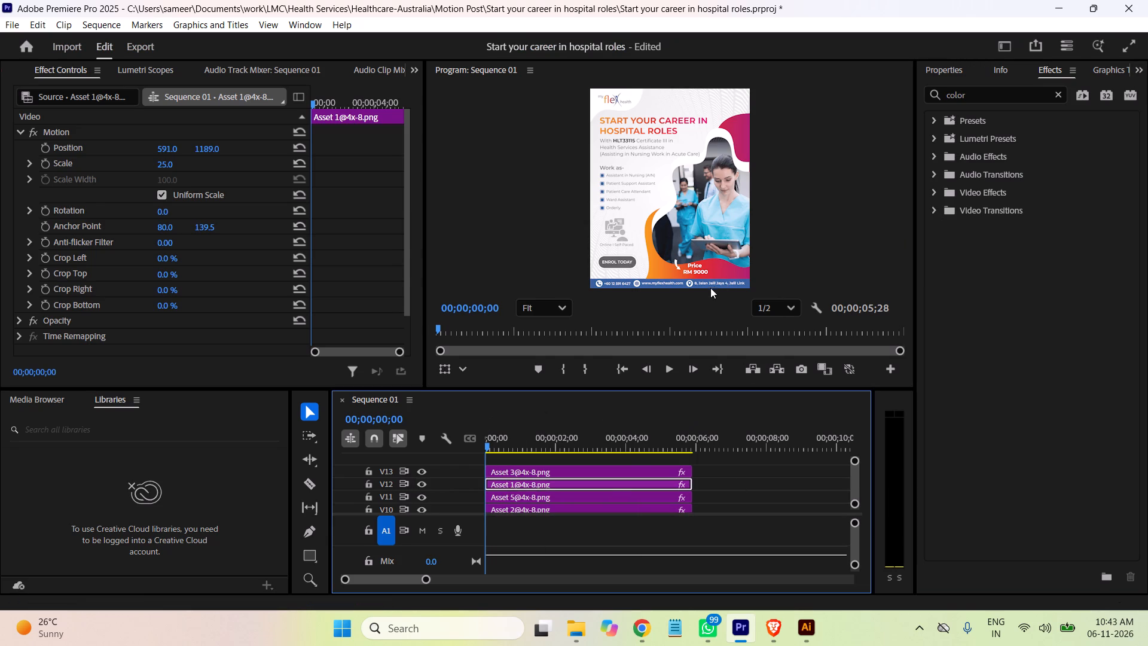
pyautogui.scroll(7, 683, 292)
pyautogui.scroll(-1, 683, 292)
pyautogui.scroll(1, 683, 292)
pyautogui.scroll(-1, 683, 292)
pyautogui.scroll(3, 683, 292)
pyautogui.scroll(-2, 645, 300)
pyautogui.scroll(4, 645, 300)
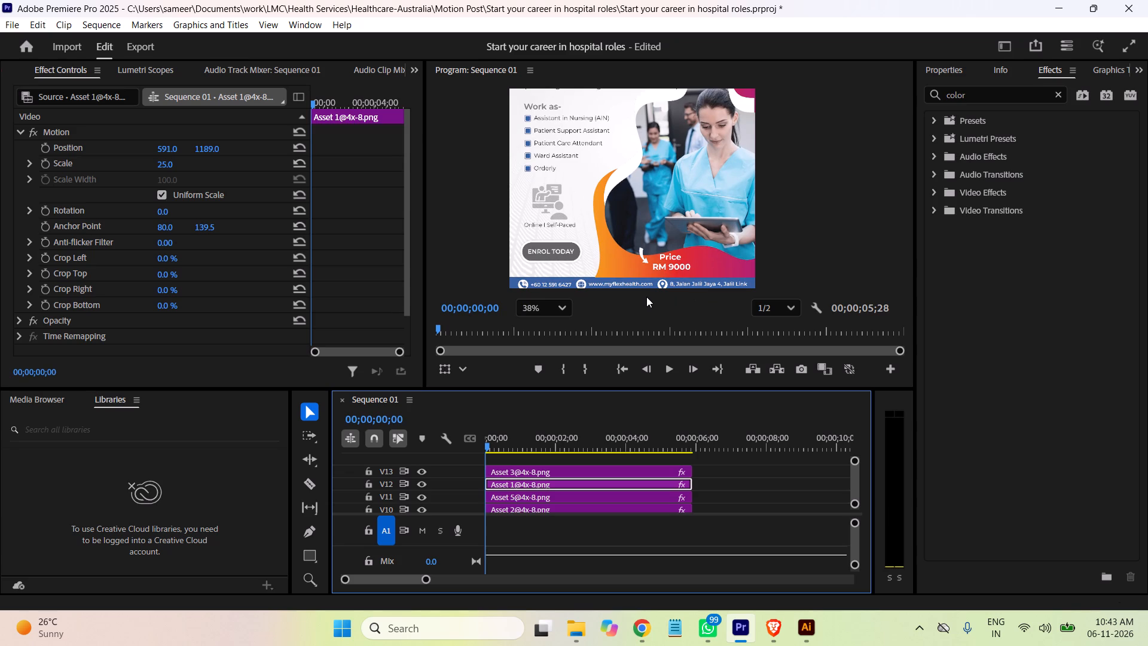
pyautogui.scroll(6, 643, 298)
pyautogui.scroll(-3, 643, 298)
pyautogui.scroll(5, 643, 298)
pyautogui.scroll(-1, 642, 294)
pyautogui.scroll(6, 642, 294)
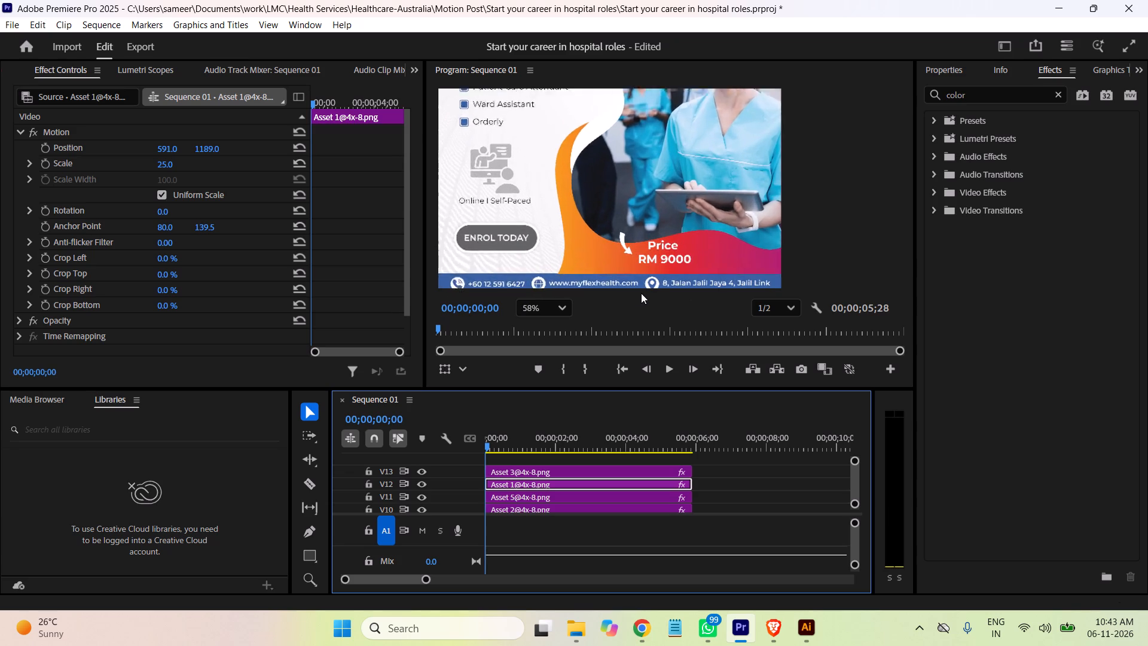
pyautogui.scroll(4, 641, 293)
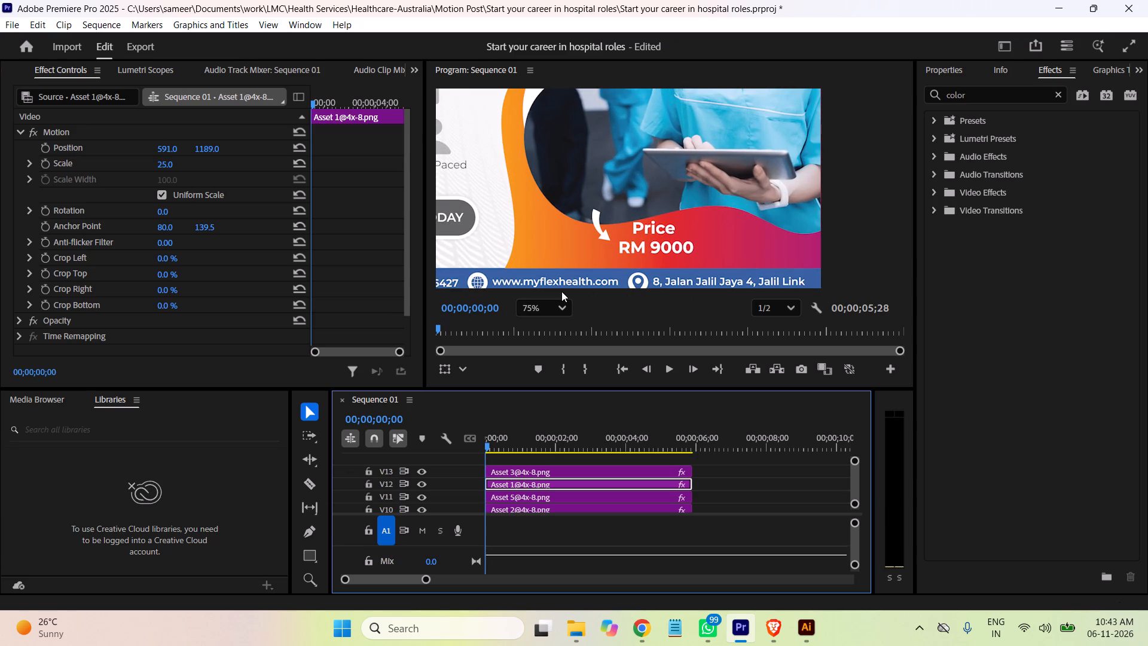
pyautogui.moveTo(399, 354); pyautogui.dragTo(375, 357)
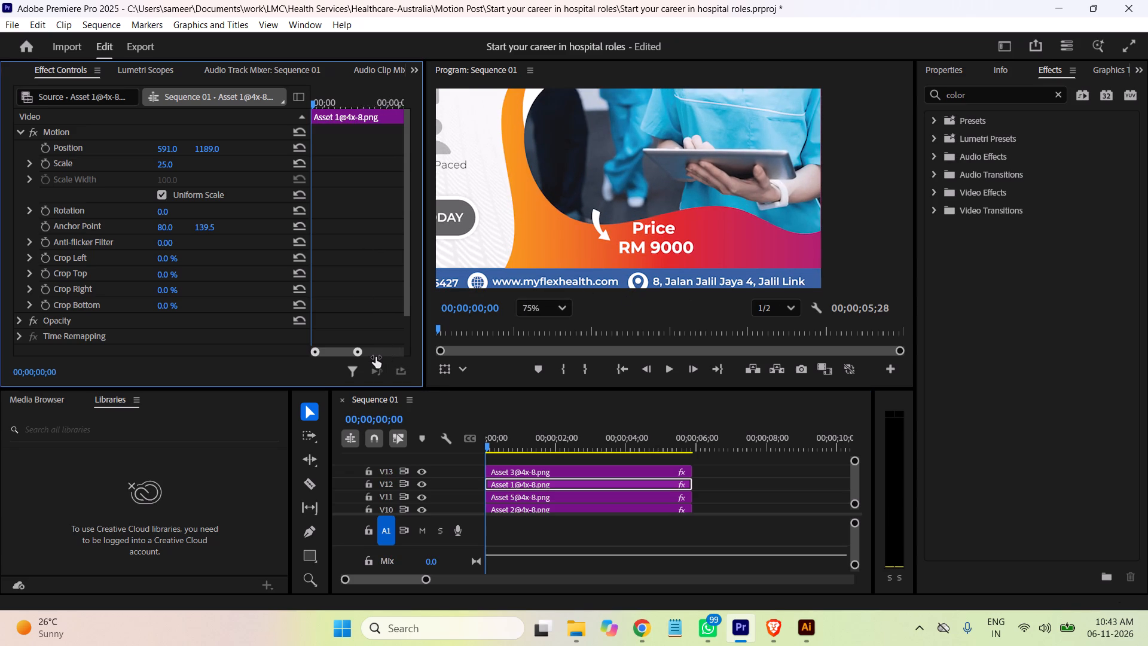
pyautogui.moveTo(375, 357); pyautogui.dragTo(374, 358)
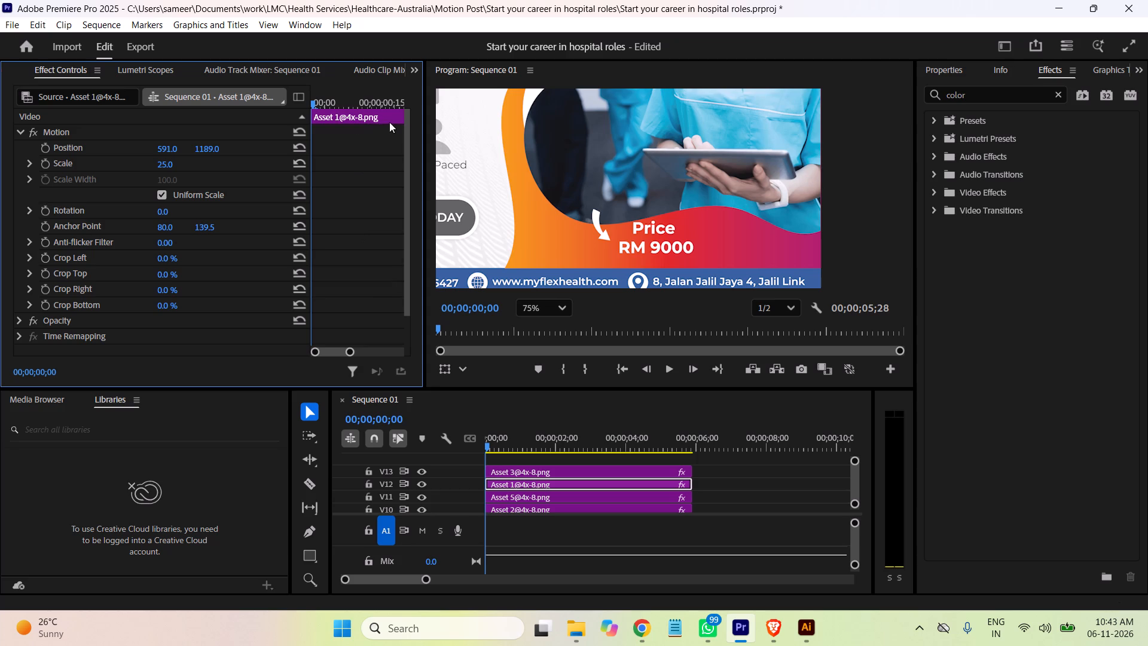
pyautogui.click(313, 106)
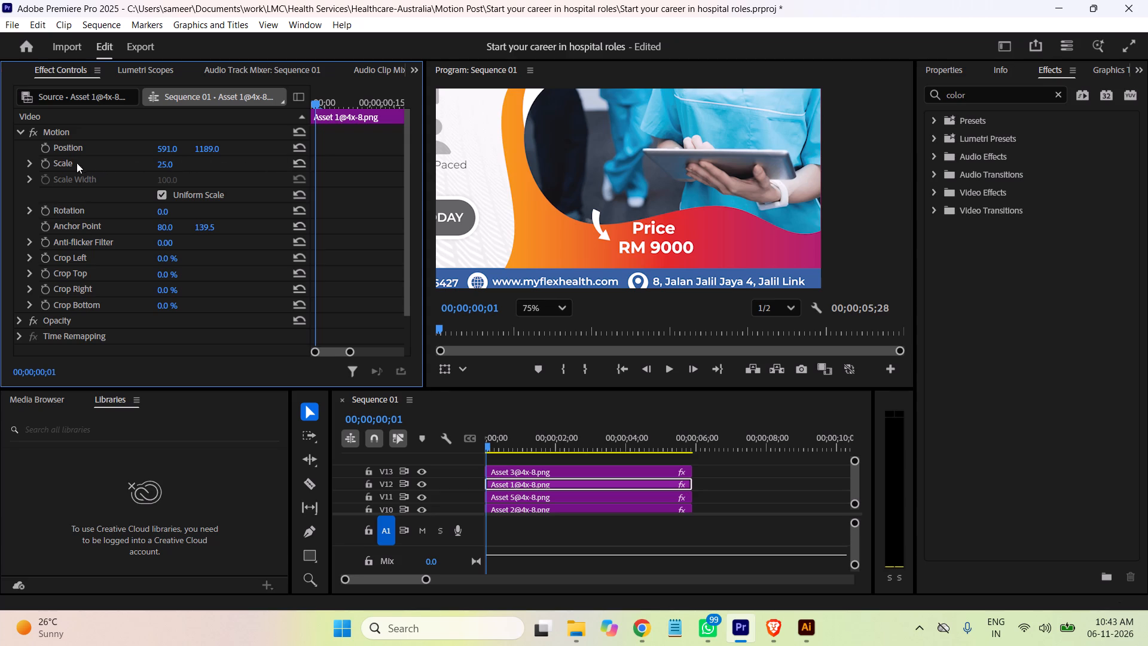
# Keyframe the white arrow's Position on V12 at 00;00;00;01, and set its vertical position to 1172 at 00;00;00;03.
pyautogui.click(45, 148)
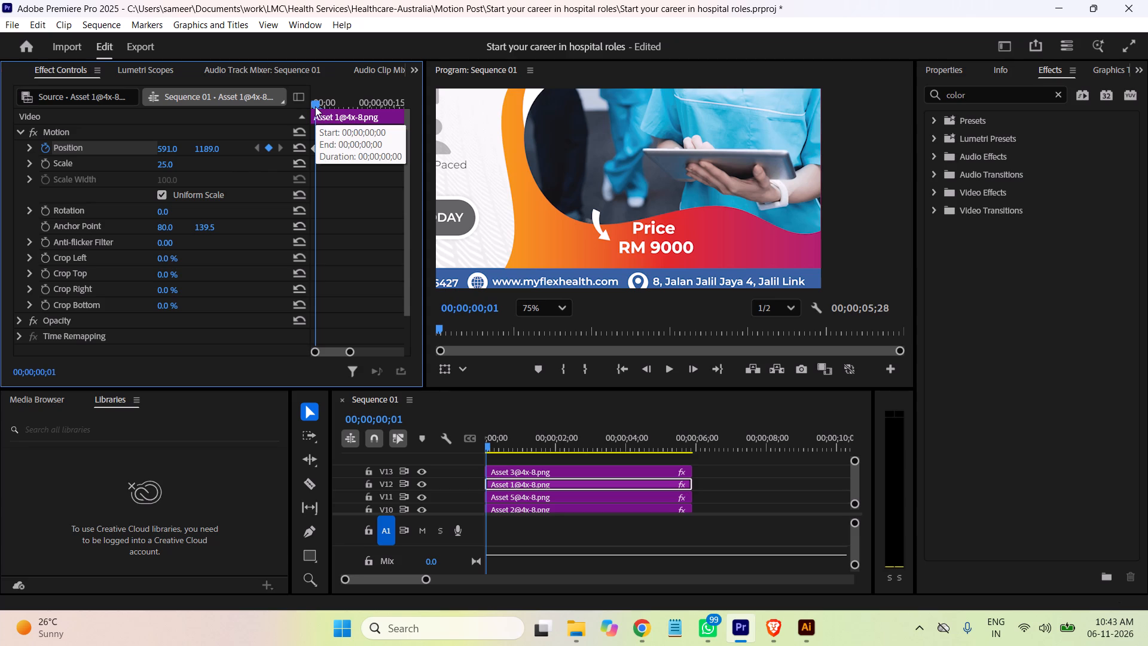
pyautogui.moveTo(315, 106); pyautogui.dragTo(320, 106)
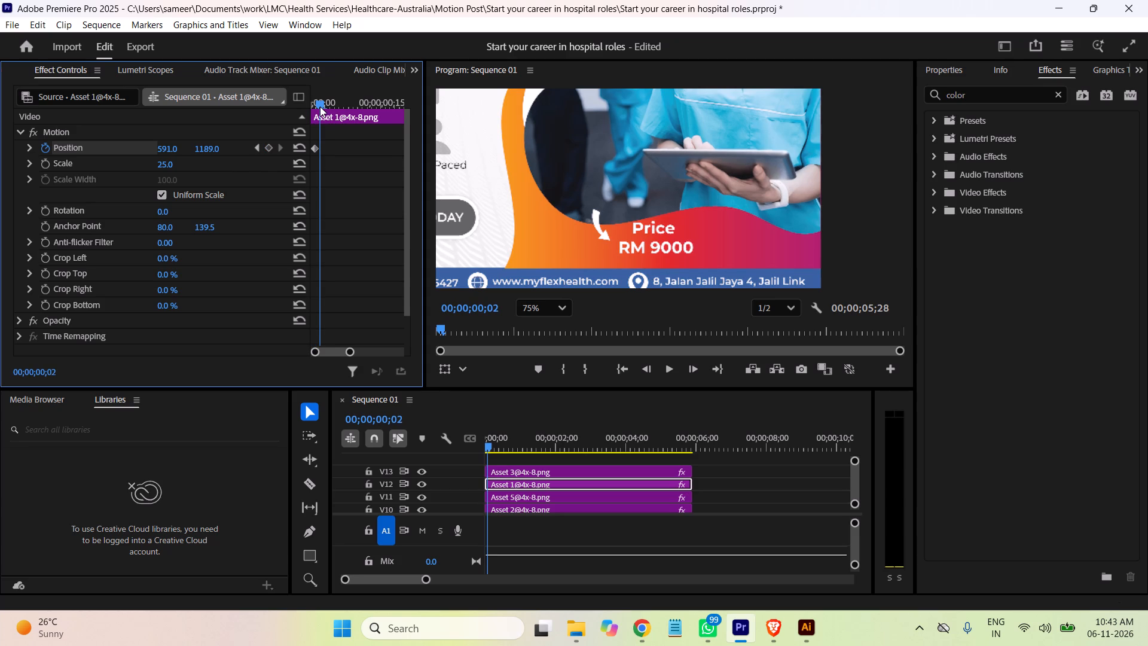
pyautogui.moveTo(320, 106); pyautogui.dragTo(325, 107)
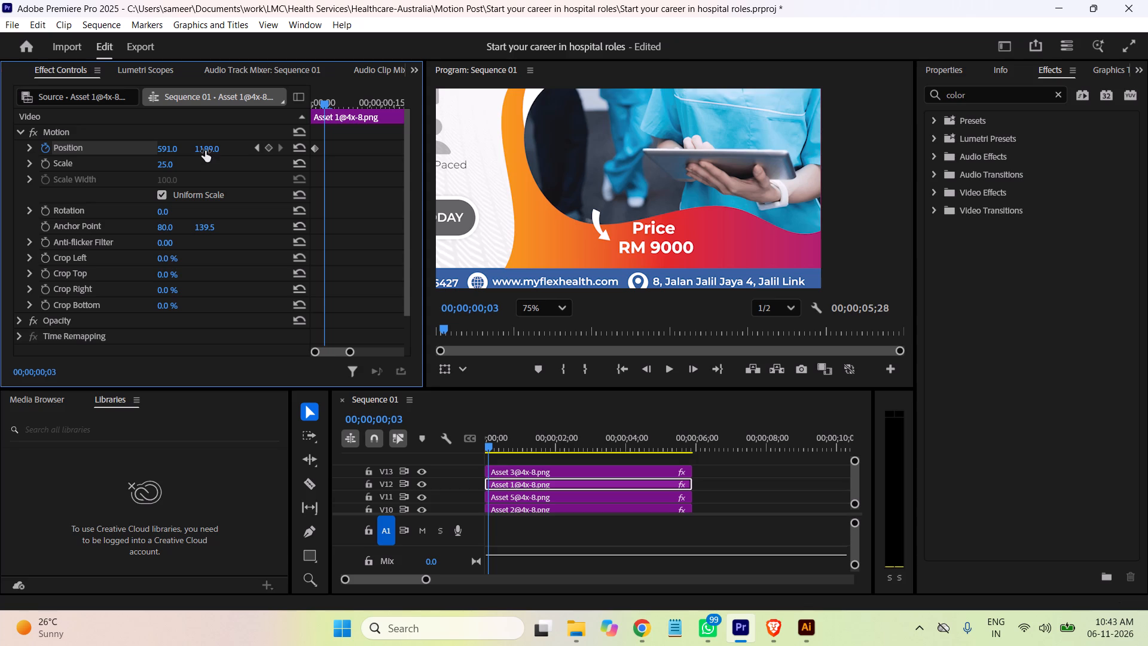
pyautogui.moveTo(205, 151); pyautogui.dragTo(198, 151)
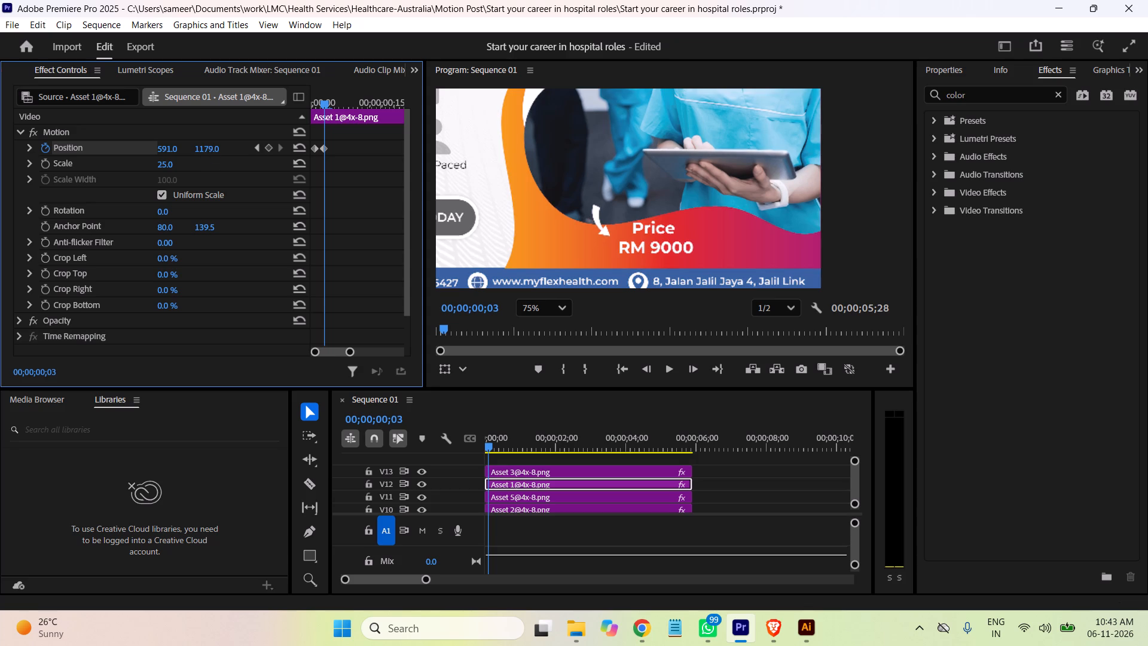
pyautogui.moveTo(198, 151); pyautogui.dragTo(196, 152)
pyautogui.moveTo(196, 152); pyautogui.dragTo(194, 153)
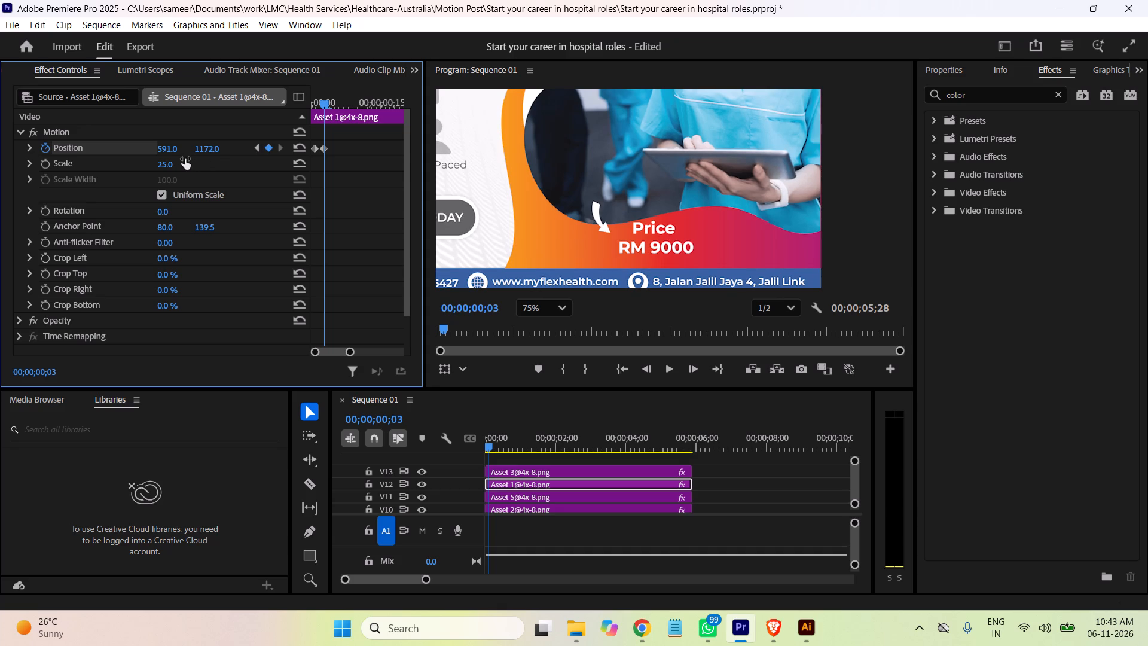
pyautogui.click(164, 151)
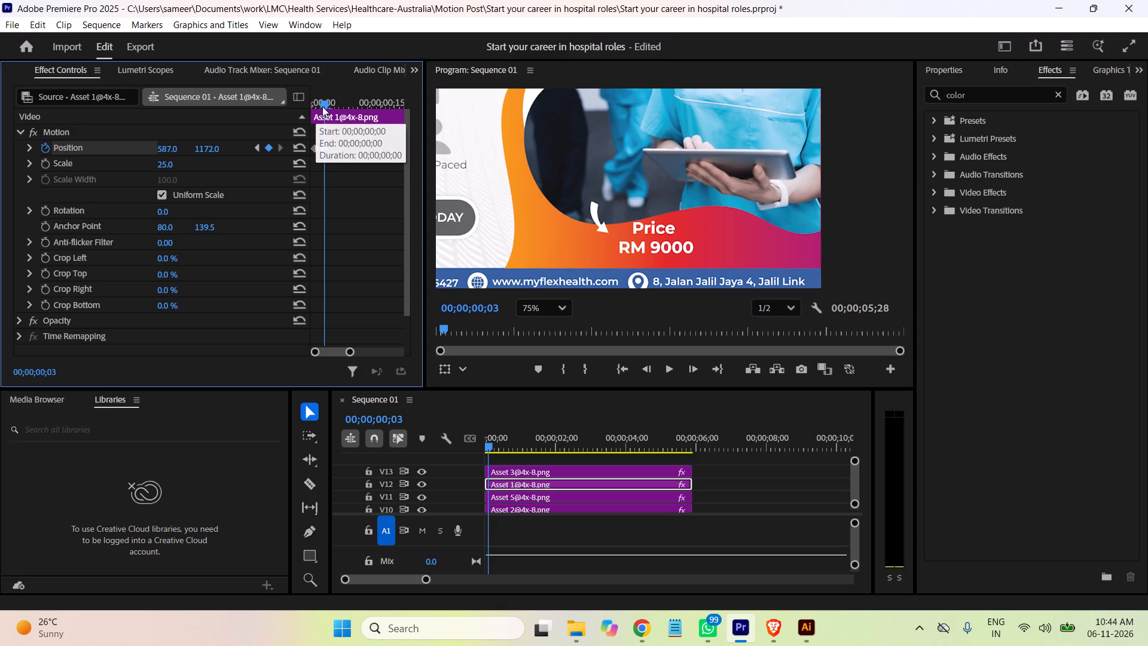
pyautogui.moveTo(324, 103); pyautogui.dragTo(329, 106)
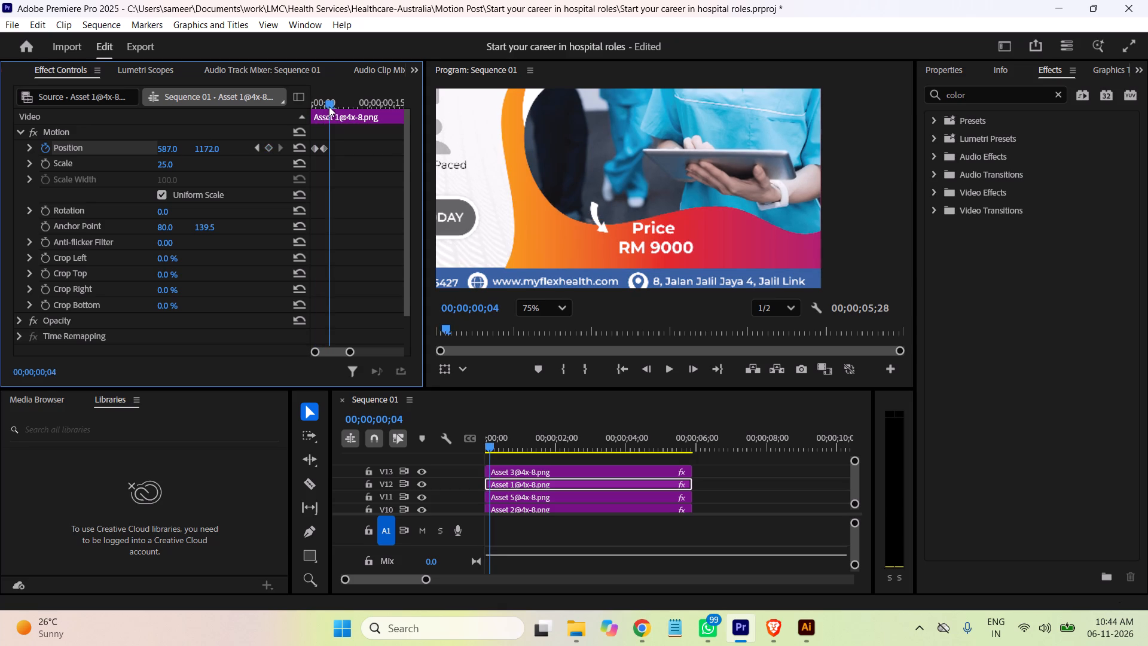
pyautogui.moveTo(329, 106); pyautogui.dragTo(315, 109)
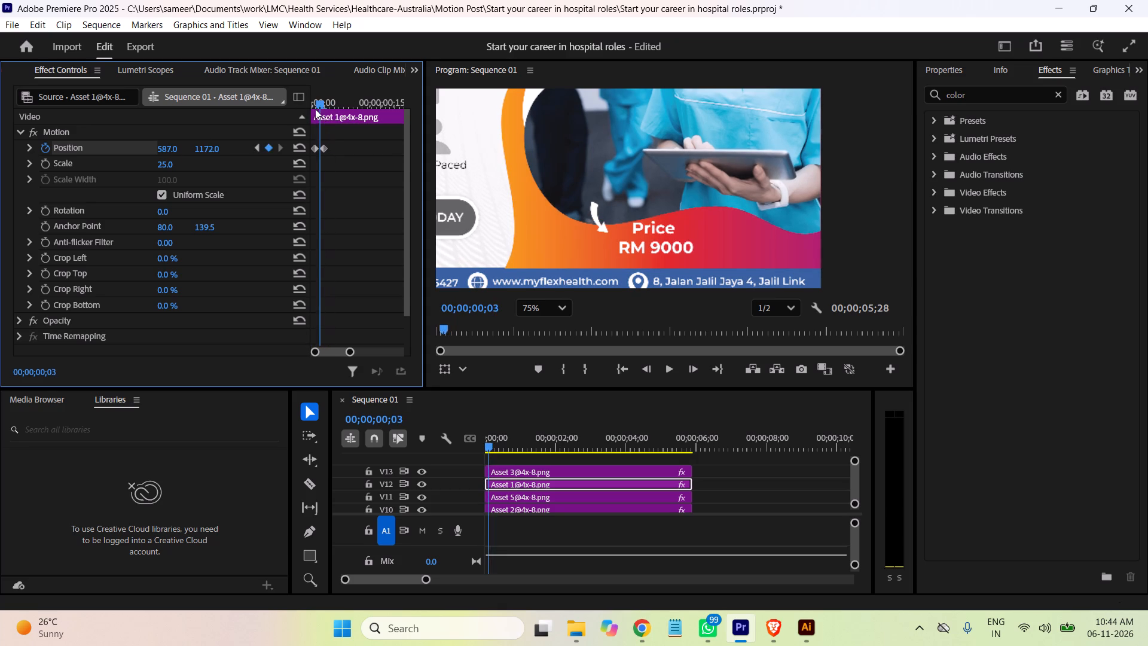
pyautogui.moveTo(315, 109); pyautogui.dragTo(326, 110)
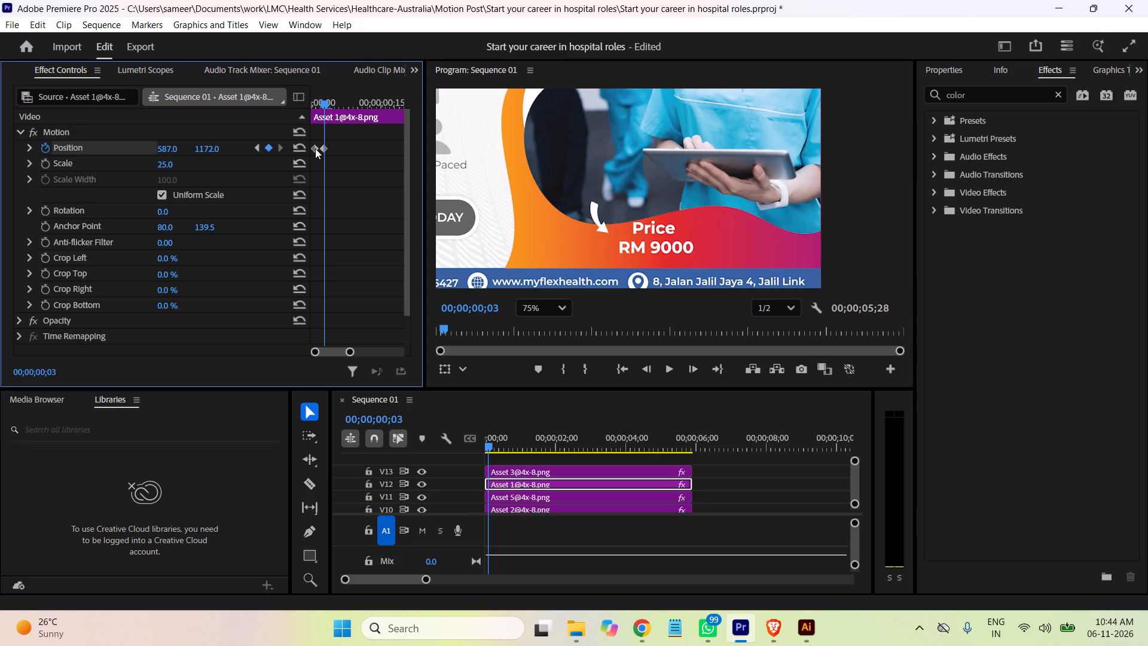
pyautogui.click(315, 149)
pyautogui.moveTo(326, 104); pyautogui.dragTo(315, 109)
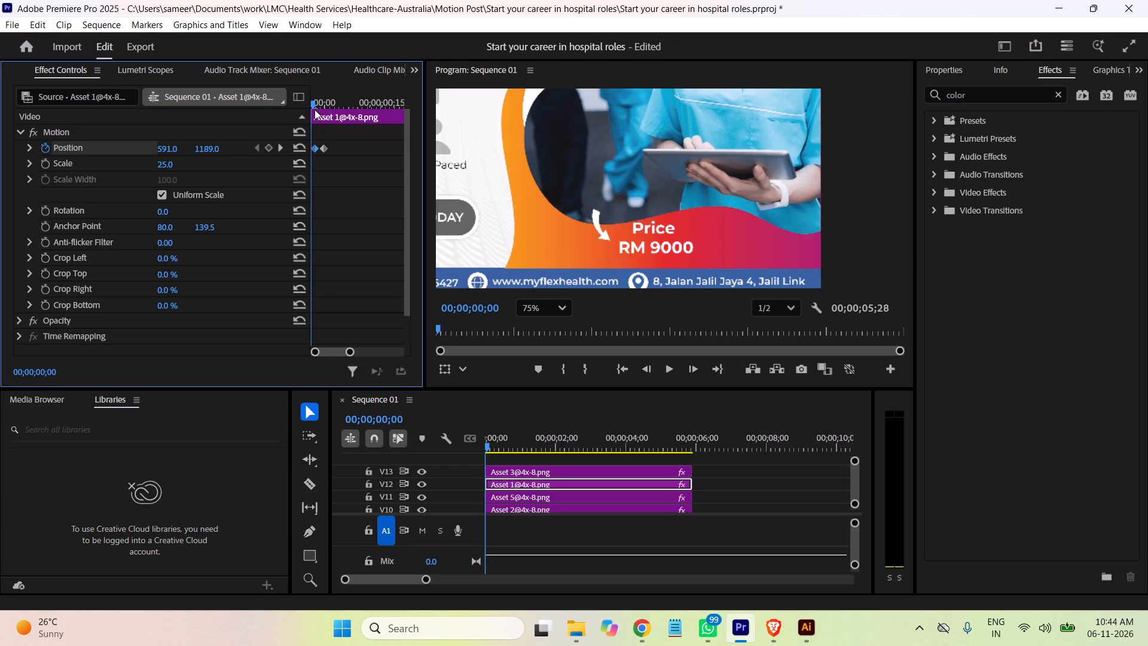
pyautogui.moveTo(315, 109); pyautogui.dragTo(319, 110)
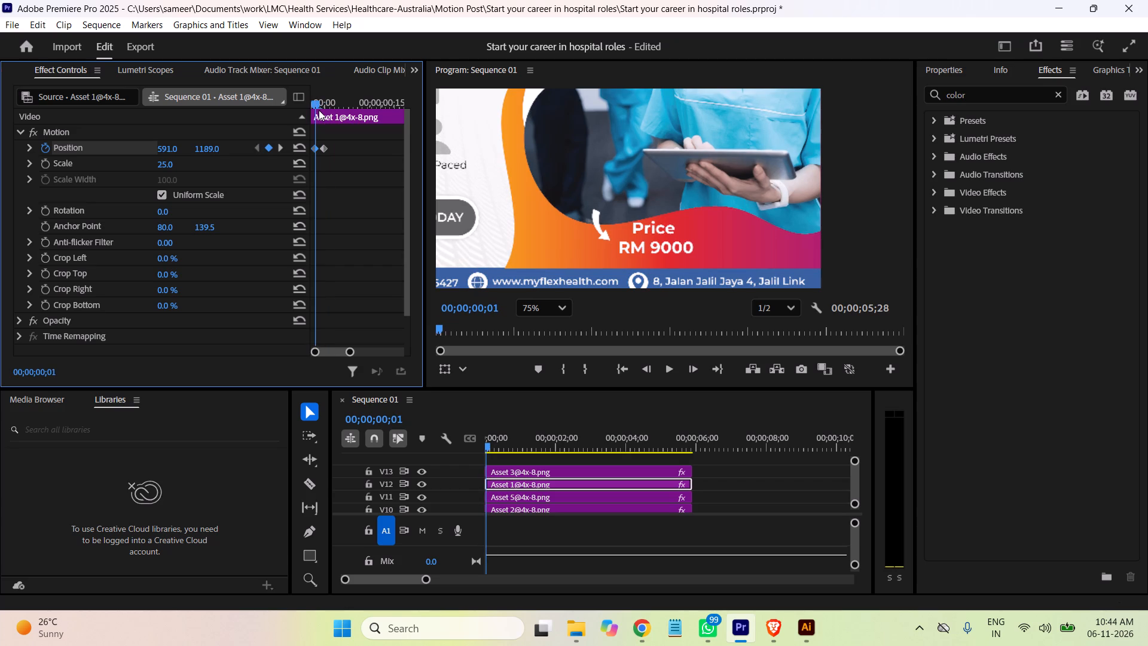
pyautogui.moveTo(319, 110); pyautogui.dragTo(334, 115)
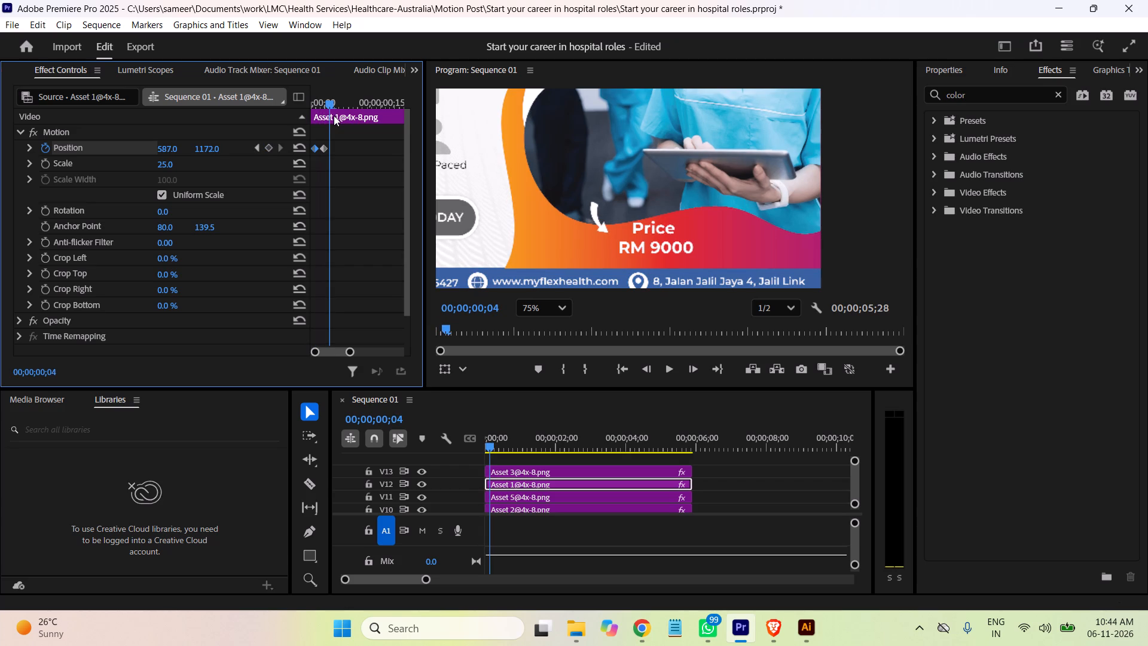
pyautogui.moveTo(334, 115); pyautogui.dragTo(335, 115)
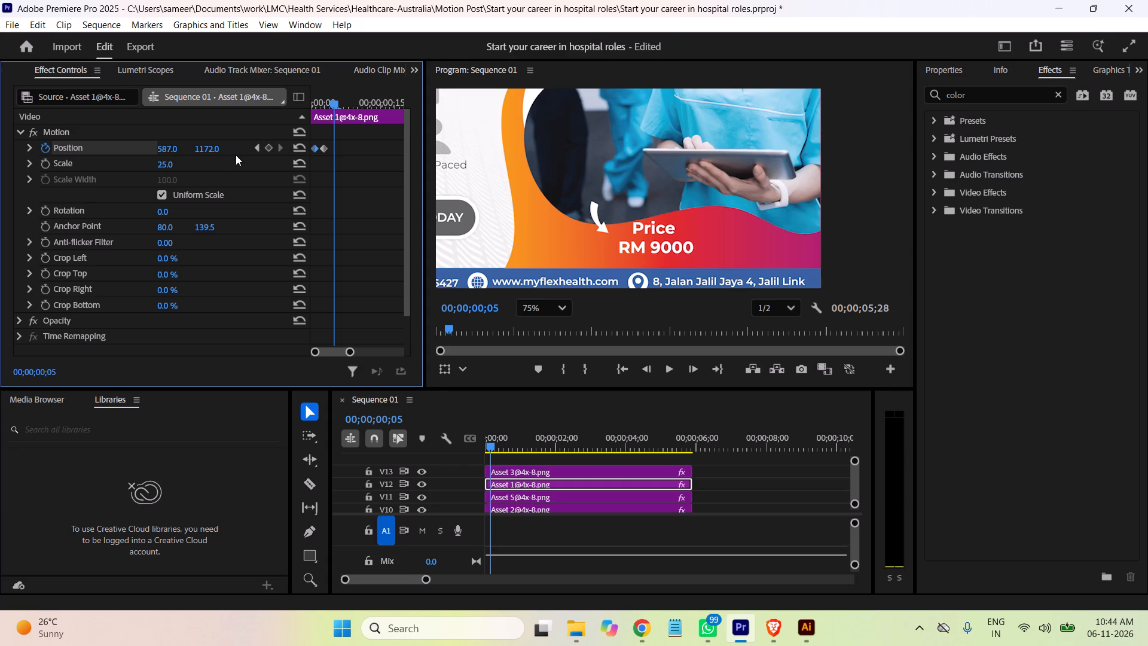
pyautogui.click(163, 152)
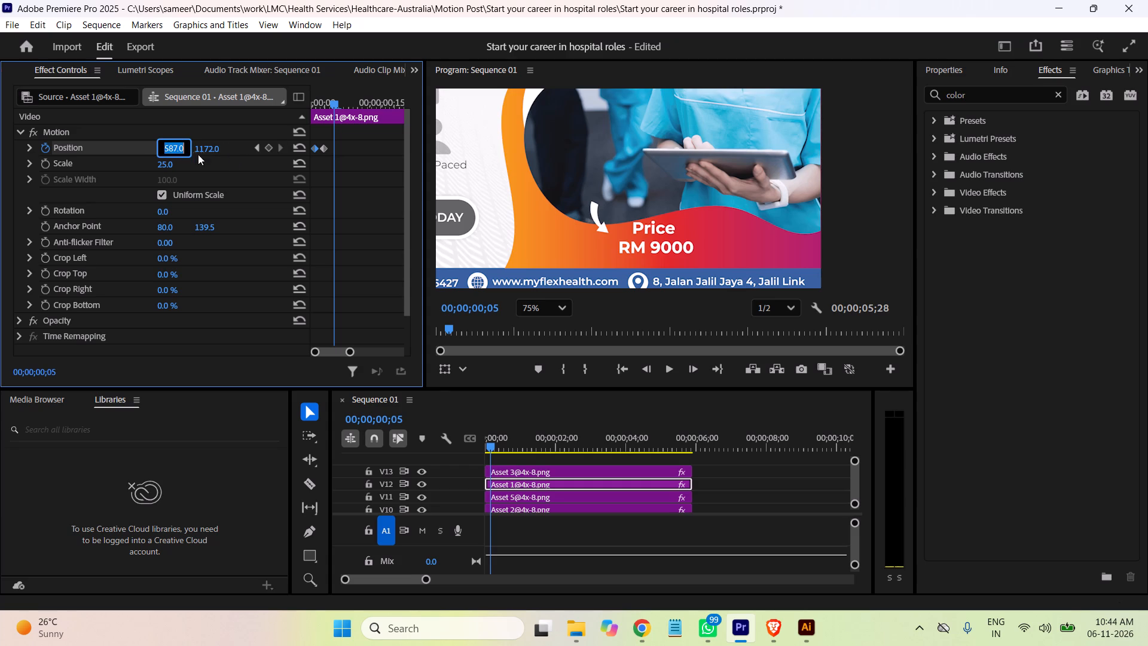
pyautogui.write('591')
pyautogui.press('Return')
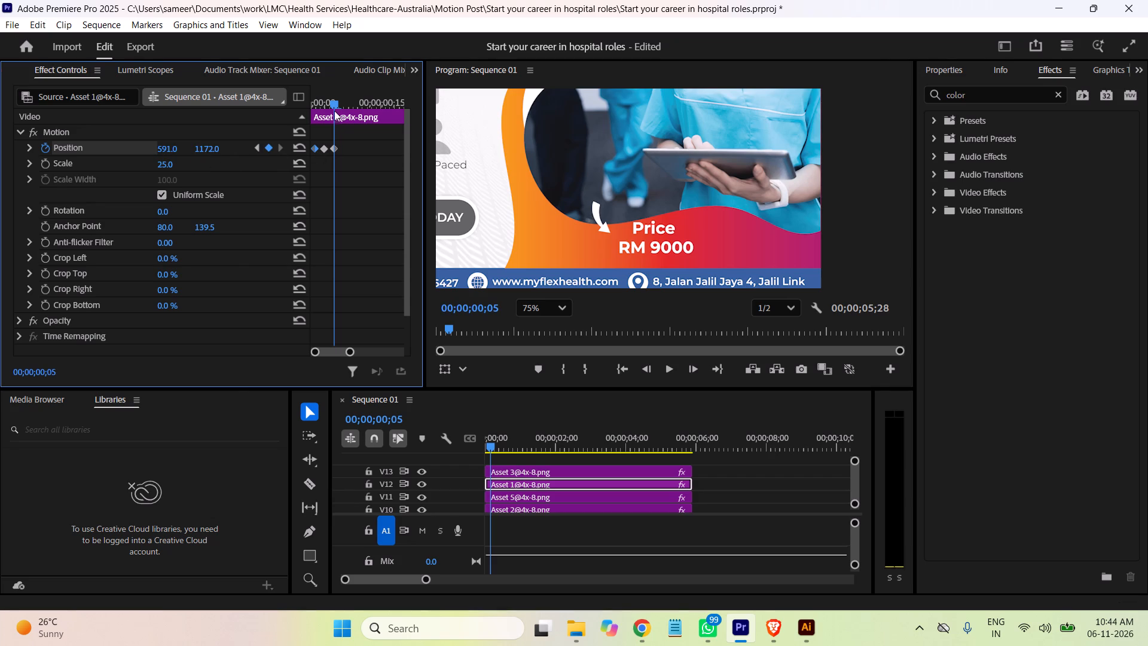
pyautogui.moveTo(333, 107); pyautogui.dragTo(316, 116)
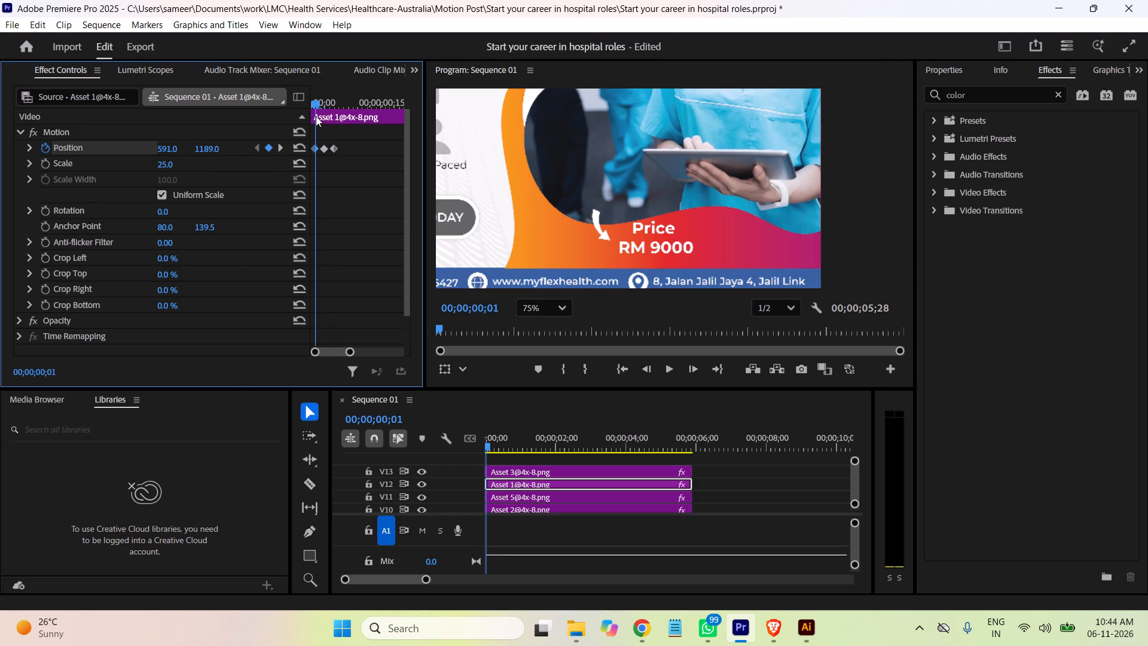
pyautogui.moveTo(316, 116); pyautogui.dragTo(334, 122)
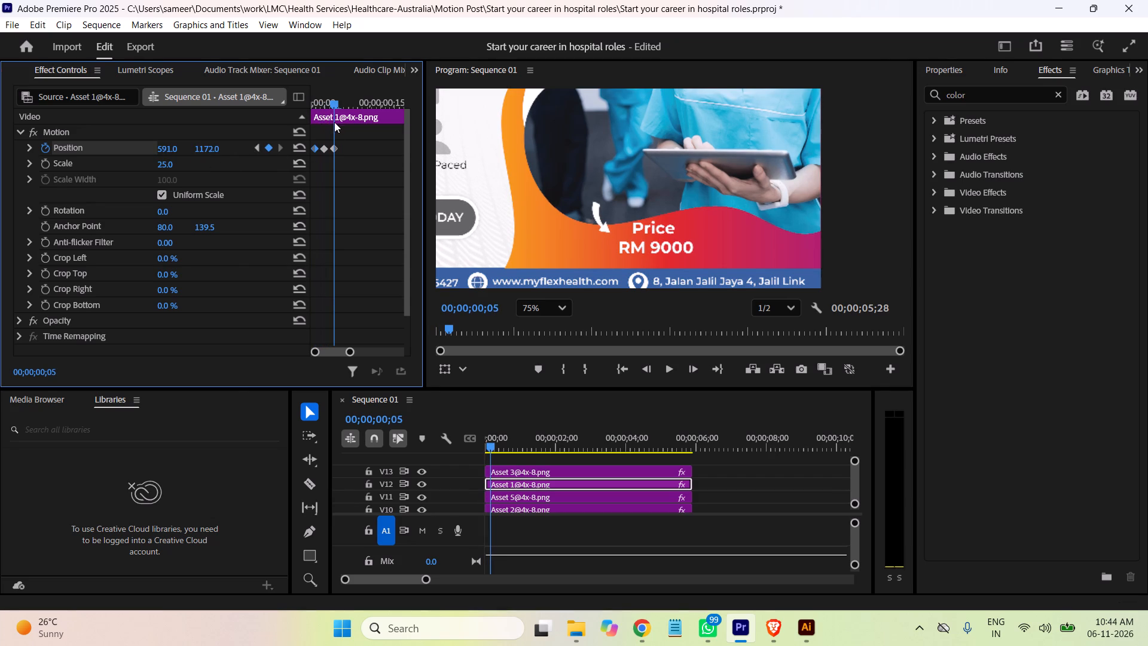
pyautogui.click(334, 149)
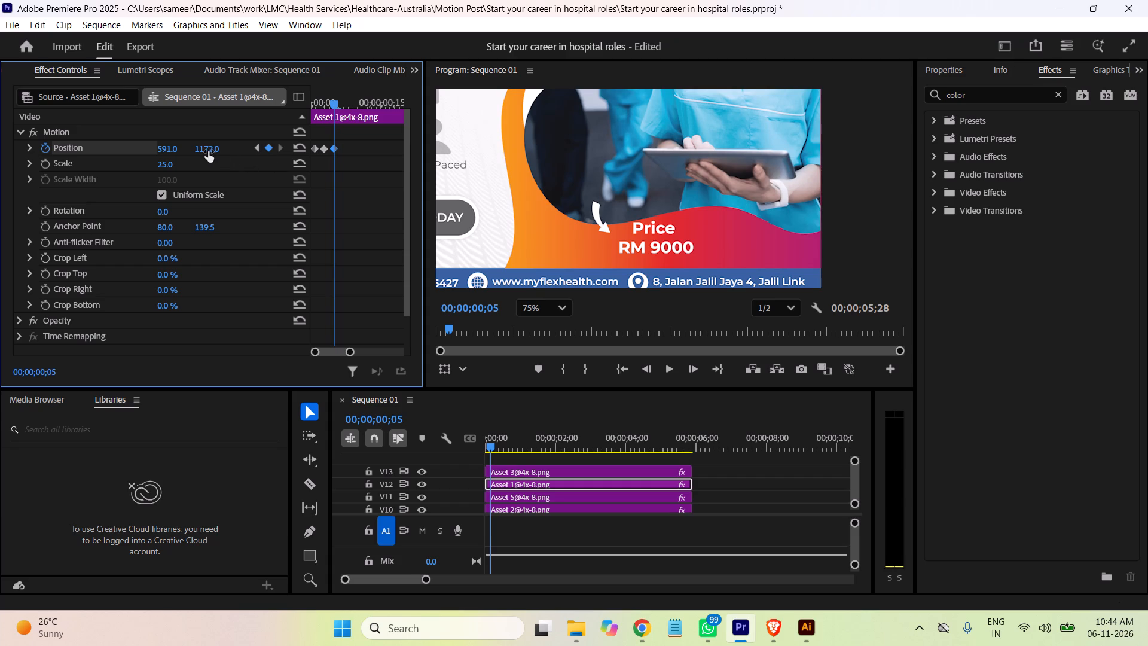
pyautogui.click(208, 151)
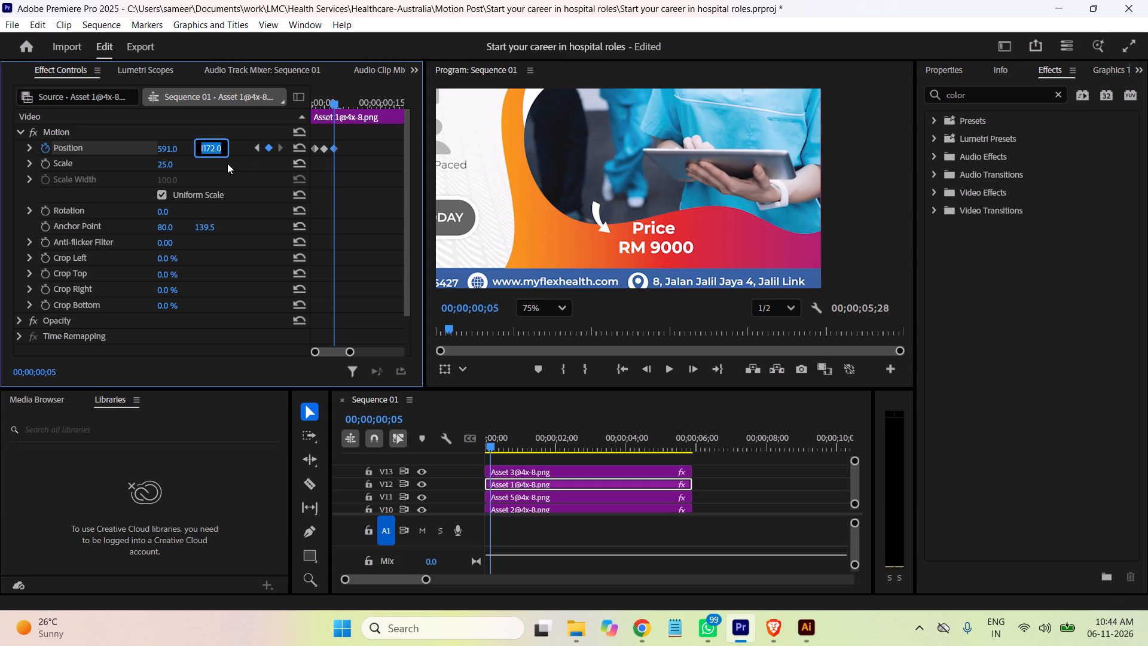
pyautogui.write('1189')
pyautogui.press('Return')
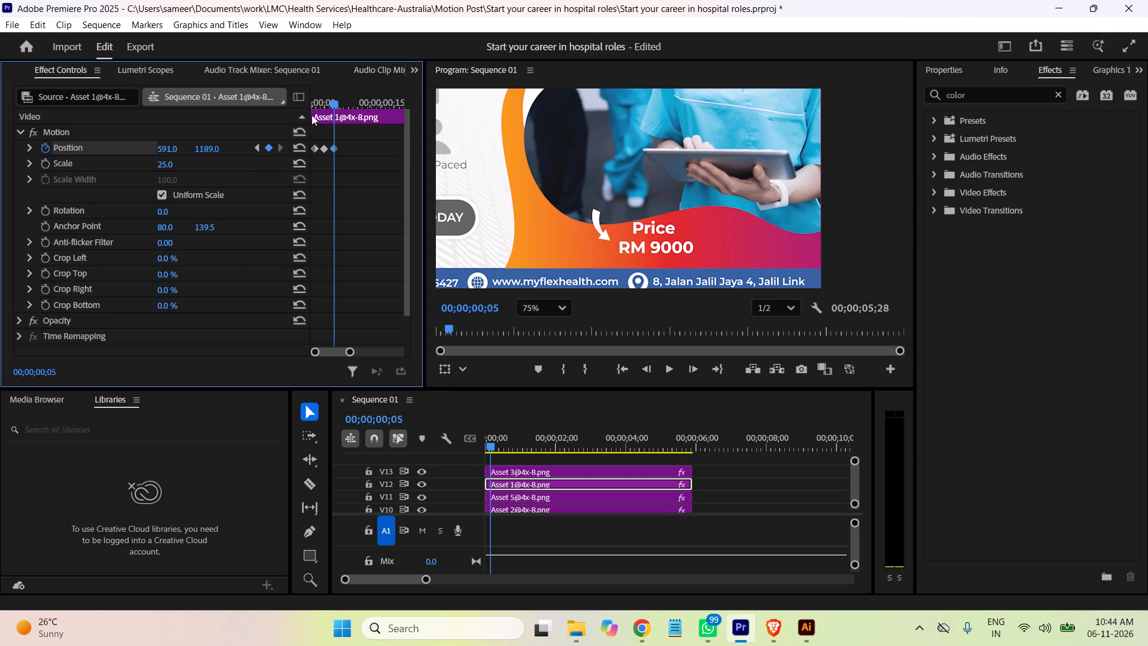
pyautogui.moveTo(334, 104); pyautogui.dragTo(311, 109)
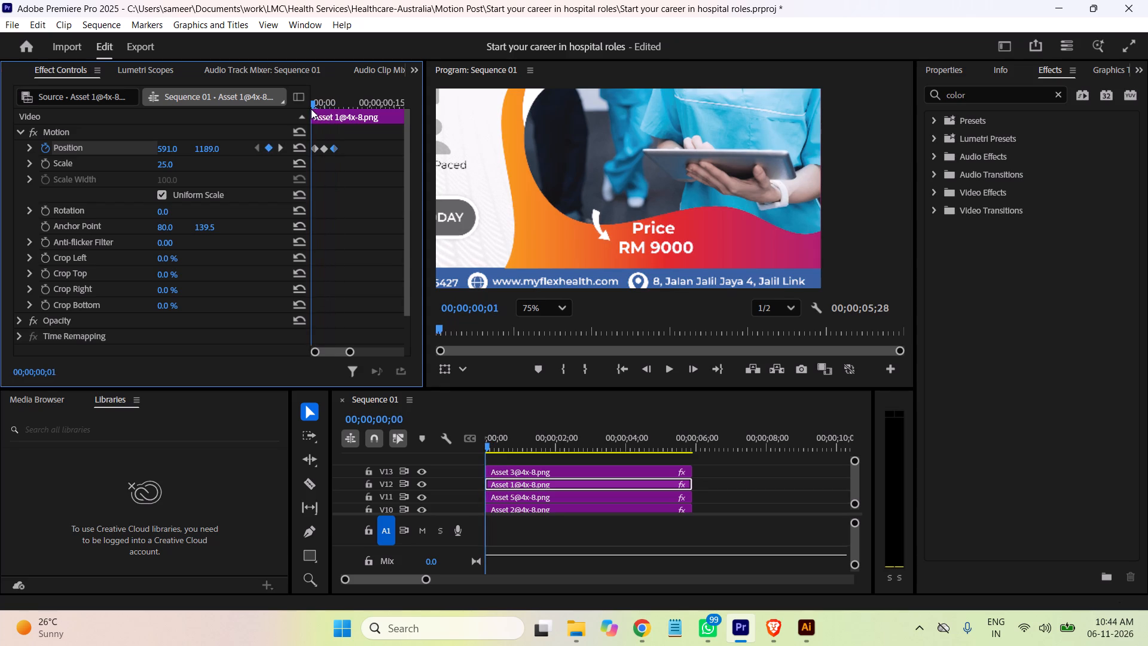
# Select the arrow clip's three Position keyframes and duplicate the group about 12 frames later.
pyautogui.moveTo(311, 109); pyautogui.dragTo(313, 109)
pyautogui.moveTo(313, 109); pyautogui.dragTo(317, 109)
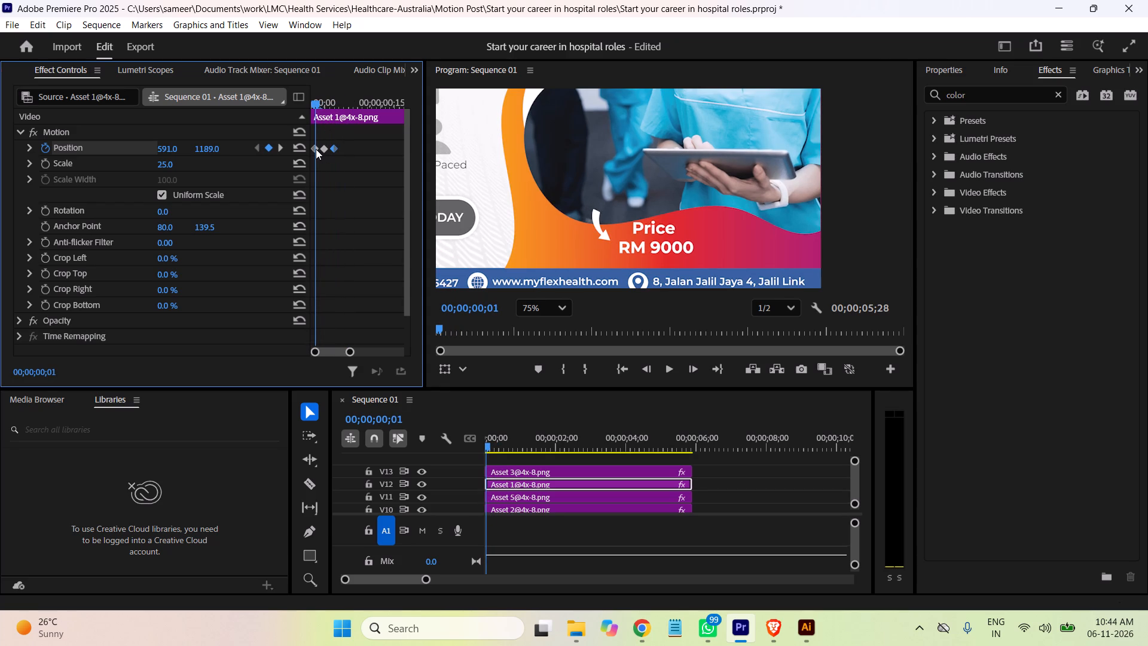
pyautogui.keyDown('shift'); pyautogui.click(316, 149); pyautogui.keyUp('shift')
pyautogui.keyDown('shift'); pyautogui.click(324, 151); pyautogui.keyUp('shift')
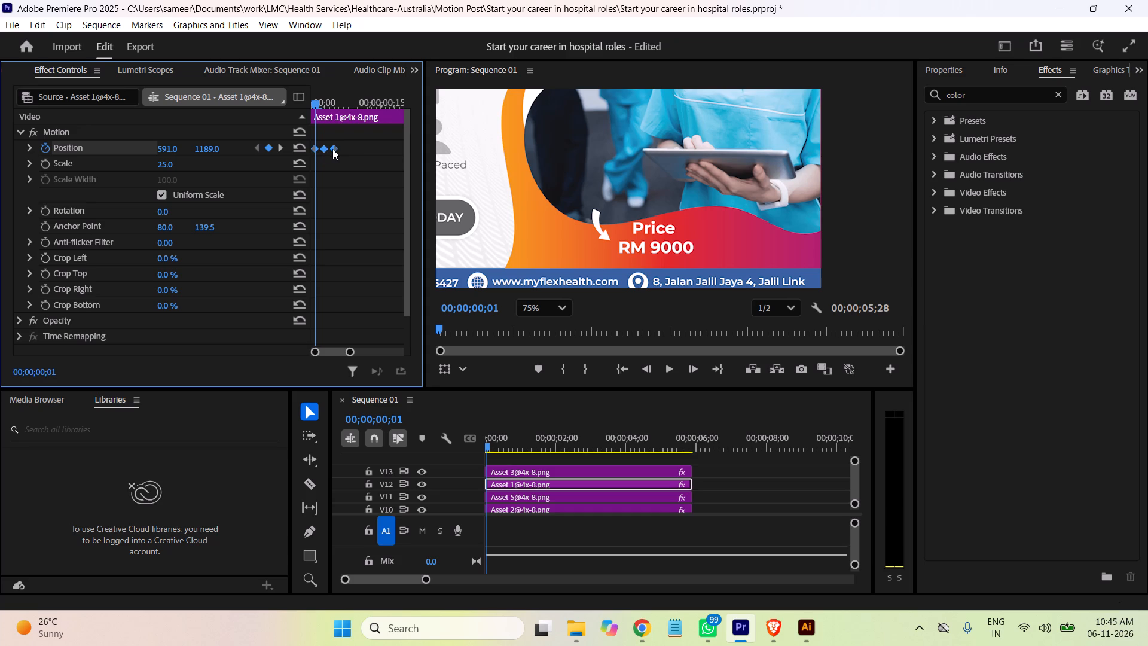
pyautogui.keyDown('shift'); pyautogui.click(332, 149); pyautogui.keyUp('shift')
pyautogui.keyDown('shift'); pyautogui.click(334, 152); pyautogui.keyUp('shift')
pyautogui.keyDown('alt'); pyautogui.moveTo(334, 150); pyautogui.dragTo(389, 151); pyautogui.keyUp('alt')
# Duplicate the second group of Position keyframes to make a third group just after the one-second mark.
pyautogui.moveTo(353, 351); pyautogui.dragTo(360, 351)
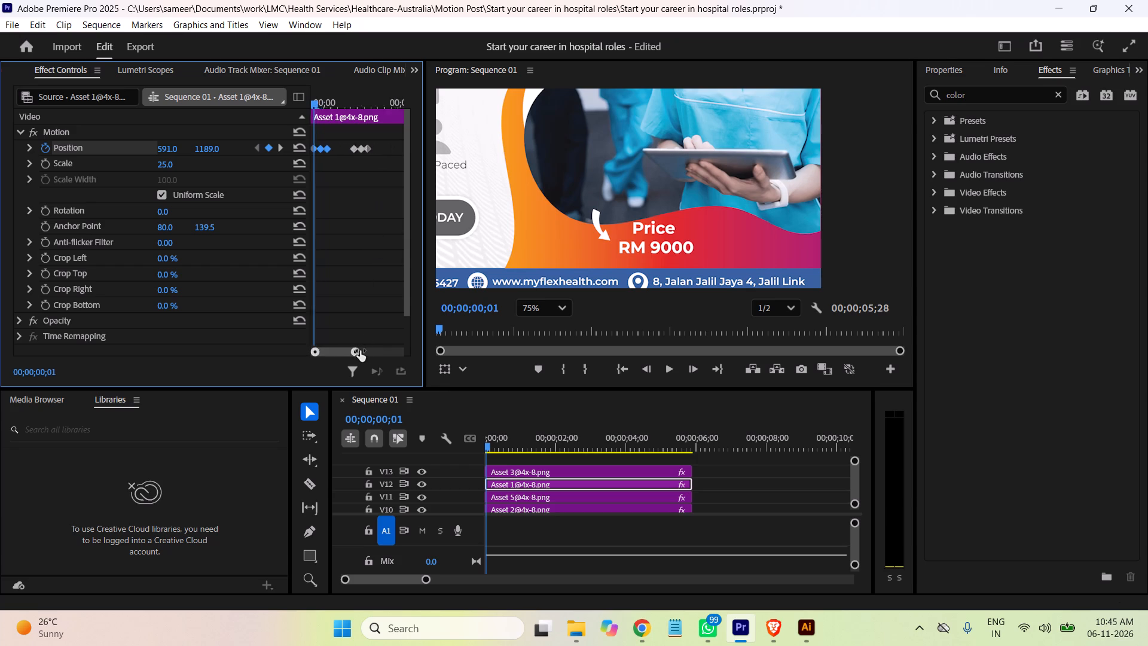
pyautogui.moveTo(360, 351); pyautogui.dragTo(374, 349)
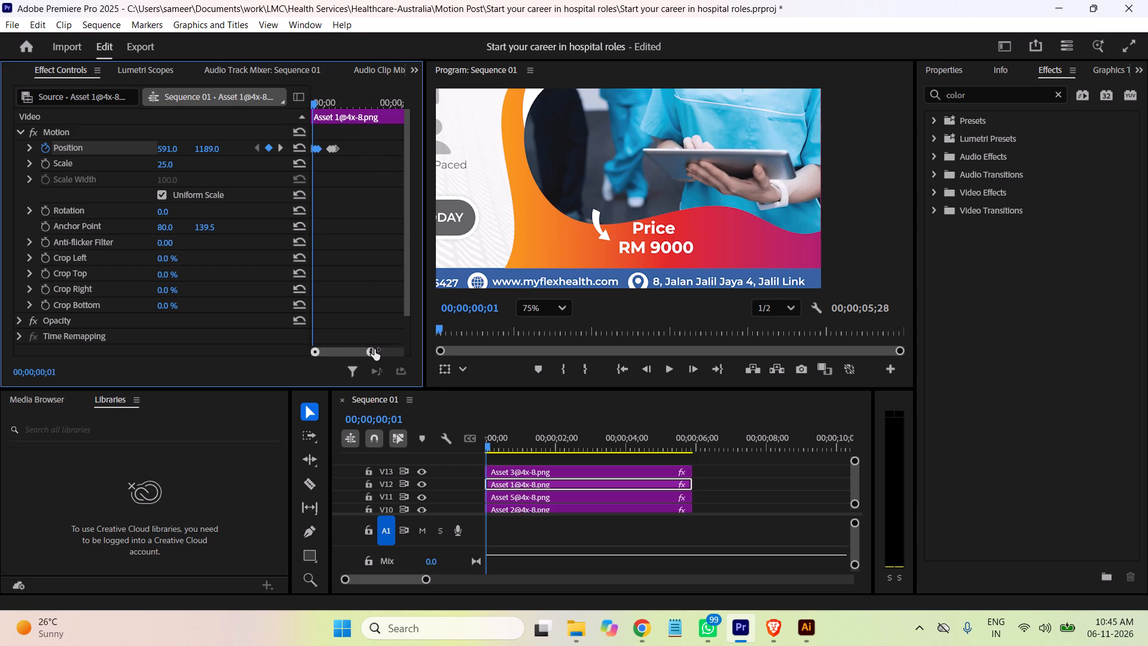
pyautogui.moveTo(374, 349); pyautogui.dragTo(375, 349)
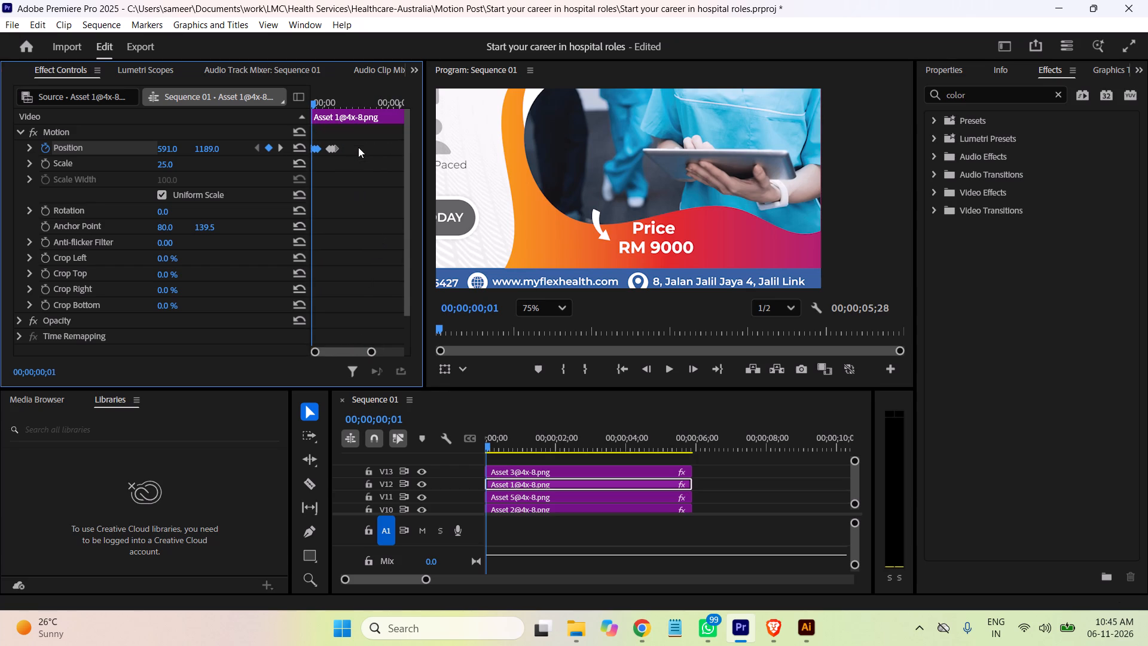
pyautogui.moveTo(350, 141); pyautogui.dragTo(327, 157)
pyautogui.moveTo(327, 157); pyautogui.dragTo(325, 156)
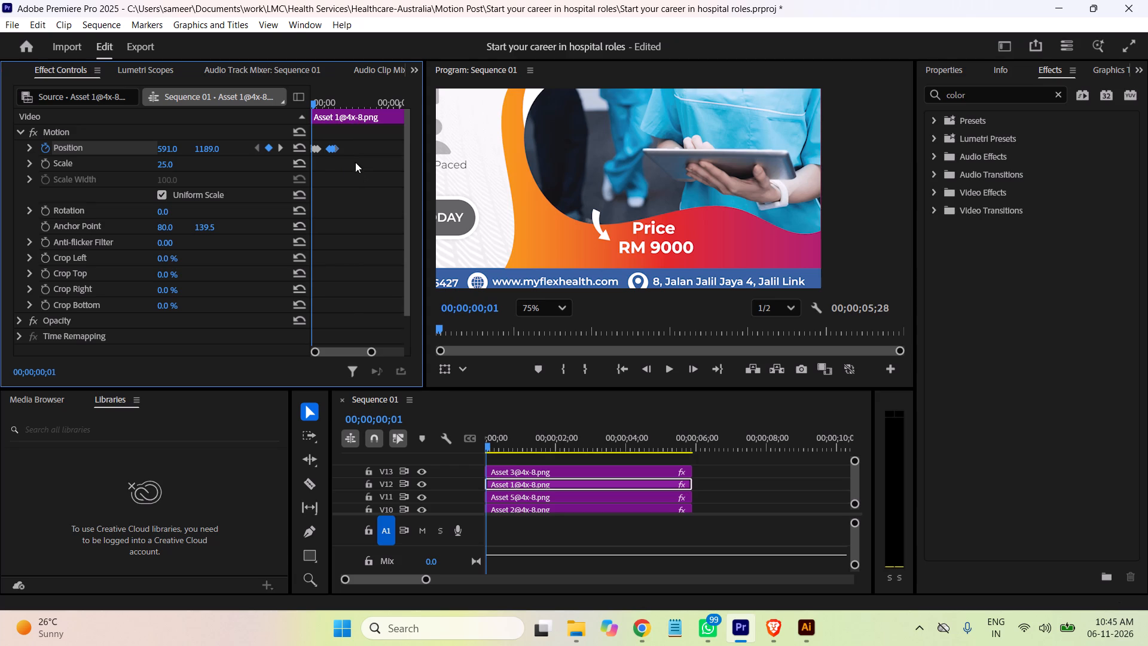
pyautogui.keyDown('alt'); pyautogui.moveTo(336, 152); pyautogui.dragTo(355, 154); pyautogui.keyUp('alt')
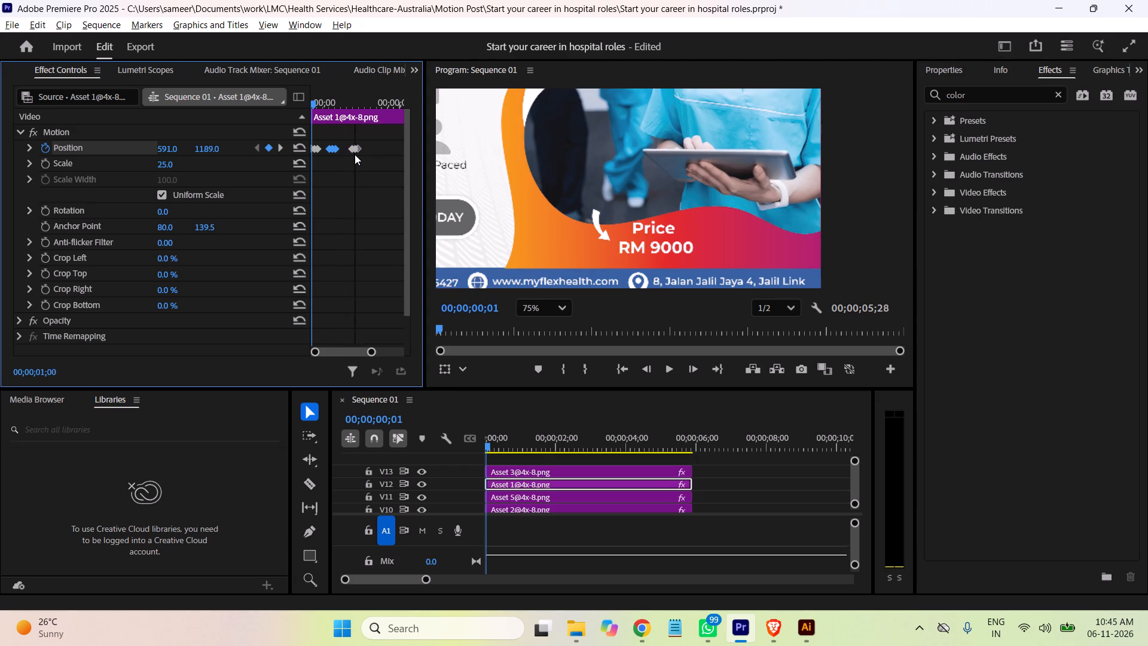
pyautogui.keyDown('alt'); pyautogui.moveTo(355, 154); pyautogui.dragTo(359, 155); pyautogui.keyUp('alt')
pyautogui.keyDown('alt'); pyautogui.moveTo(359, 155); pyautogui.dragTo(361, 155); pyautogui.keyUp('alt')
# Move the arrow clip's second group of Position keyframes slightly later, to about frame 16.
pyautogui.click(345, 140)
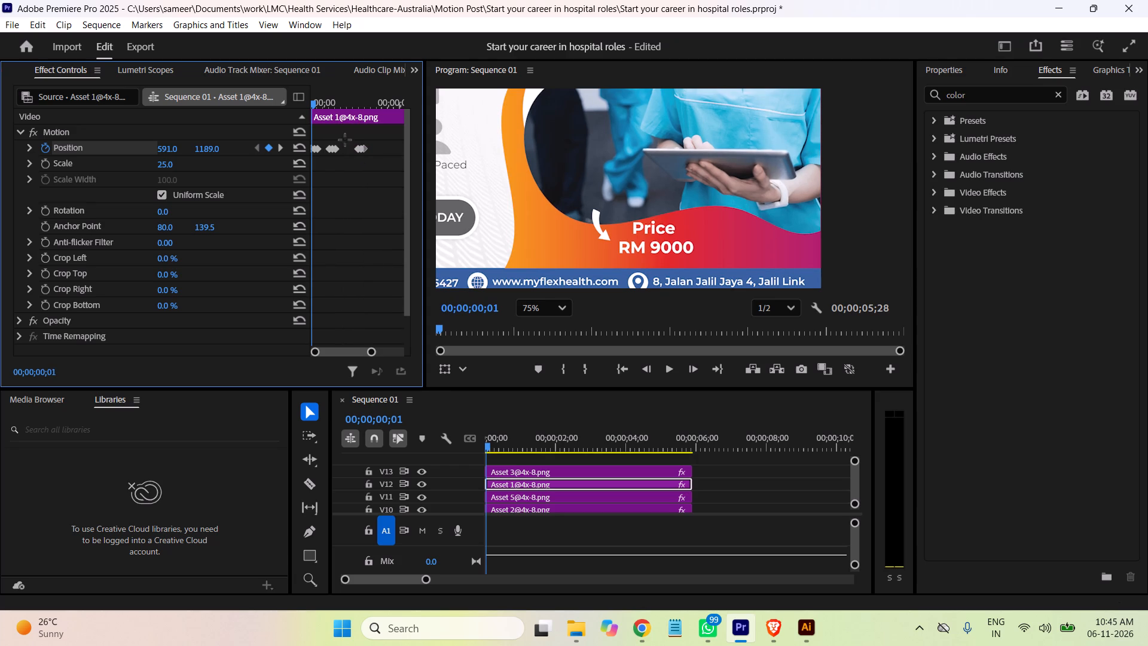
pyautogui.moveTo(343, 142); pyautogui.dragTo(325, 155)
pyautogui.click(332, 151)
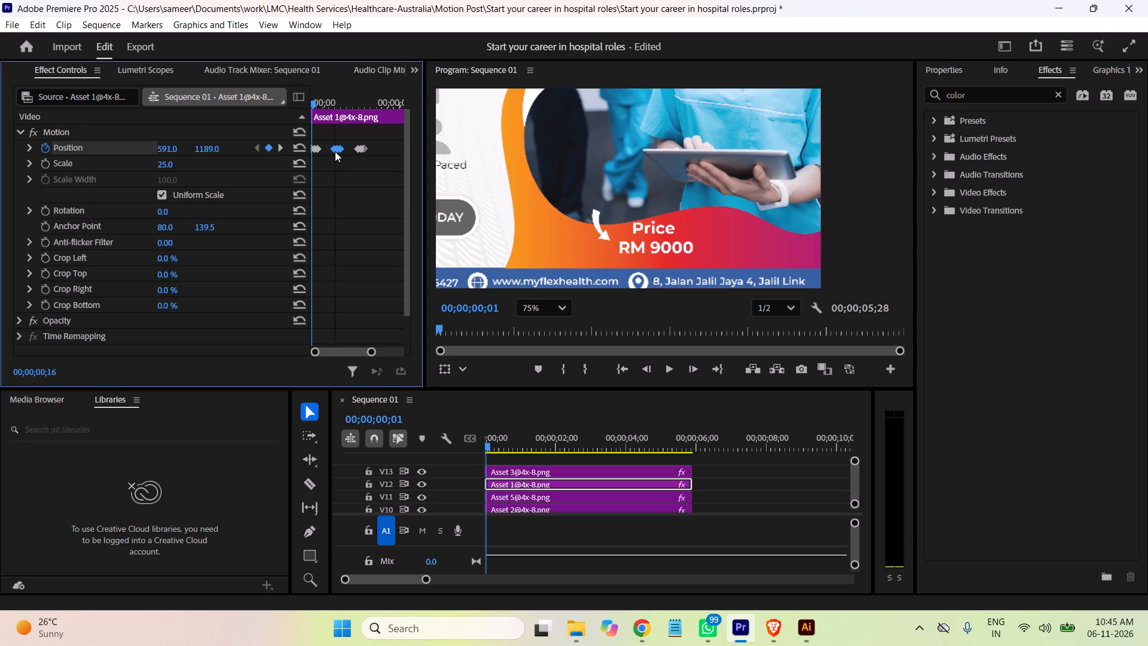
pyautogui.moveTo(372, 350); pyautogui.dragTo(378, 350)
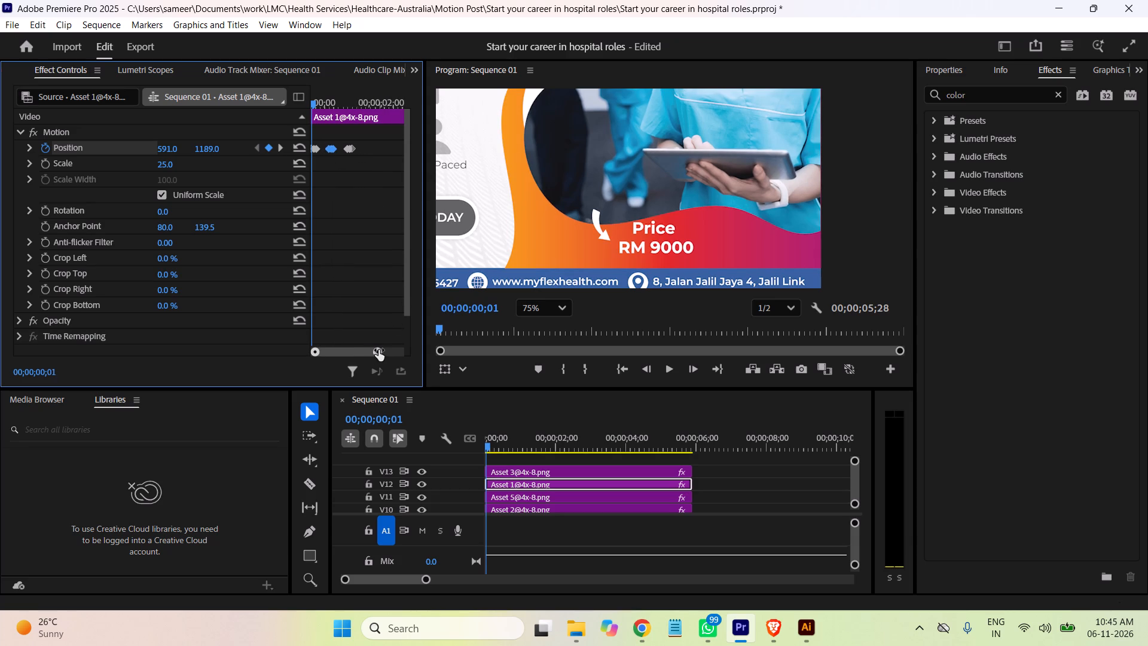
pyautogui.moveTo(378, 350); pyautogui.dragTo(383, 351)
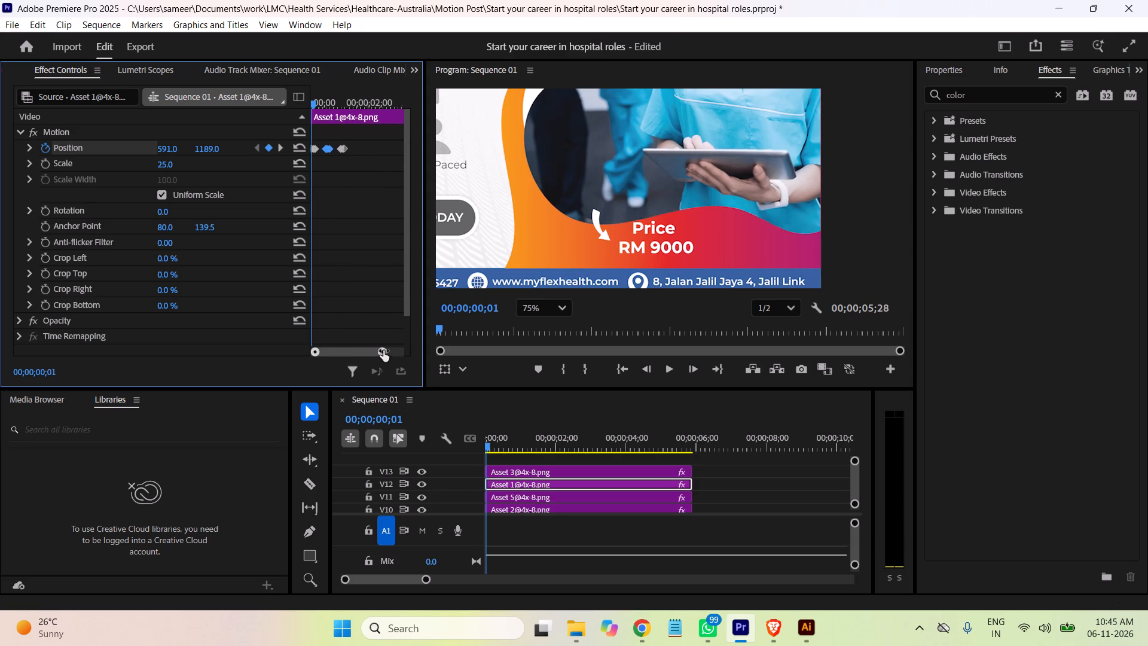
pyautogui.moveTo(383, 351); pyautogui.dragTo(381, 350)
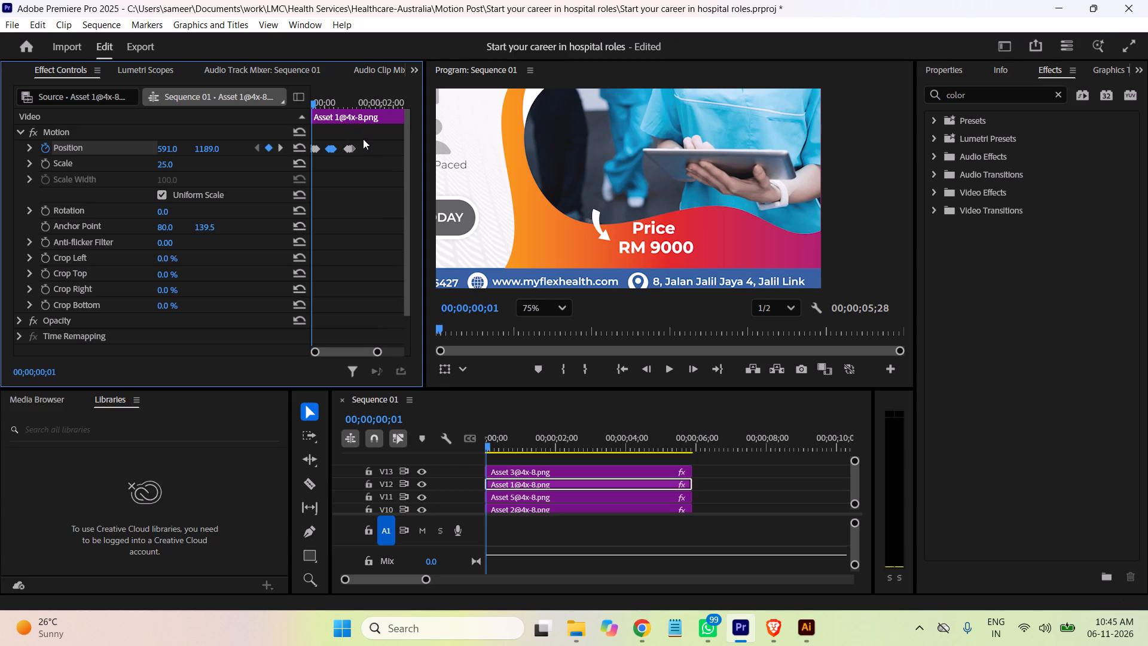
# Move the third group of Position keyframes about half a second later and reselect the second group for spacing.
pyautogui.click(365, 144)
pyautogui.moveTo(362, 141); pyautogui.dragTo(342, 159)
pyautogui.moveTo(351, 150); pyautogui.dragTo(365, 150)
pyautogui.moveTo(343, 139); pyautogui.dragTo(325, 154)
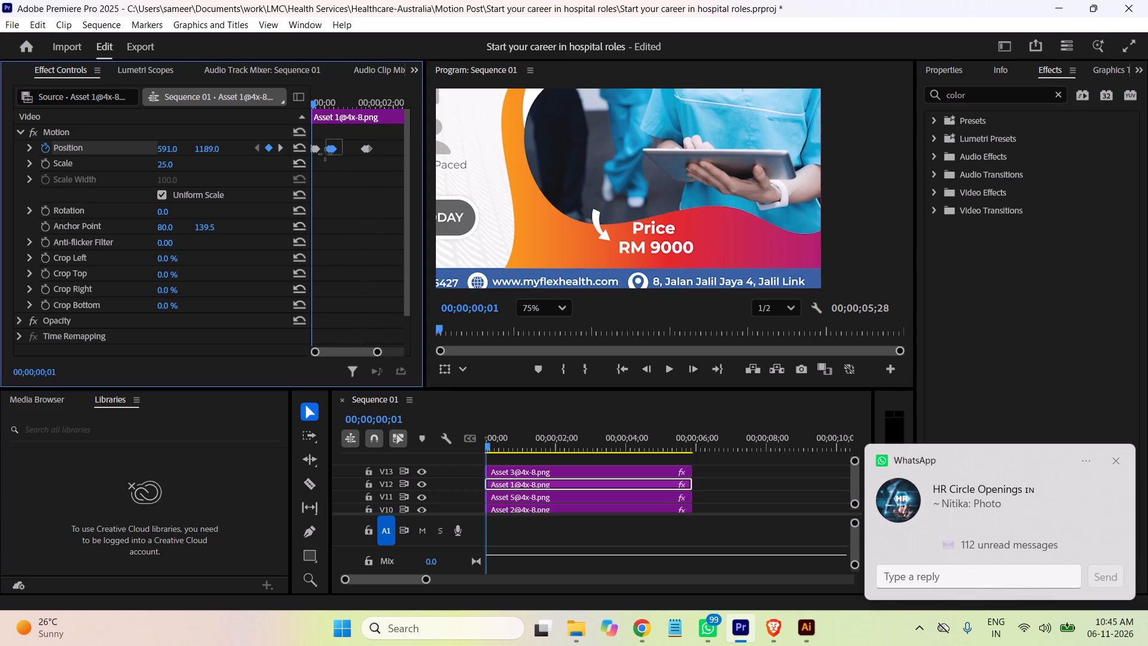
pyautogui.moveTo(325, 154); pyautogui.dragTo(325, 154)
pyautogui.click(333, 151)
# Scrub back and forth through the clip's first two seconds to preview the arrow's movement.
pyautogui.moveTo(379, 351); pyautogui.dragTo(392, 347)
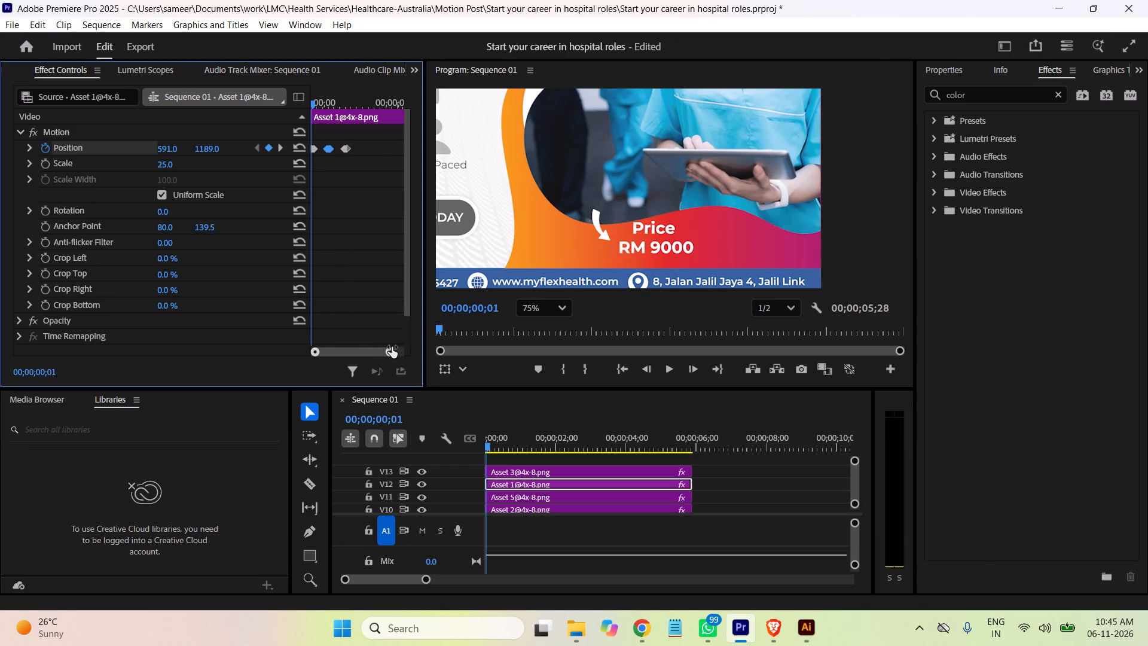
pyautogui.moveTo(392, 347); pyautogui.dragTo(414, 350)
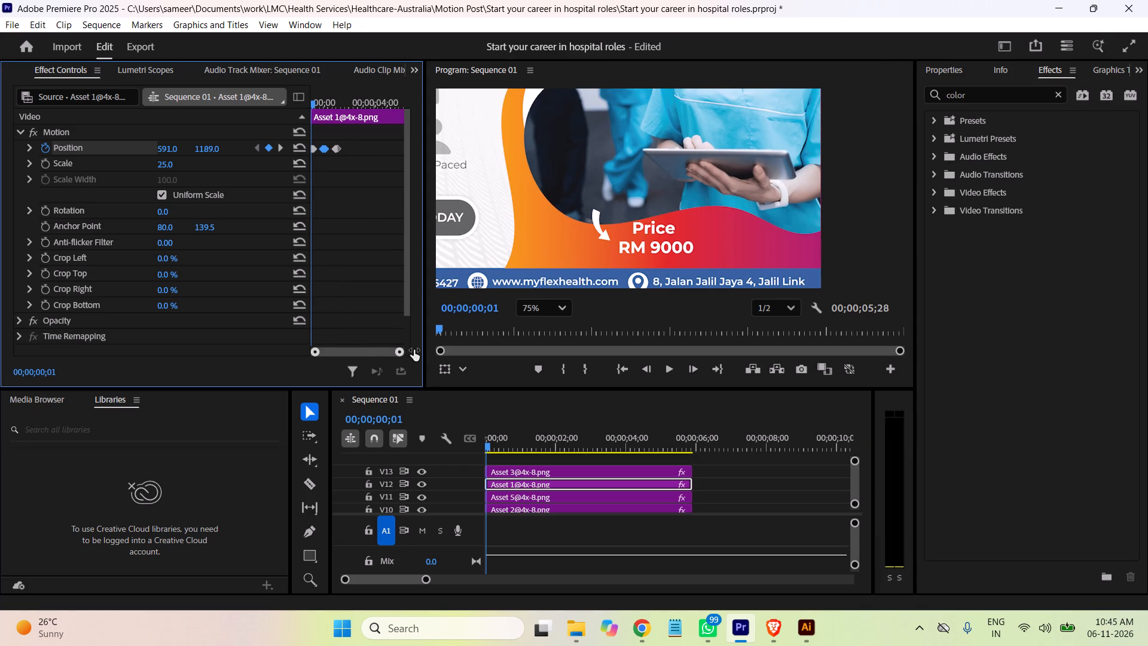
pyautogui.moveTo(414, 350); pyautogui.dragTo(418, 351)
pyautogui.moveTo(312, 106); pyautogui.dragTo(339, 106)
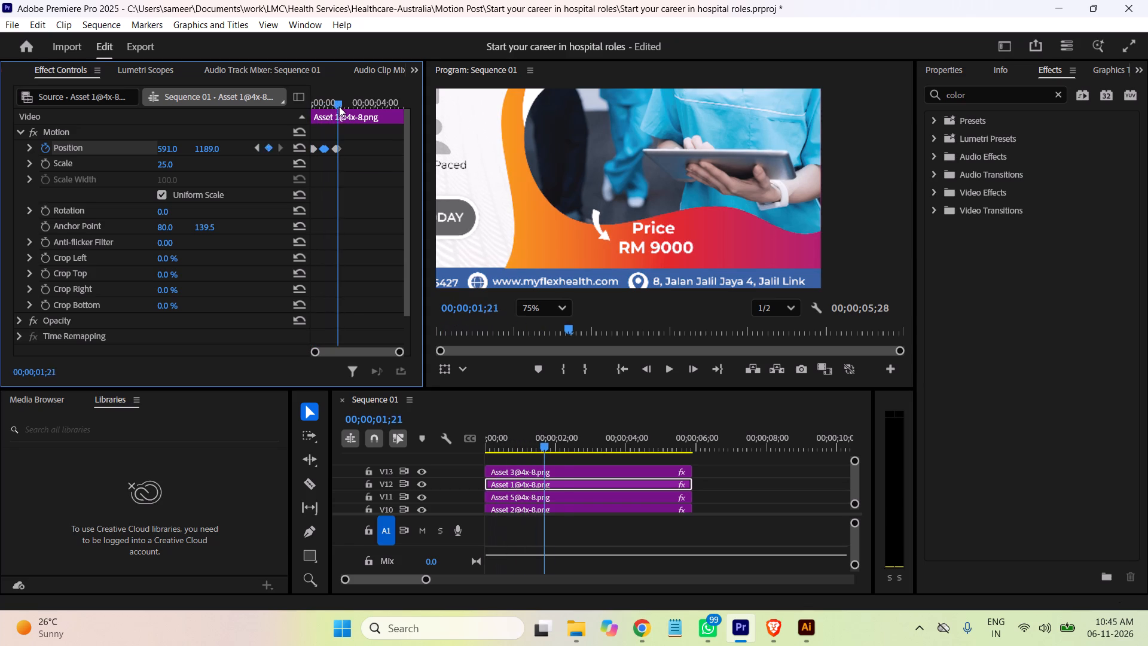
pyautogui.moveTo(339, 106); pyautogui.dragTo(289, 109)
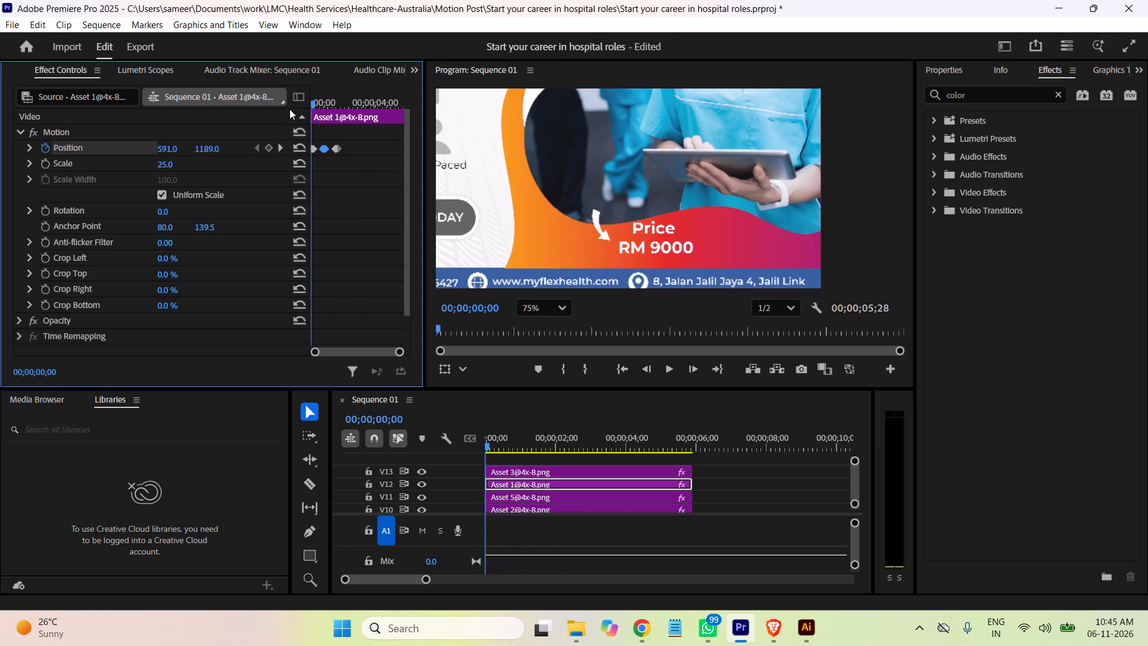
pyautogui.moveTo(289, 109); pyautogui.dragTo(350, 114)
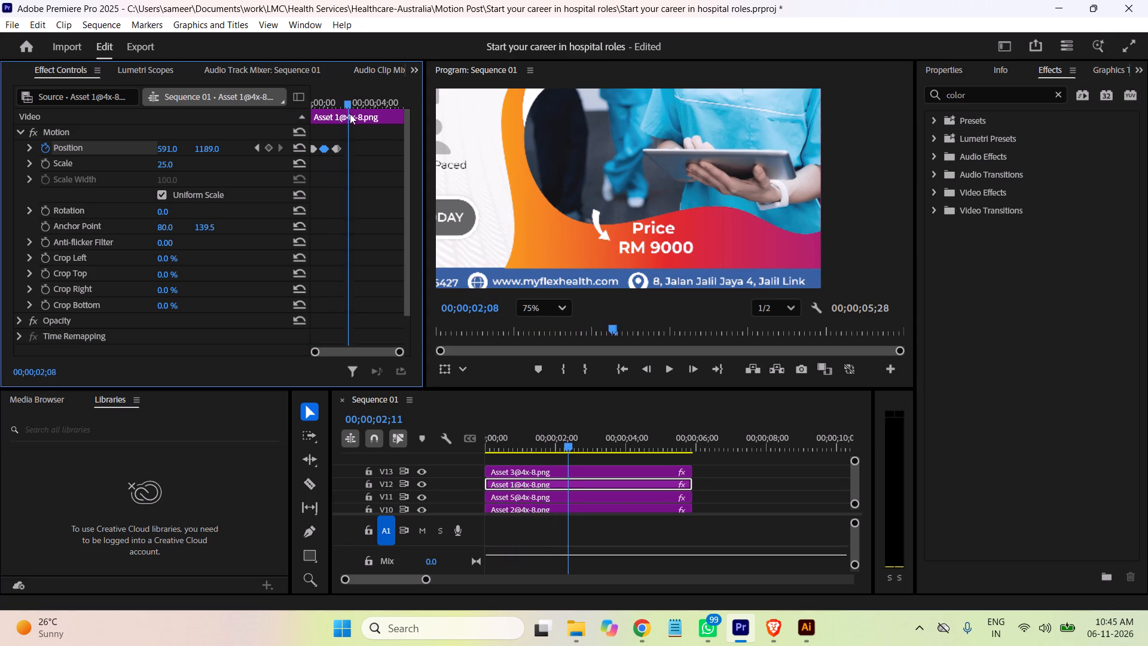
pyautogui.moveTo(350, 114); pyautogui.dragTo(301, 115)
# Spread the Position keyframe groups, moving the third to about 2.5 seconds and the second to about midway before it.
pyautogui.click(355, 143)
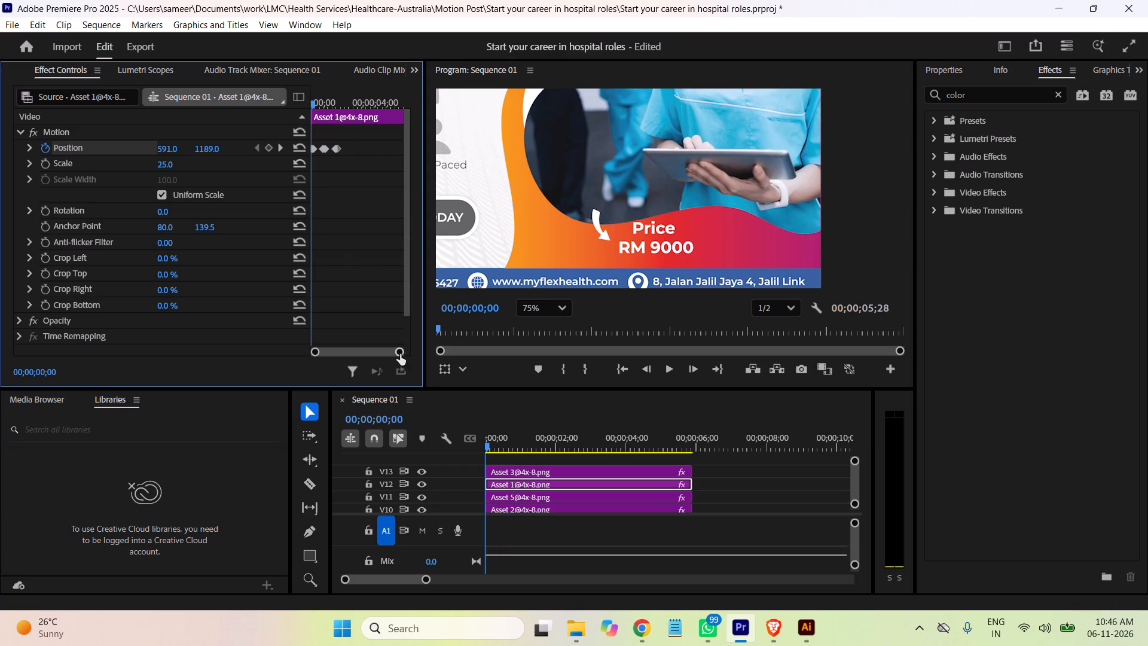
pyautogui.moveTo(400, 354); pyautogui.dragTo(385, 352)
pyautogui.click(385, 352)
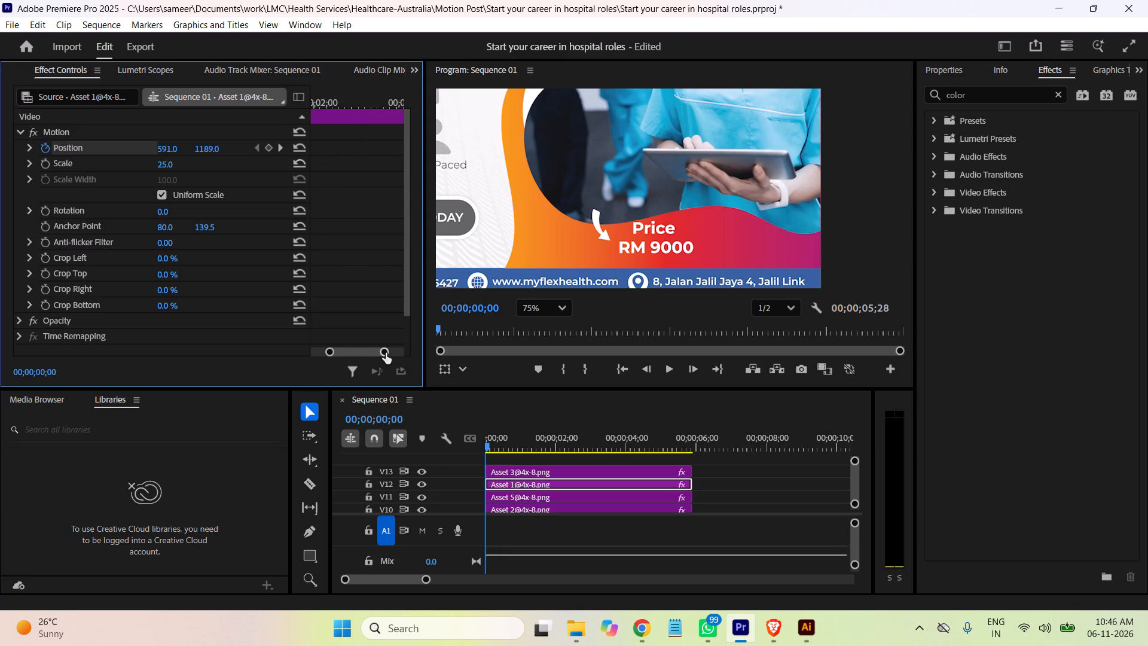
pyautogui.moveTo(362, 354); pyautogui.dragTo(329, 353)
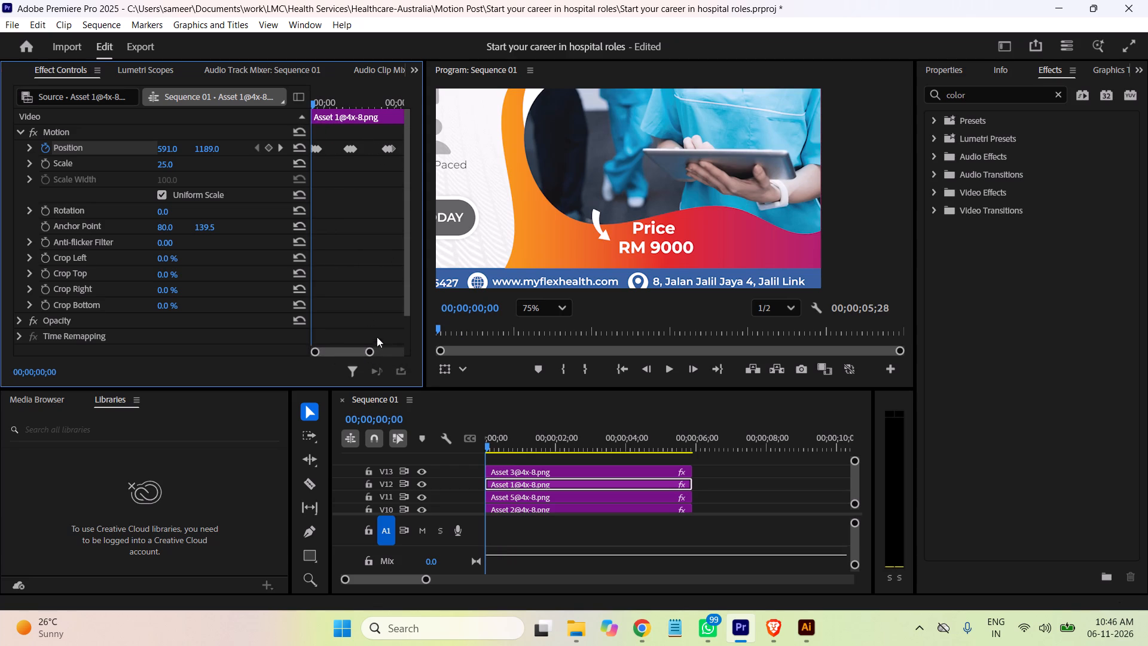
pyautogui.moveTo(370, 353); pyautogui.dragTo(381, 353)
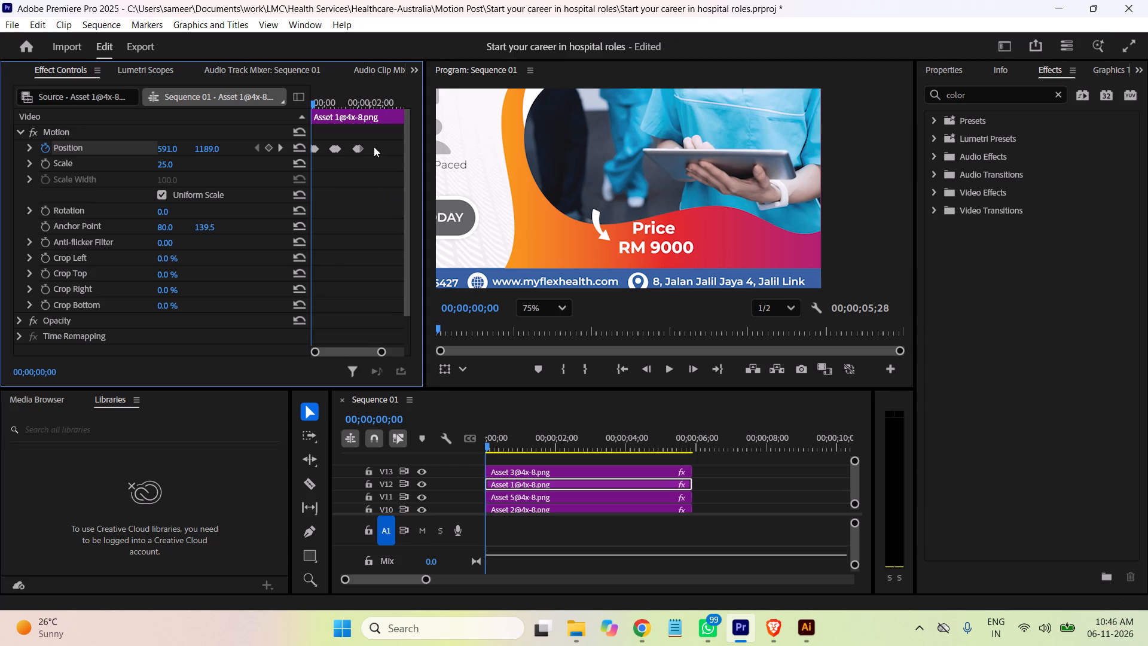
pyautogui.moveTo(371, 144); pyautogui.dragTo(349, 157)
pyautogui.moveTo(358, 151); pyautogui.dragTo(387, 153)
pyautogui.moveTo(349, 139); pyautogui.dragTo(326, 157)
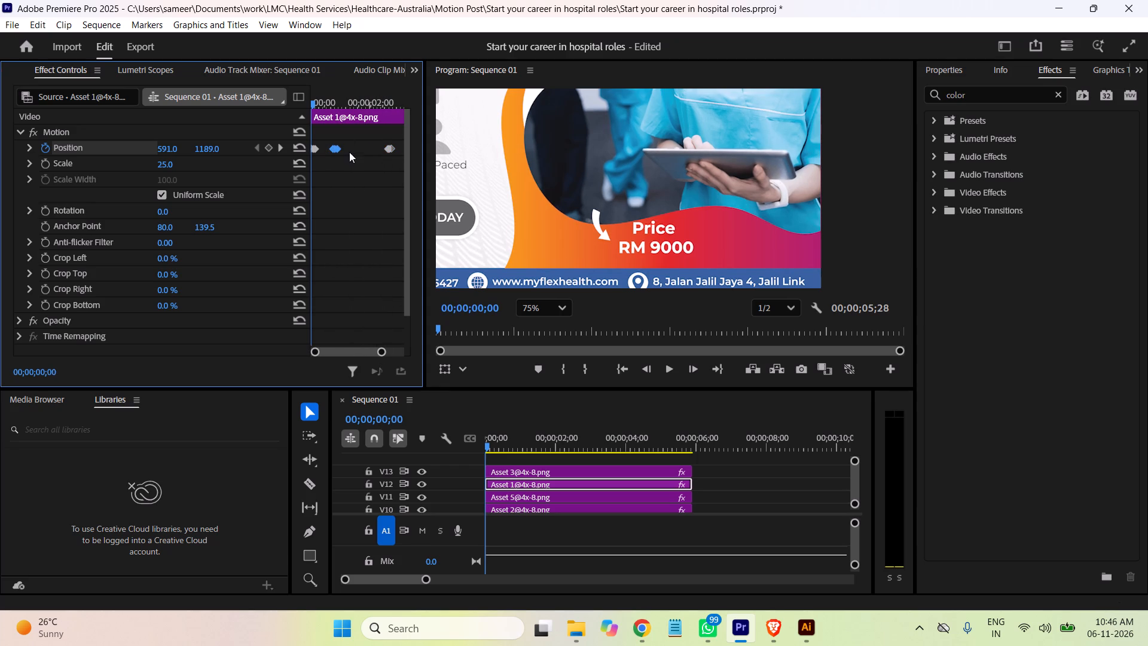
pyautogui.moveTo(337, 150); pyautogui.dragTo(351, 150)
# Duplicate all three groups of Position keyframes across the remaining half of the arrow clip, up to its end.
pyautogui.moveTo(379, 351); pyautogui.dragTo(409, 349)
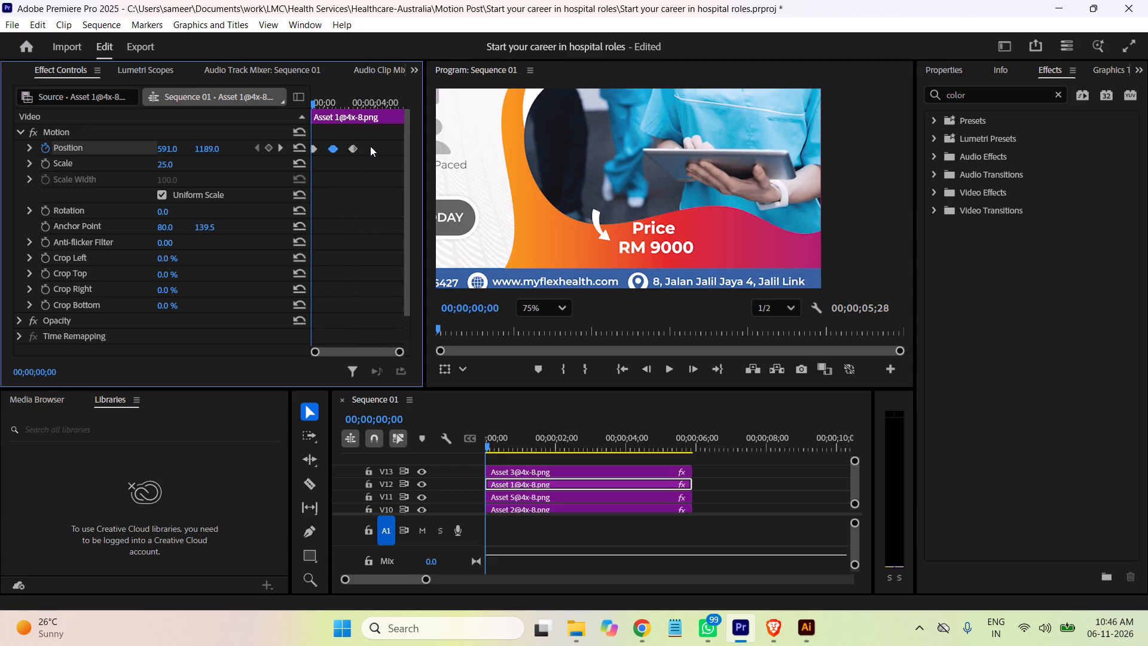
# Select all of the arrow clip's Position keyframes.
pyautogui.click(370, 142)
pyautogui.moveTo(370, 139); pyautogui.dragTo(304, 160)
pyautogui.keyDown('alt'); pyautogui.moveTo(353, 150); pyautogui.dragTo(377, 151); pyautogui.keyUp('alt')
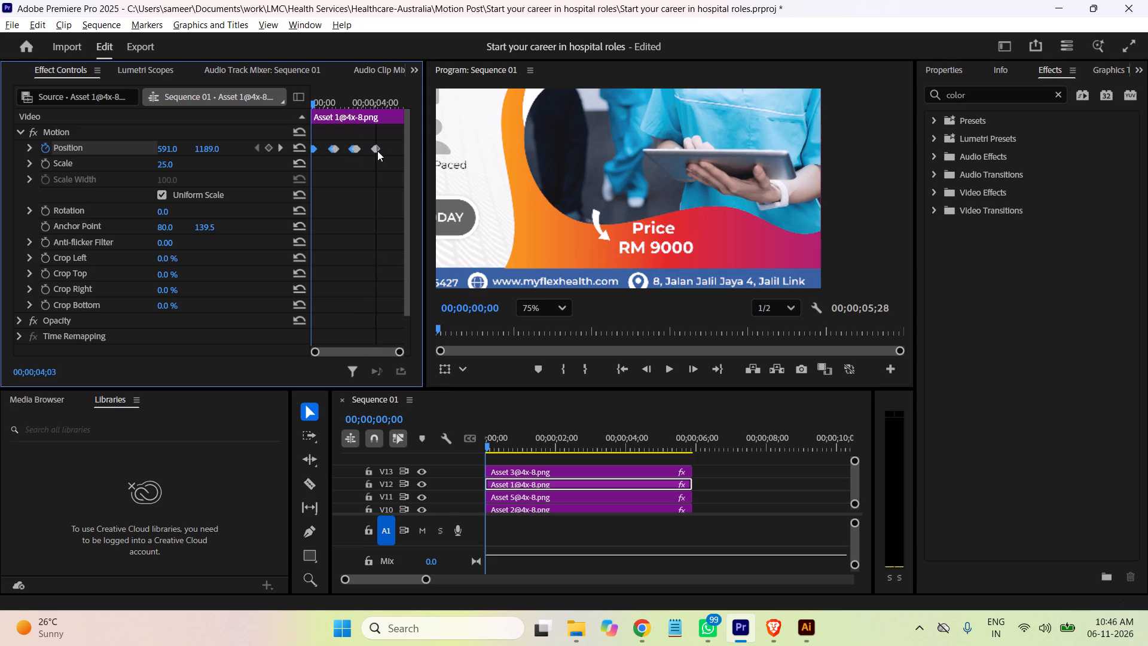
pyautogui.keyDown('alt'); pyautogui.moveTo(377, 151); pyautogui.dragTo(404, 153); pyautogui.keyUp('alt')
# Move the second Position keyframe group earlier to about one second and the third to about 00;00;02;07.
pyautogui.click(341, 168)
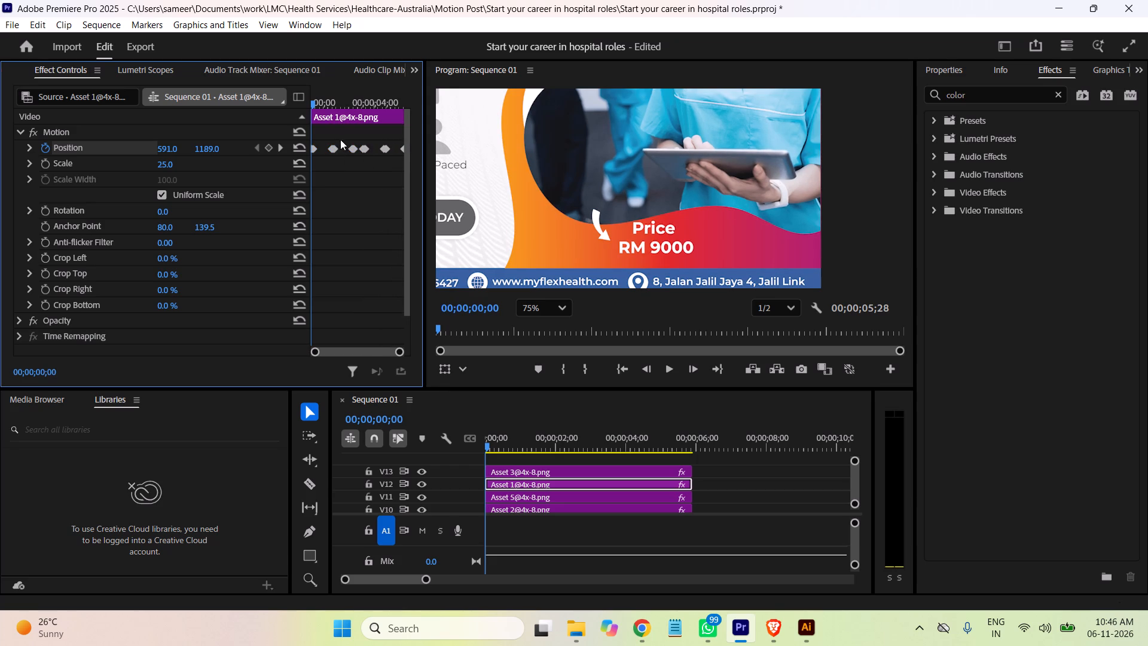
pyautogui.moveTo(341, 137); pyautogui.dragTo(328, 156)
pyautogui.moveTo(336, 149); pyautogui.dragTo(328, 149)
pyautogui.moveTo(343, 136); pyautogui.dragTo(356, 160)
pyautogui.moveTo(352, 149); pyautogui.dragTo(346, 150)
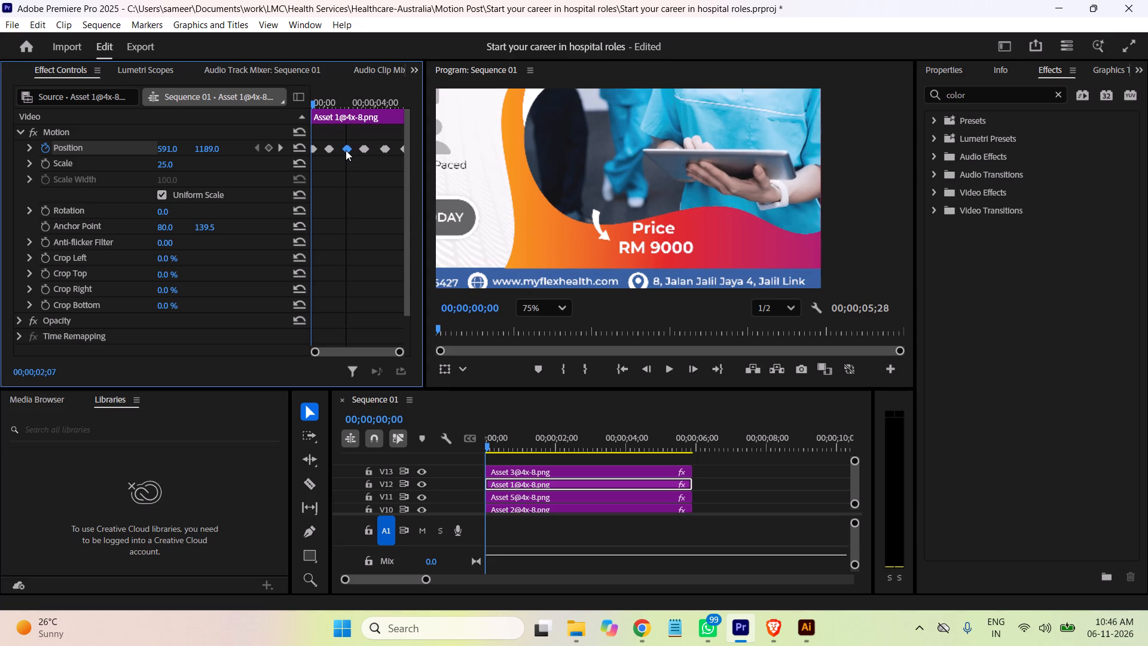
pyautogui.moveTo(346, 150); pyautogui.dragTo(345, 150)
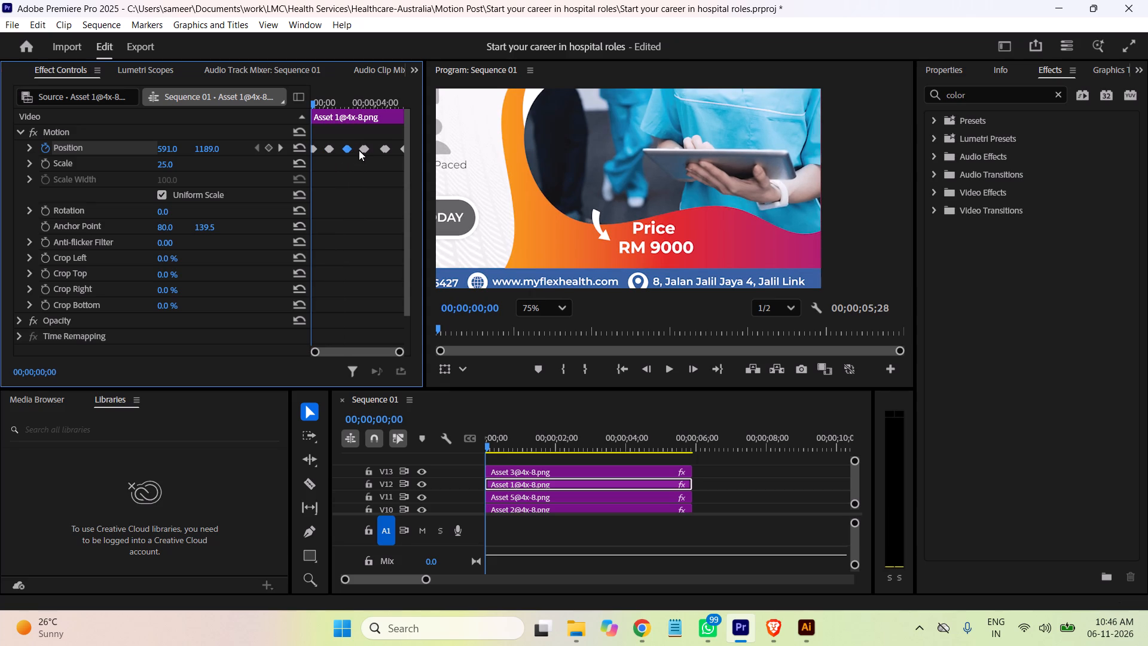
# Shift the fourth group of Position keyframes slightly later to even out the gaps between its neighbours.
pyautogui.click(376, 133)
pyautogui.moveTo(371, 138); pyautogui.dragTo(364, 153)
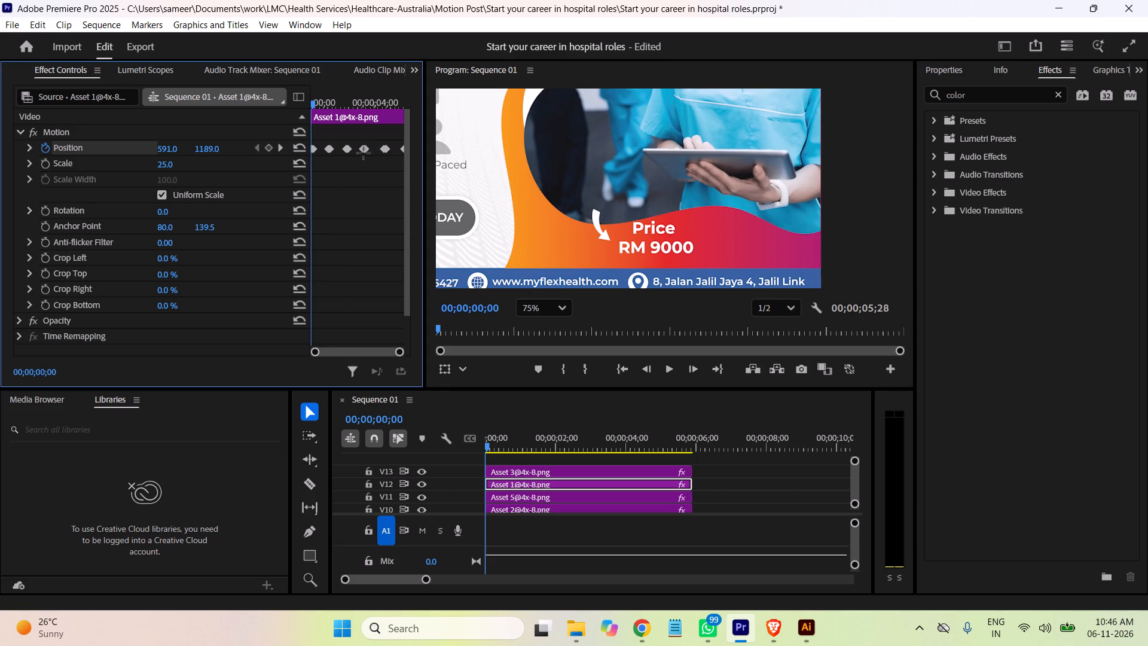
pyautogui.moveTo(364, 153); pyautogui.dragTo(359, 155)
pyautogui.click(365, 151)
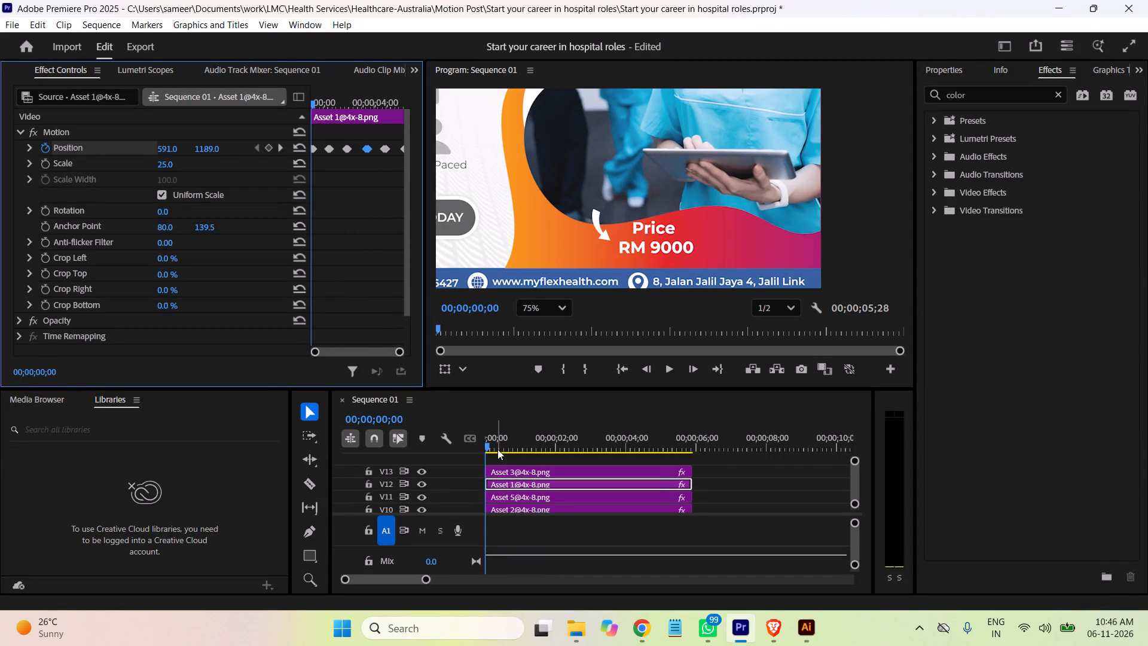
# Play the whole sequence to review the repeated arrow movement, then return the playhead to the start.
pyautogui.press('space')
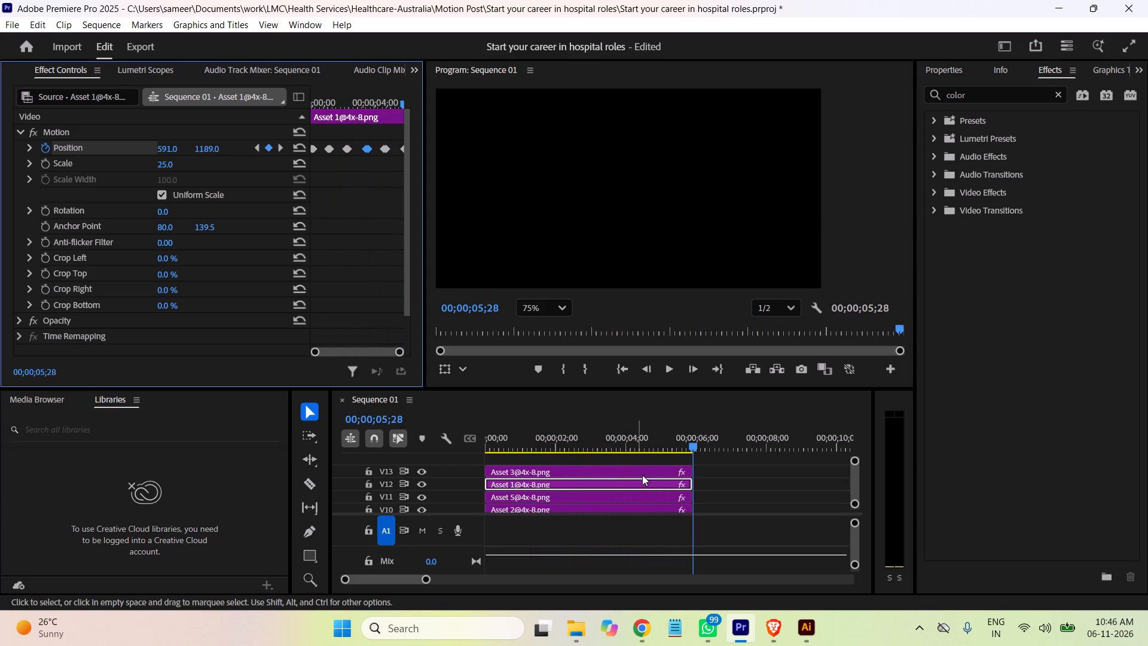
pyautogui.moveTo(691, 446); pyautogui.dragTo(477, 467)
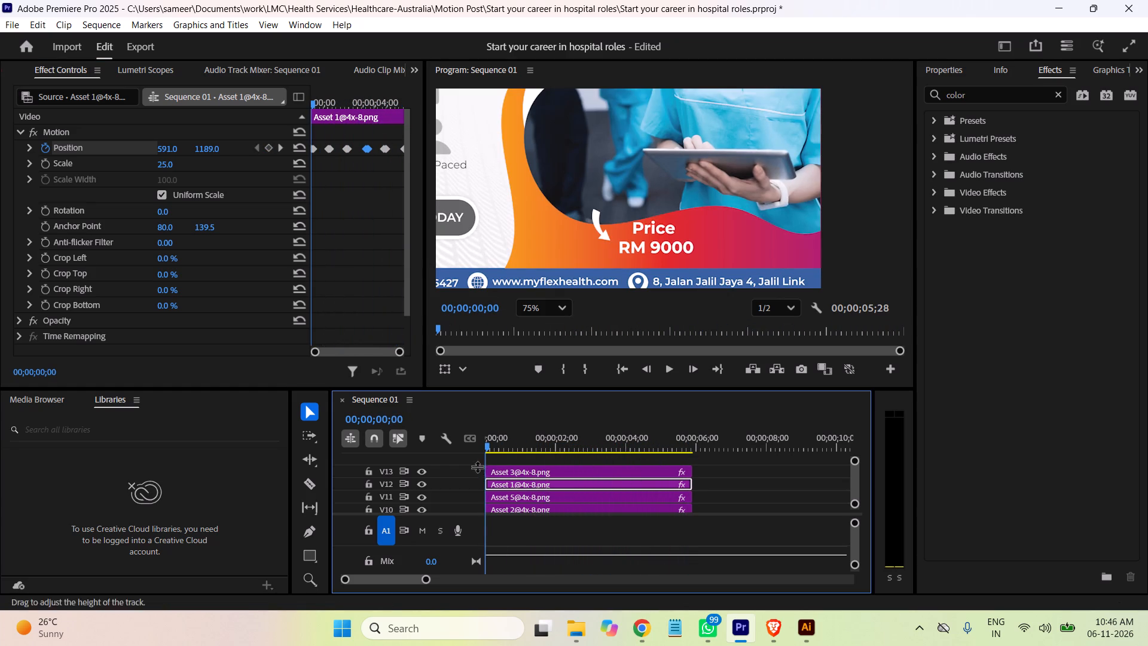
# Save the project.
pyautogui.click(856, 224)
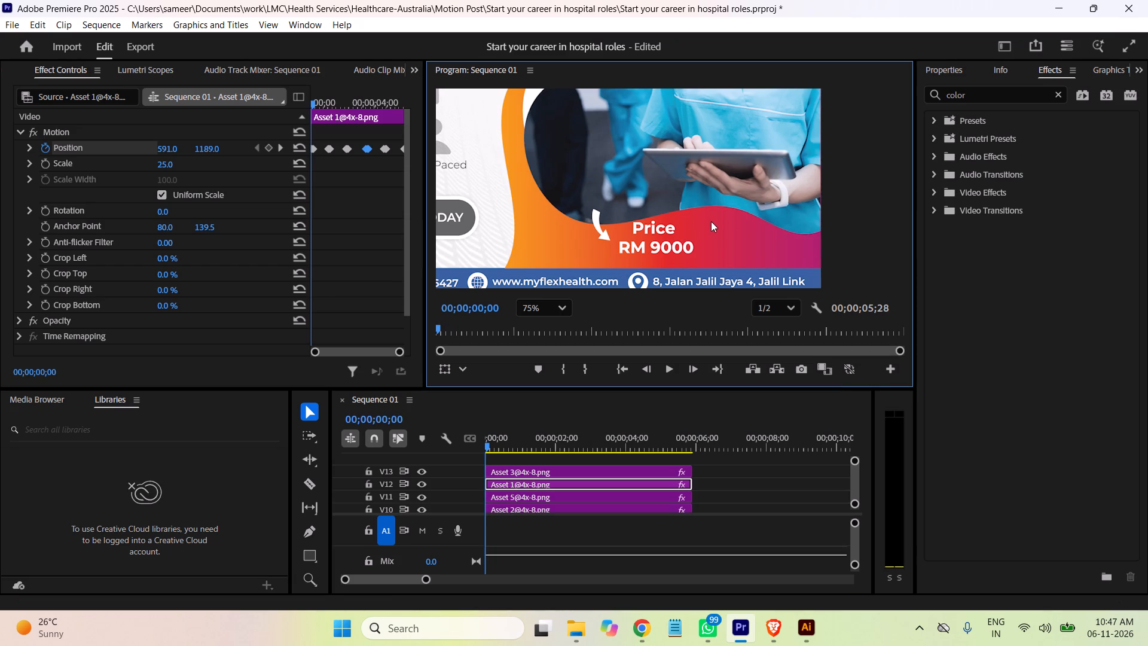
pyautogui.hotkey('ctrl', 's')
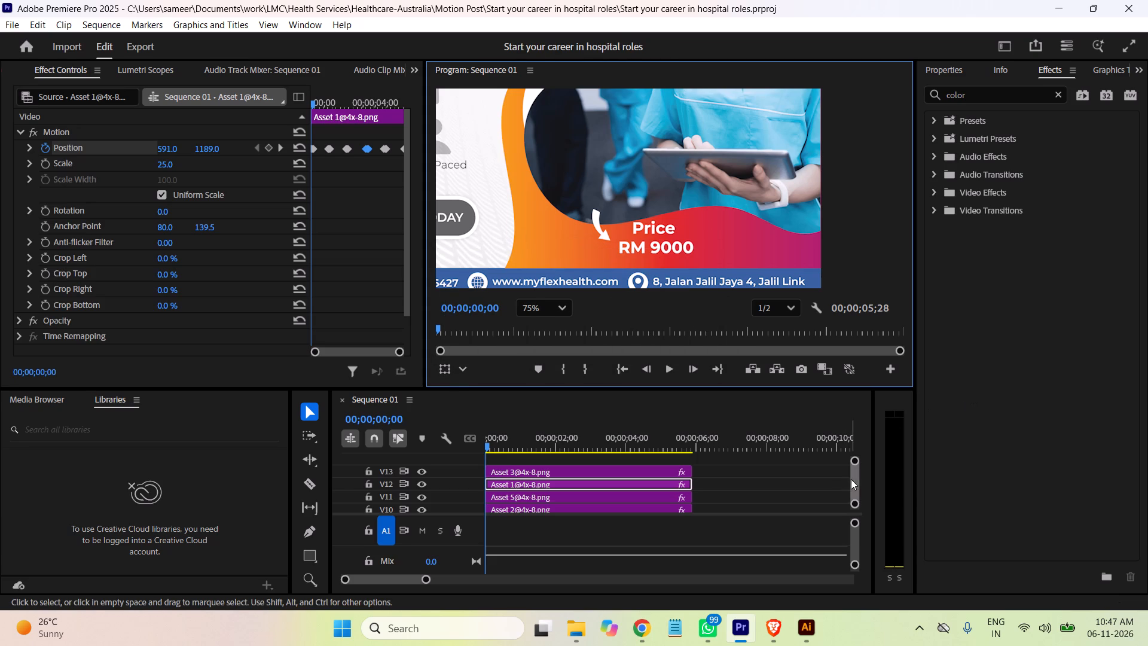
# Hide and show tracks V13, V11 and V10 in turn to check which design element each holds.
pyautogui.click(421, 473)
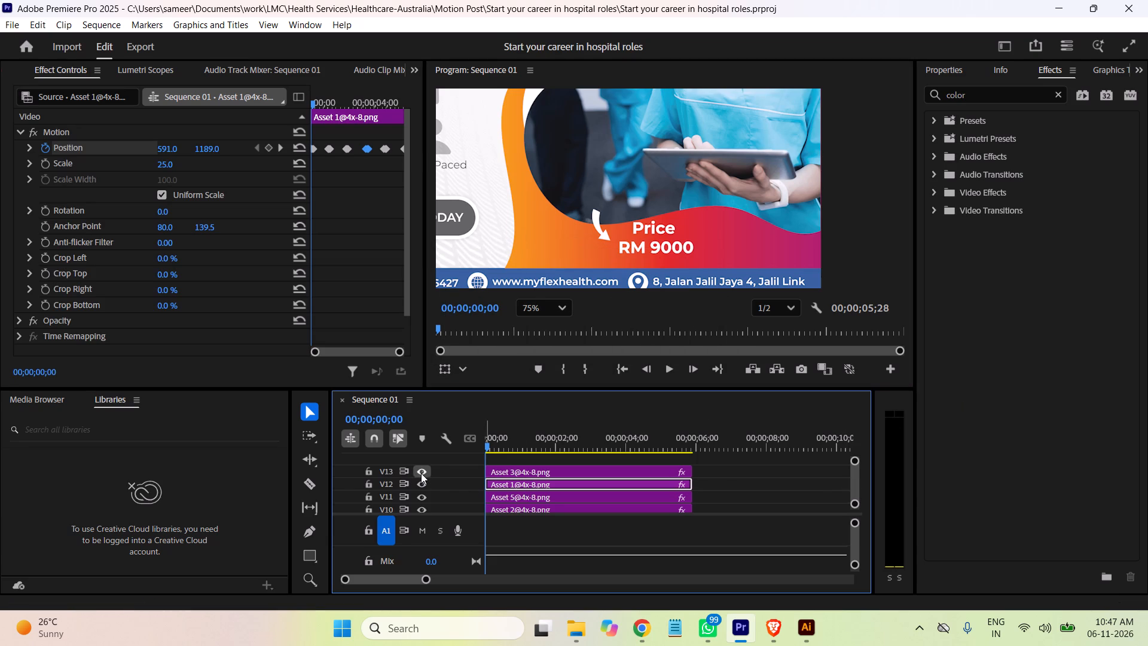
pyautogui.click(421, 473)
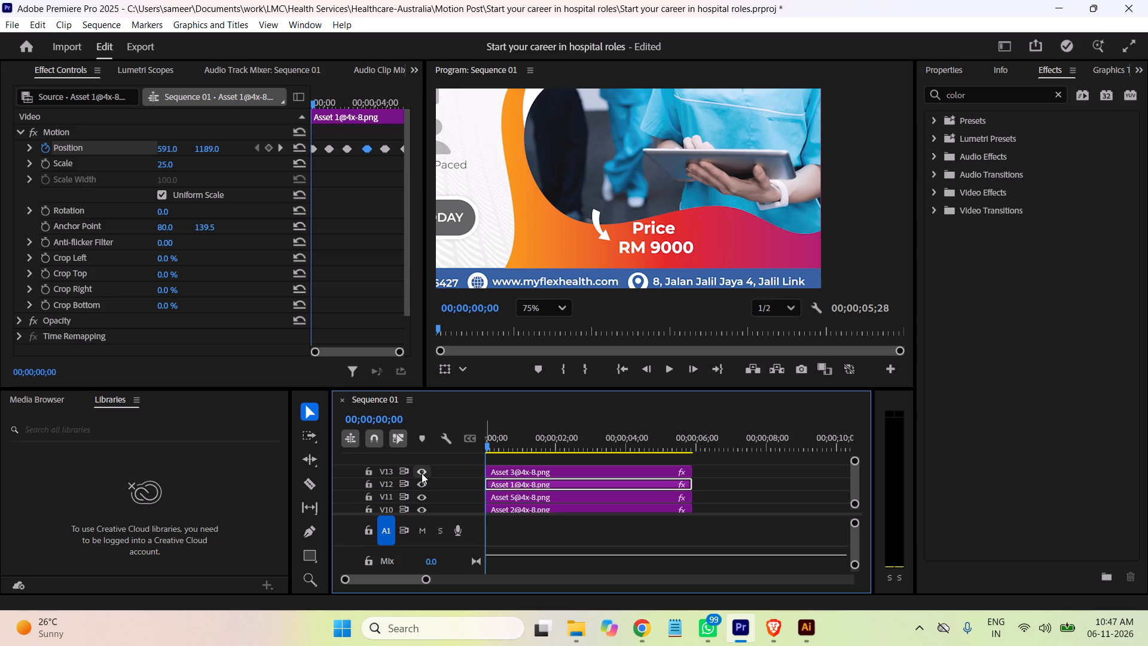
pyautogui.click(422, 473)
pyautogui.click(422, 473)
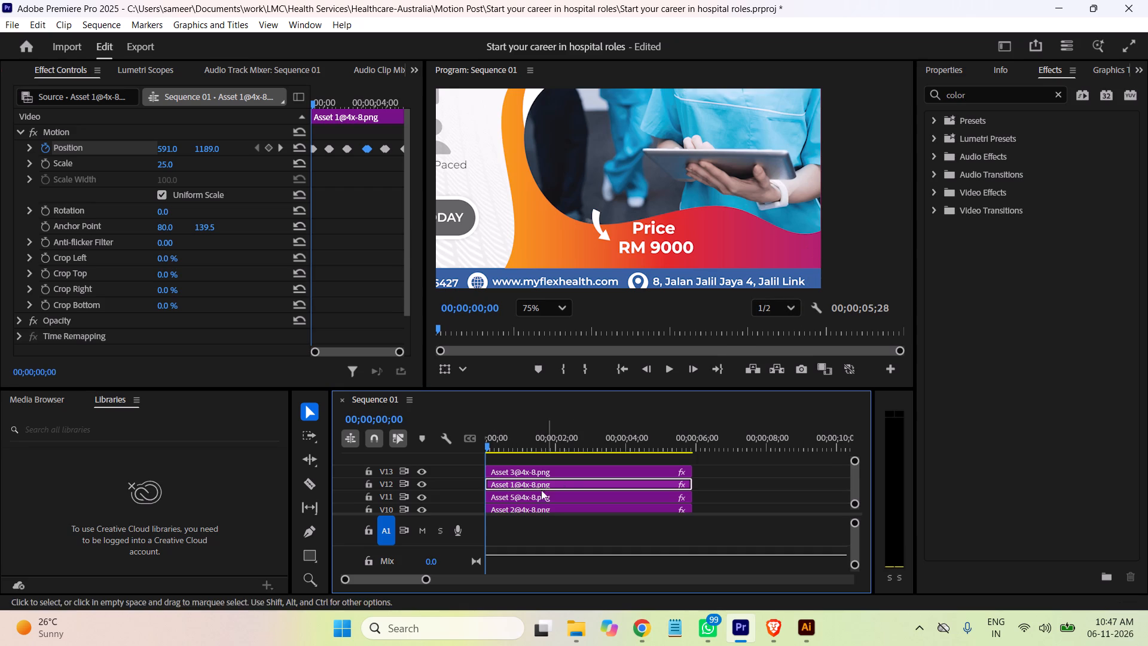
pyautogui.click(420, 499)
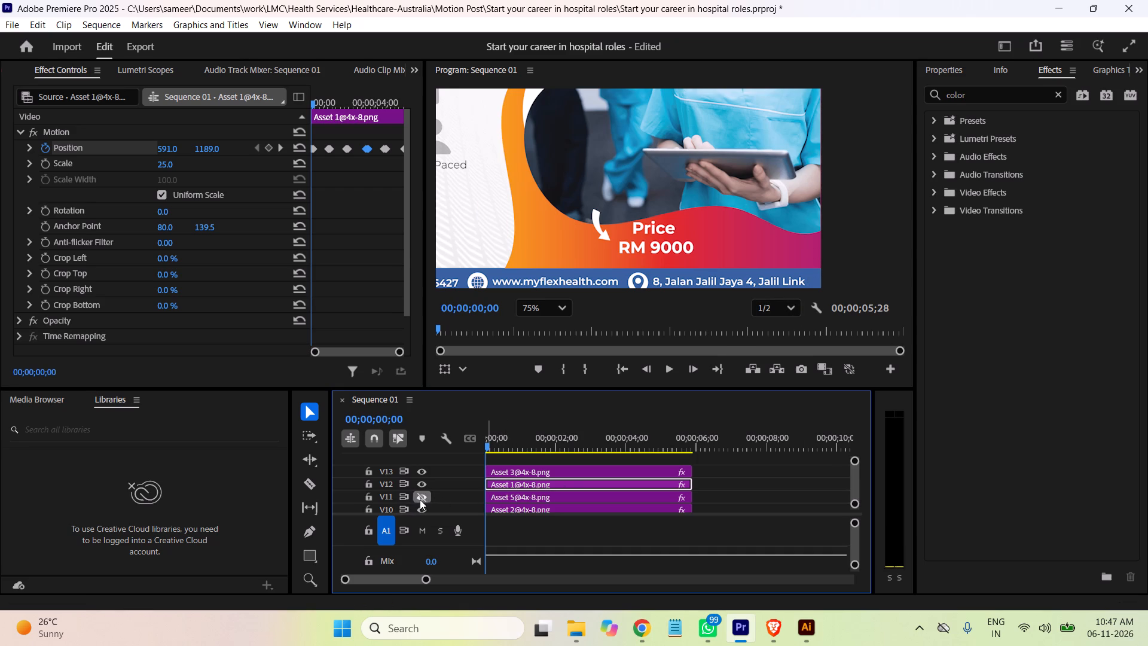
pyautogui.click(420, 499)
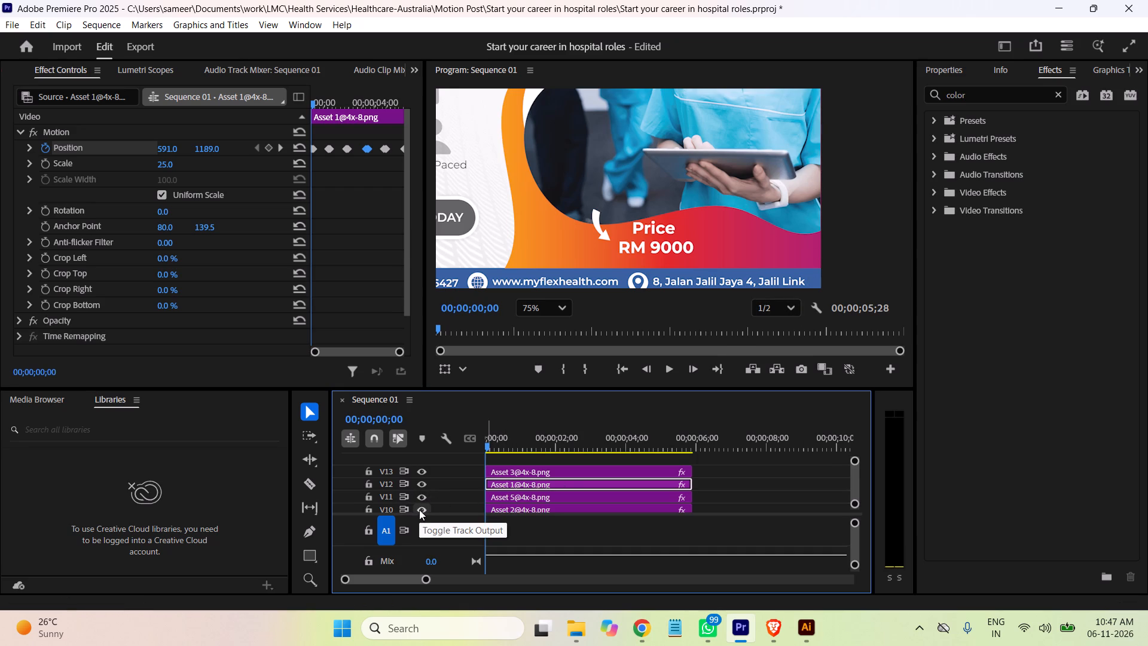
pyautogui.click(419, 510)
pyautogui.click(419, 510)
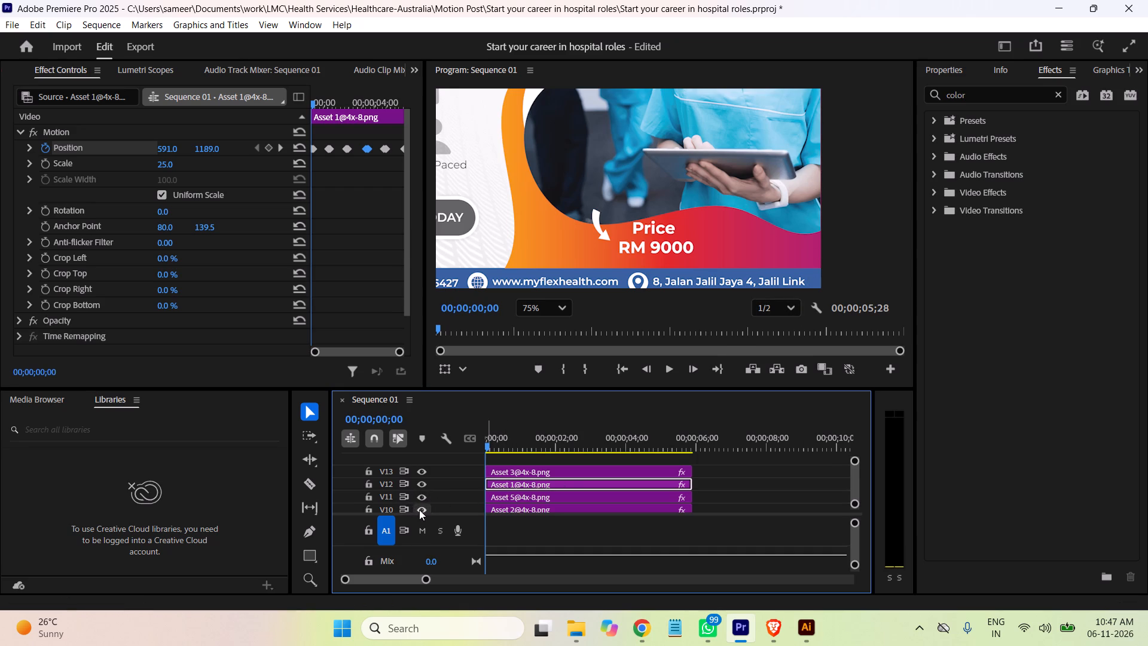
# Select the V10 clip and hide and show its track while checking the ENROL TODAY area of the preview.
pyautogui.click(507, 508)
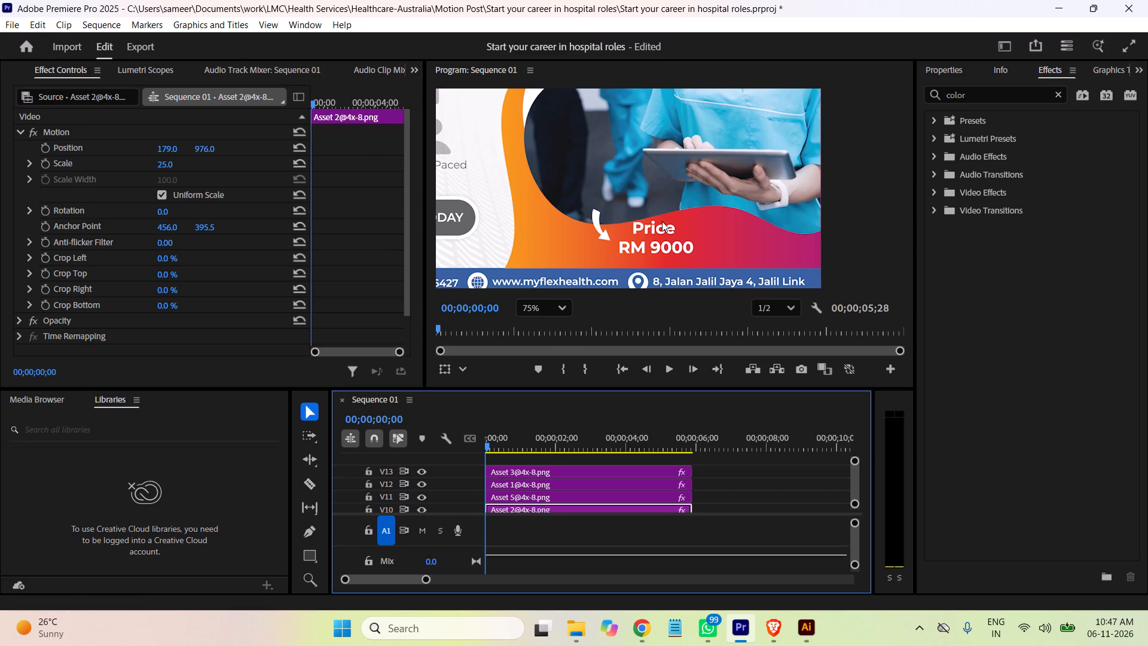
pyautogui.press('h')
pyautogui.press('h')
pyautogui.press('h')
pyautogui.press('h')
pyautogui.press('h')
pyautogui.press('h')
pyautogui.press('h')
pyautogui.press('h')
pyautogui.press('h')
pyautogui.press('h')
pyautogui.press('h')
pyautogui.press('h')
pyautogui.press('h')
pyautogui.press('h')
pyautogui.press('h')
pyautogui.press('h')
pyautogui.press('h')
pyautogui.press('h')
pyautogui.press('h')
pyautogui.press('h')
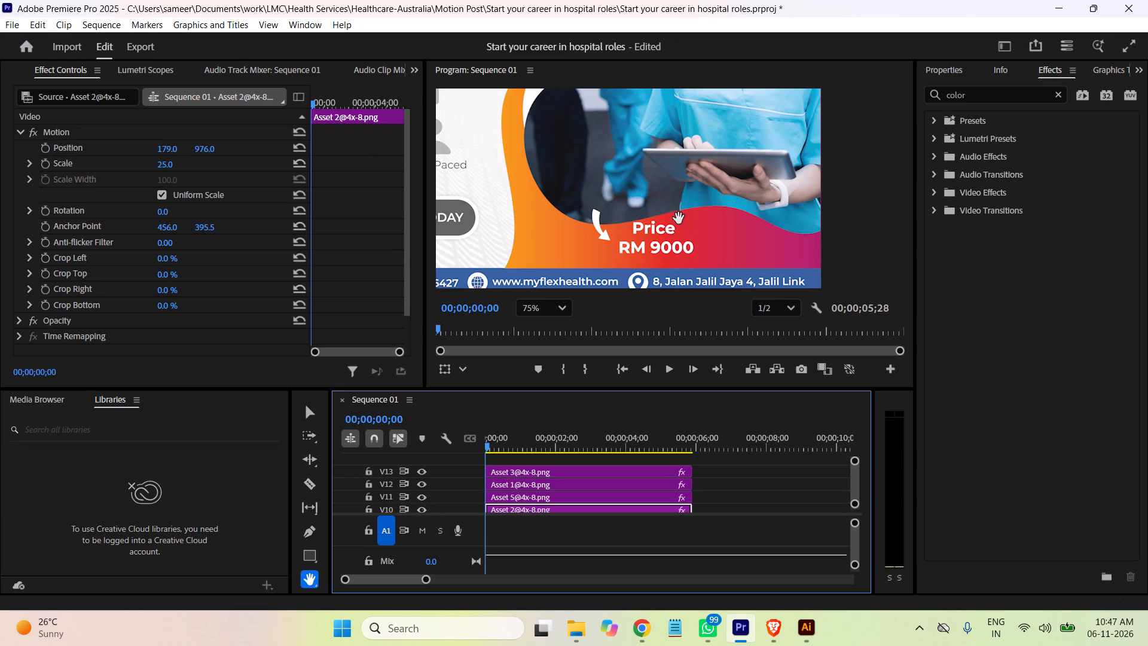
pyautogui.moveTo(616, 207); pyautogui.dragTo(767, 200)
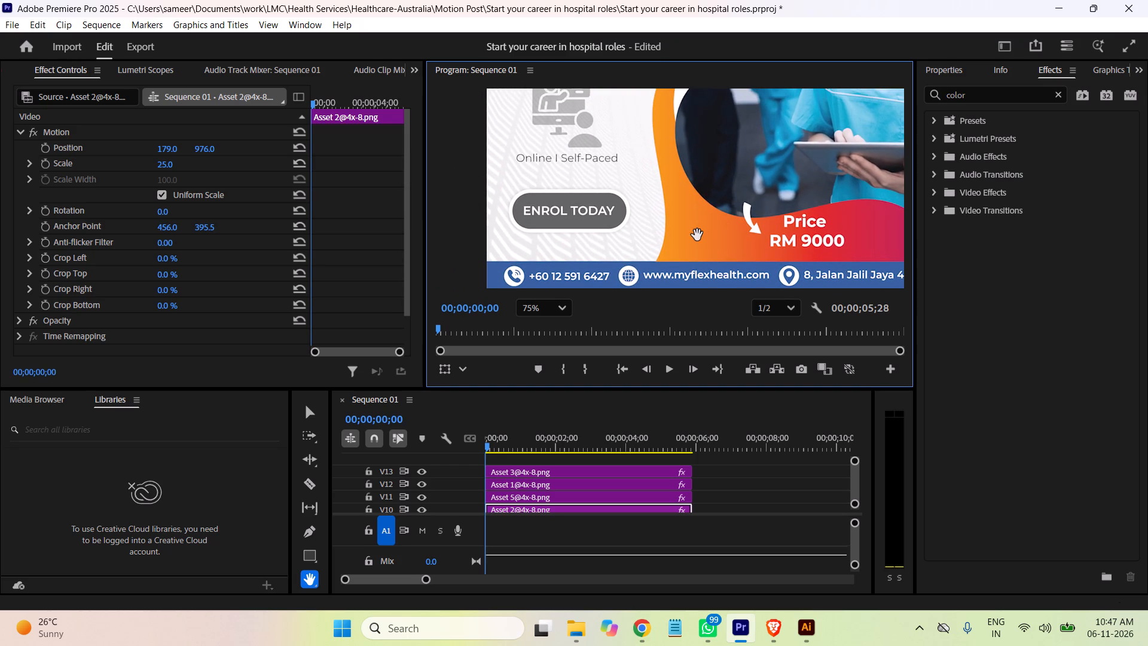
pyautogui.moveTo(696, 236); pyautogui.dragTo(688, 228)
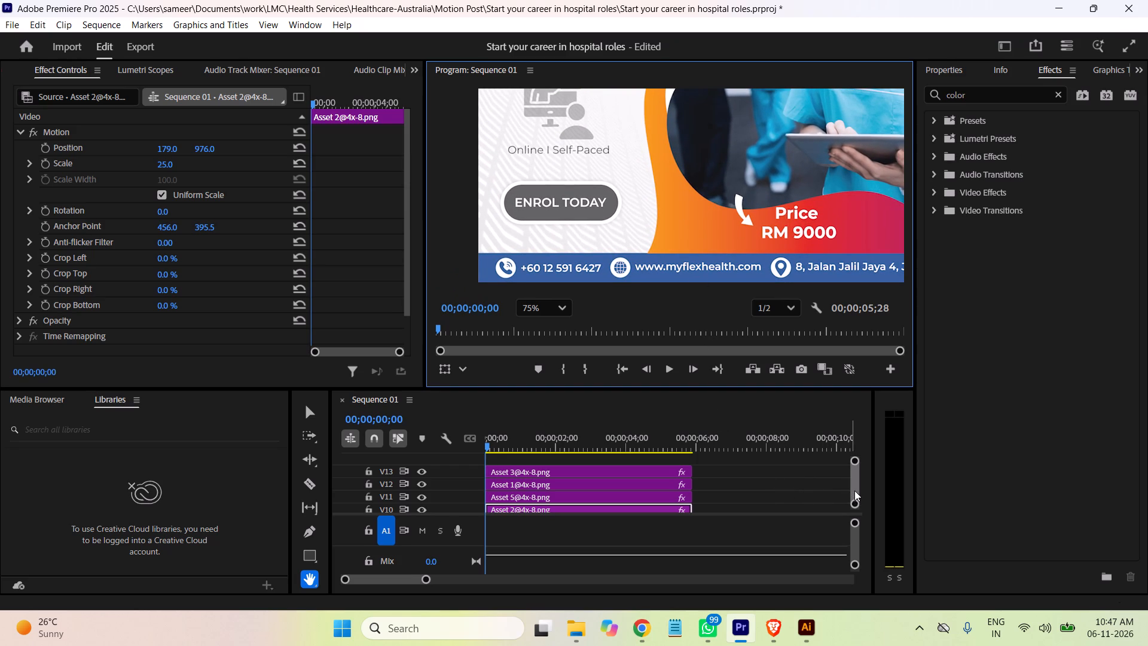
pyautogui.click(421, 510)
pyautogui.click(421, 510)
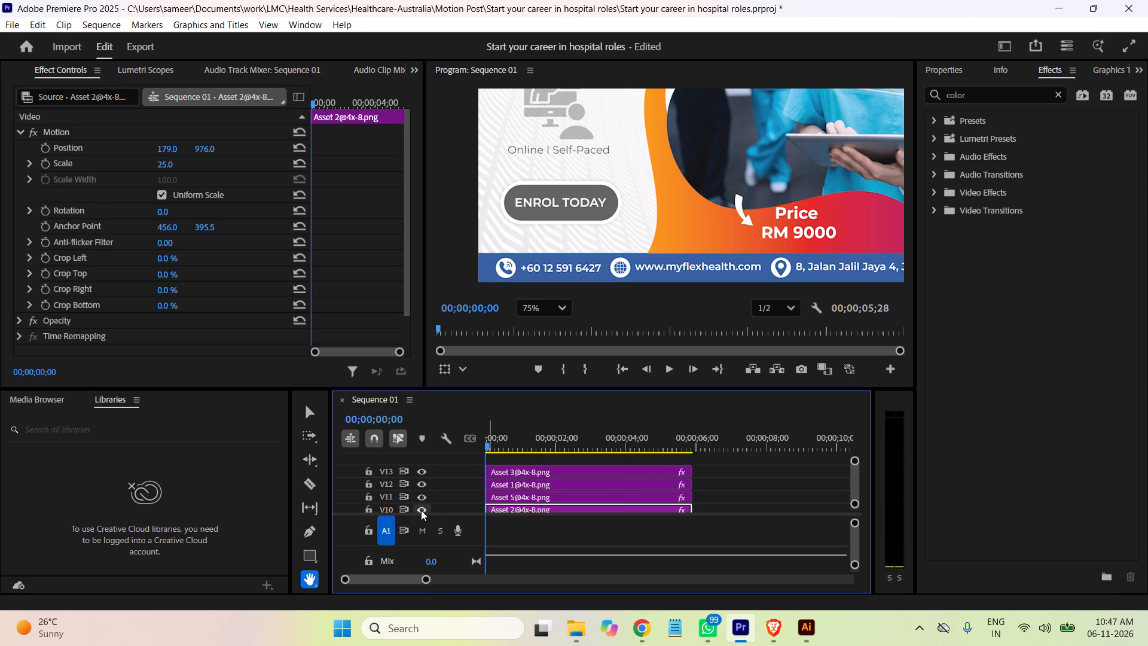
# Move the playhead to 00;00;00;08 with the V10 clip selected.
pyautogui.moveTo(488, 446); pyautogui.dragTo(497, 446)
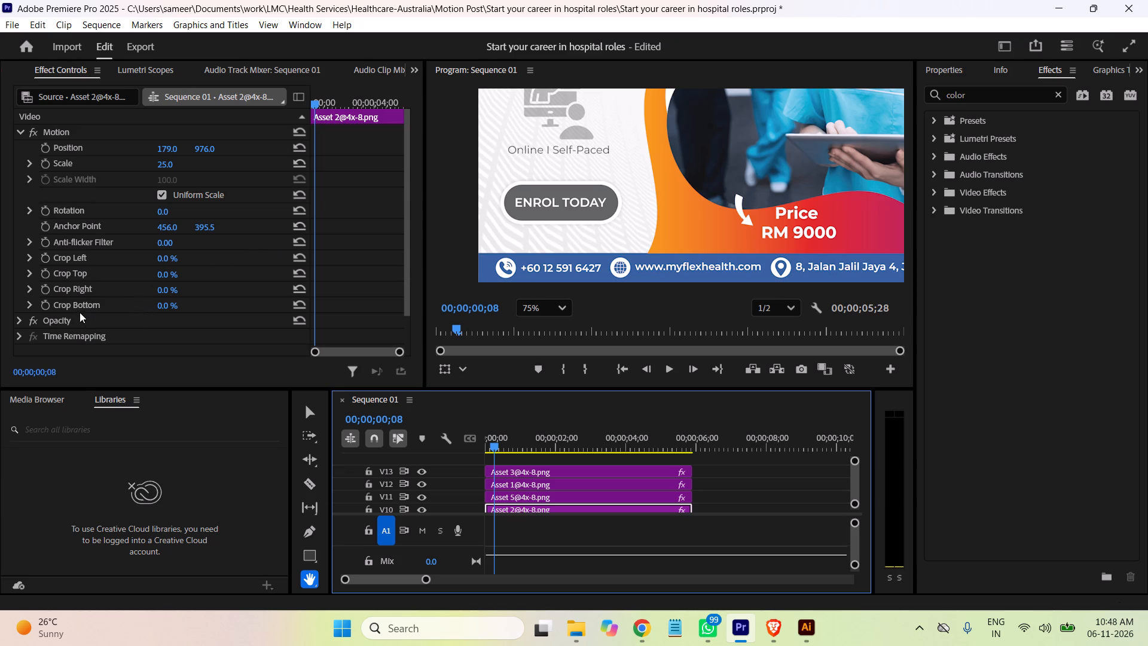
# Turn on Opacity keyframing for the Online | Self-Paced icon clip, with its first 100% keyframe at 00;00;00;08.
pyautogui.click(20, 321)
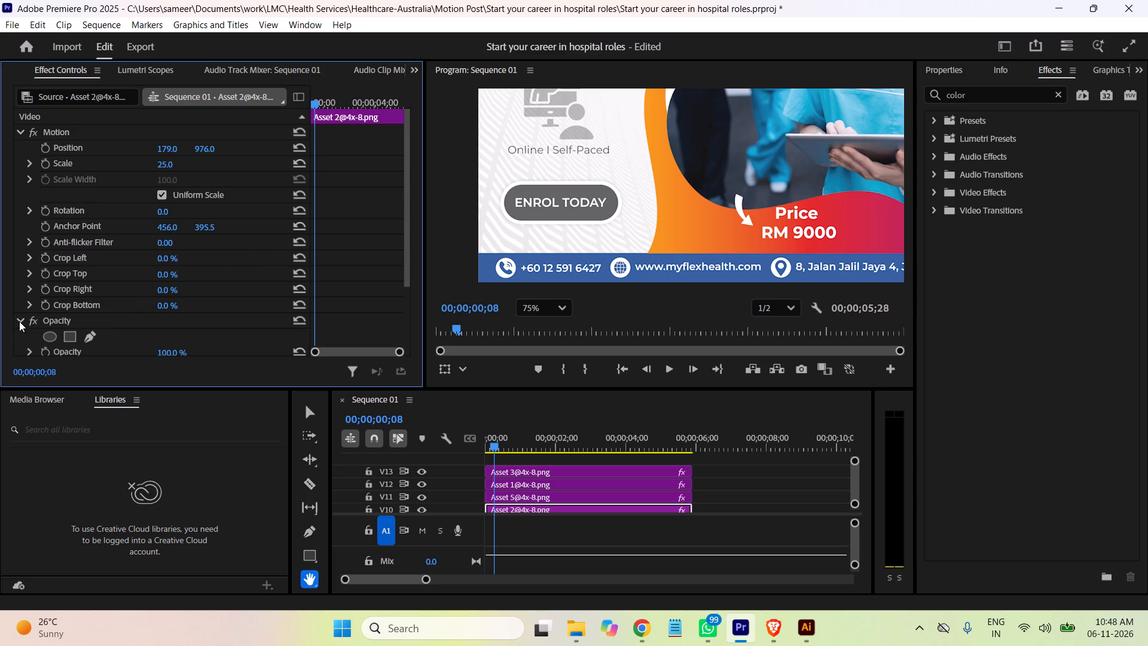
pyautogui.moveTo(403, 260); pyautogui.dragTo(405, 295)
pyautogui.moveTo(408, 269); pyautogui.dragTo(408, 333)
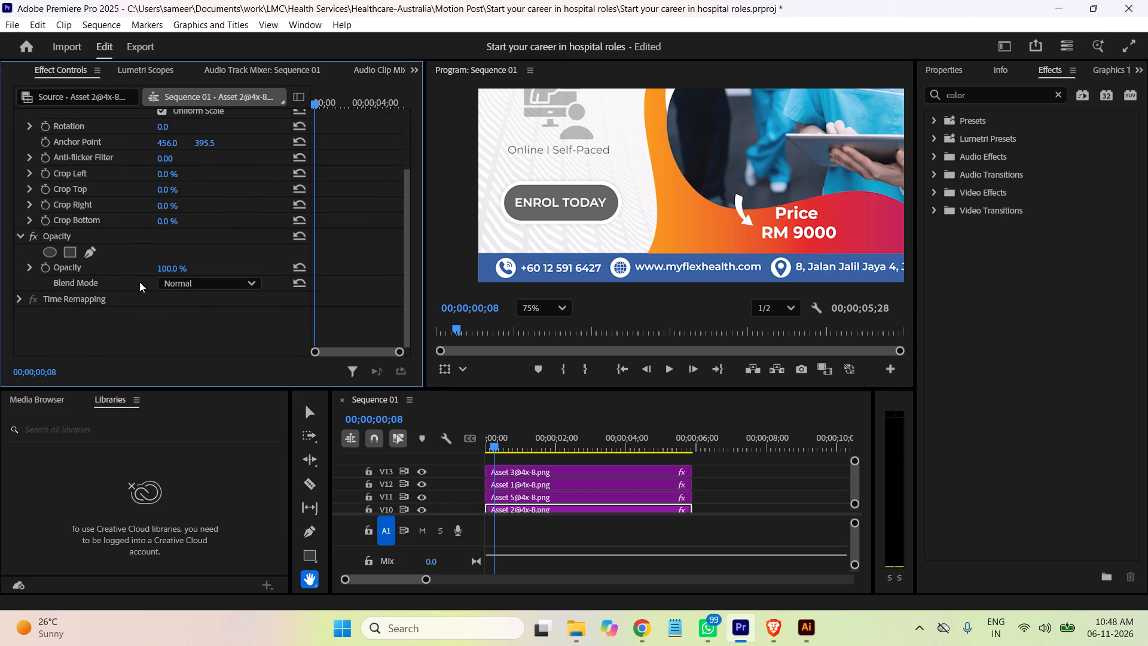
pyautogui.click(45, 271)
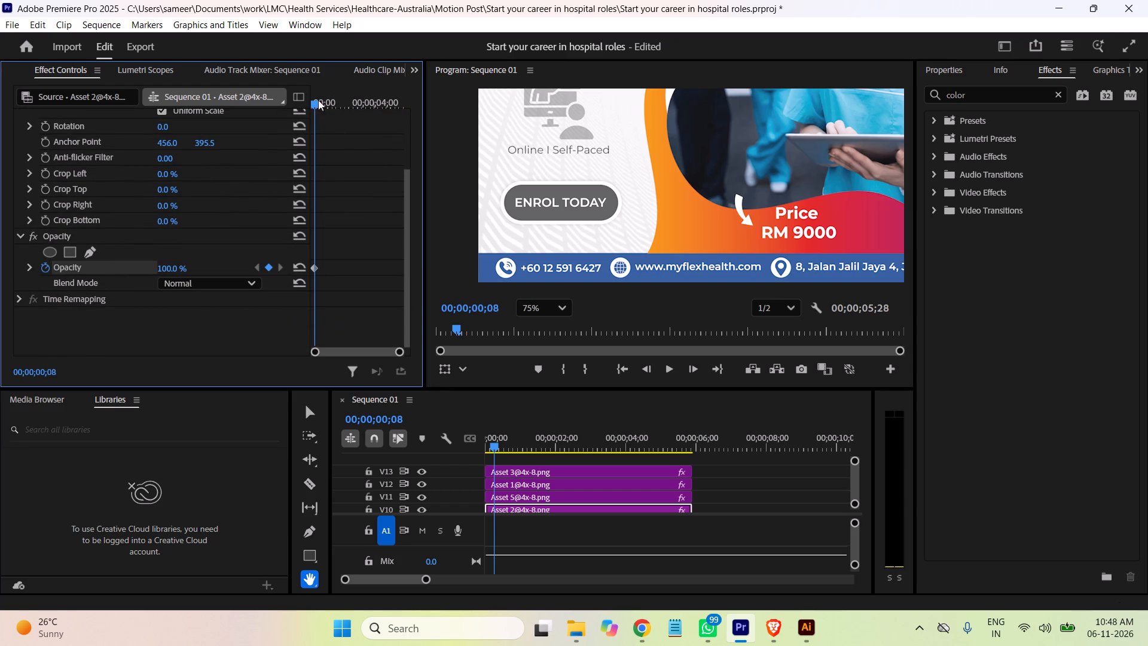
# Add an Opacity keyframe of 0% at 00;00;00;14 on the Online | Self-Paced icon clip.
pyautogui.moveTo(315, 106); pyautogui.dragTo(320, 106)
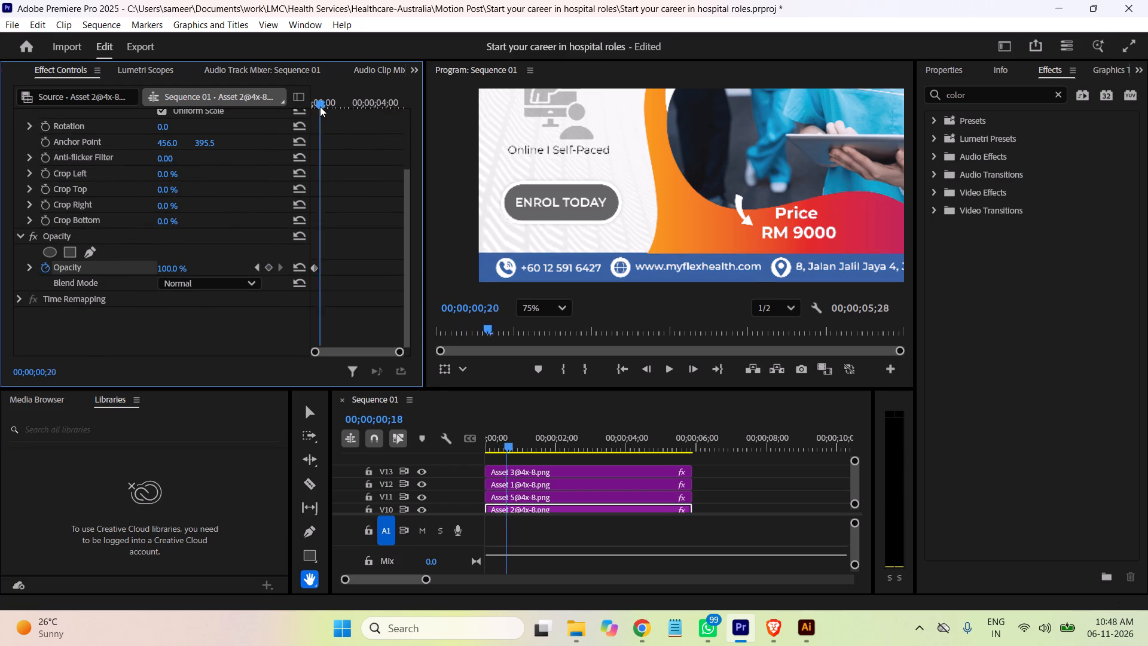
pyautogui.moveTo(320, 106); pyautogui.dragTo(322, 108)
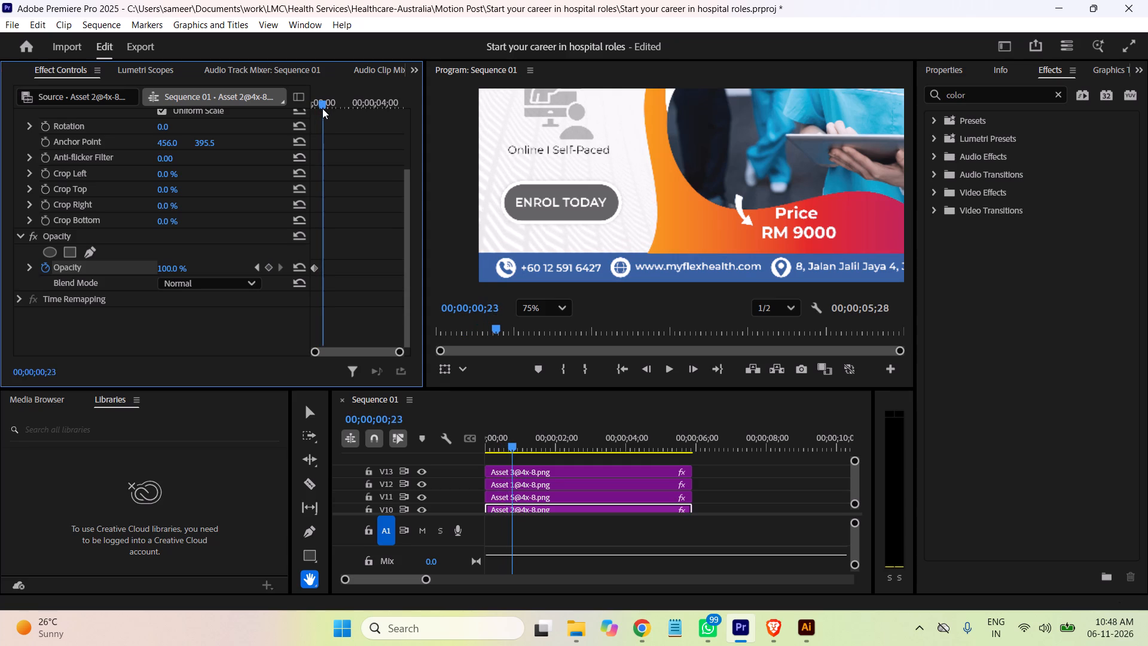
pyautogui.moveTo(322, 108); pyautogui.dragTo(322, 108)
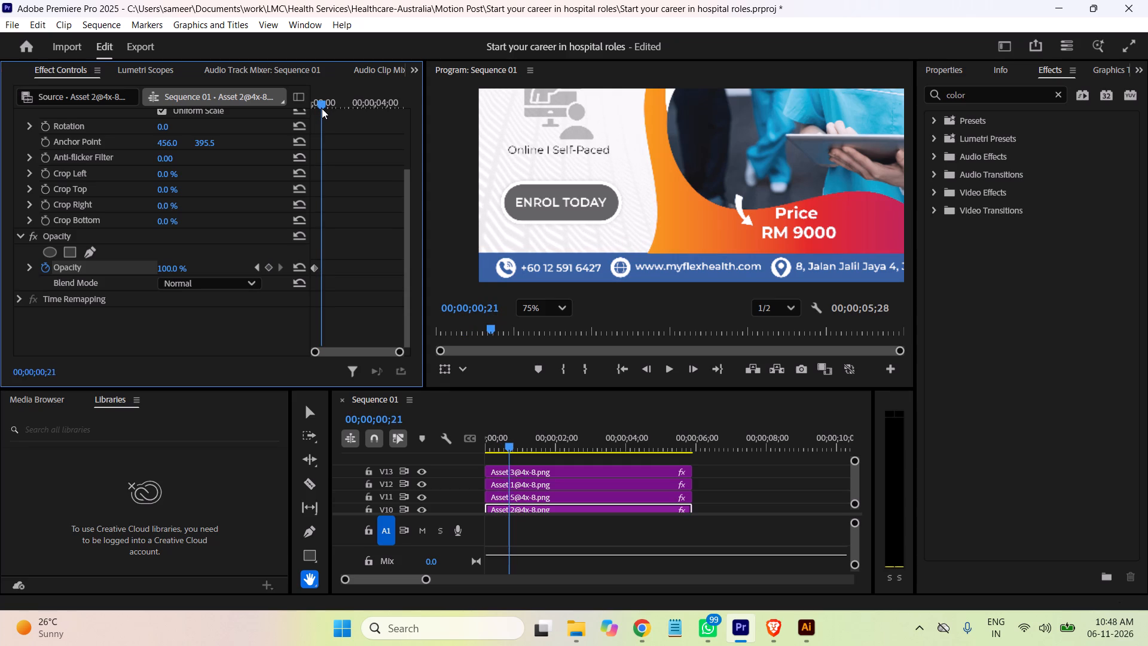
pyautogui.moveTo(322, 108); pyautogui.dragTo(322, 109)
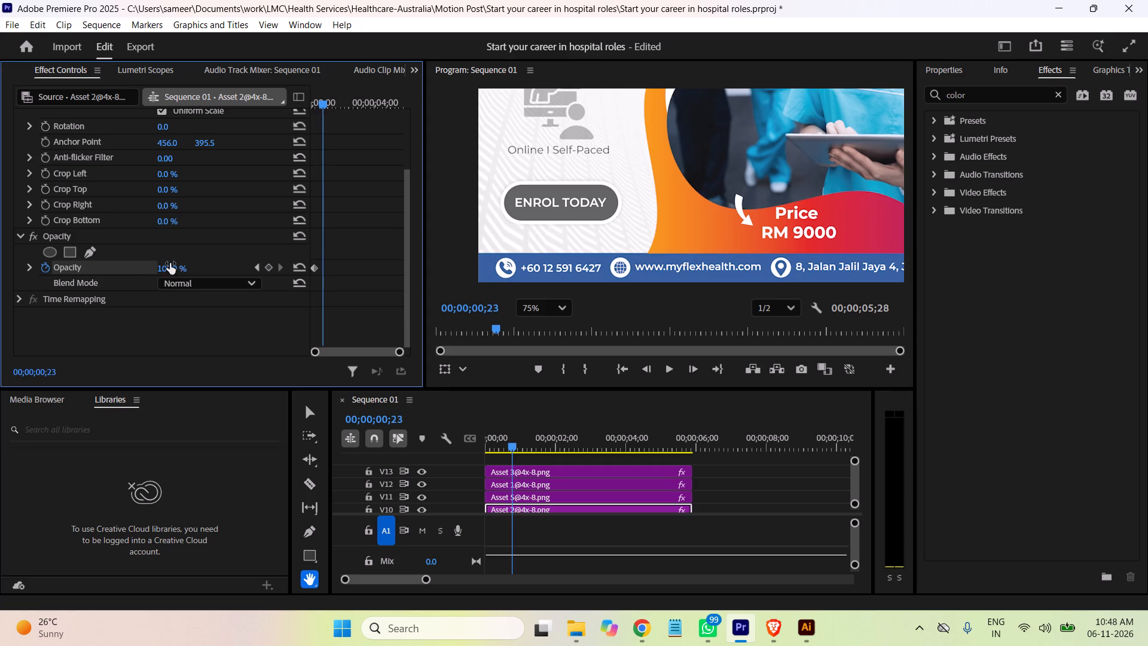
pyautogui.click(164, 270)
pyautogui.moveTo(399, 351); pyautogui.dragTo(389, 352)
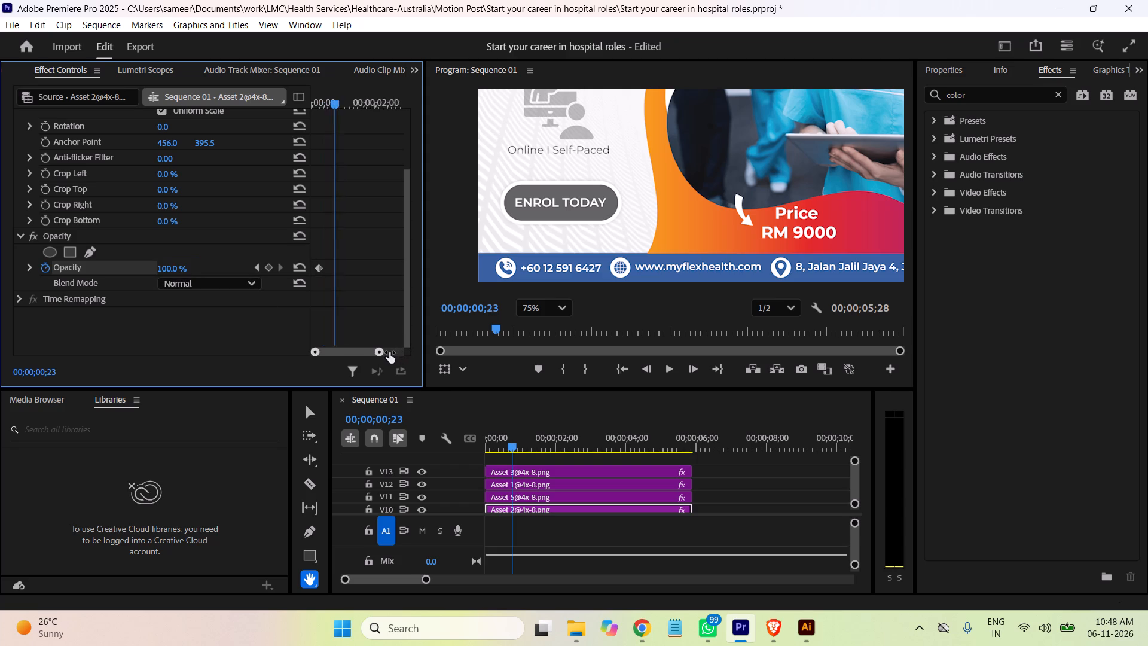
pyautogui.moveTo(389, 352); pyautogui.dragTo(382, 352)
pyautogui.moveTo(354, 104); pyautogui.dragTo(344, 109)
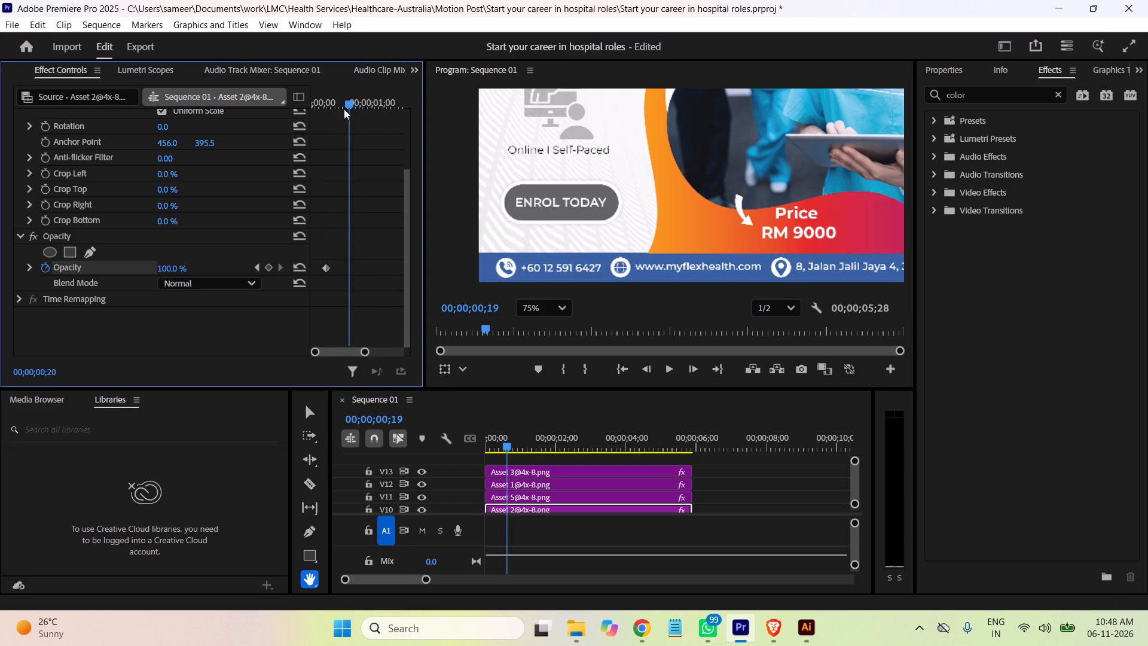
pyautogui.moveTo(344, 109); pyautogui.dragTo(334, 115)
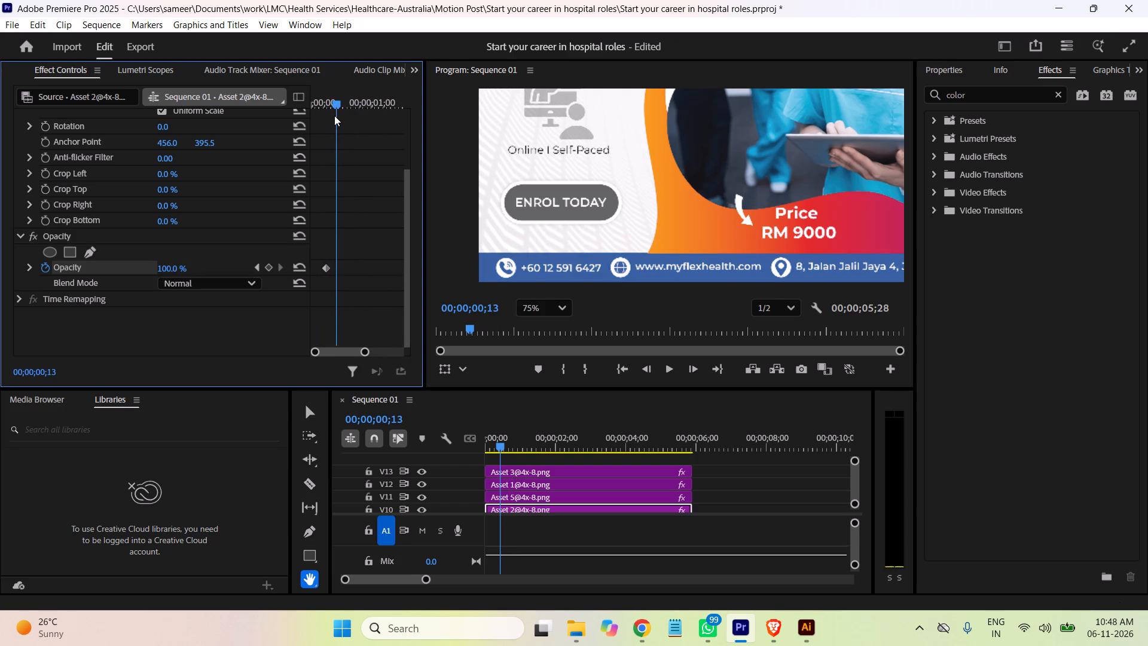
pyautogui.moveTo(334, 115); pyautogui.dragTo(336, 116)
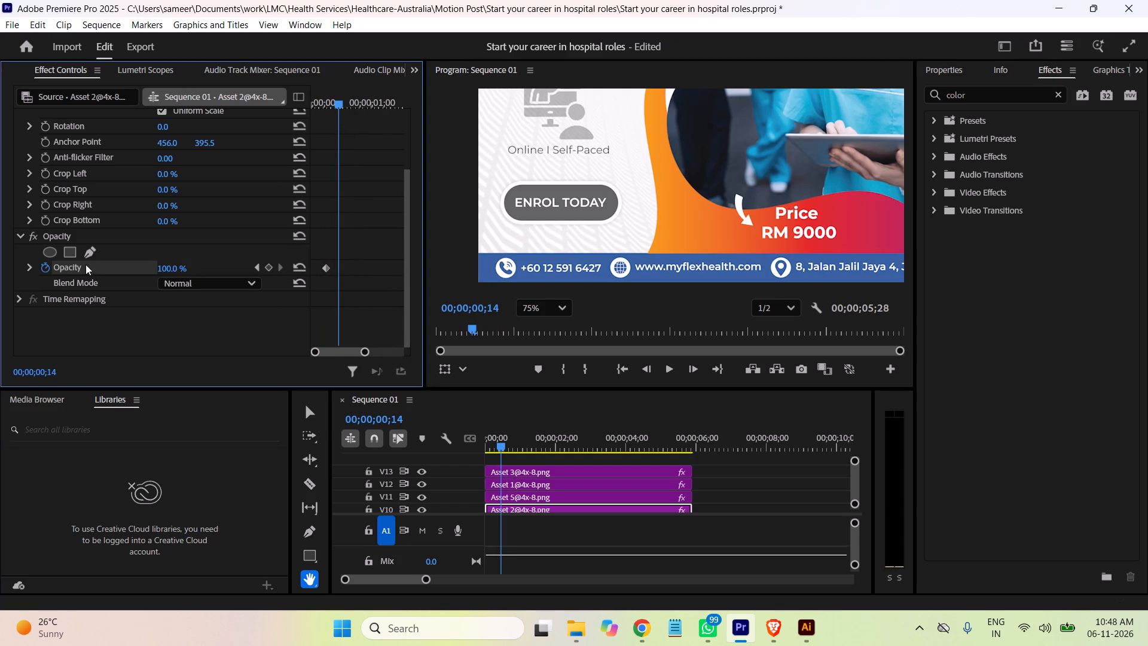
pyautogui.click(167, 270)
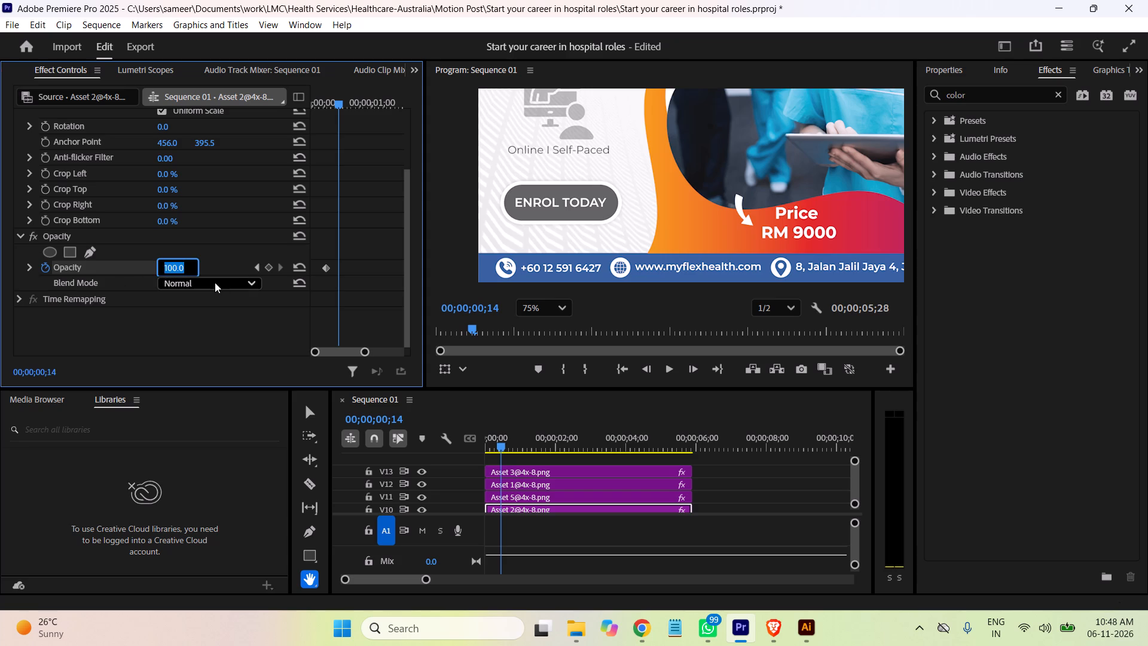
pyautogui.press('0')
pyautogui.press('Return')
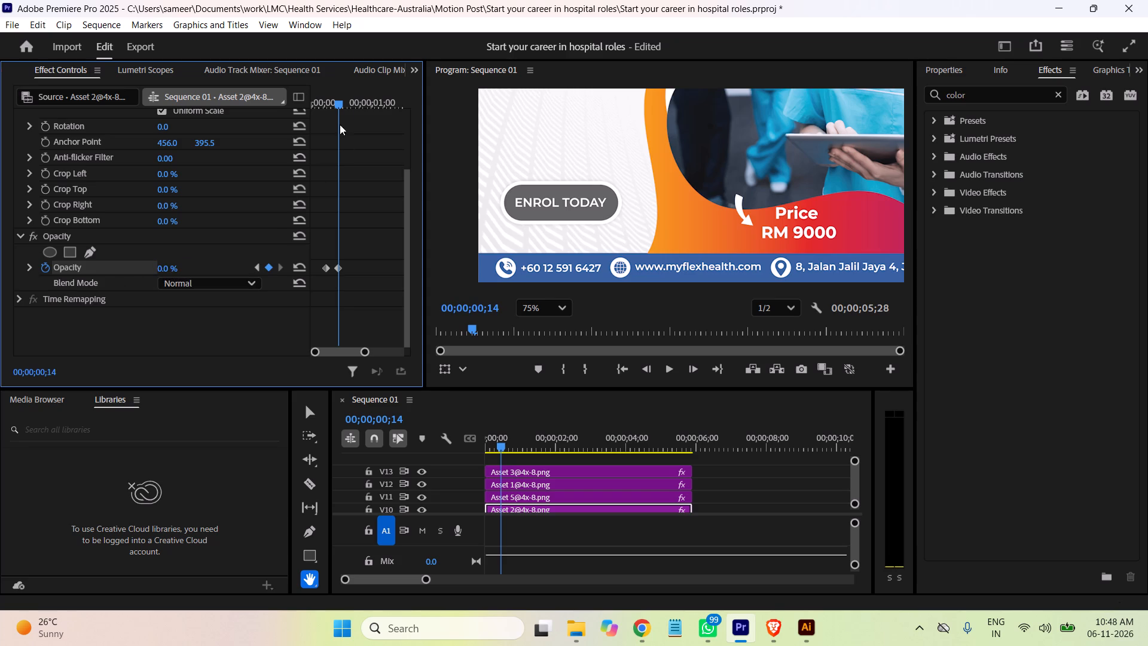
# Add an Opacity keyframe of 100% at 00;00;00;21 to complete the icon clip's blink.
pyautogui.moveTo(341, 105); pyautogui.dragTo(356, 114)
pyautogui.click(163, 267)
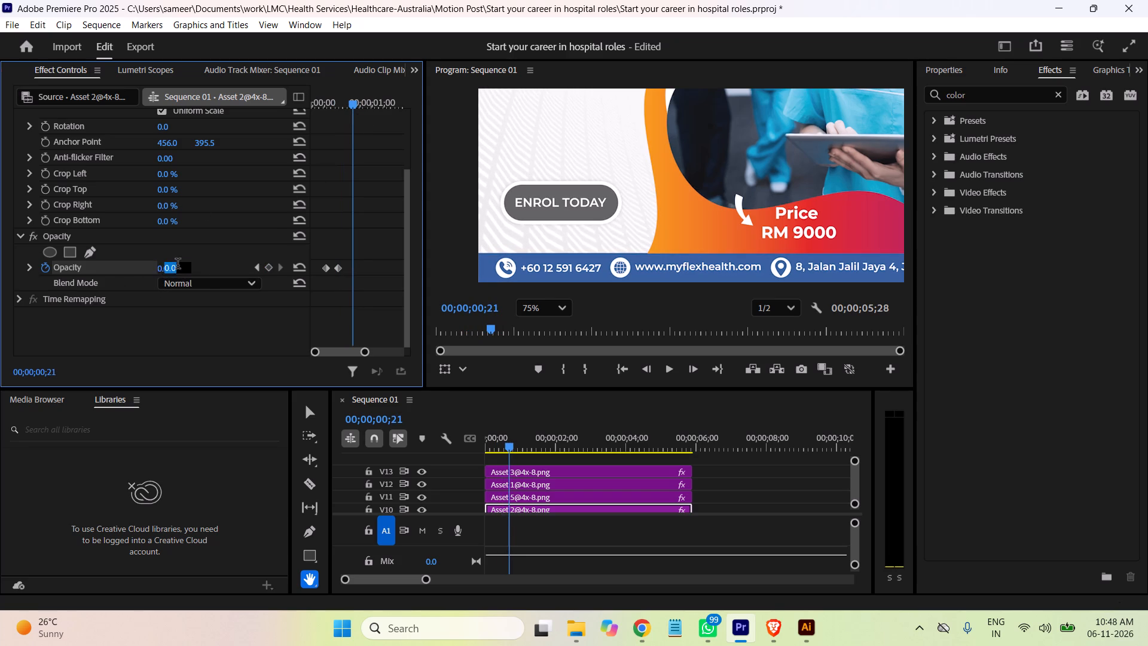
pyautogui.write('100')
pyautogui.press('Return')
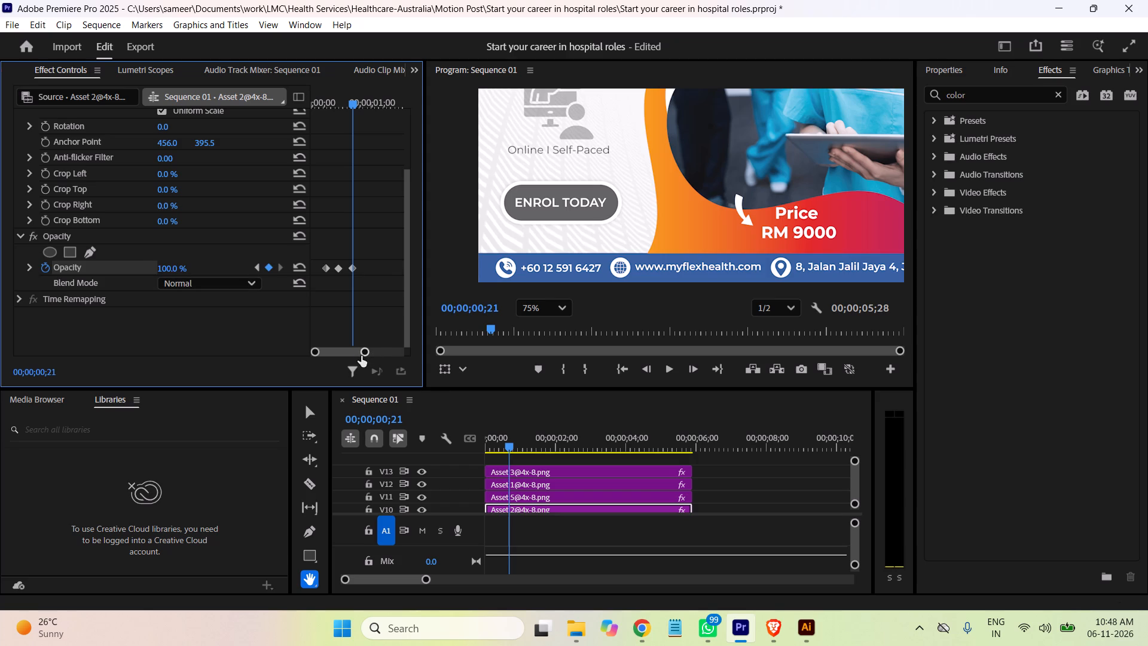
# Select the icon clip's three Opacity keyframes and duplicate the group around the two-second mark.
pyautogui.moveTo(361, 356); pyautogui.dragTo(377, 357)
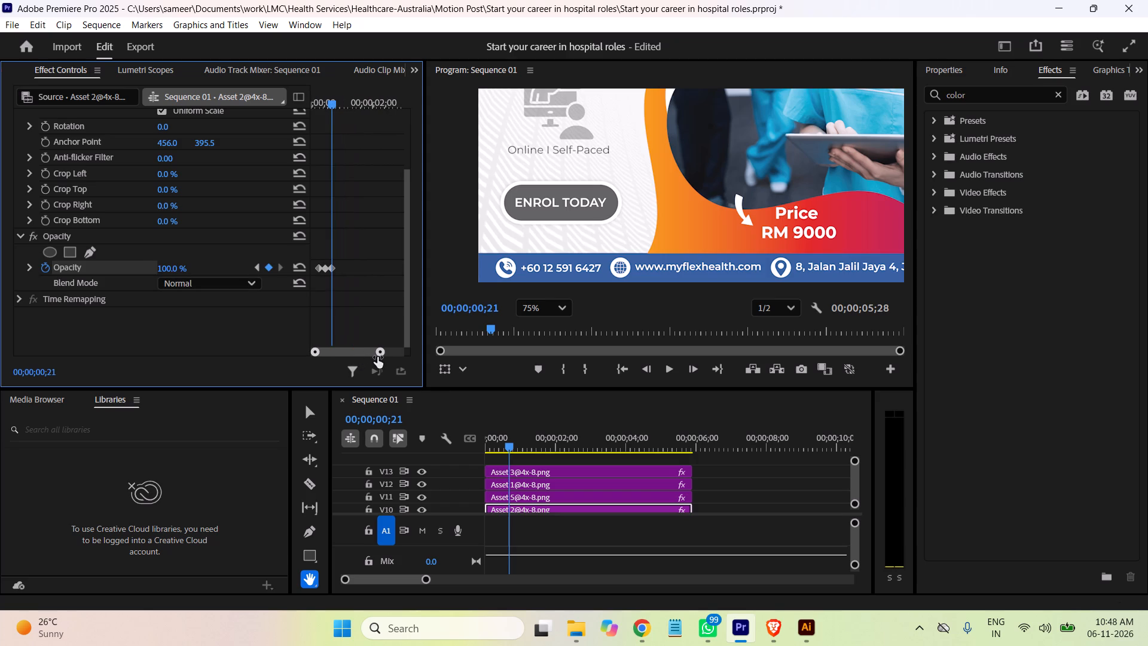
pyautogui.moveTo(377, 357); pyautogui.dragTo(378, 357)
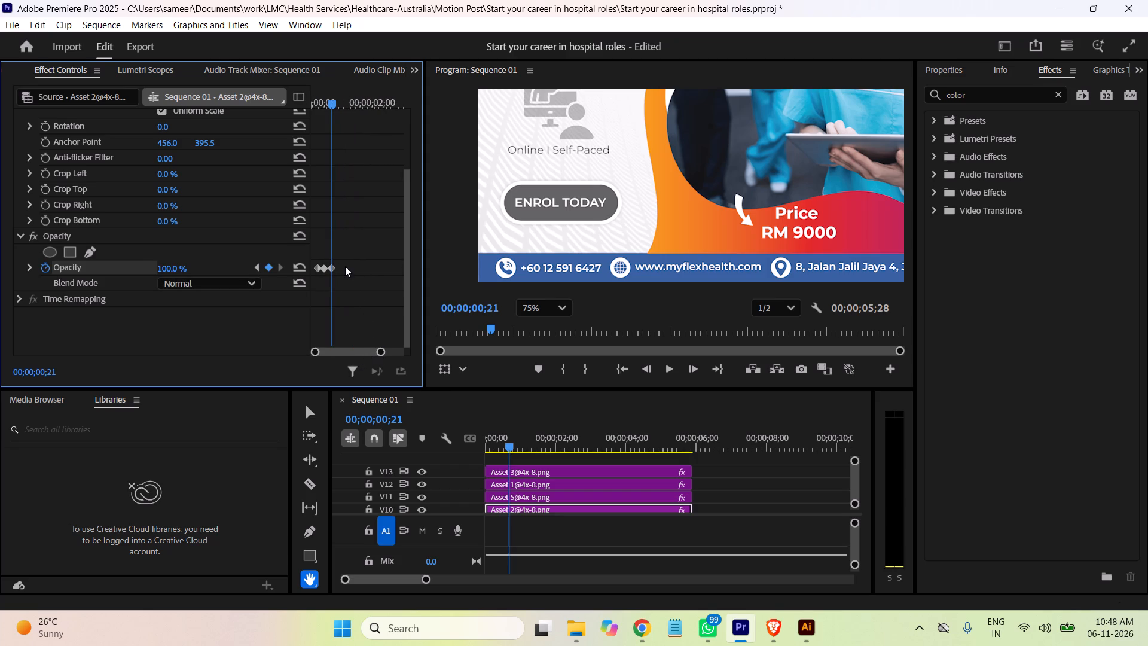
pyautogui.click(345, 264)
pyautogui.moveTo(344, 265); pyautogui.dragTo(311, 279)
pyautogui.keyDown('alt'); pyautogui.moveTo(326, 270); pyautogui.dragTo(368, 272); pyautogui.keyUp('alt')
pyautogui.moveTo(380, 356); pyautogui.dragTo(404, 355)
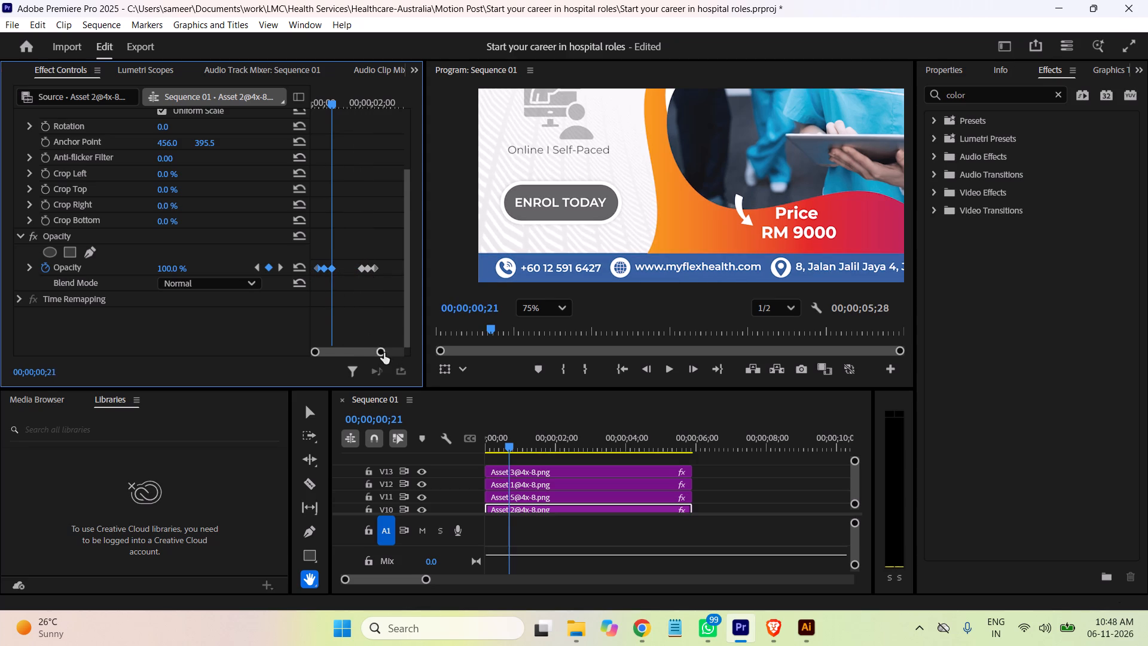
pyautogui.moveTo(383, 352); pyautogui.dragTo(435, 354)
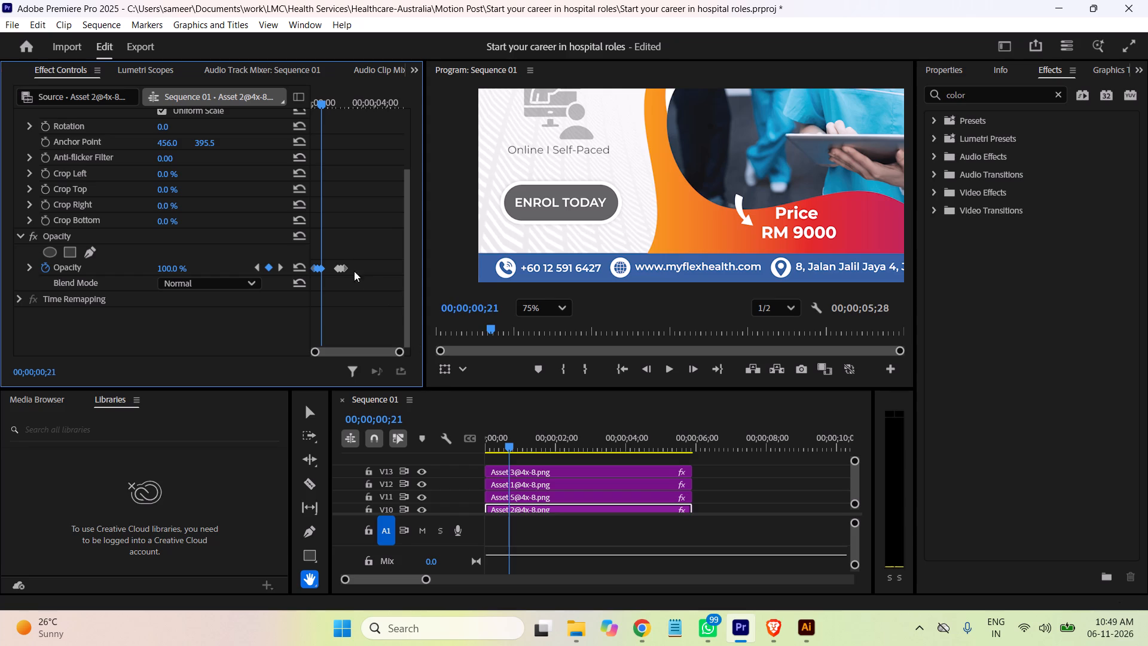
# Scrub through both groups of Opacity keyframes to check the Online | Self-Paced icon's blink.
pyautogui.click(359, 260)
pyautogui.moveTo(320, 102); pyautogui.dragTo(322, 108)
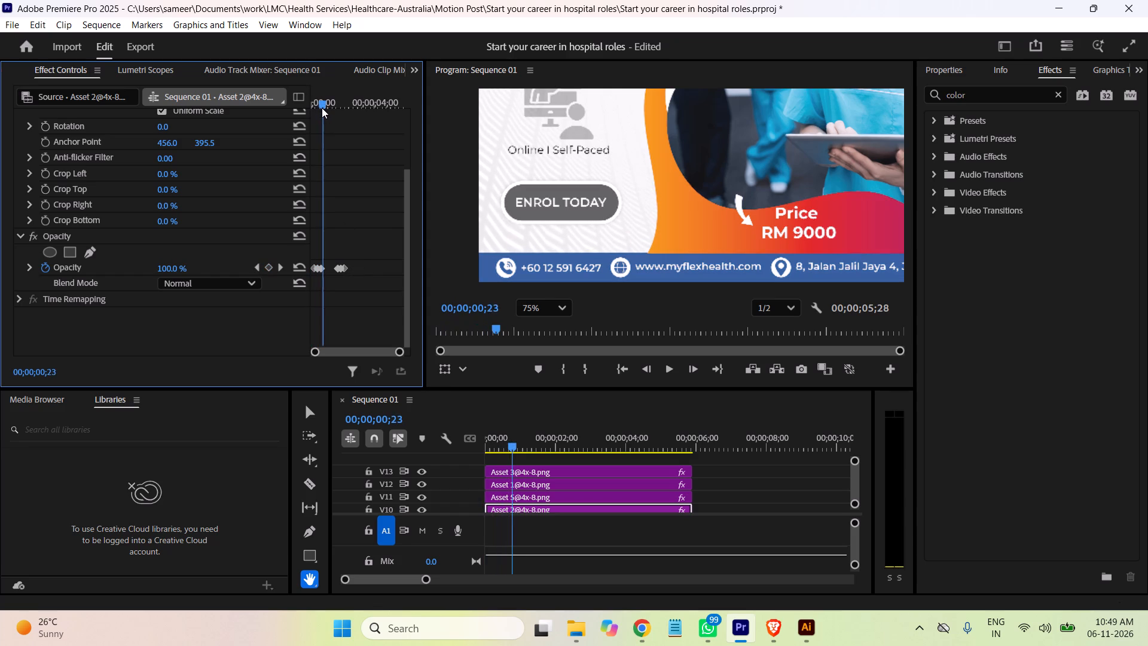
pyautogui.moveTo(322, 108); pyautogui.dragTo(314, 111)
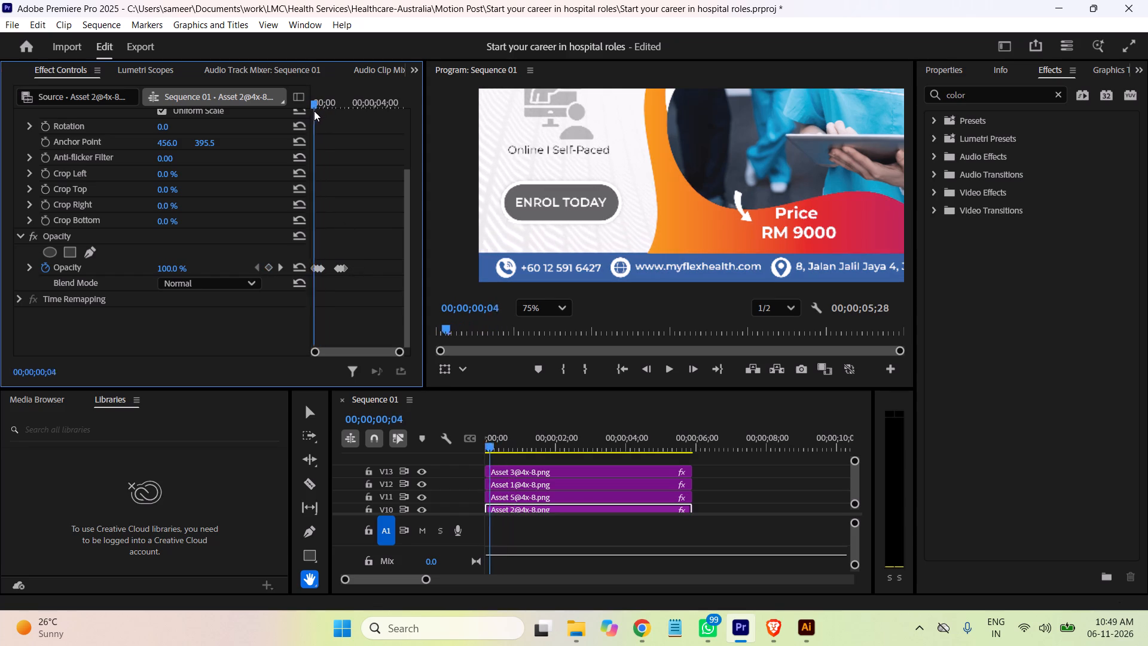
pyautogui.moveTo(314, 111); pyautogui.dragTo(309, 112)
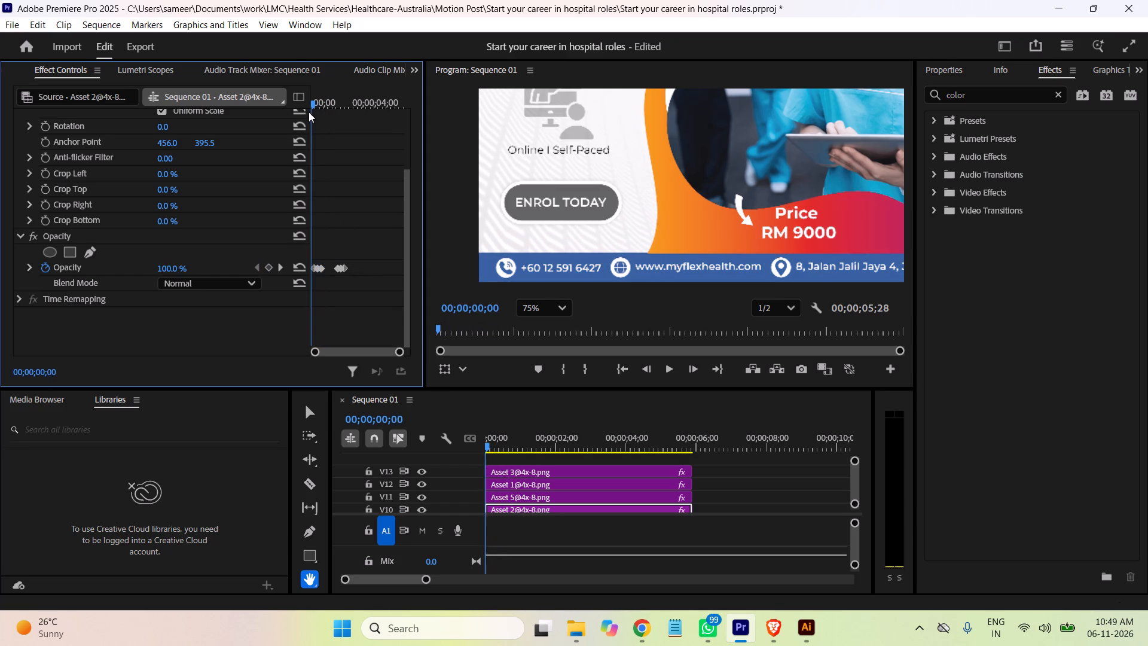
pyautogui.moveTo(309, 112); pyautogui.dragTo(349, 119)
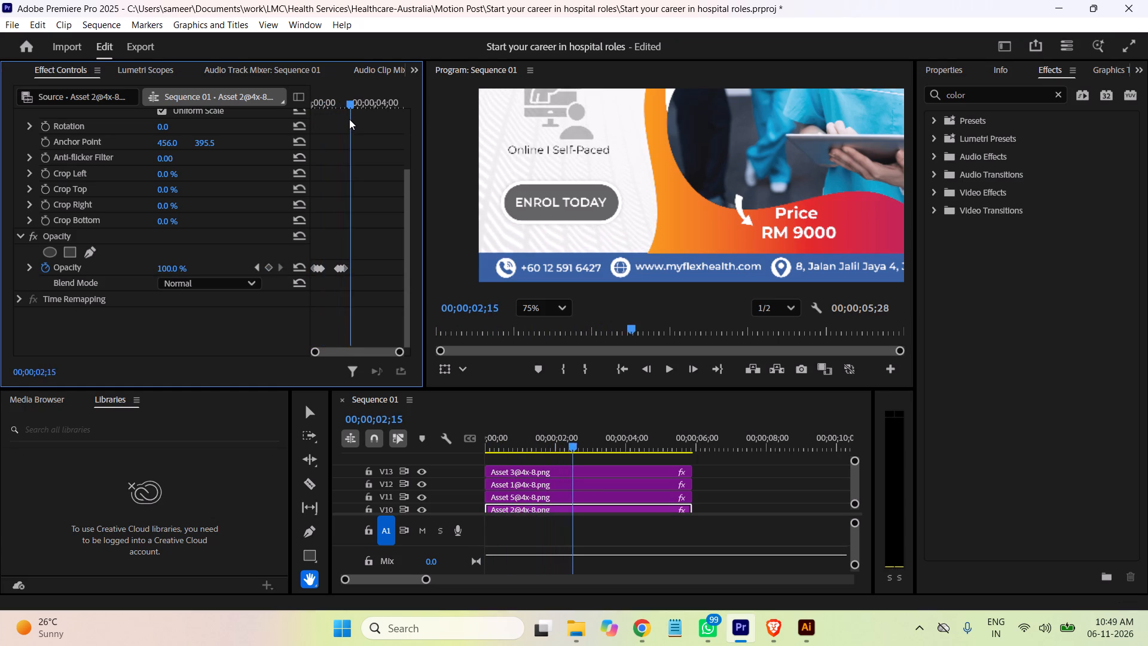
pyautogui.moveTo(349, 119); pyautogui.dragTo(342, 118)
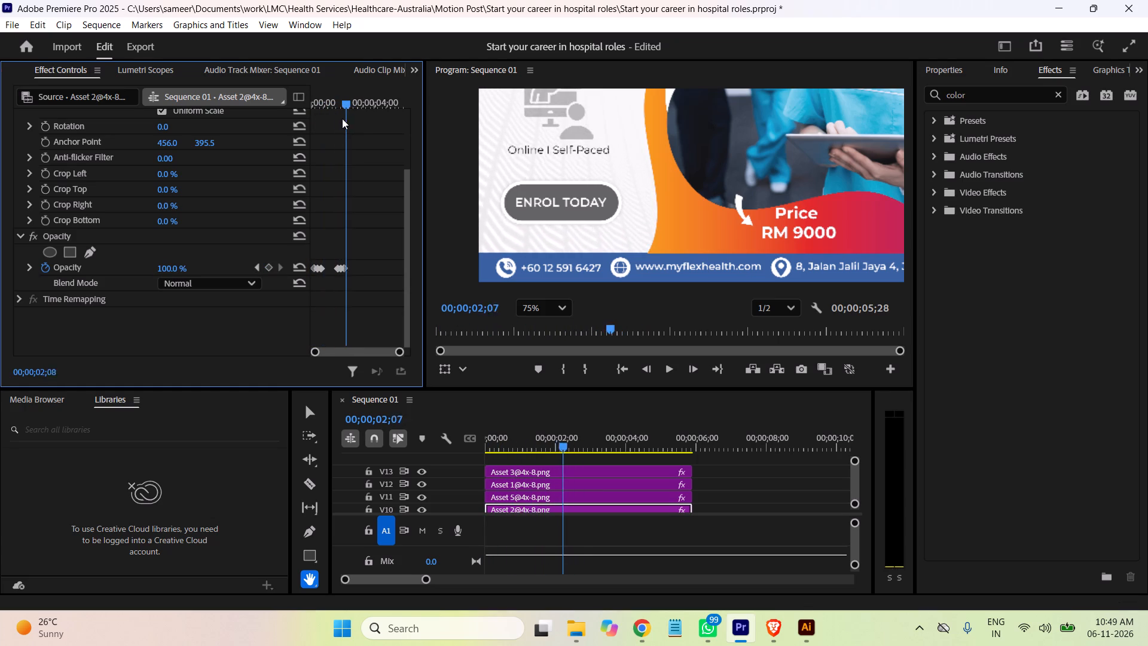
pyautogui.moveTo(342, 118); pyautogui.dragTo(341, 119)
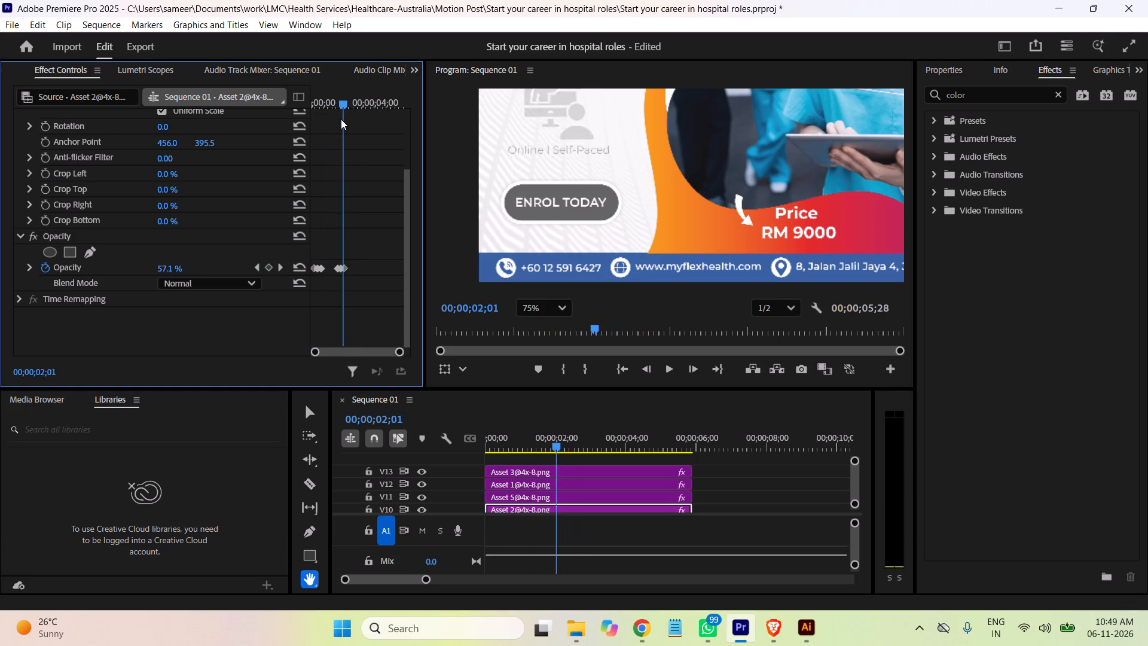
pyautogui.moveTo(341, 119); pyautogui.dragTo(337, 120)
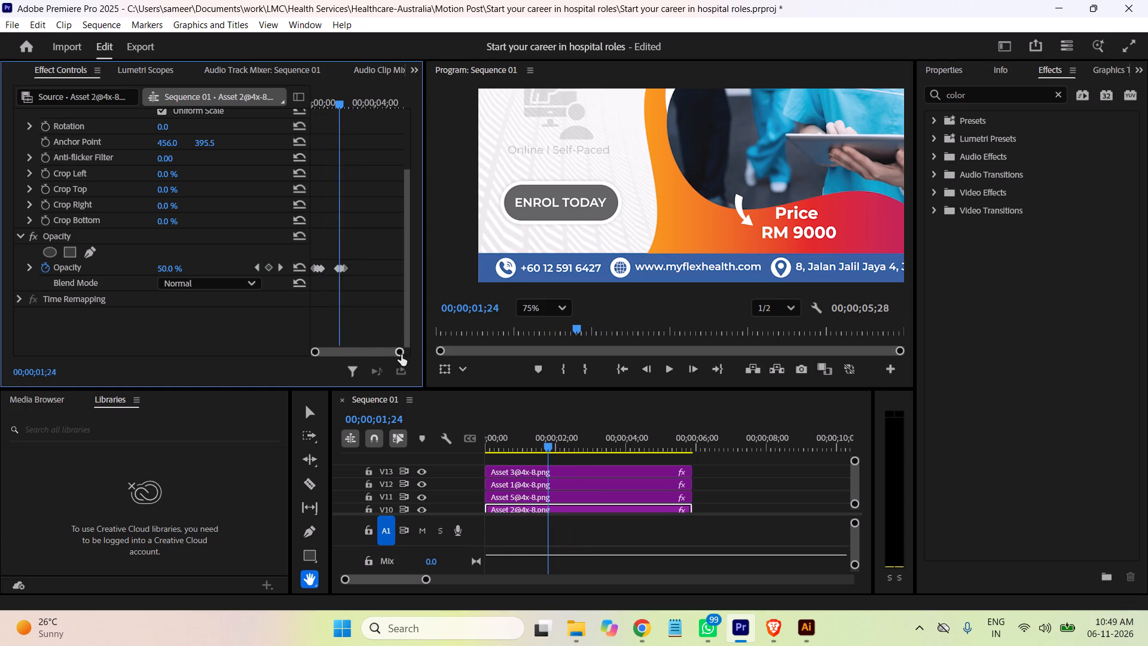
# Move the last Opacity keyframe of each of the two groups slightly earlier to shorten the fade back in.
pyautogui.moveTo(401, 355); pyautogui.dragTo(381, 355)
pyautogui.moveTo(345, 355); pyautogui.dragTo(333, 355)
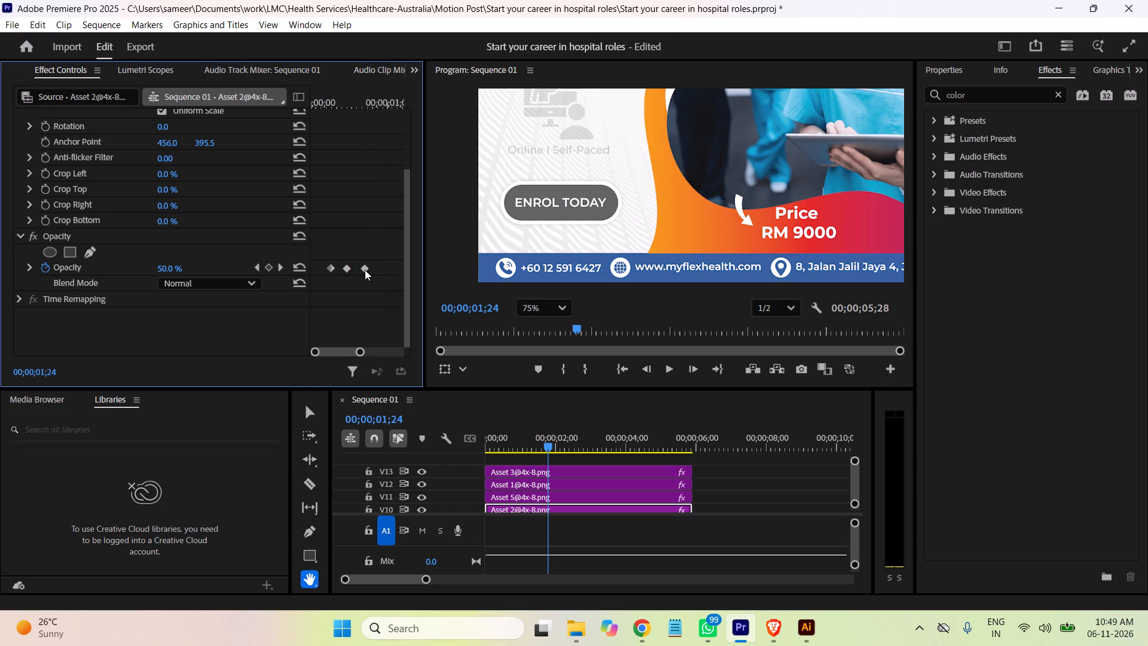
pyautogui.moveTo(365, 270); pyautogui.dragTo(358, 273)
pyautogui.moveTo(341, 349); pyautogui.dragTo(356, 350)
pyautogui.moveTo(343, 267); pyautogui.dragTo(338, 269)
# Scrub from the start to about 00;00;02;22 to check the icon's two Opacity blinks.
pyautogui.moveTo(350, 352); pyautogui.dragTo(334, 348)
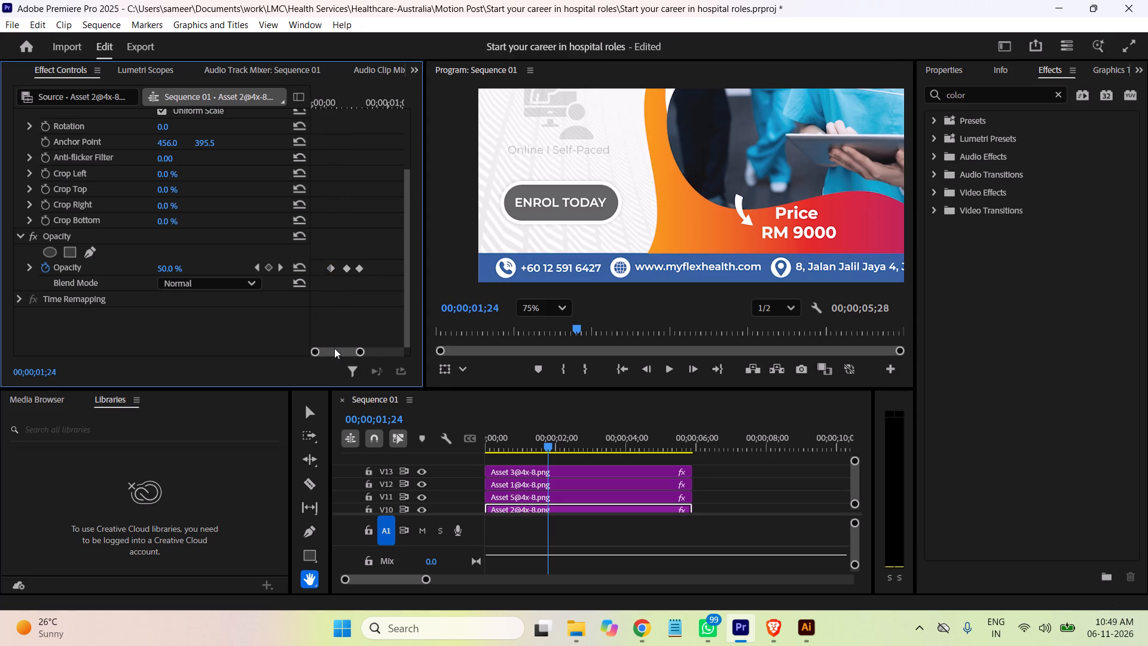
pyautogui.moveTo(334, 348); pyautogui.dragTo(334, 348)
pyautogui.click(334, 348)
pyautogui.moveTo(358, 352); pyautogui.dragTo(401, 350)
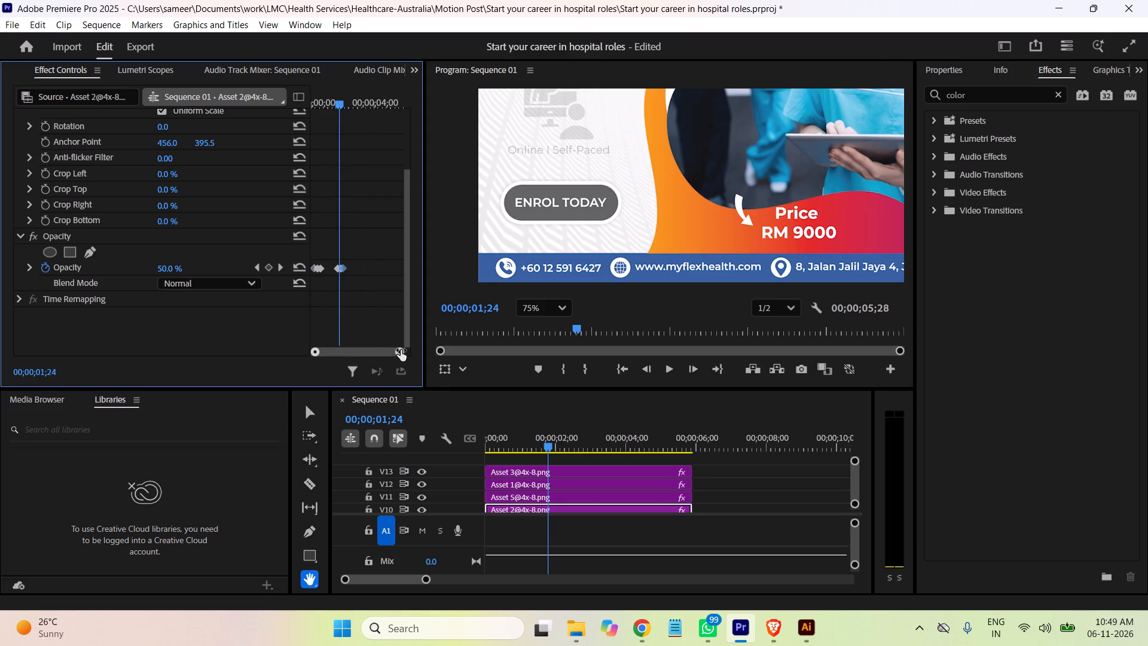
pyautogui.moveTo(401, 350); pyautogui.dragTo(404, 349)
pyautogui.moveTo(338, 103); pyautogui.dragTo(301, 113)
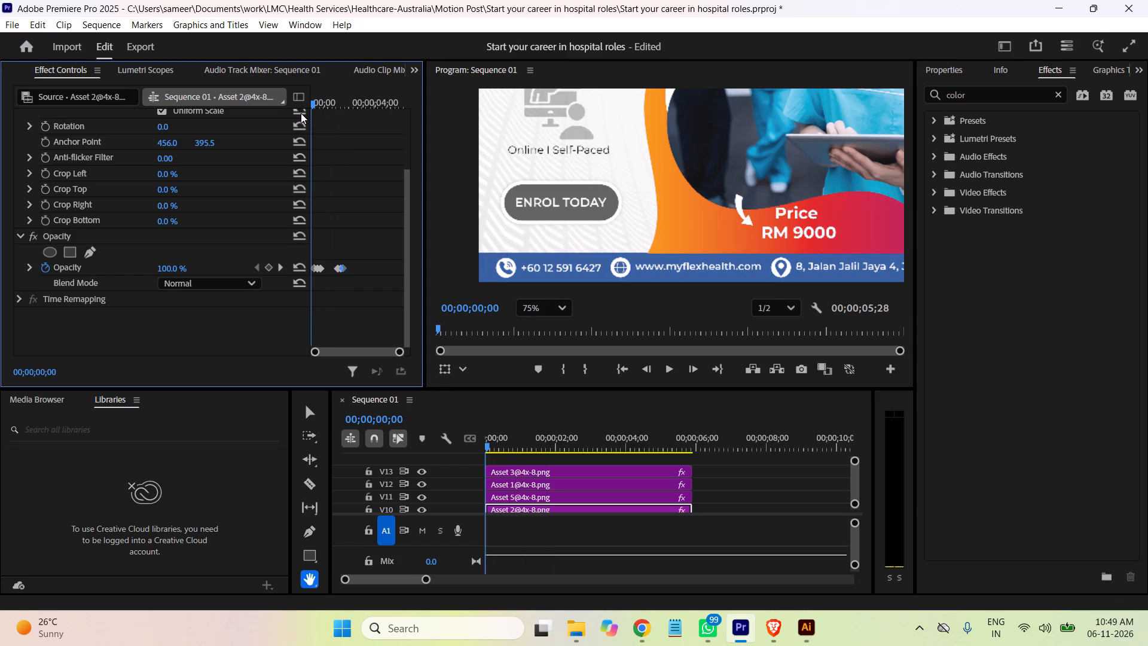
pyautogui.moveTo(301, 113); pyautogui.dragTo(323, 114)
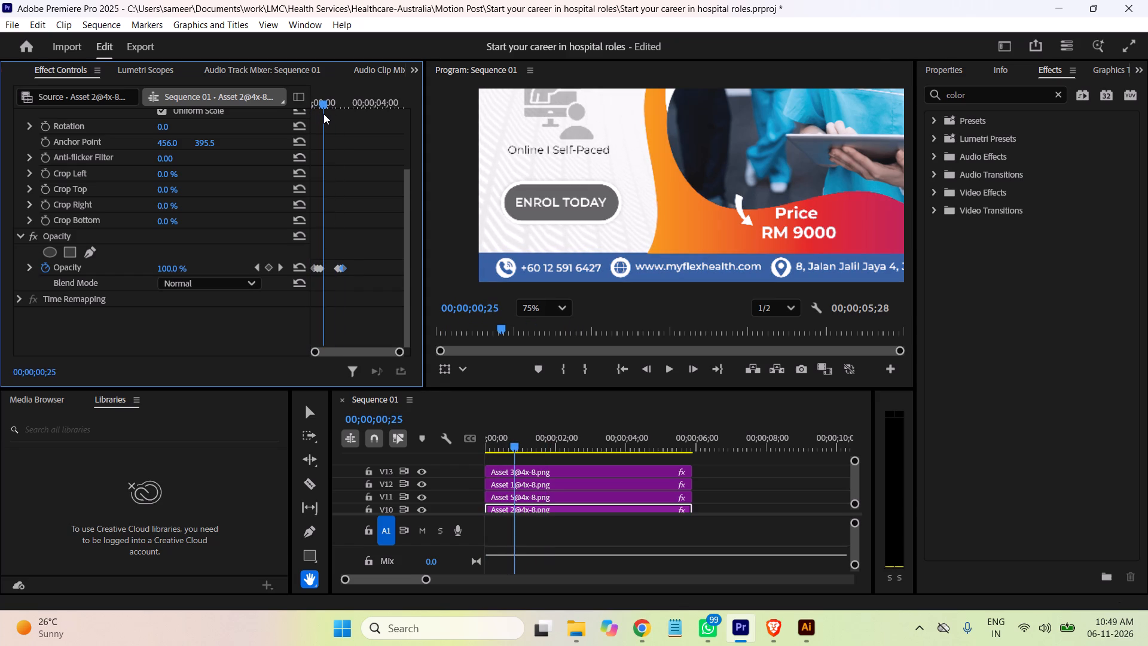
pyautogui.moveTo(323, 114); pyautogui.dragTo(338, 113)
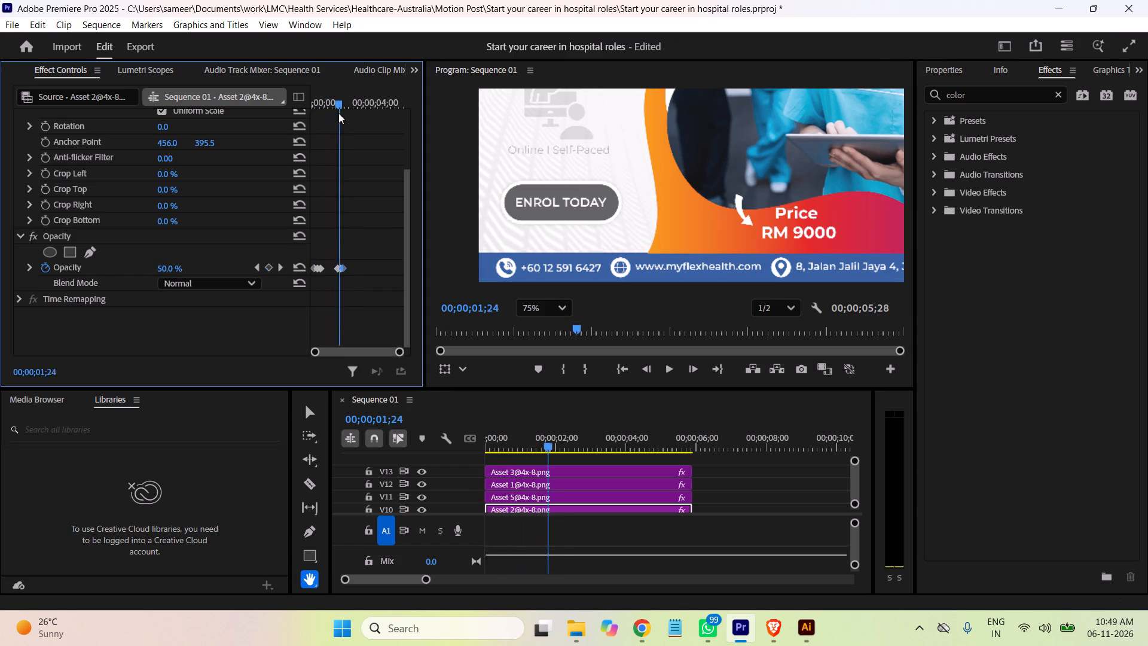
pyautogui.moveTo(338, 113); pyautogui.dragTo(353, 114)
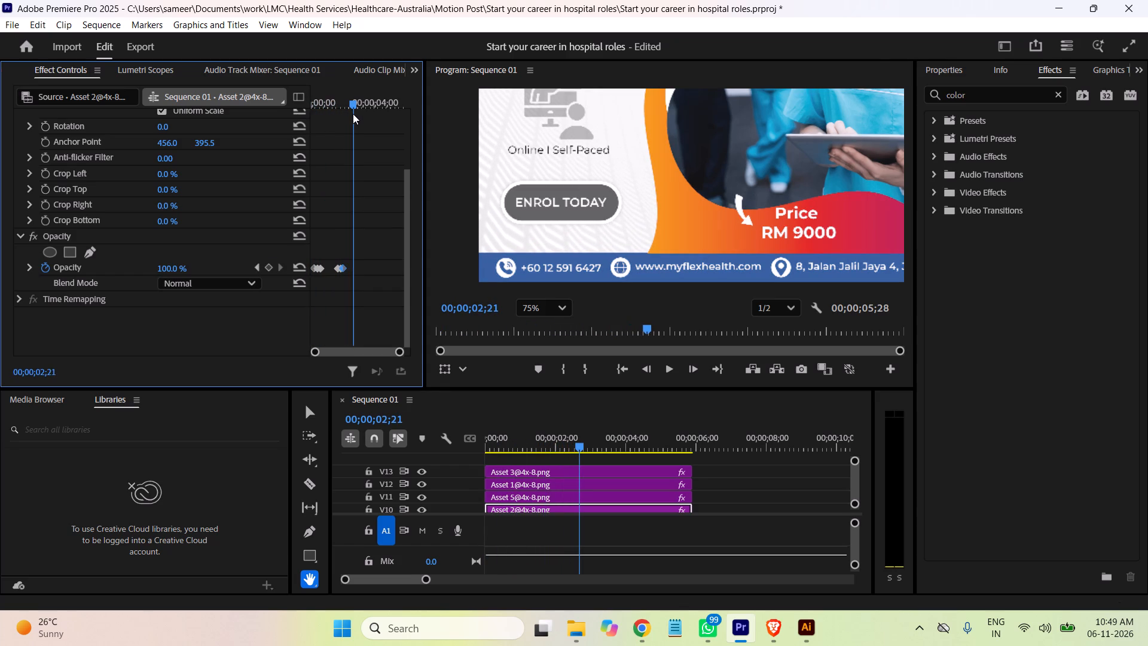
pyautogui.moveTo(353, 114); pyautogui.dragTo(353, 114)
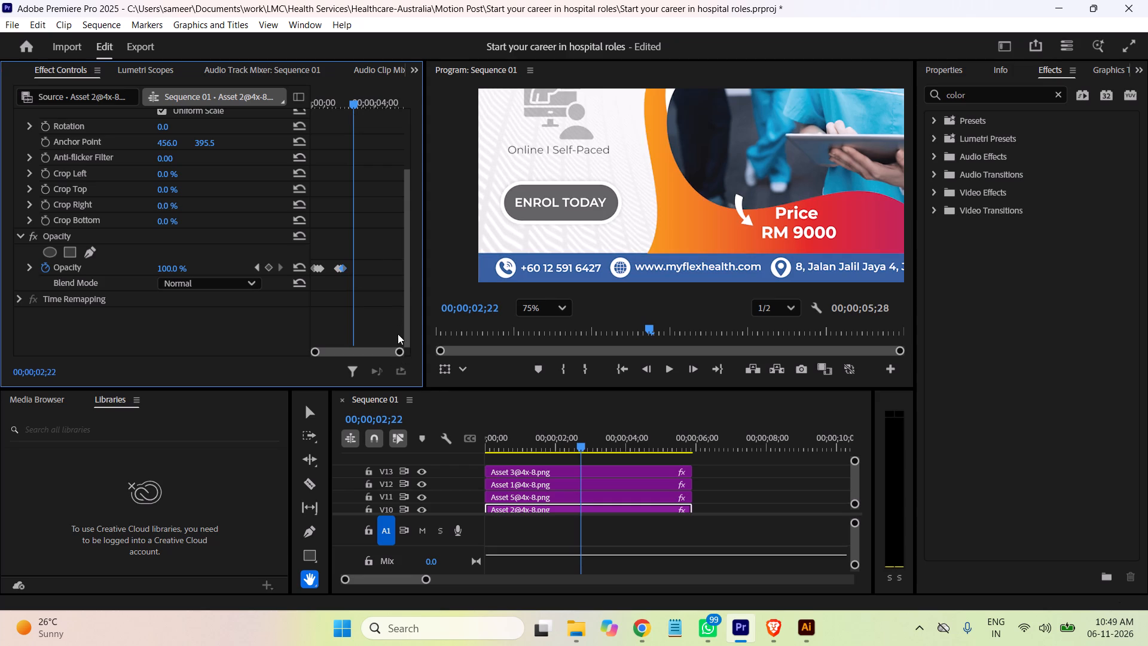
# Delete the second group of Opacity keyframes, near the two-second mark, from the icon clip.
pyautogui.click(374, 259)
pyautogui.moveTo(367, 260); pyautogui.dragTo(328, 272)
pyautogui.moveTo(328, 272); pyautogui.dragTo(329, 279)
pyautogui.press('Delete')
# Move the middle and last Opacity keyframes of the remaining group slightly earlier so the three are evenly spaced.
pyautogui.moveTo(398, 353); pyautogui.dragTo(373, 353)
pyautogui.moveTo(356, 358); pyautogui.dragTo(292, 357)
pyautogui.moveTo(346, 353); pyautogui.dragTo(319, 352)
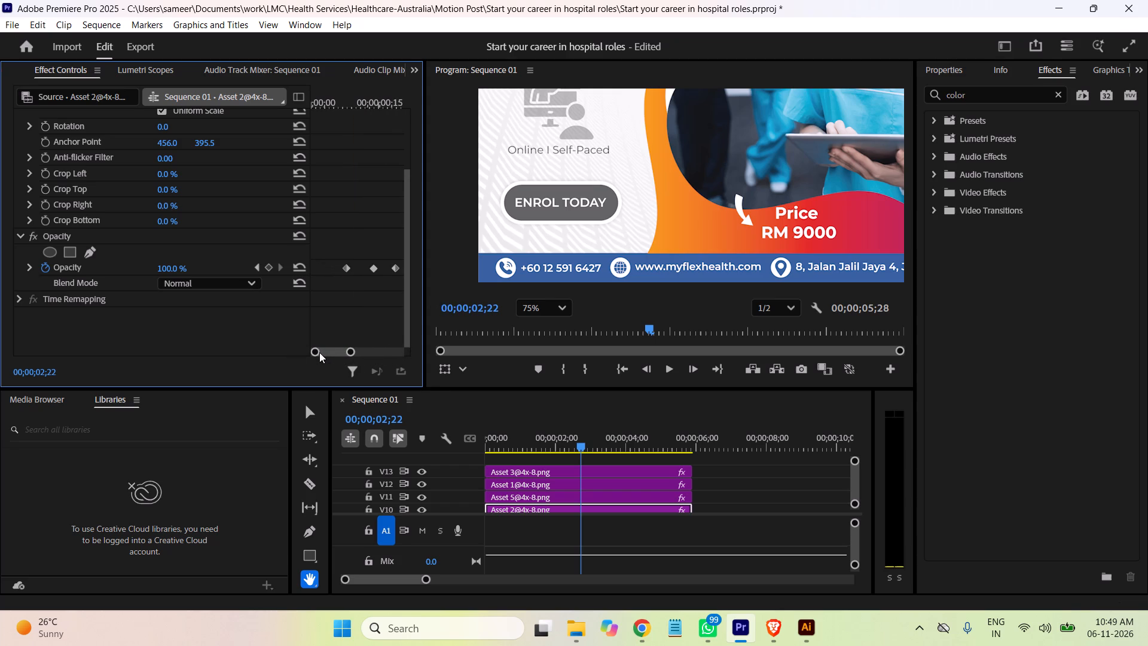
pyautogui.moveTo(319, 352); pyautogui.dragTo(311, 352)
pyautogui.moveTo(352, 352); pyautogui.dragTo(359, 355)
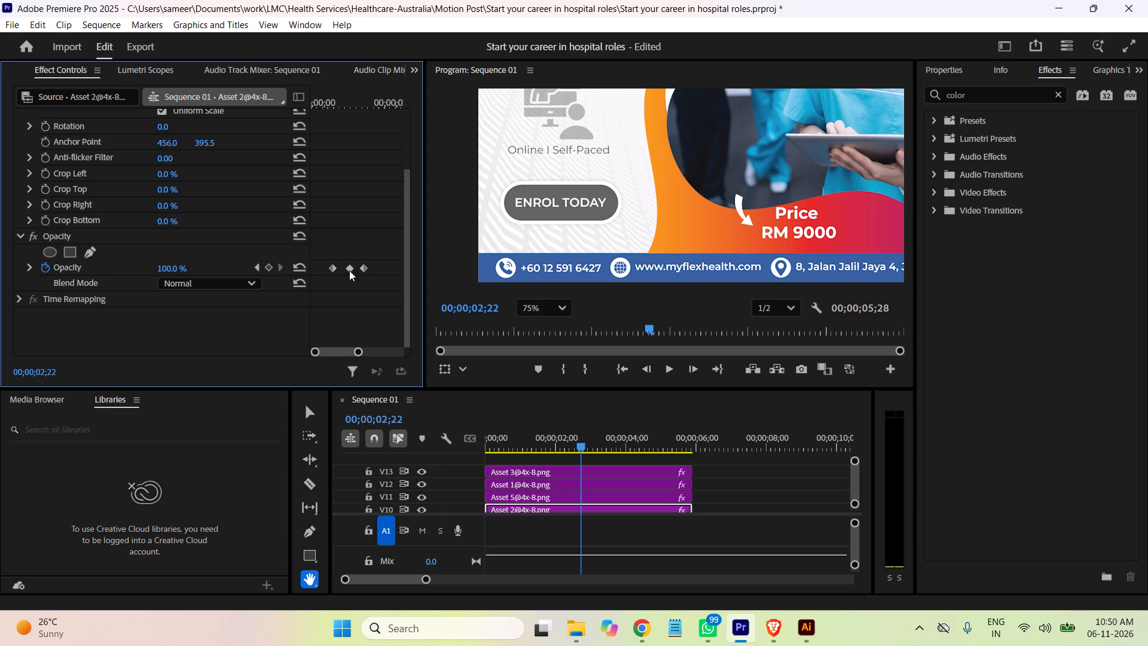
pyautogui.click(349, 270)
pyautogui.moveTo(365, 272); pyautogui.dragTo(364, 272)
pyautogui.moveTo(364, 272); pyautogui.dragTo(355, 273)
# Add a second blink with Opacity keyframes of 0% at 00;00;00;20 and 100% at 00;00;00;24.
pyautogui.click(364, 100)
pyautogui.moveTo(364, 100); pyautogui.dragTo(369, 101)
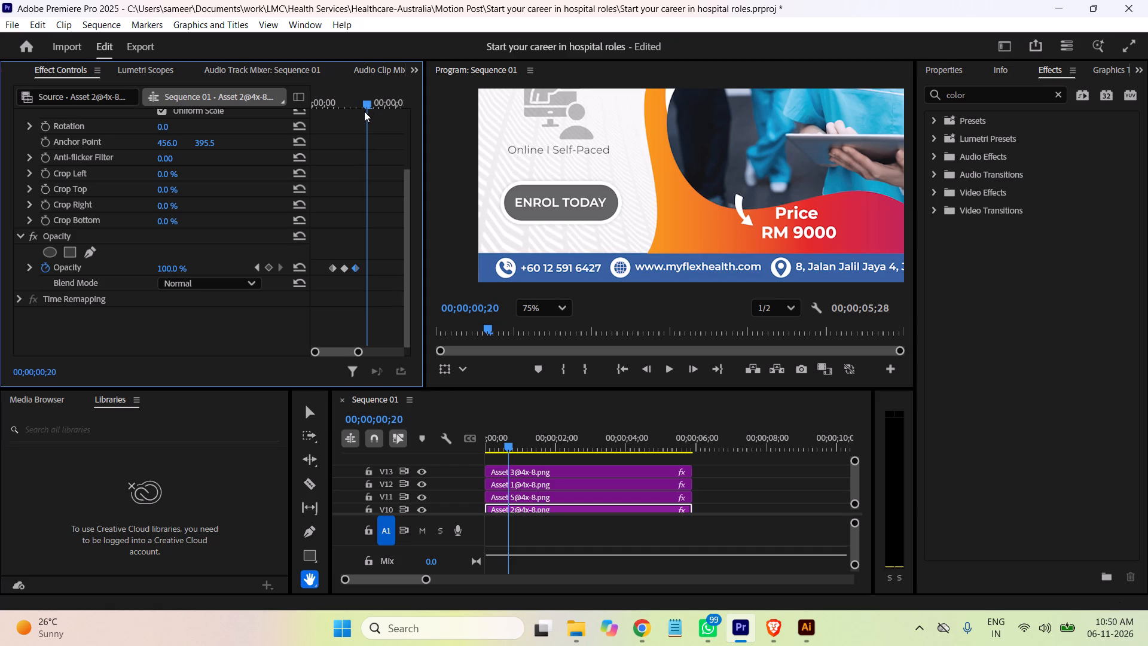
pyautogui.click(164, 270)
pyautogui.press('0')
pyautogui.press('Return')
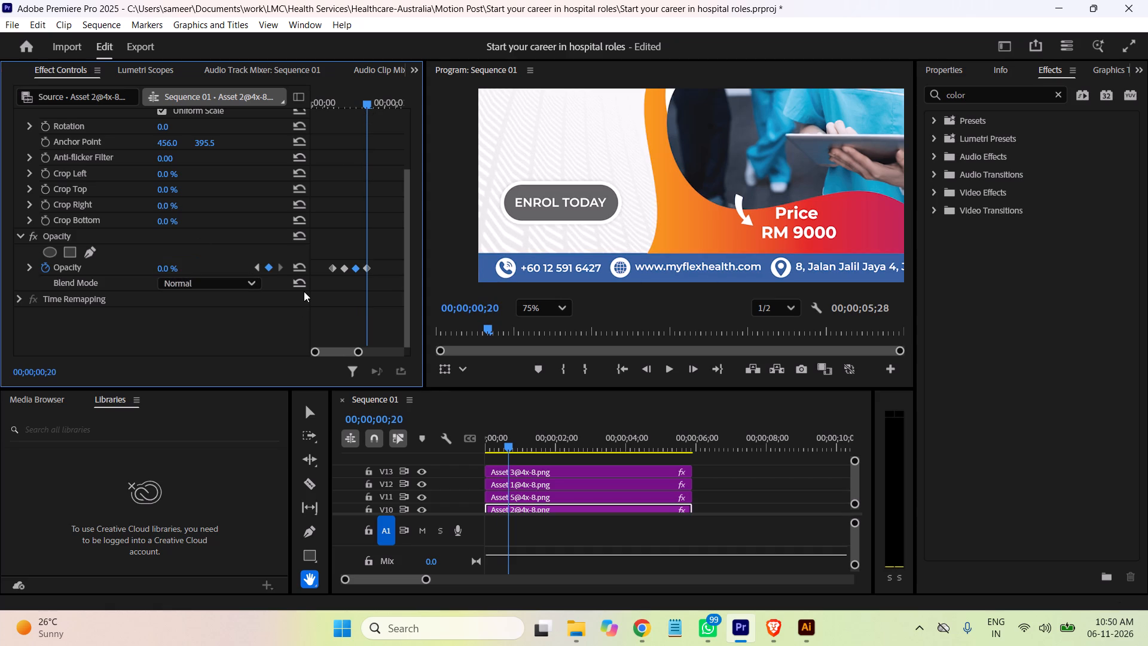
pyautogui.moveTo(368, 106); pyautogui.dragTo(379, 109)
pyautogui.click(160, 269)
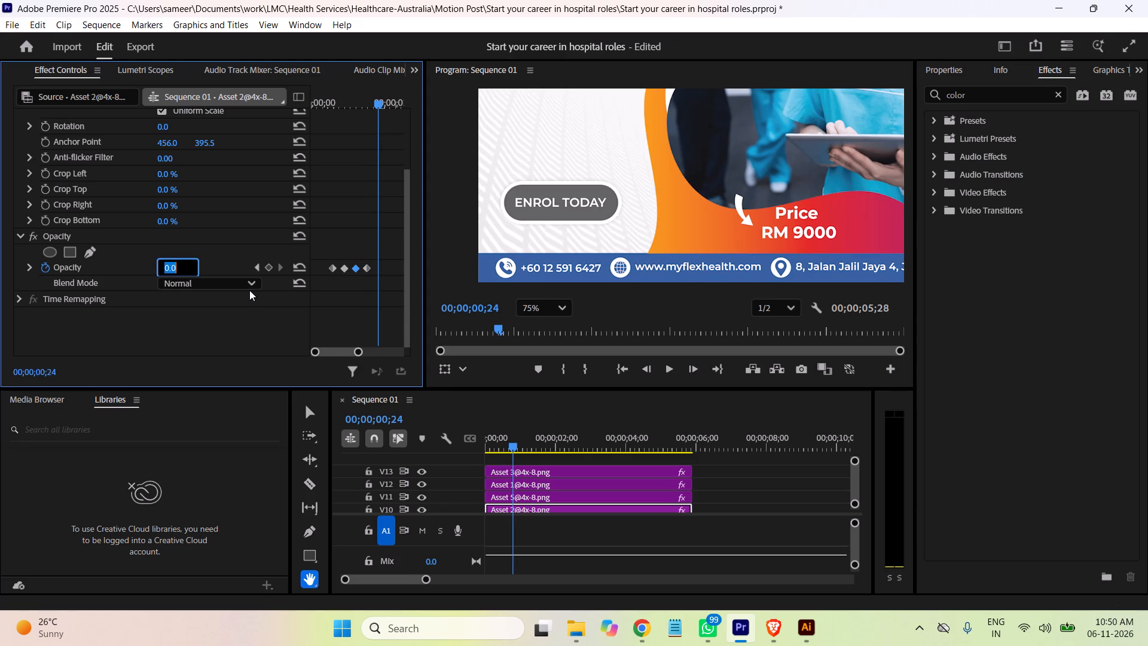
pyautogui.write('100')
pyautogui.press('Return')
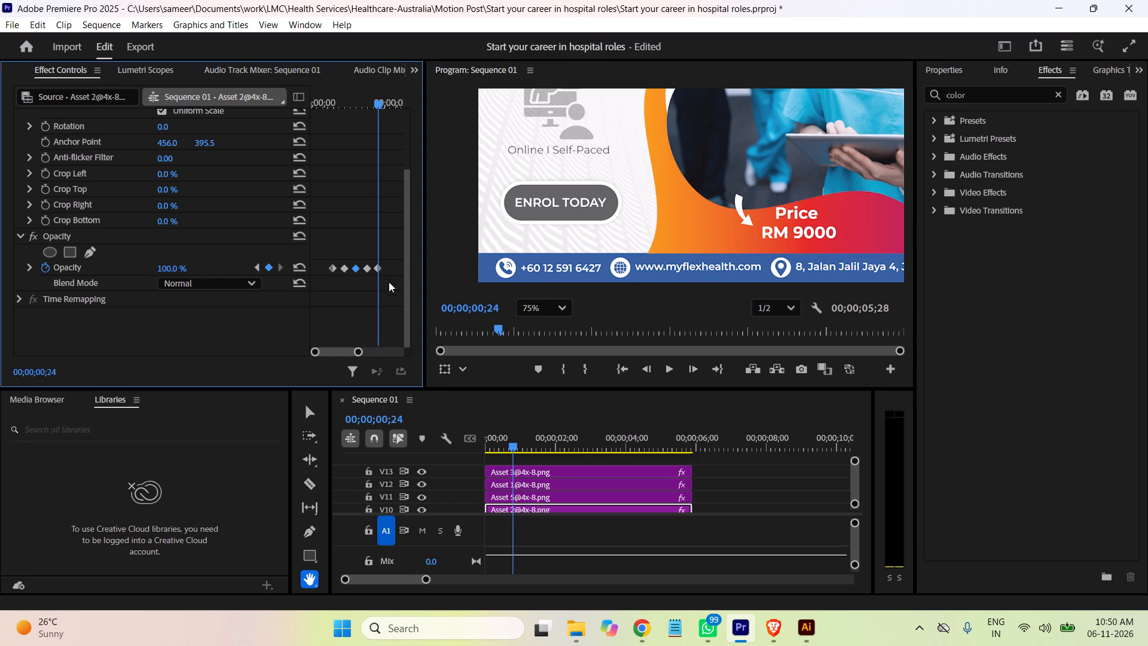
# Duplicate the icon clip's group of five Opacity keyframes three times, evenly spaced through the end of the clip.
pyautogui.moveTo(385, 261); pyautogui.dragTo(320, 276)
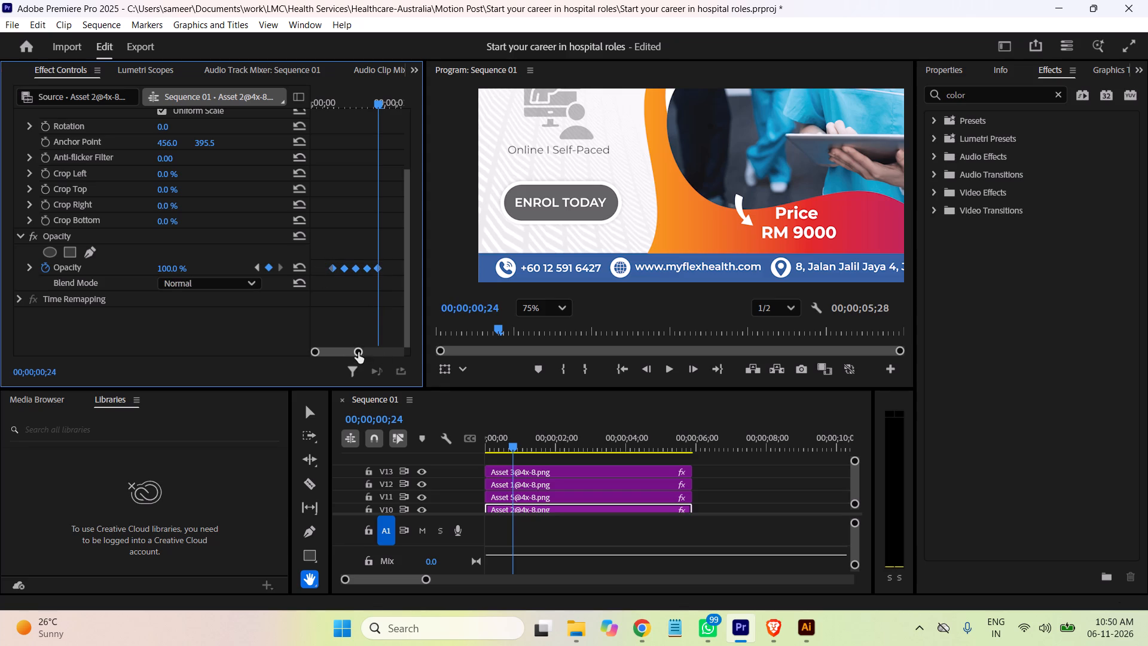
pyautogui.moveTo(358, 352); pyautogui.dragTo(399, 354)
pyautogui.click(342, 264)
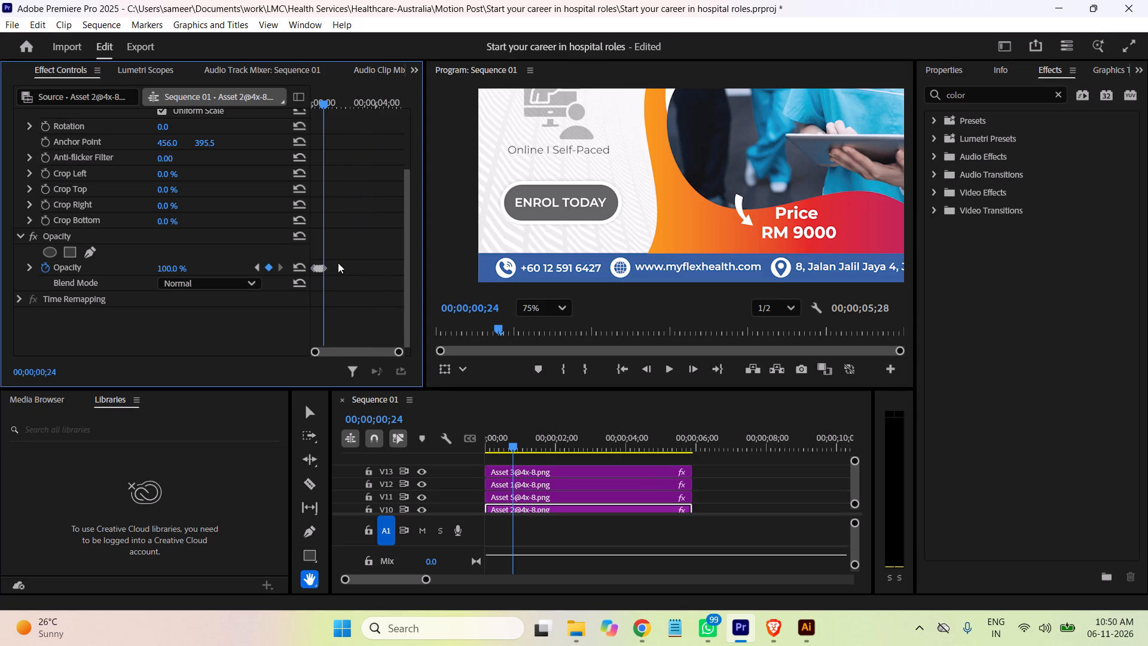
pyautogui.moveTo(338, 263); pyautogui.dragTo(310, 275)
pyautogui.keyDown('alt'); pyautogui.moveTo(317, 269); pyautogui.dragTo(344, 272); pyautogui.keyUp('alt')
pyautogui.moveTo(399, 353); pyautogui.dragTo(434, 349)
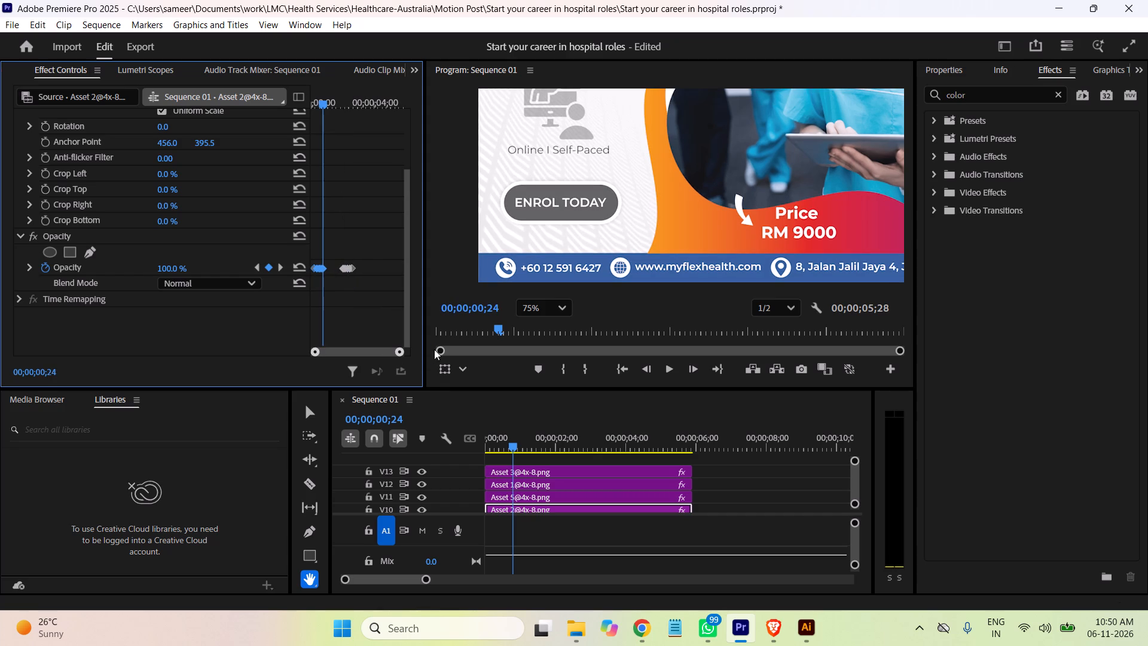
pyautogui.click(370, 264)
pyautogui.moveTo(373, 261); pyautogui.dragTo(338, 279)
pyautogui.moveTo(338, 279); pyautogui.dragTo(335, 280)
pyautogui.keyDown('alt'); pyautogui.moveTo(349, 270); pyautogui.dragTo(373, 272); pyautogui.keyUp('alt')
pyautogui.click(387, 257)
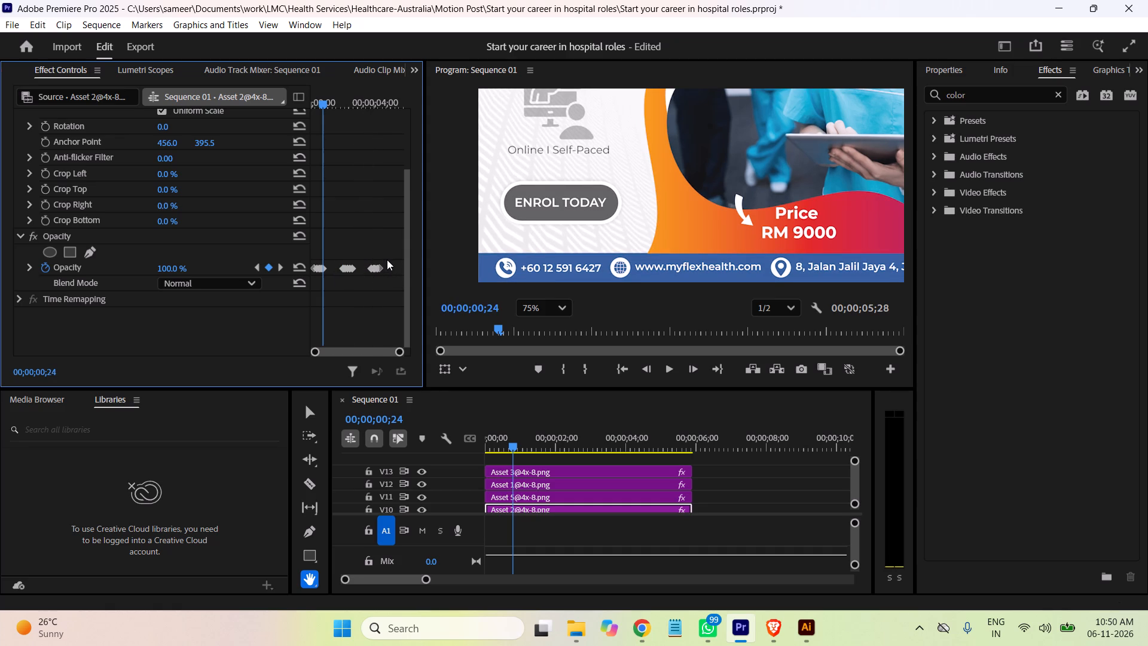
pyautogui.moveTo(387, 260); pyautogui.dragTo(367, 278)
pyautogui.keyDown('alt'); pyautogui.moveTo(377, 270); pyautogui.dragTo(398, 270); pyautogui.keyUp('alt')
# Play the sequence from the start to check the icon's repeated blinking.
pyautogui.moveTo(323, 106); pyautogui.dragTo(270, 108)
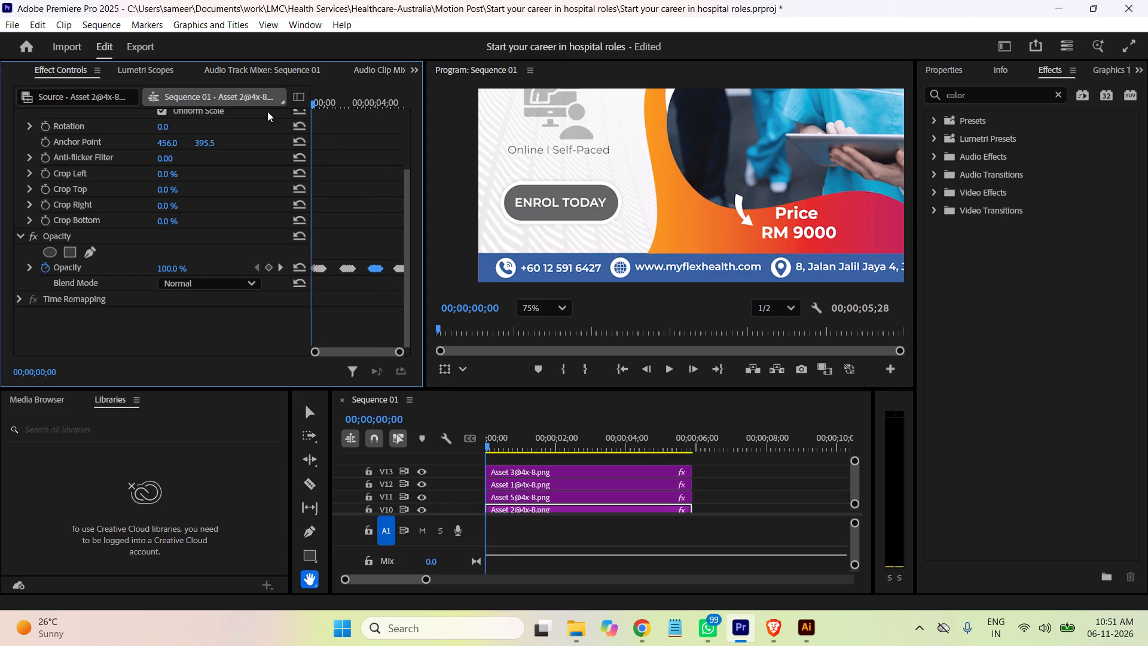
pyautogui.press('space')
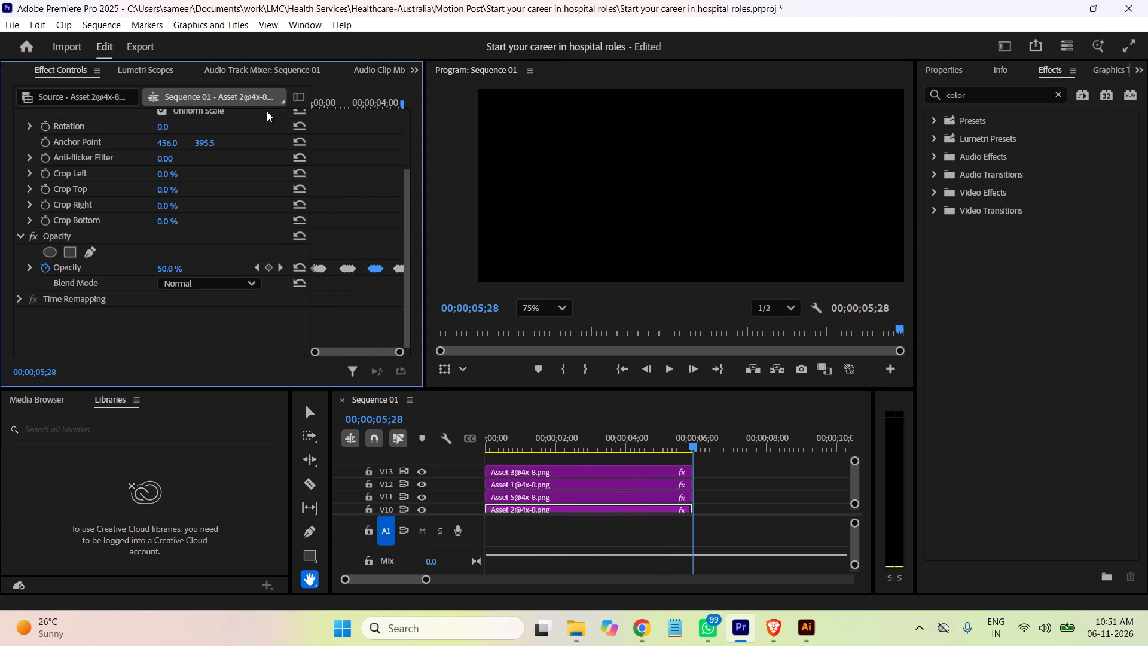
# Save the project.
pyautogui.hotkey('ctrl', 's')
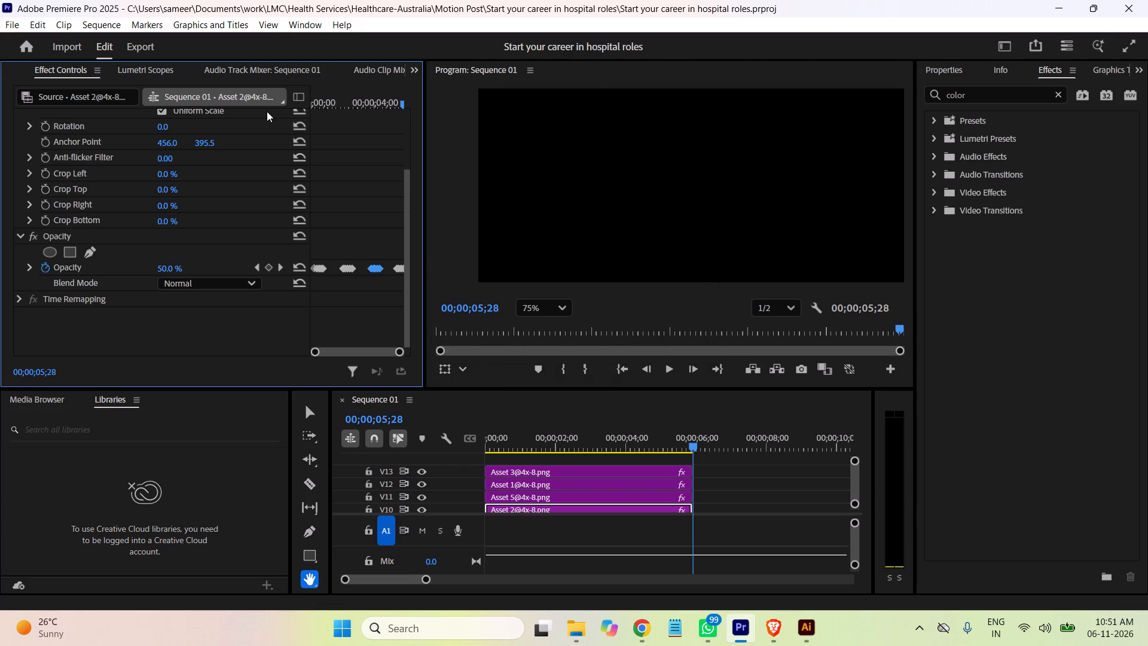
# Set the program preview zoom to Fit and play the sequence from the start to review the whole post.
pyautogui.click(562, 311)
pyautogui.click(550, 336)
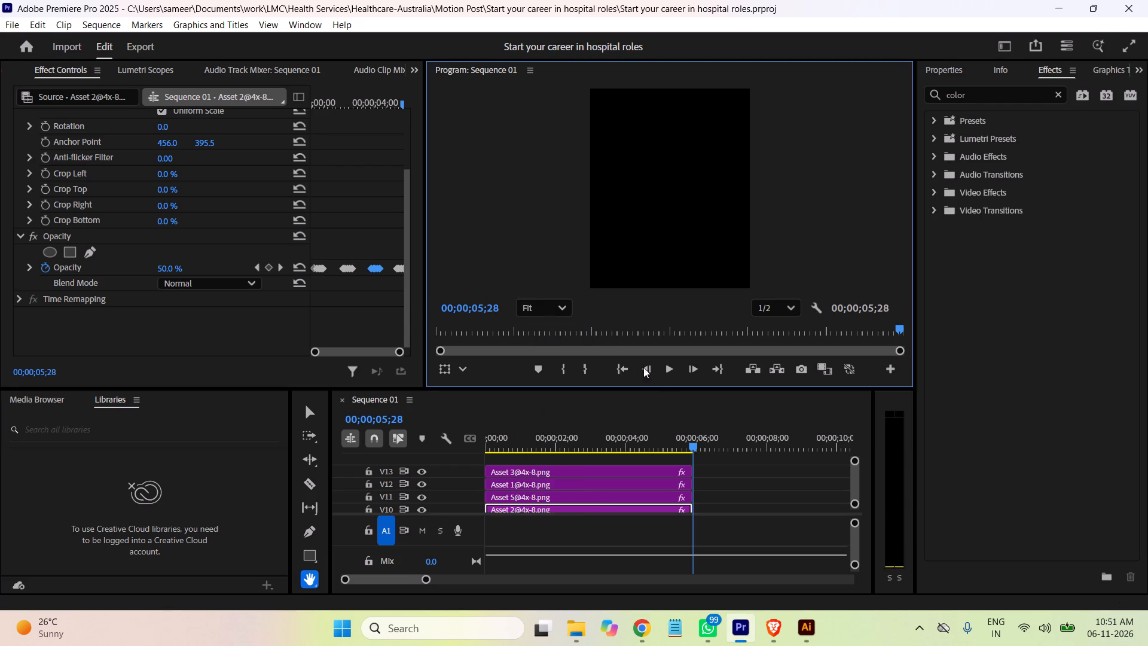
pyautogui.moveTo(691, 446); pyautogui.dragTo(590, 449)
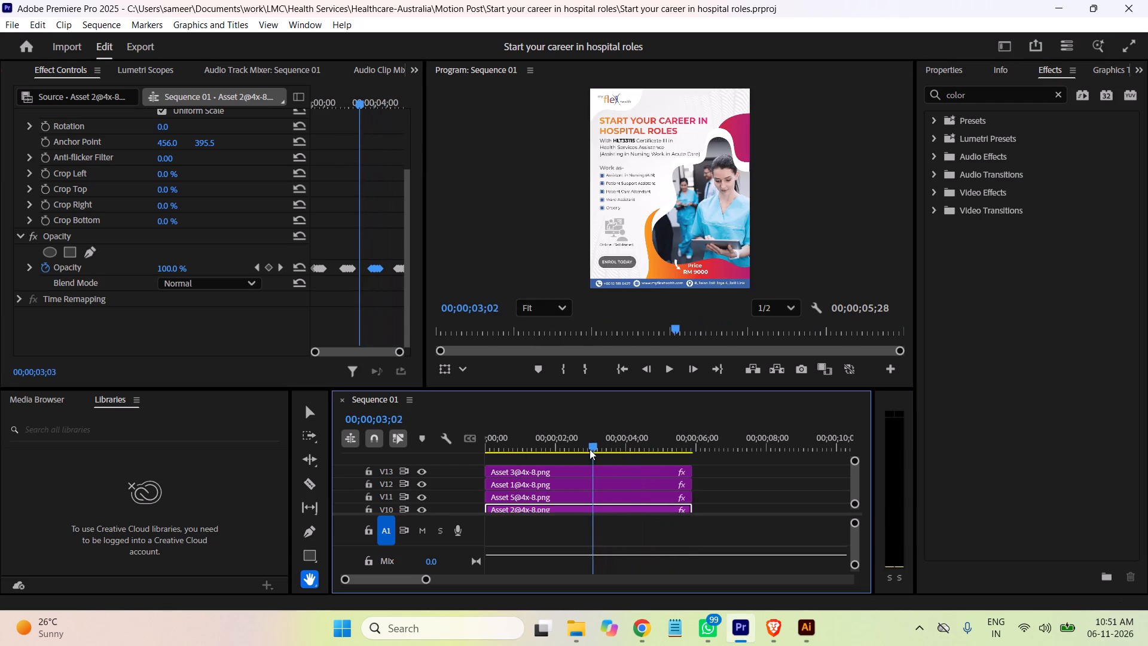
pyautogui.moveTo(590, 449); pyautogui.dragTo(495, 446)
pyautogui.moveTo(500, 447); pyautogui.dragTo(480, 449)
pyautogui.press('space')
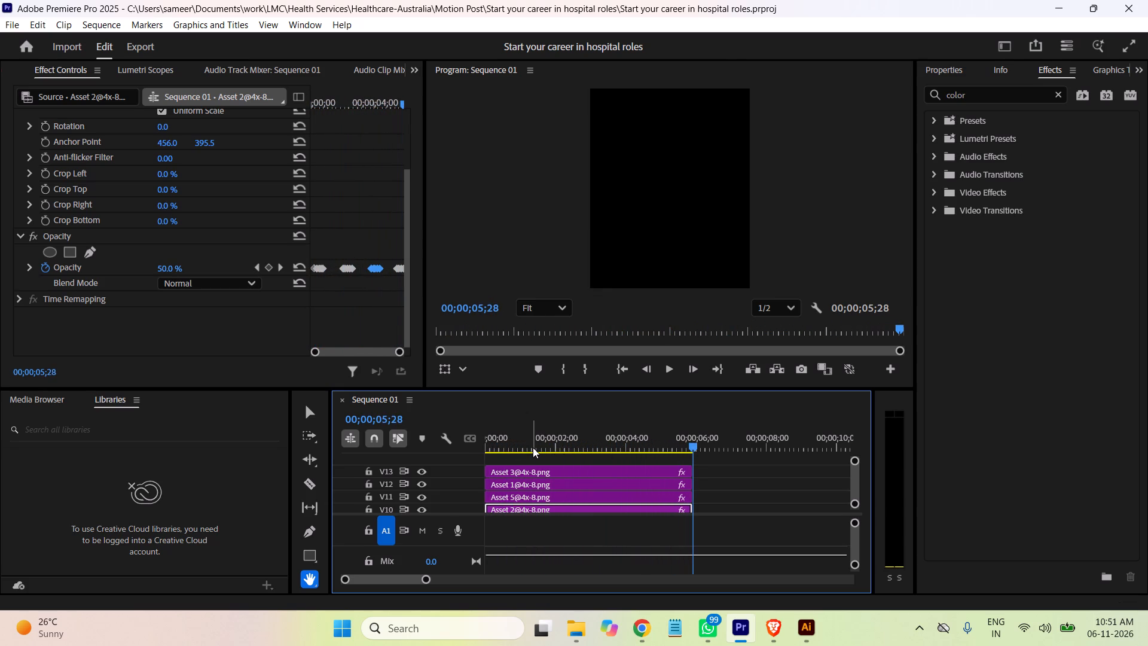
pyautogui.moveTo(692, 443); pyautogui.dragTo(605, 447)
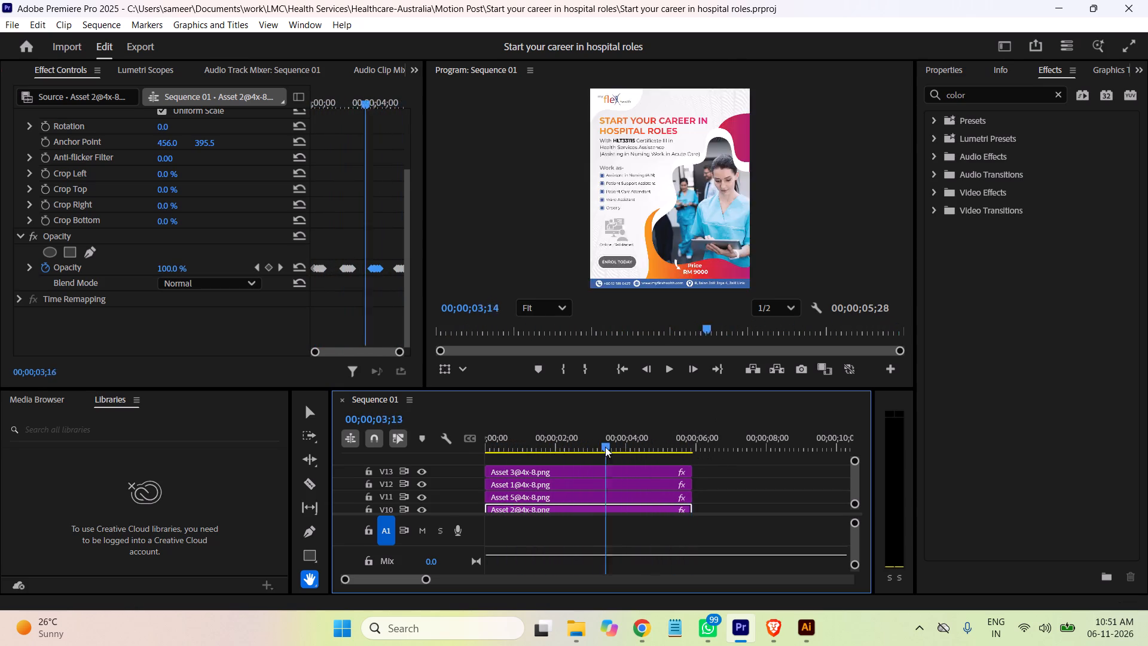
# Toggle the visibility of tracks V3 and V4 off and back on to identify the artwork they hold.
pyautogui.moveTo(605, 447); pyautogui.dragTo(571, 448)
pyautogui.moveTo(854, 482); pyautogui.dragTo(852, 491)
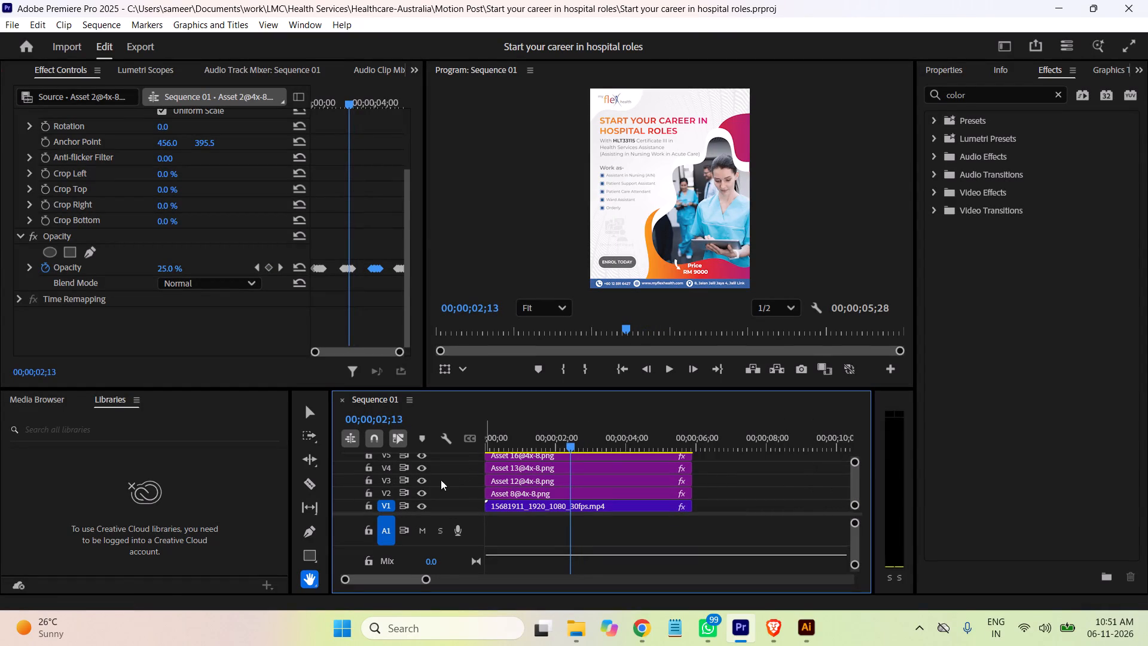
pyautogui.click(420, 480)
pyautogui.click(420, 480)
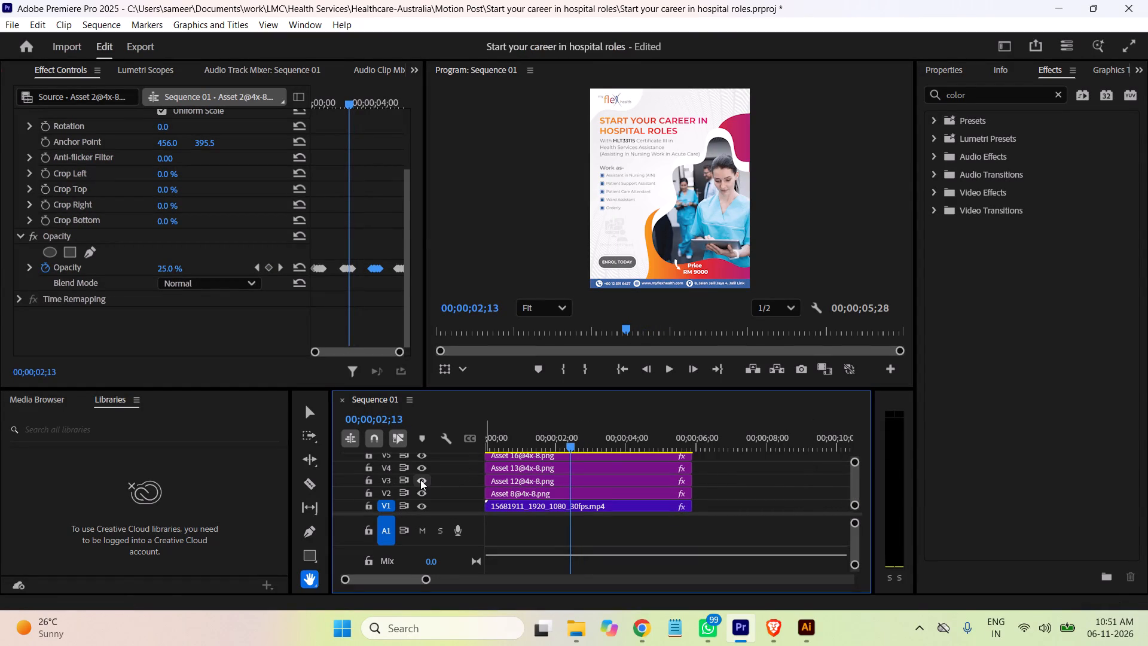
pyautogui.click(422, 470)
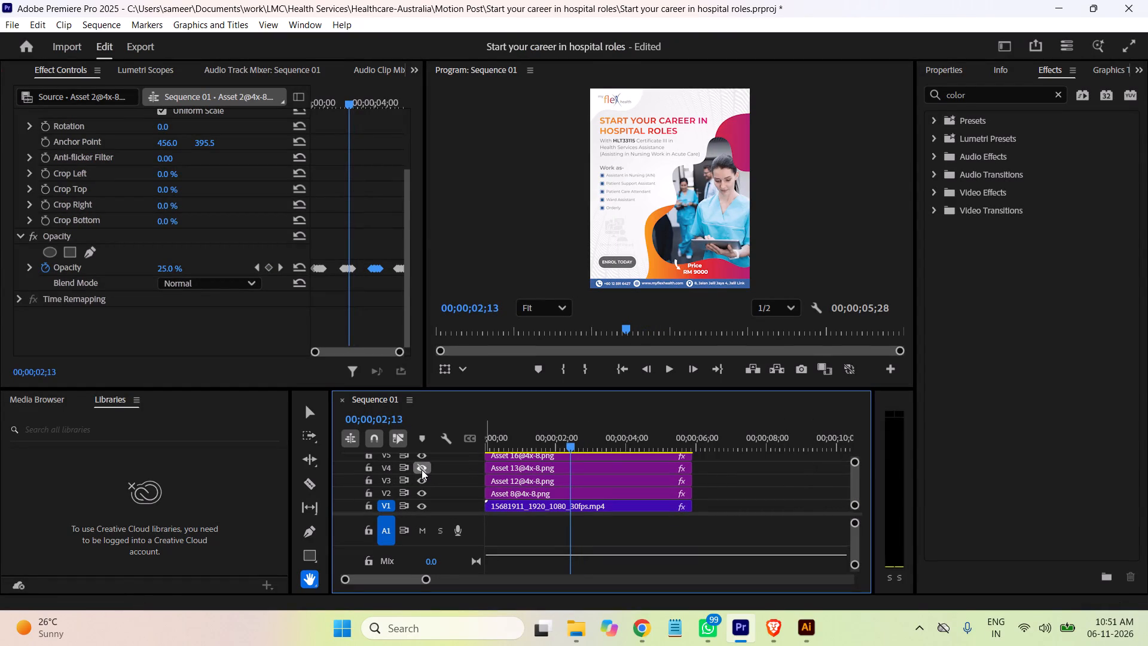
pyautogui.click(422, 470)
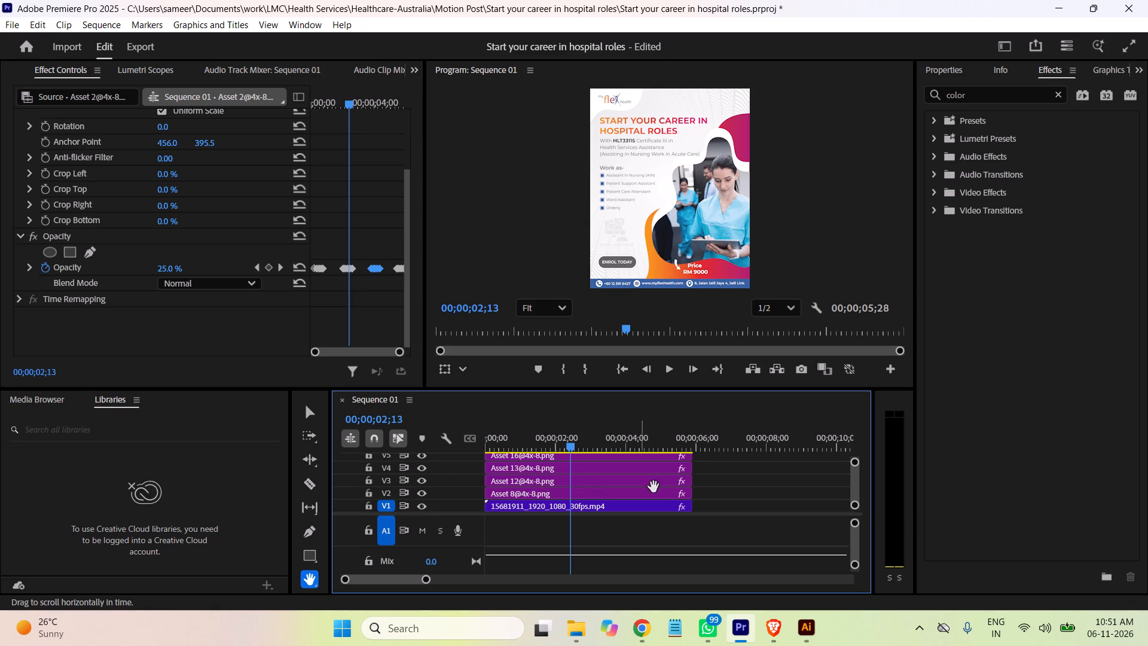
# Toggle the visibility of track V5 off and back on to identify the artwork it holds.
pyautogui.click(854, 488)
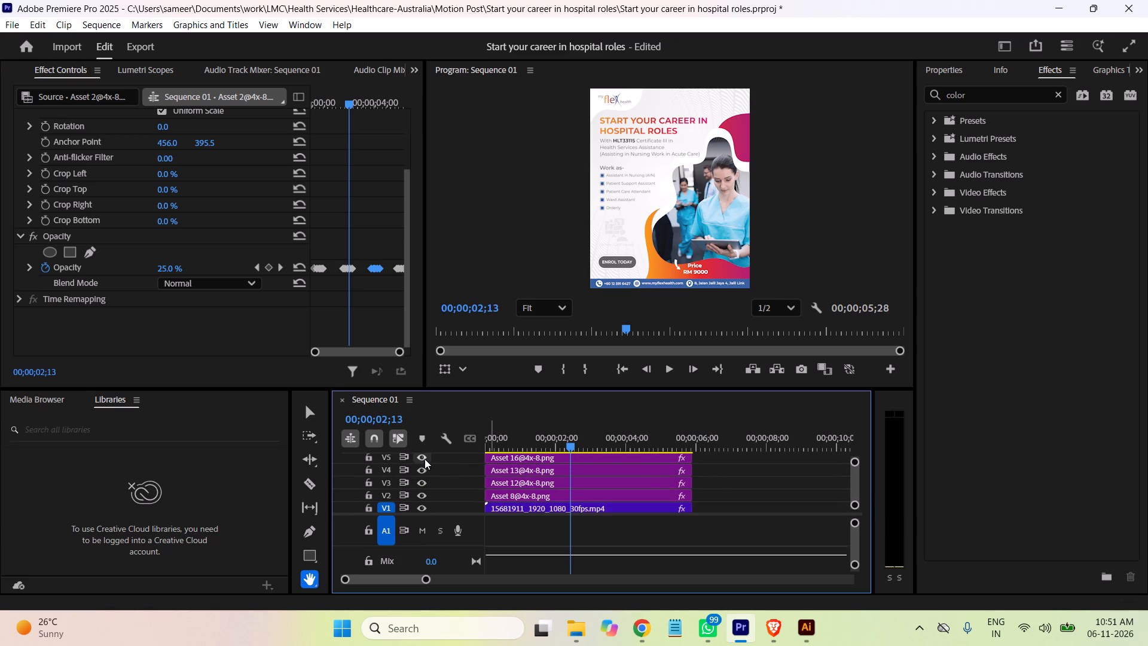
pyautogui.click(419, 457)
pyautogui.click(419, 457)
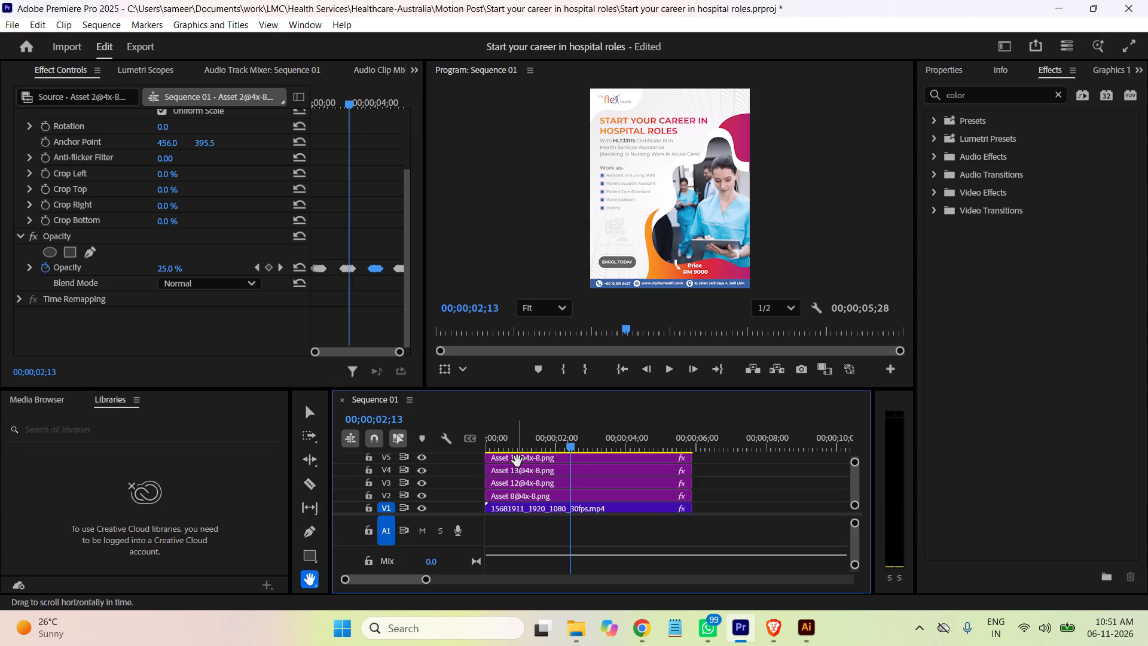
pyautogui.click(308, 417)
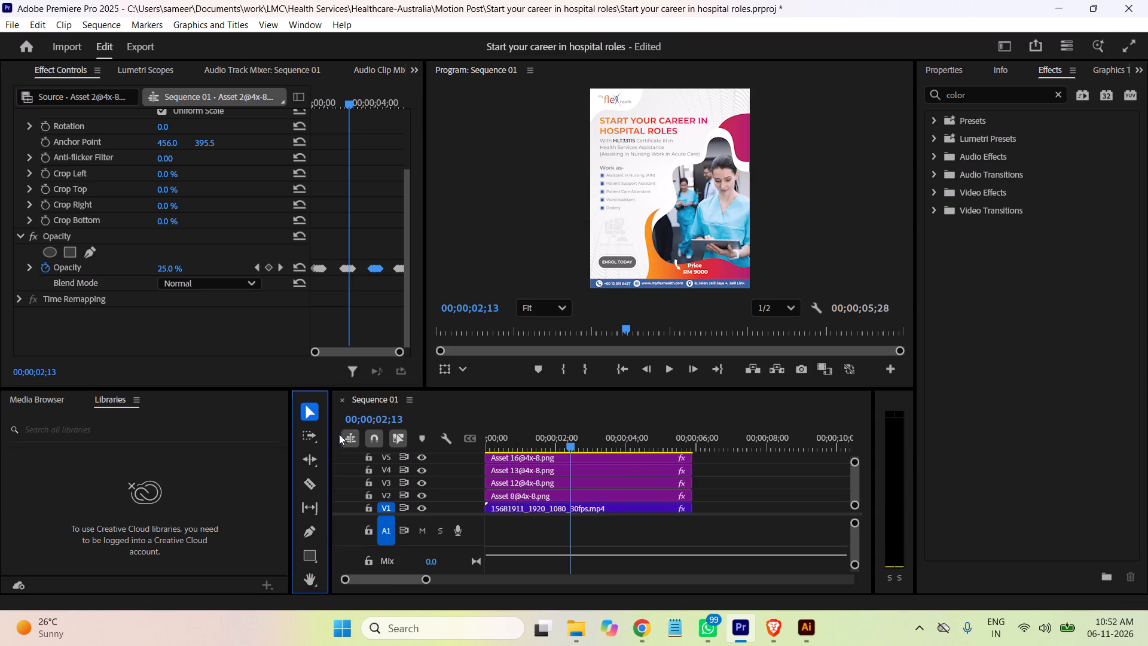
pyautogui.click(530, 458)
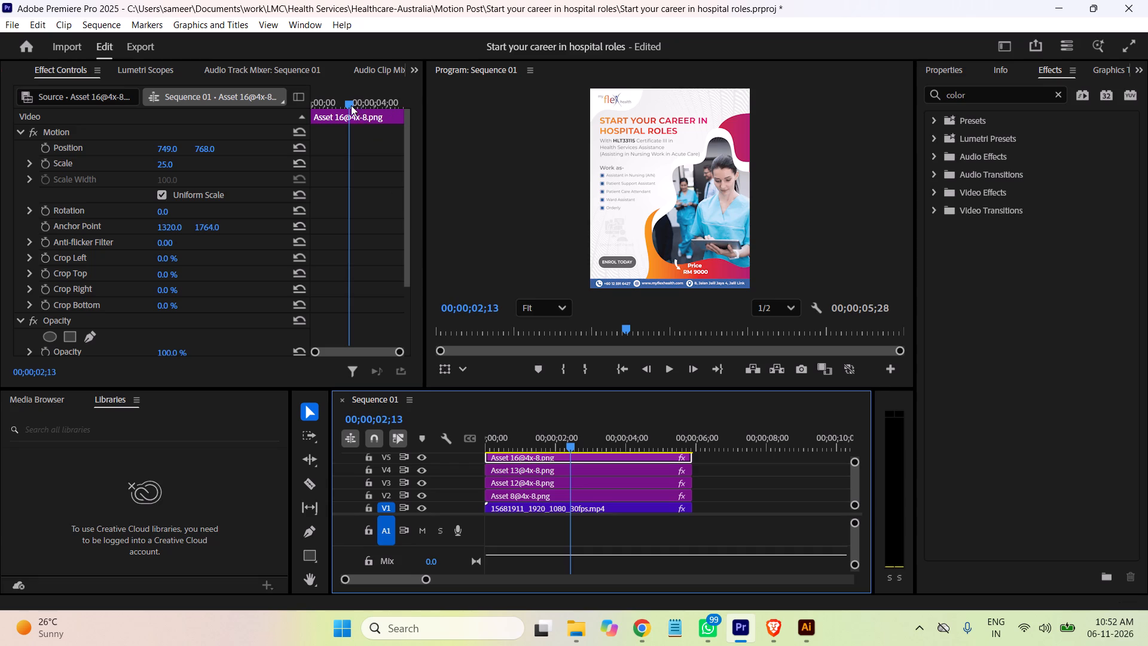
pyautogui.moveTo(351, 105); pyautogui.dragTo(289, 108)
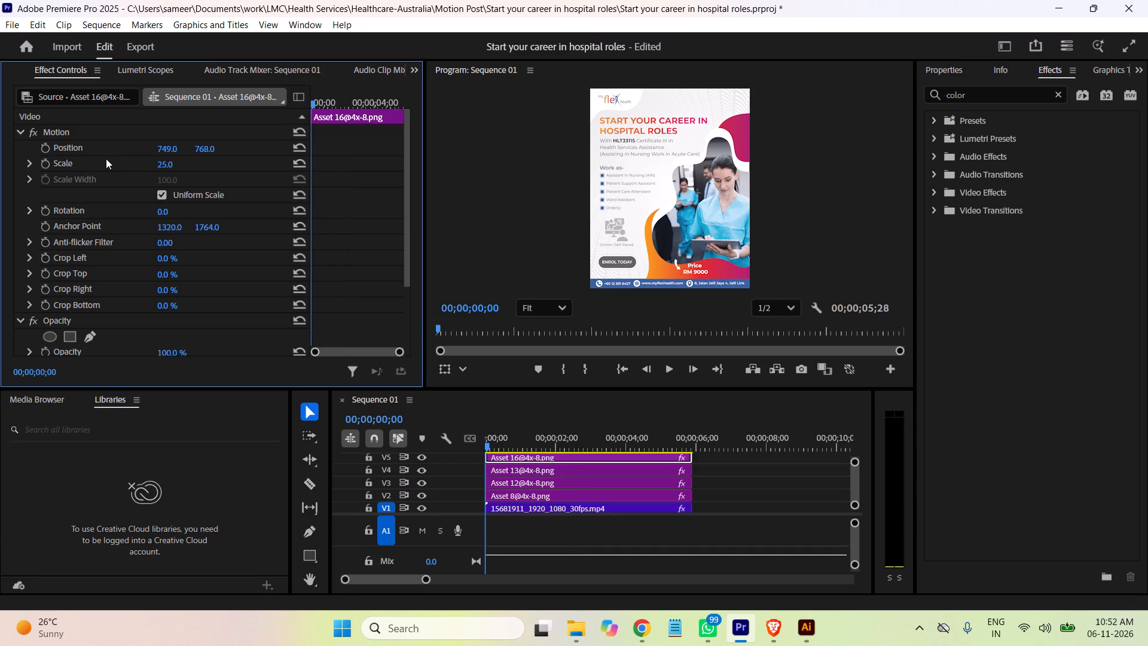
pyautogui.click(48, 148)
pyautogui.moveTo(311, 106); pyautogui.dragTo(313, 106)
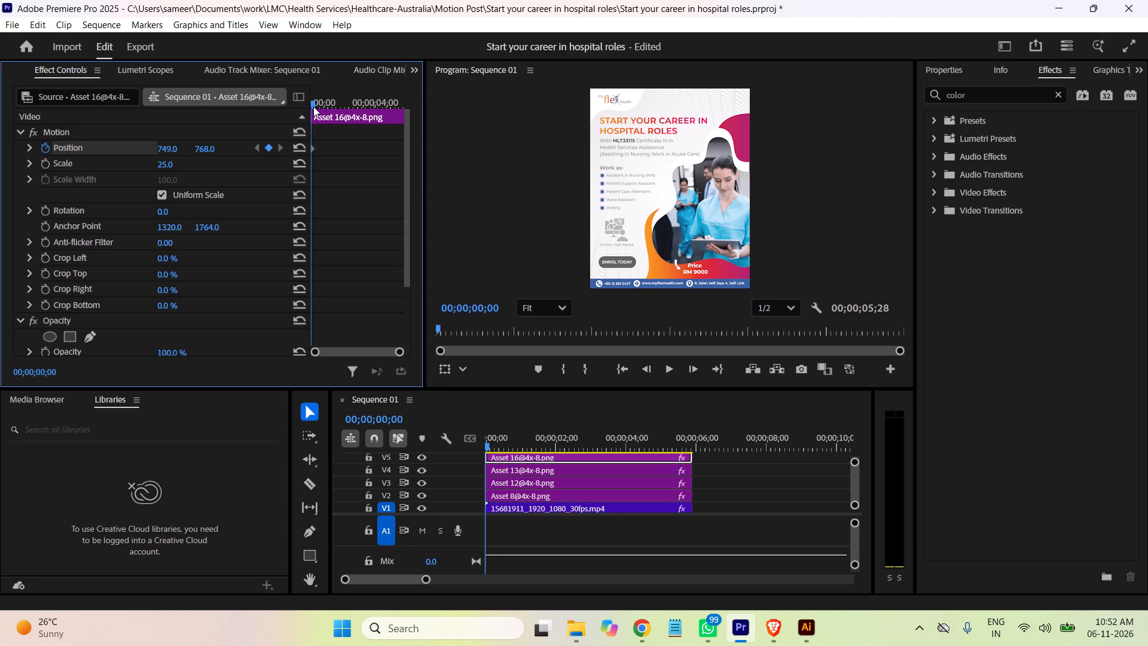
pyautogui.moveTo(313, 106); pyautogui.dragTo(405, 114)
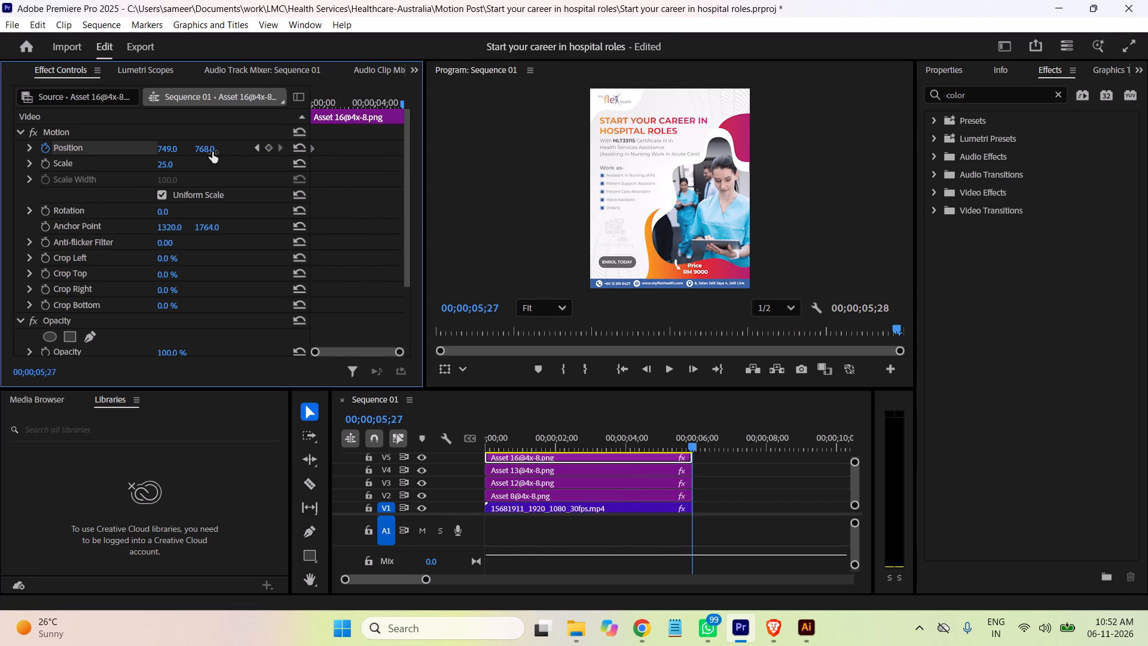
pyautogui.moveTo(204, 151); pyautogui.dragTo(199, 154)
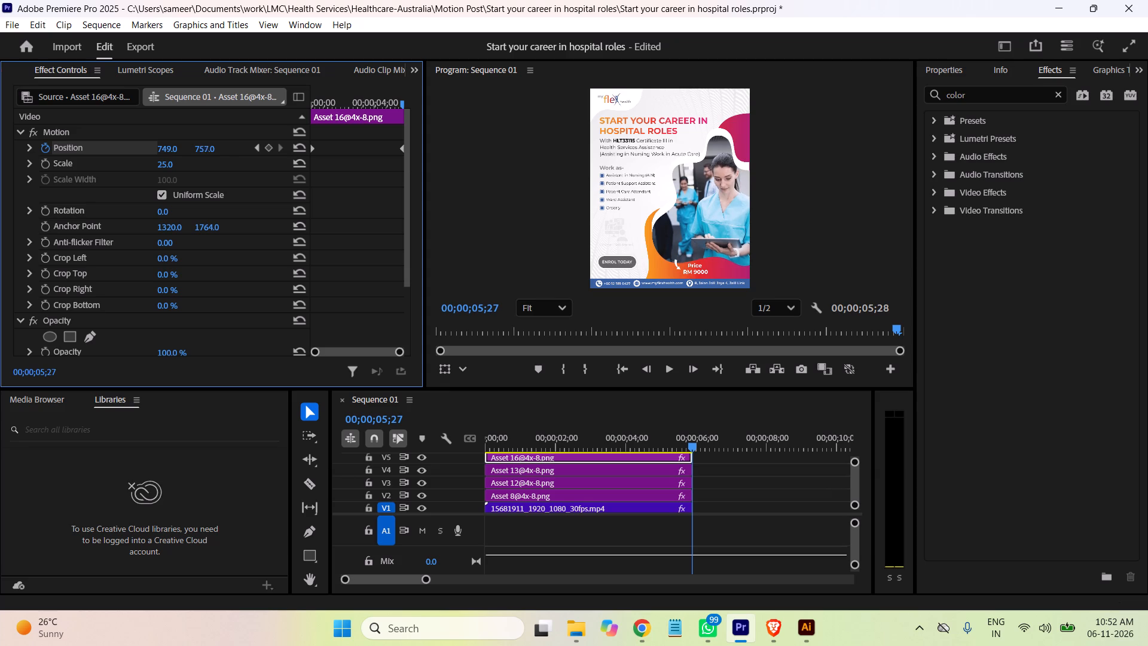
pyautogui.moveTo(199, 154); pyautogui.dragTo(191, 156)
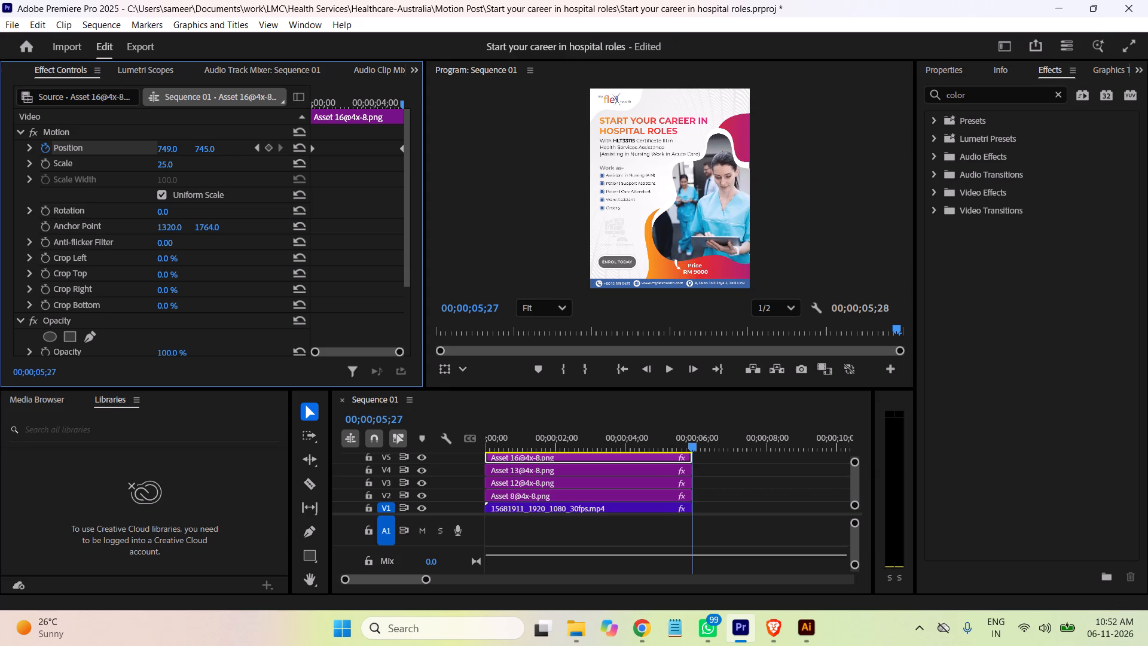
pyautogui.moveTo(191, 156); pyautogui.dragTo(190, 156)
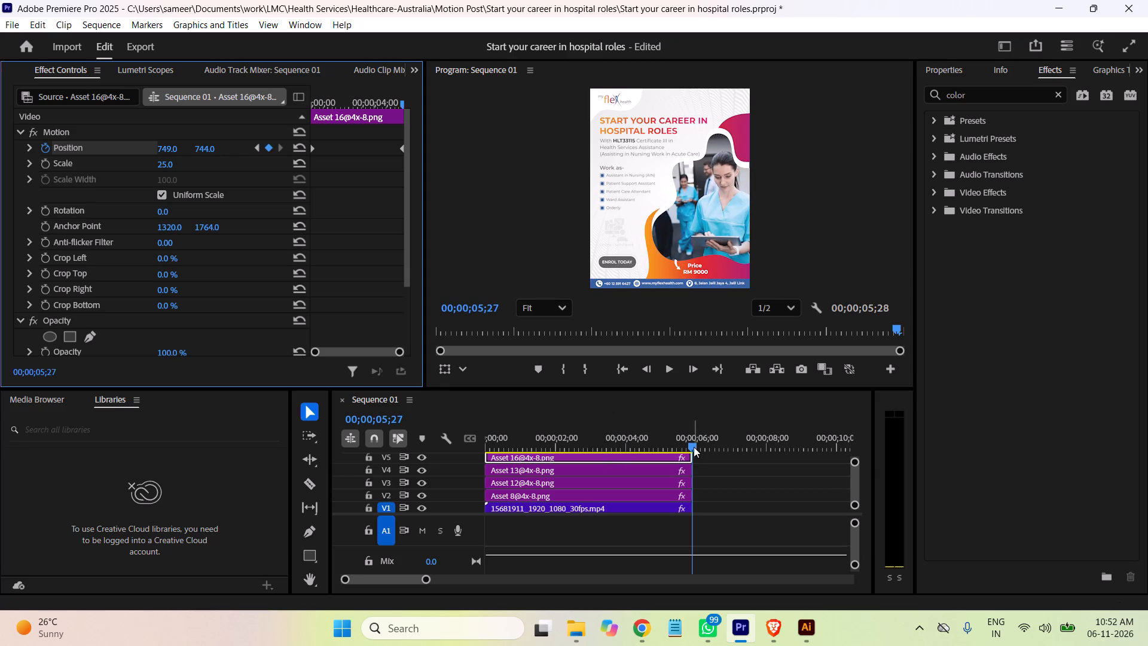
# Scrub back and forth through the sequence to review the Position animation of the Asset 16 clip.
pyautogui.moveTo(689, 447); pyautogui.dragTo(578, 449)
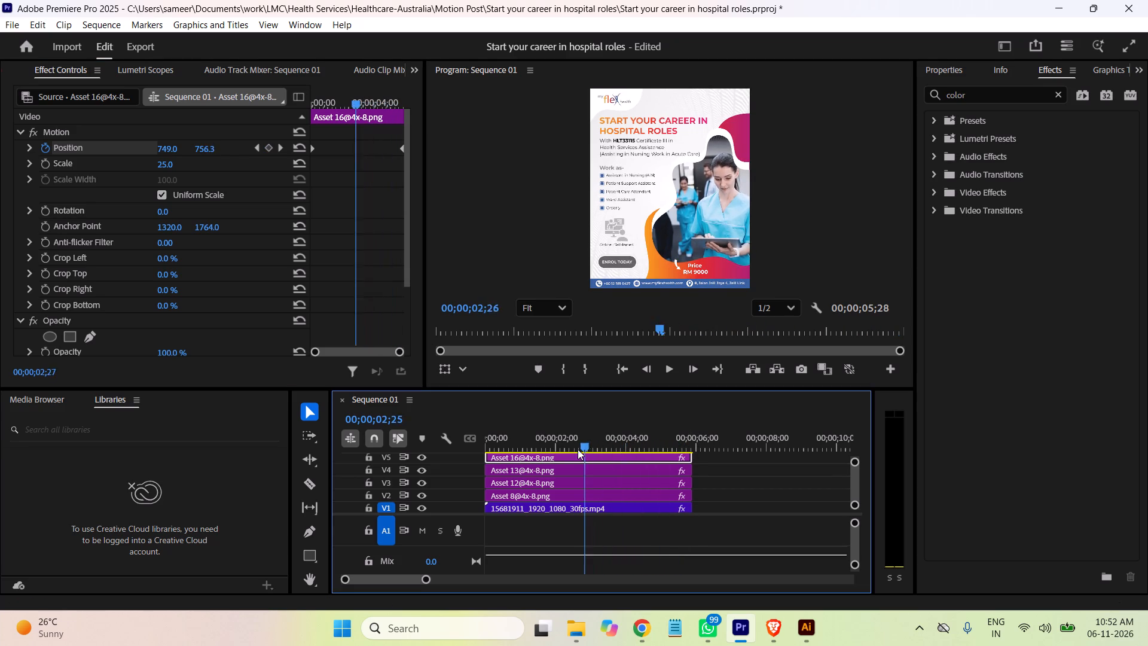
pyautogui.moveTo(578, 449); pyautogui.dragTo(517, 449)
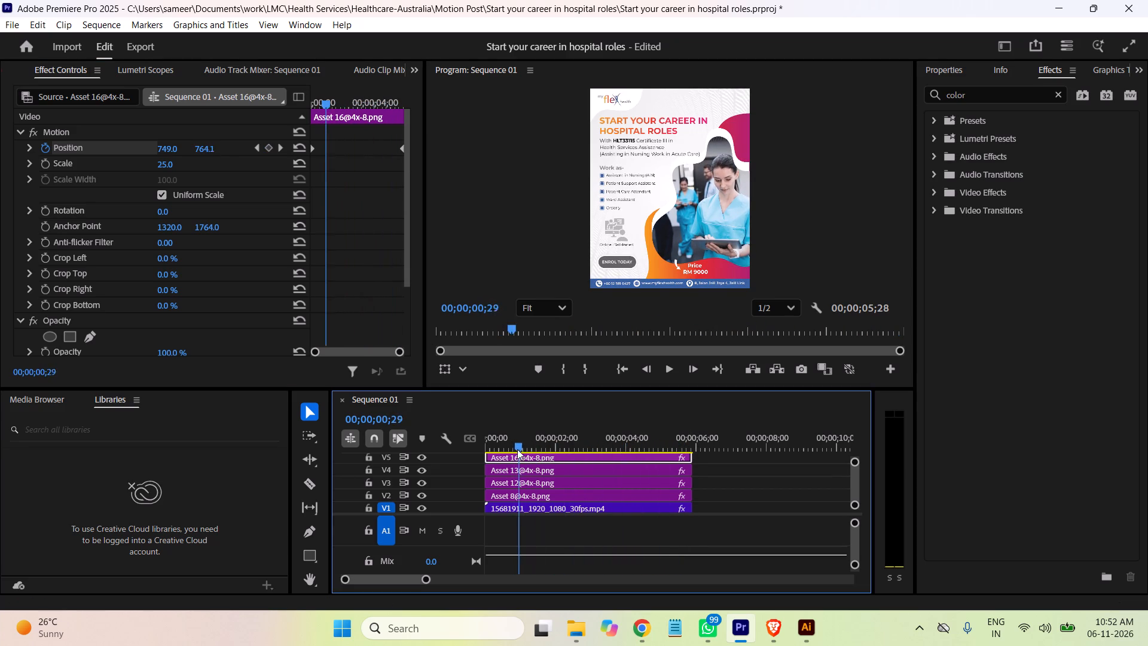
pyautogui.moveTo(517, 449); pyautogui.dragTo(579, 453)
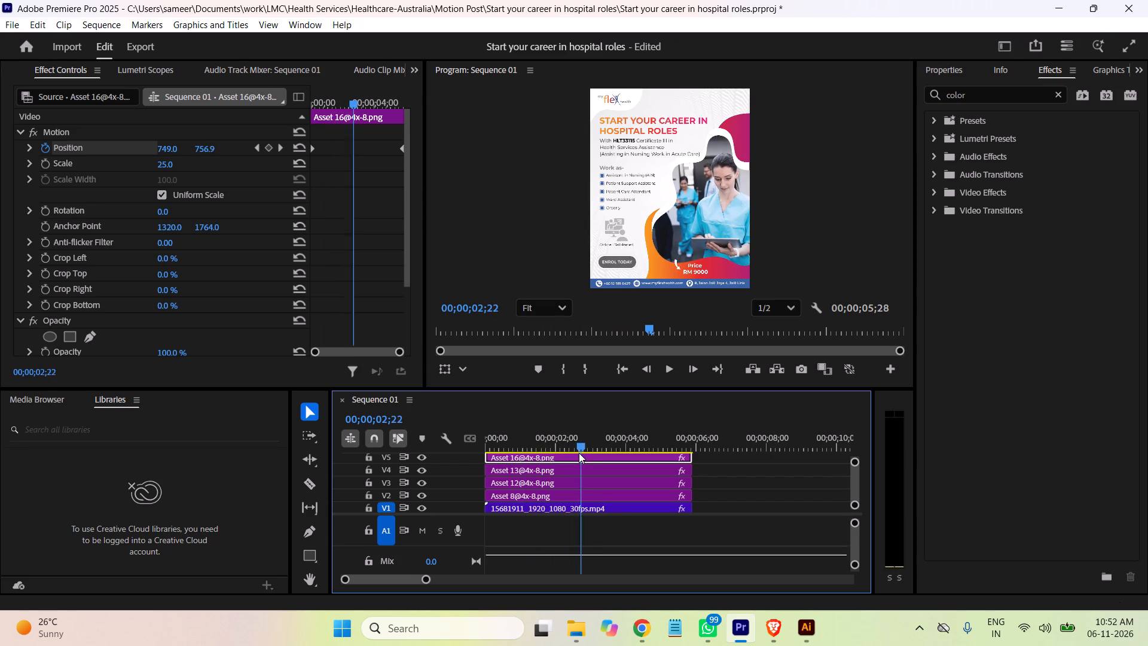
pyautogui.moveTo(579, 453); pyautogui.dragTo(620, 452)
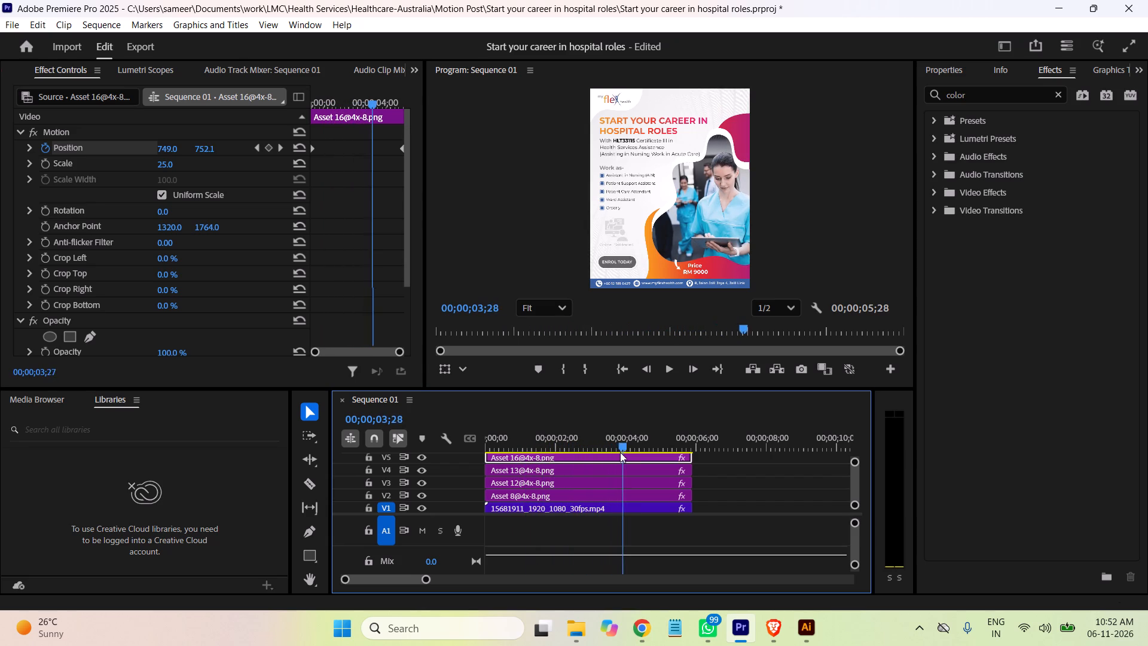
pyautogui.moveTo(620, 452); pyautogui.dragTo(657, 452)
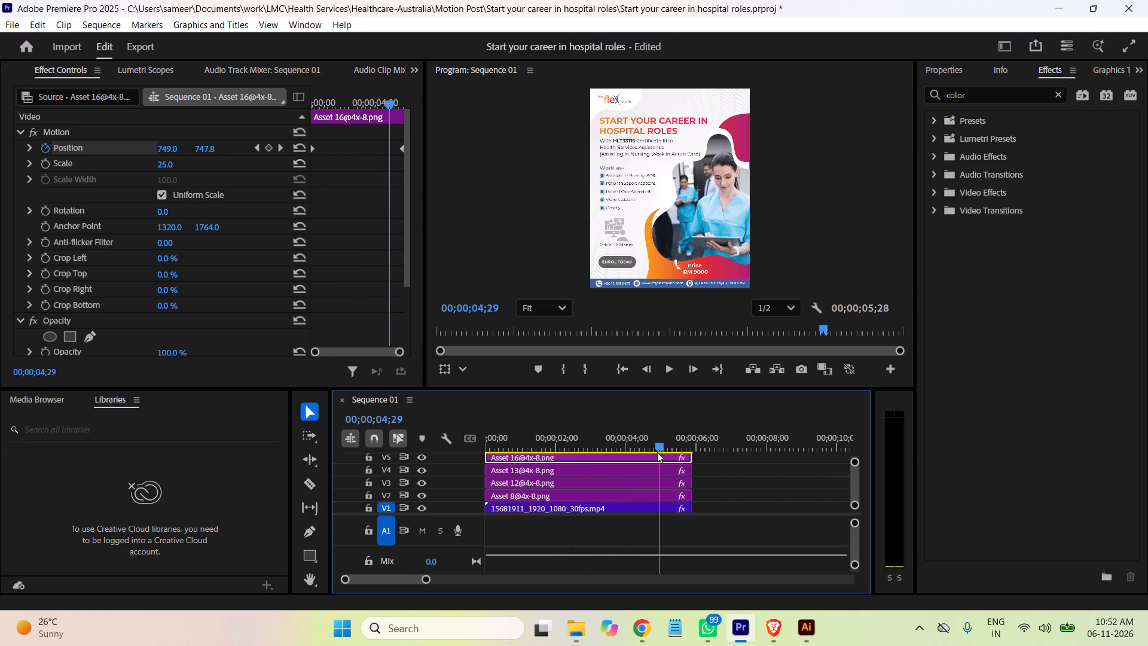
pyautogui.moveTo(657, 452); pyautogui.dragTo(674, 450)
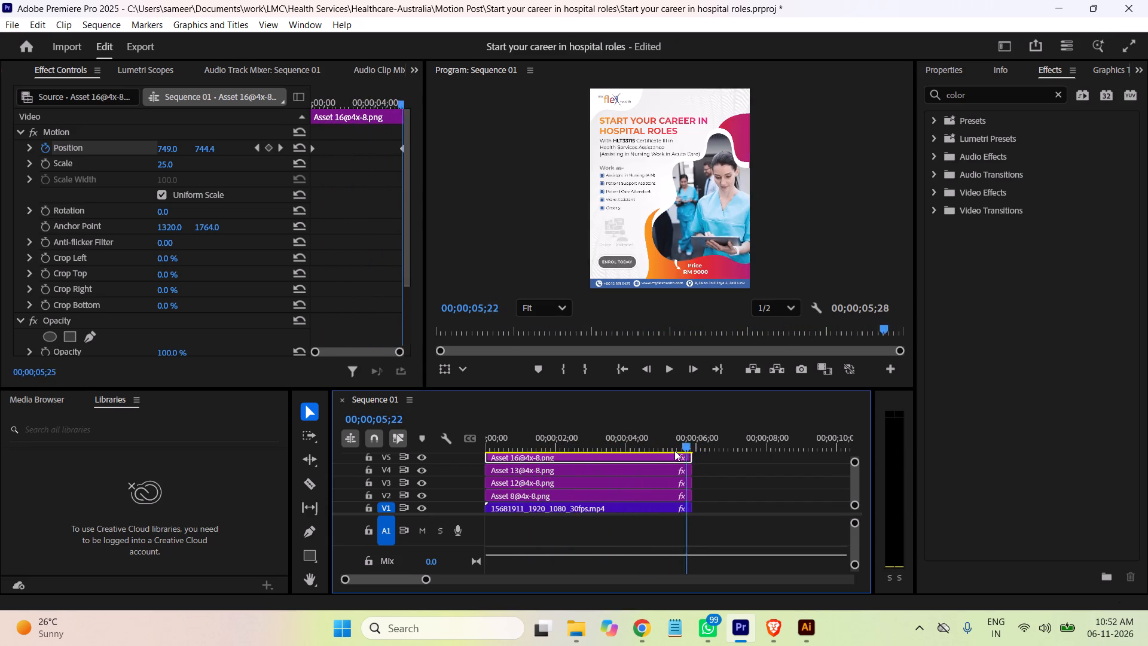
pyautogui.moveTo(674, 450); pyautogui.dragTo(499, 438)
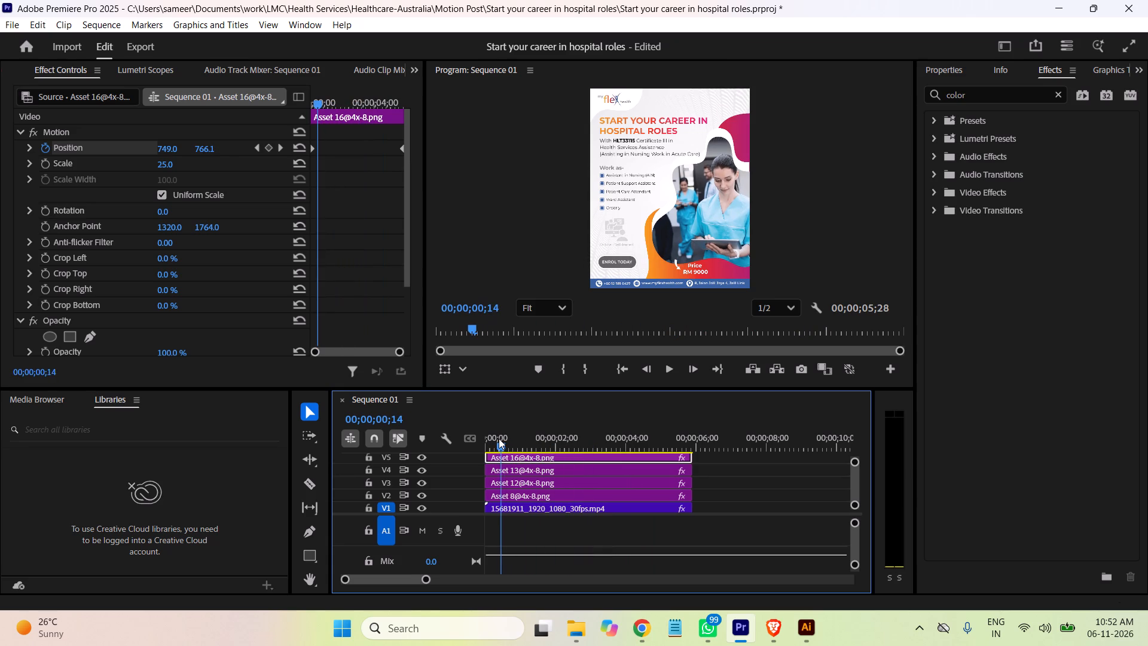
pyautogui.moveTo(499, 438); pyautogui.dragTo(498, 438)
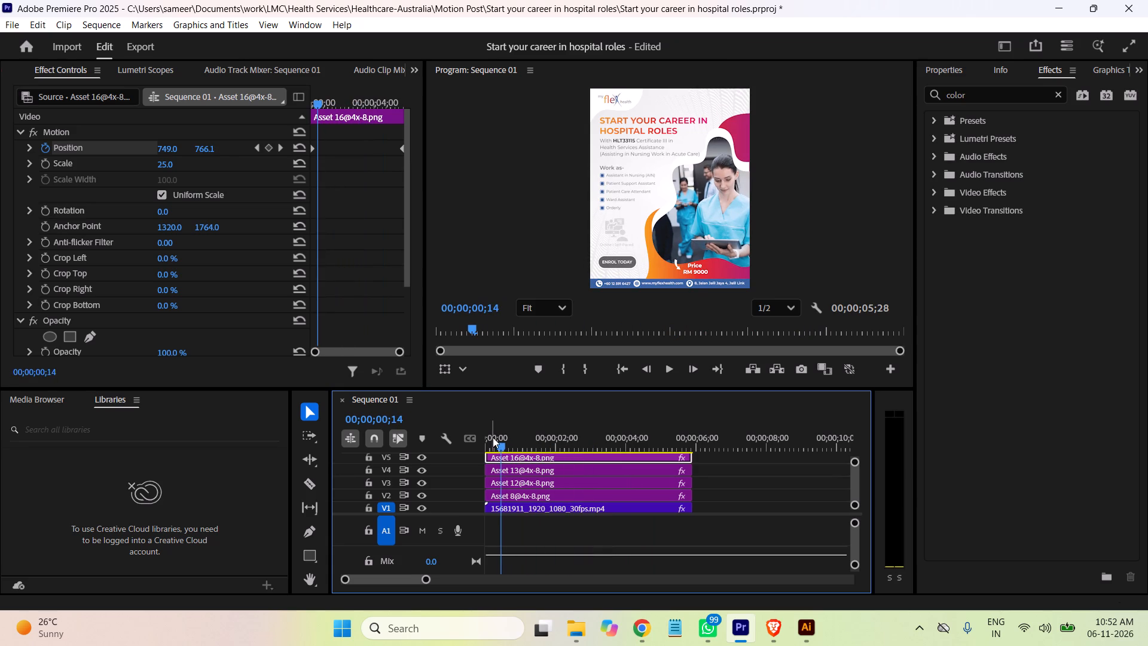
# Save the project.
pyautogui.hotkey('ctrl', 's')
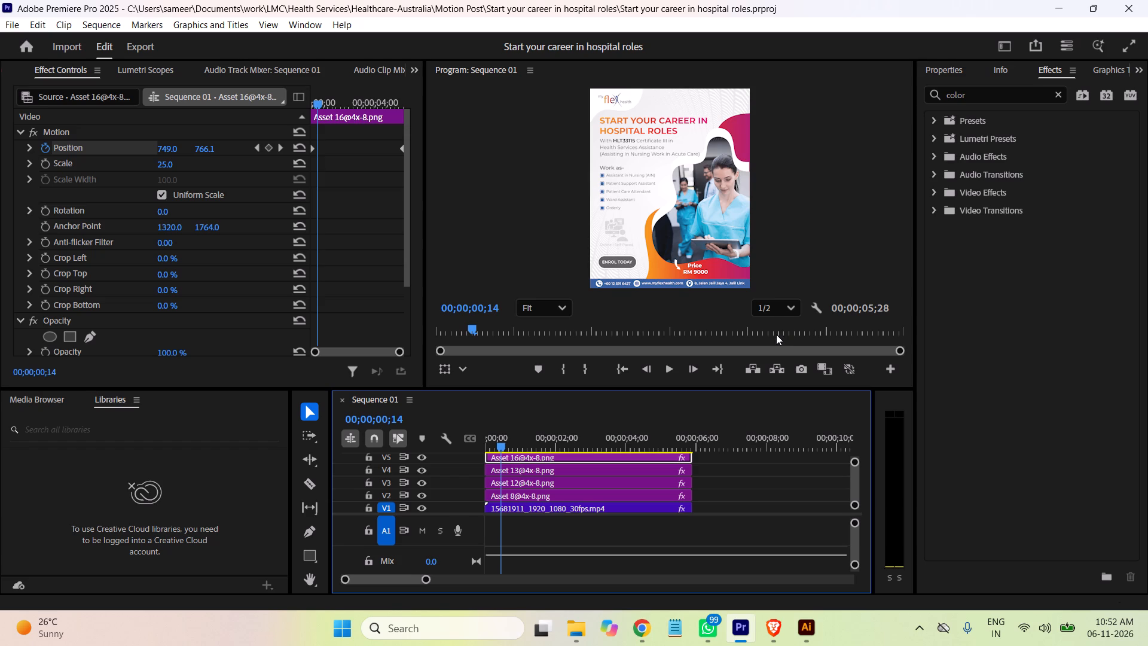
# Toggle track V4's visibility off and back on to check the Asset 13 artwork.
pyautogui.click(422, 473)
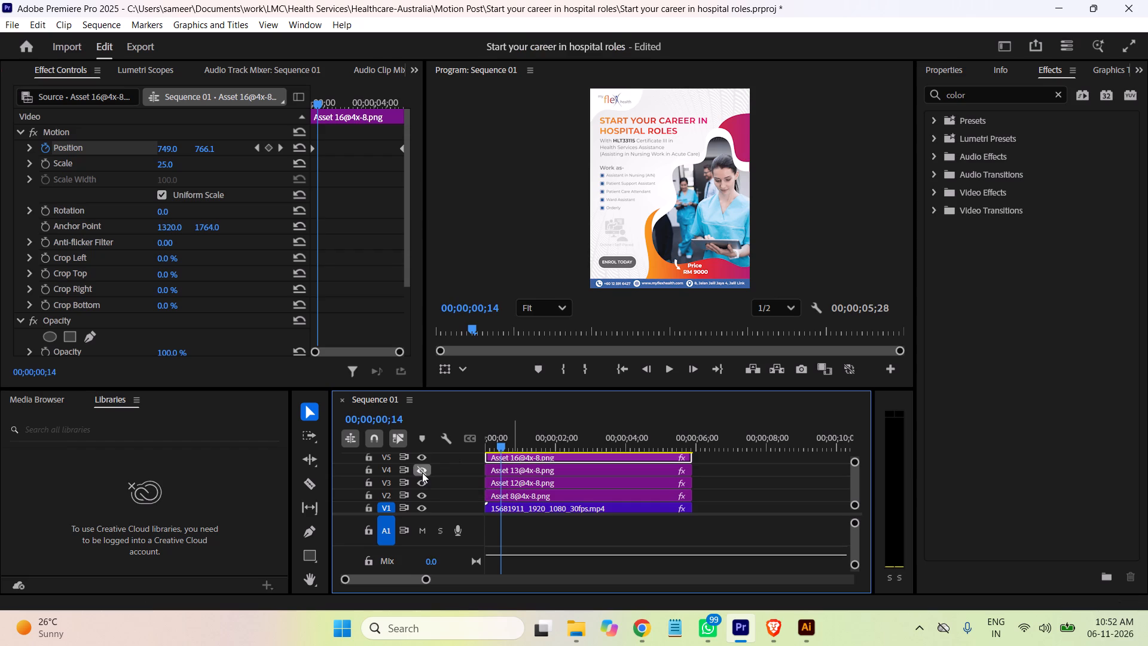
pyautogui.click(422, 473)
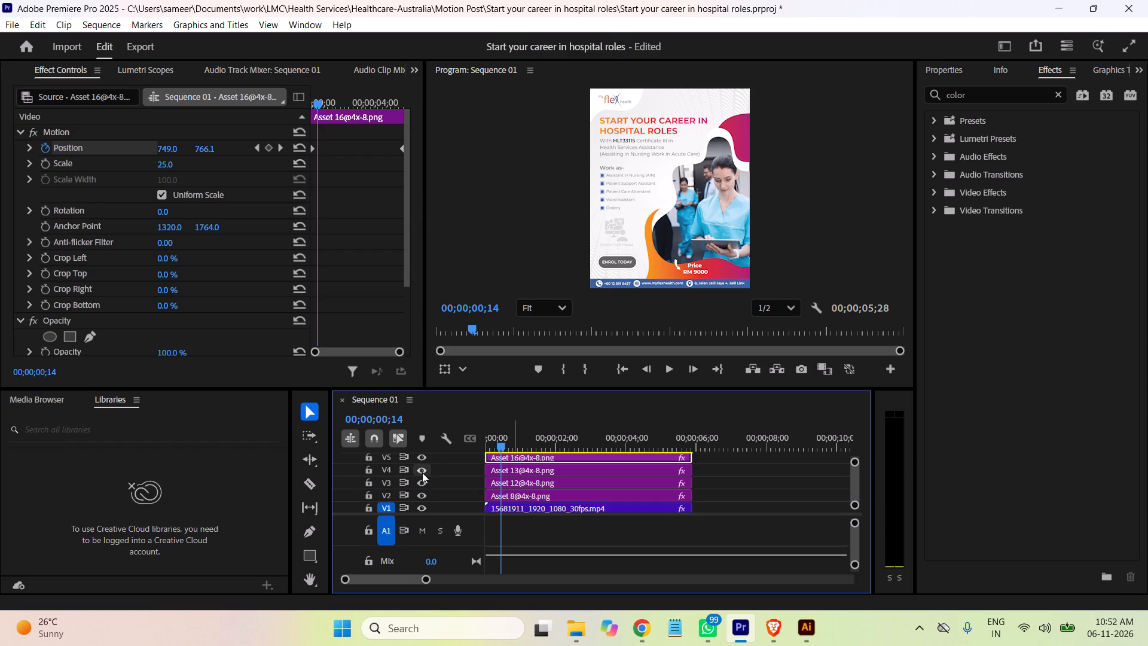
# Toggle the visibility of tracks V3, V2, V10 and V11 off and back on to identify the artwork they hold.
pyautogui.click(420, 484)
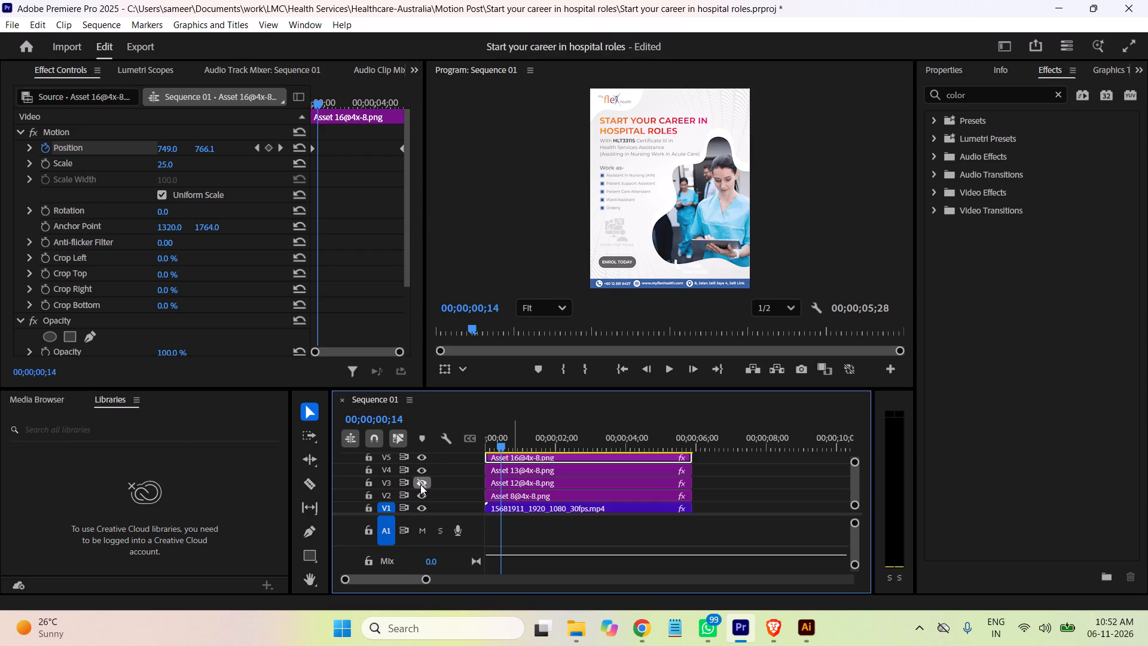
pyautogui.click(420, 484)
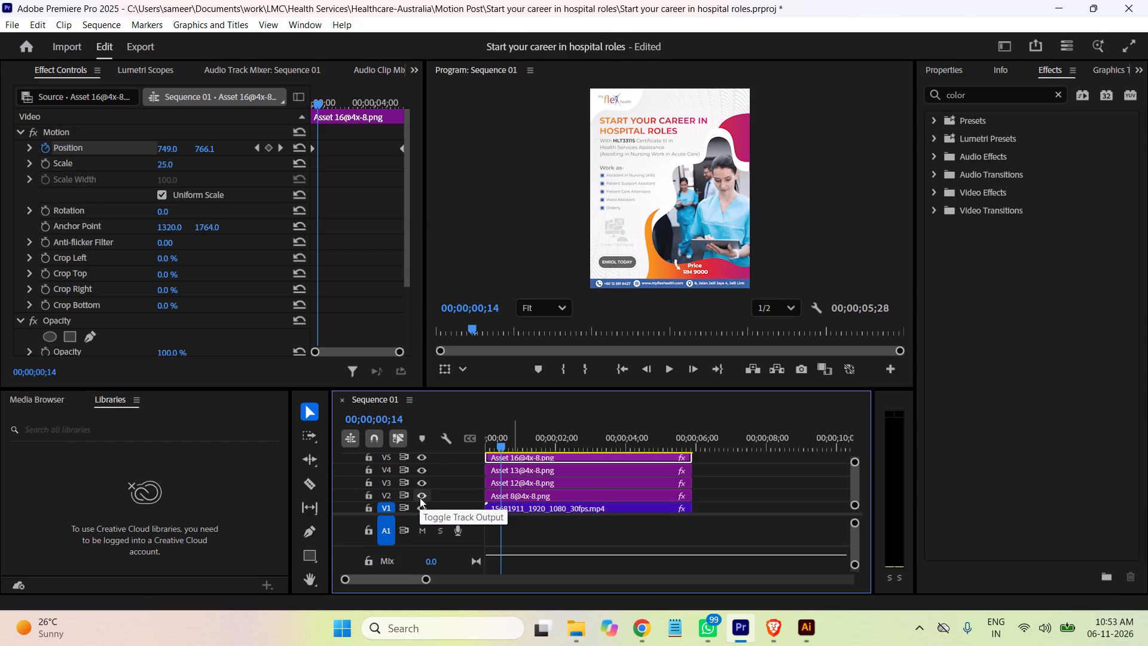
pyautogui.click(420, 498)
pyautogui.click(420, 498)
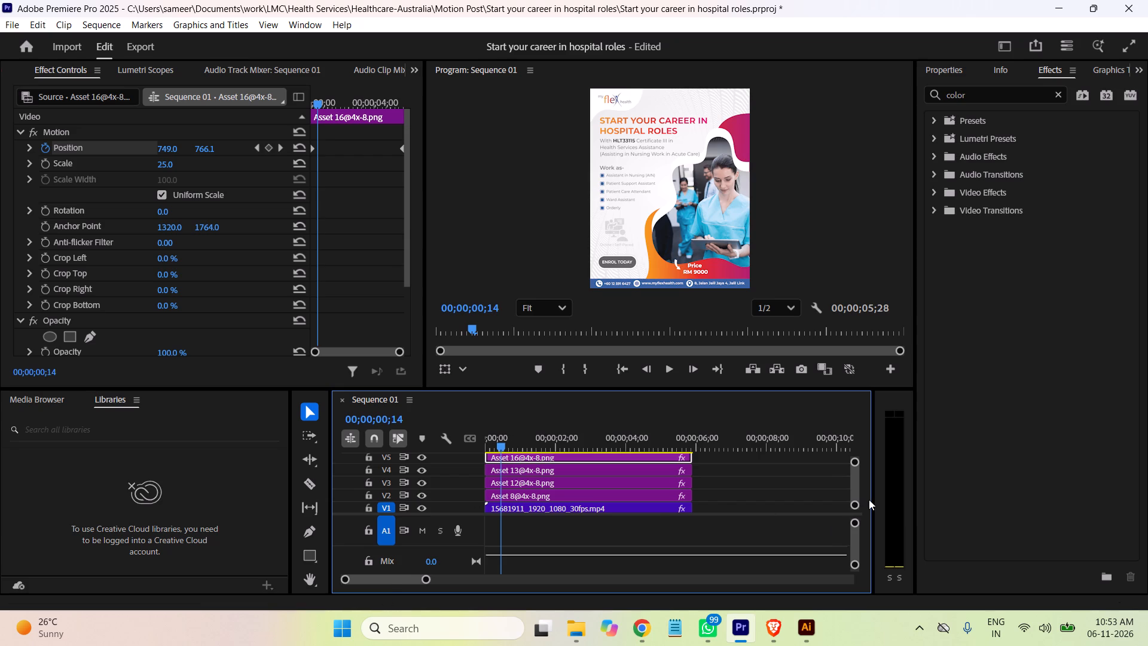
pyautogui.click(855, 486)
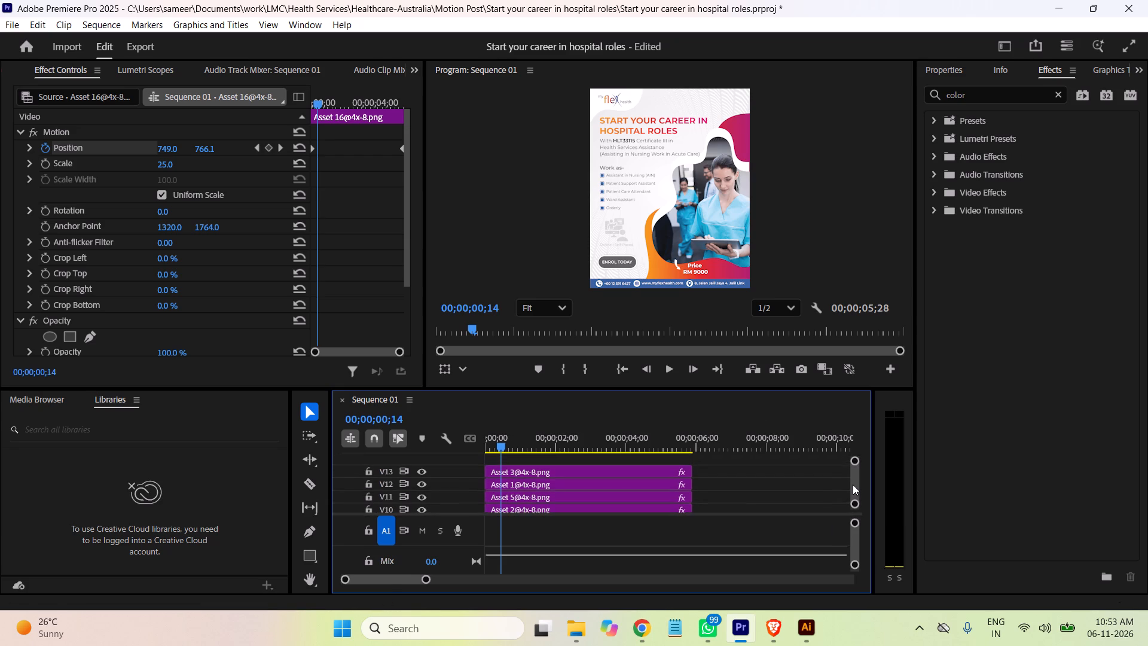
pyautogui.click(422, 511)
pyautogui.click(422, 511)
pyautogui.click(422, 496)
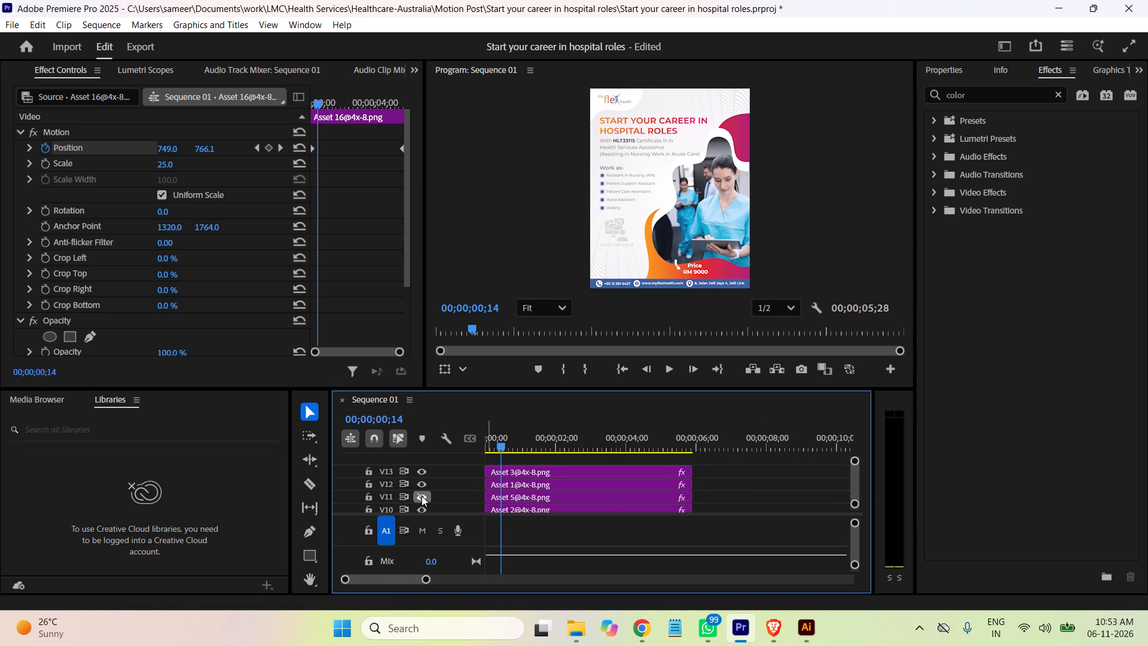
pyautogui.click(422, 496)
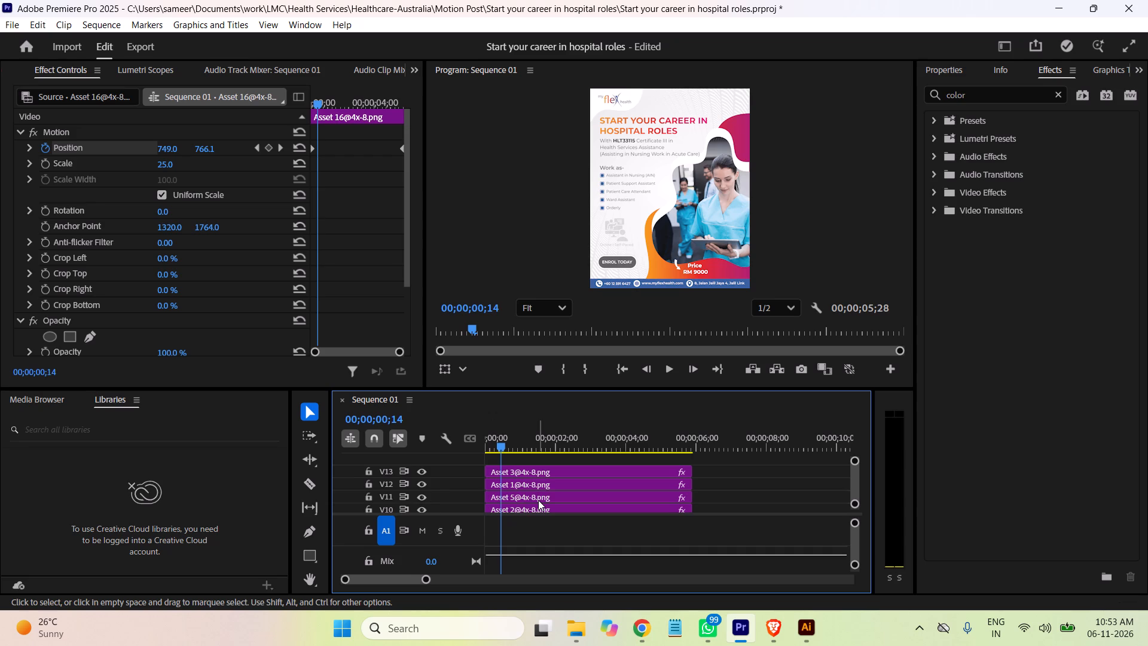
# Turn on Position keyframing for the Asset 5 clip on V11, with a first keyframe at 00;00;00;00.
pyautogui.click(538, 500)
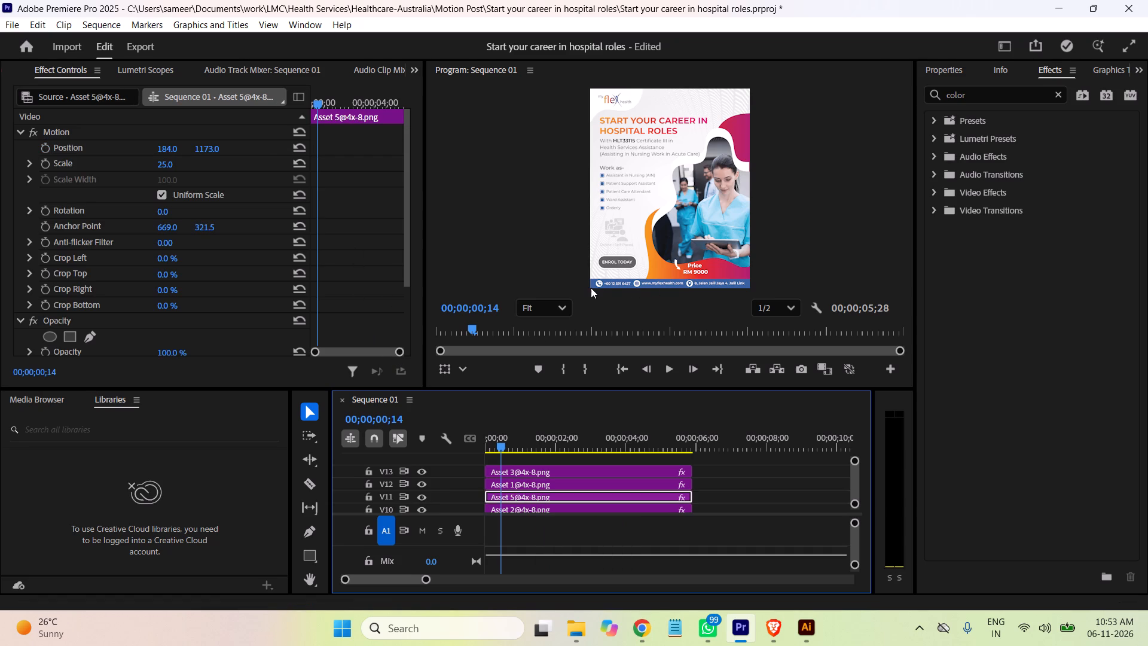
pyautogui.scroll(8, 590, 288)
pyautogui.scroll(-1, 594, 281)
pyautogui.scroll(1, 594, 281)
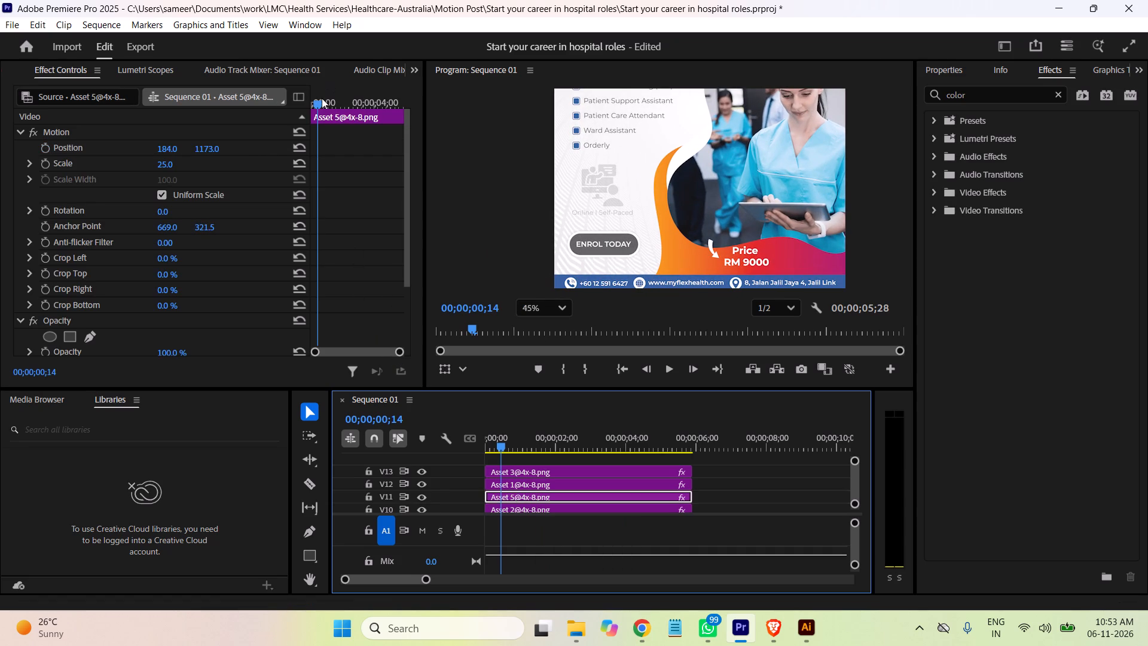
pyautogui.moveTo(319, 103); pyautogui.dragTo(302, 107)
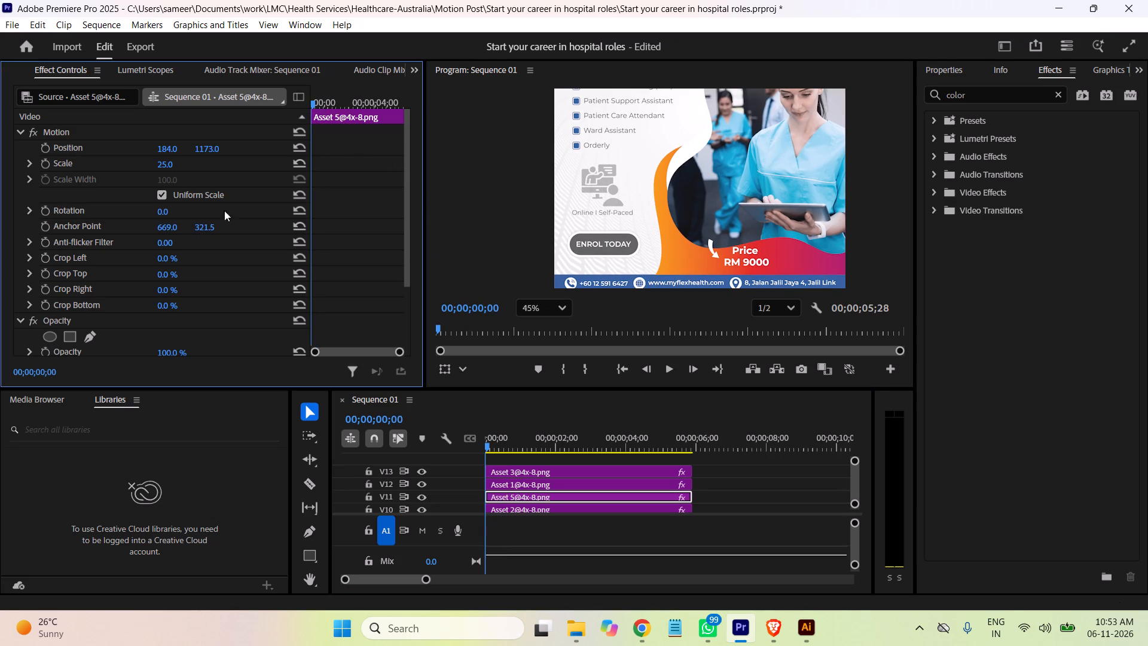
pyautogui.click(44, 149)
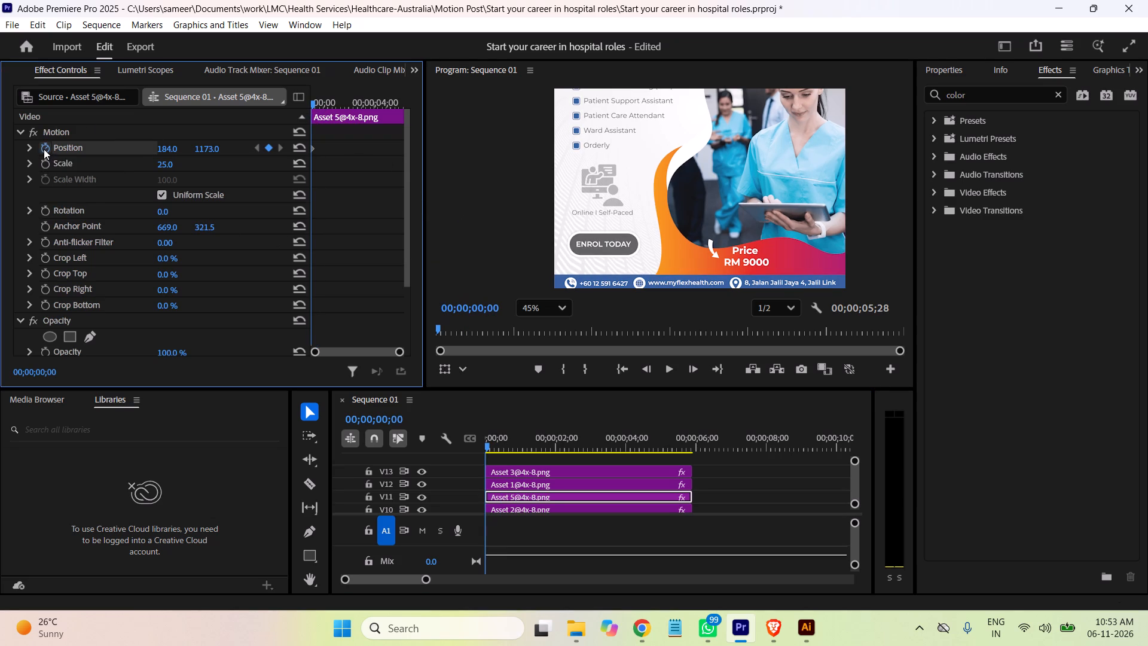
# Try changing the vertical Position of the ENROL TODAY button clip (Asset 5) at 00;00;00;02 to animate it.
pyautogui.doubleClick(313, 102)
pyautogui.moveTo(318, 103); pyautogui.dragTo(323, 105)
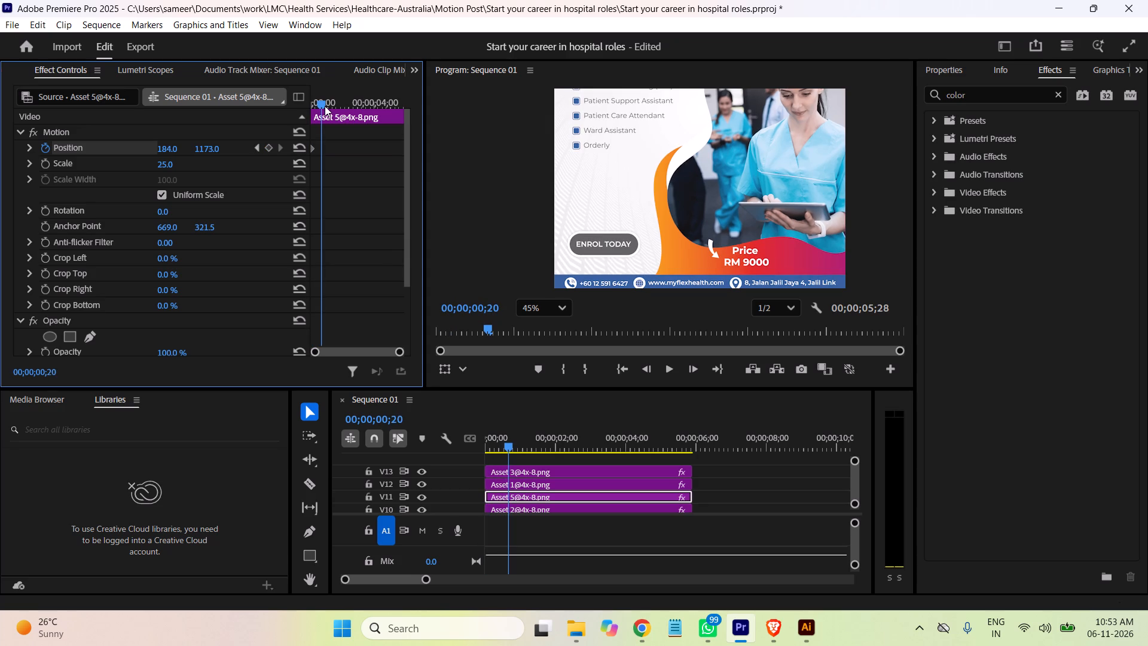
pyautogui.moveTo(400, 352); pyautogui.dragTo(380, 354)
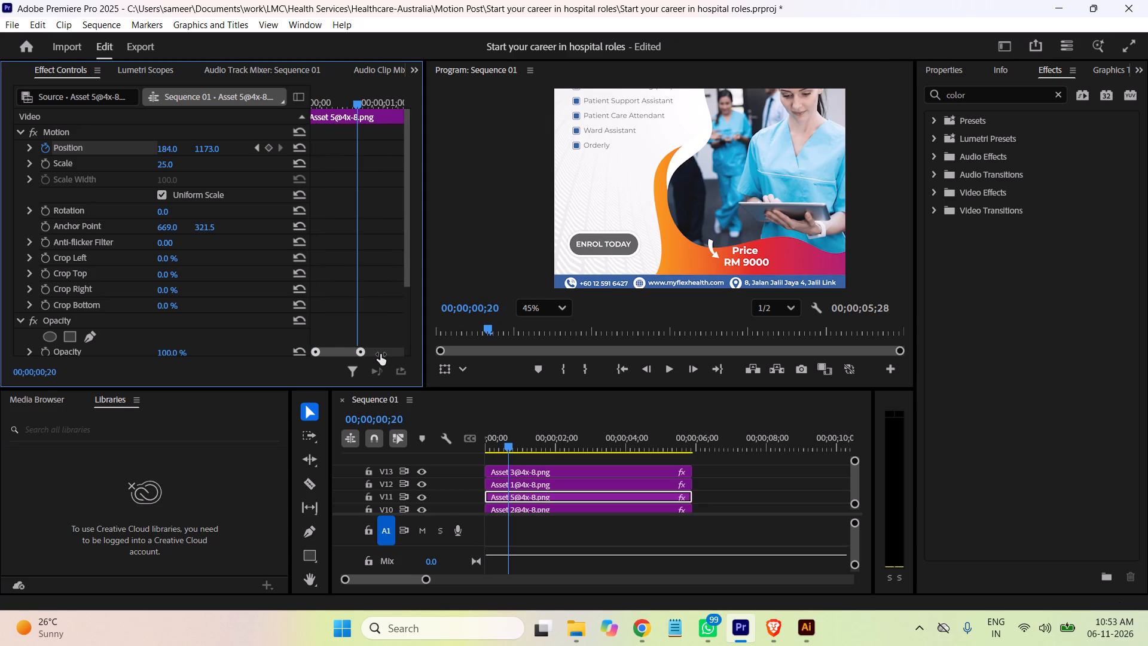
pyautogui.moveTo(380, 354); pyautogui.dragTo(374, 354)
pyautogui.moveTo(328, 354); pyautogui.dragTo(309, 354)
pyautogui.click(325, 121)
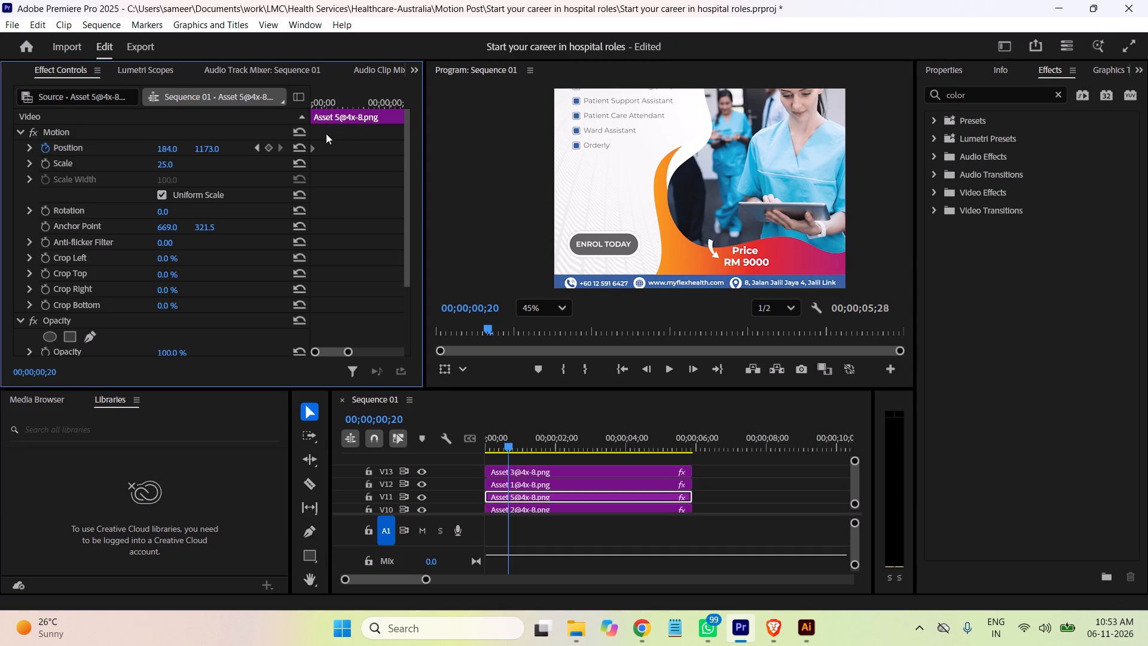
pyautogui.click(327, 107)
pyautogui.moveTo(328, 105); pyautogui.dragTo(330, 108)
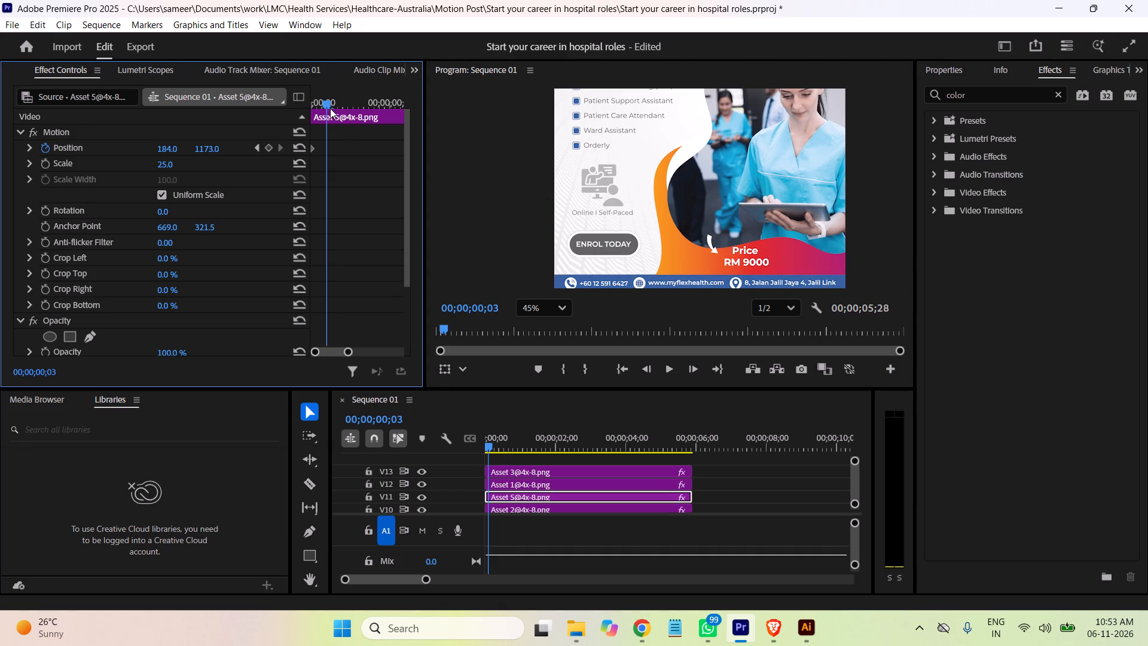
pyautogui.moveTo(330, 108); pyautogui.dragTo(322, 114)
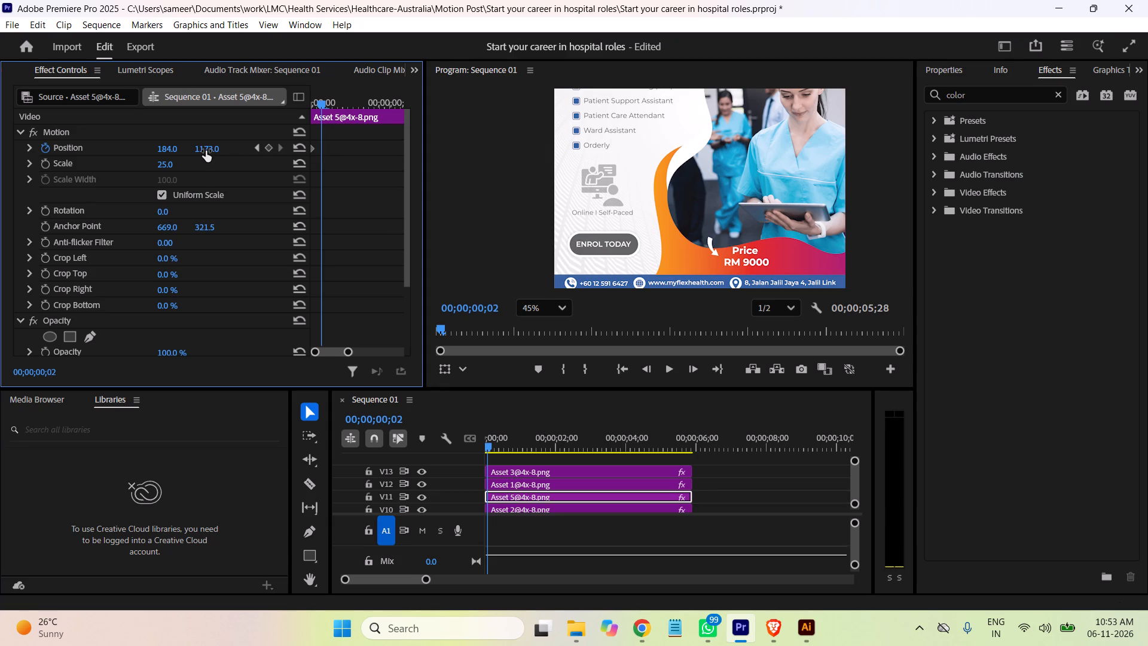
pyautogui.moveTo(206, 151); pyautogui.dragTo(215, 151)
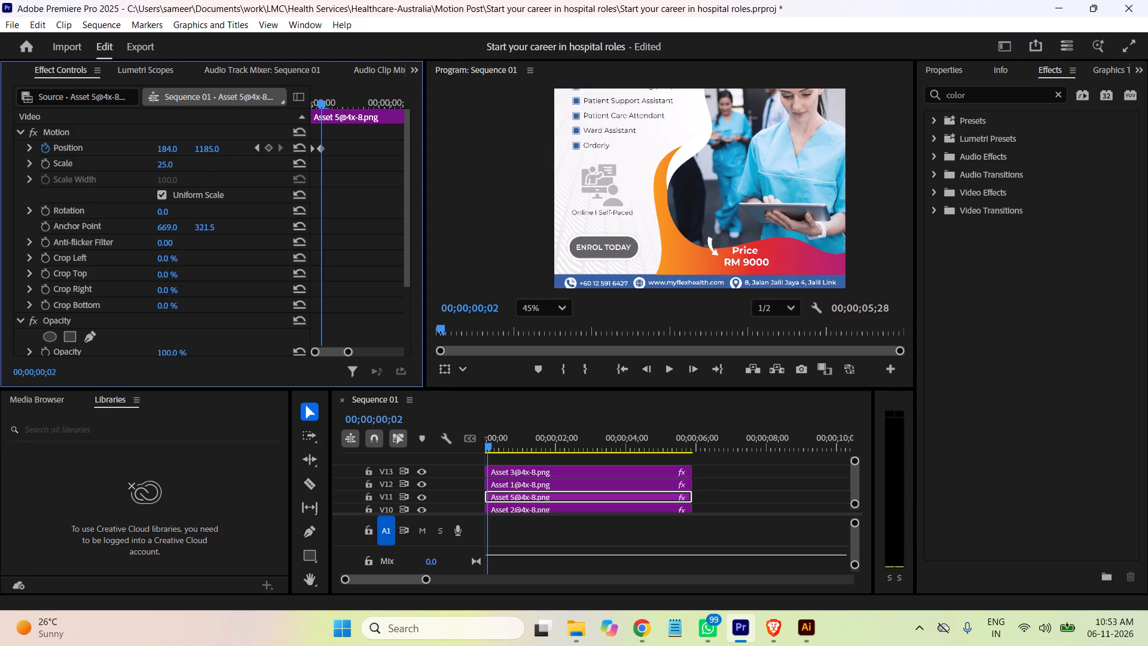
# Set the vertical Position of the ENROL TODAY button clip (Asset 5) to 1200 at 00;00;00;02.
pyautogui.moveTo(215, 151); pyautogui.dragTo(226, 150)
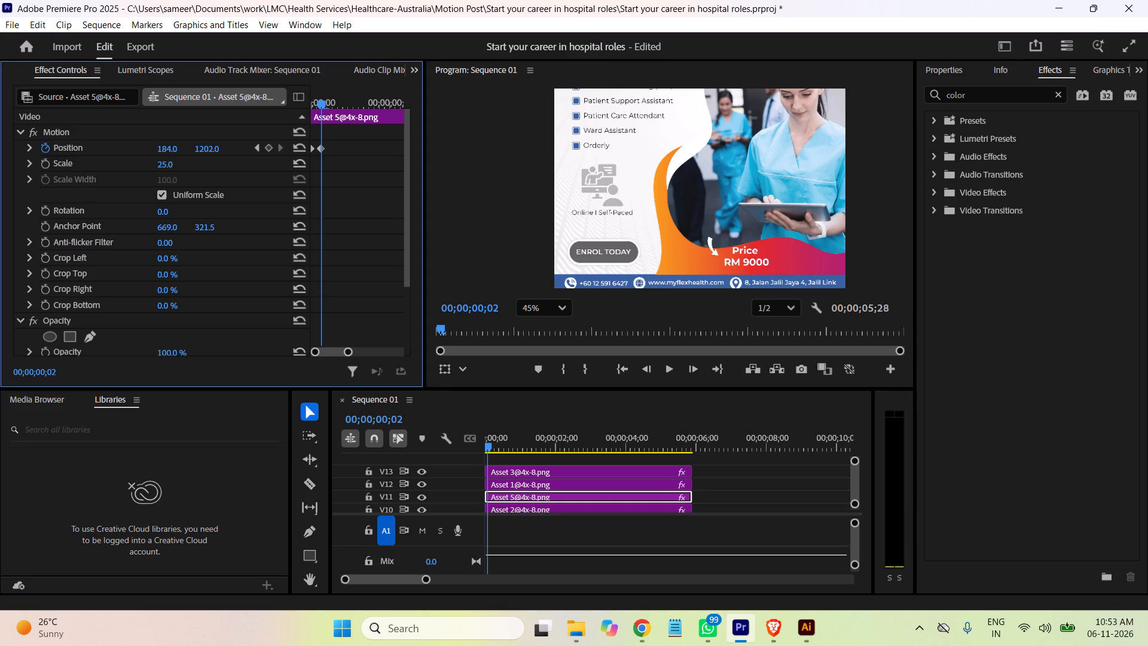
pyautogui.moveTo(226, 150); pyautogui.dragTo(227, 150)
pyautogui.moveTo(227, 150); pyautogui.dragTo(225, 150)
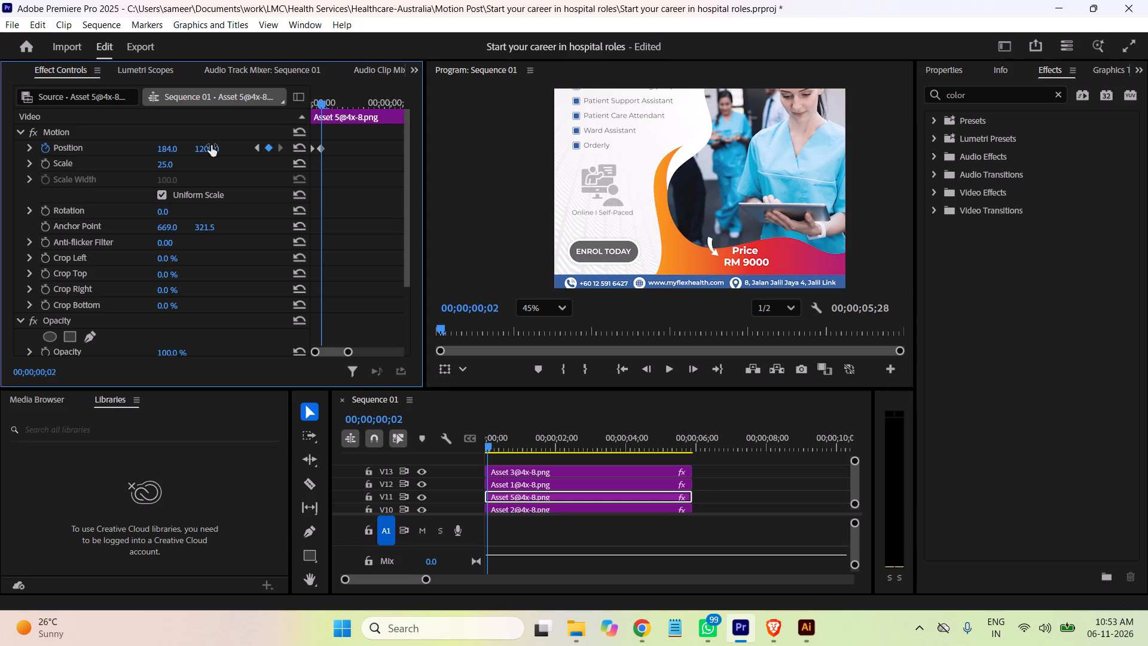
# Add a Position keyframe at 00;00;00;04 on the Asset 5 clip with the vertical value 1153.
pyautogui.moveTo(321, 106); pyautogui.dragTo(330, 109)
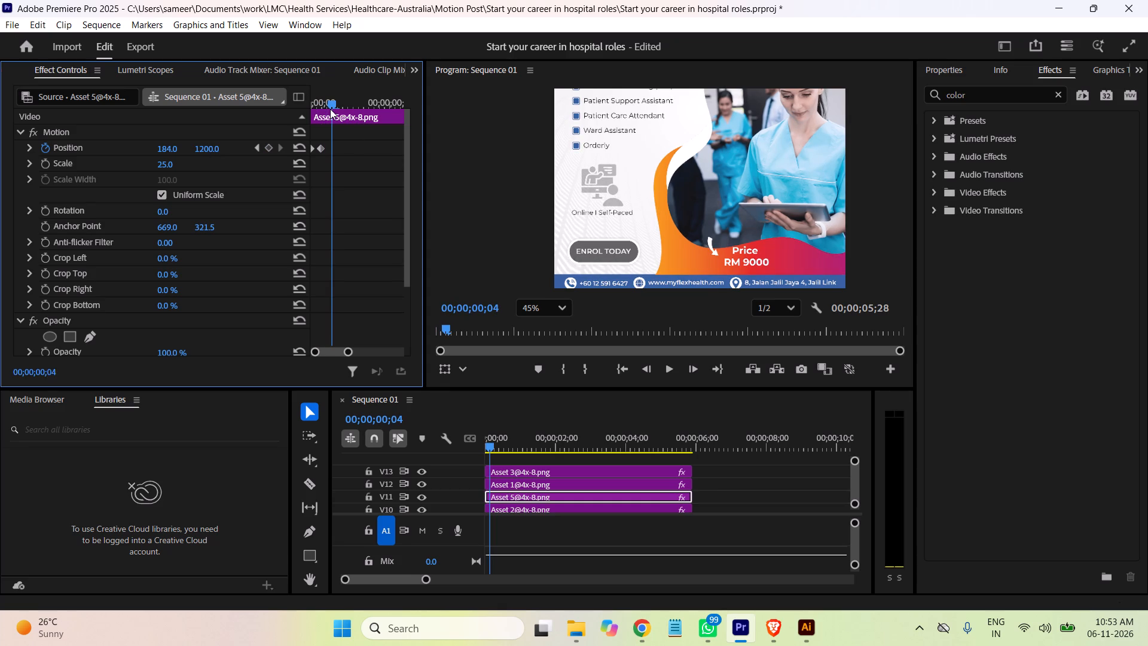
pyautogui.moveTo(330, 109); pyautogui.dragTo(332, 110)
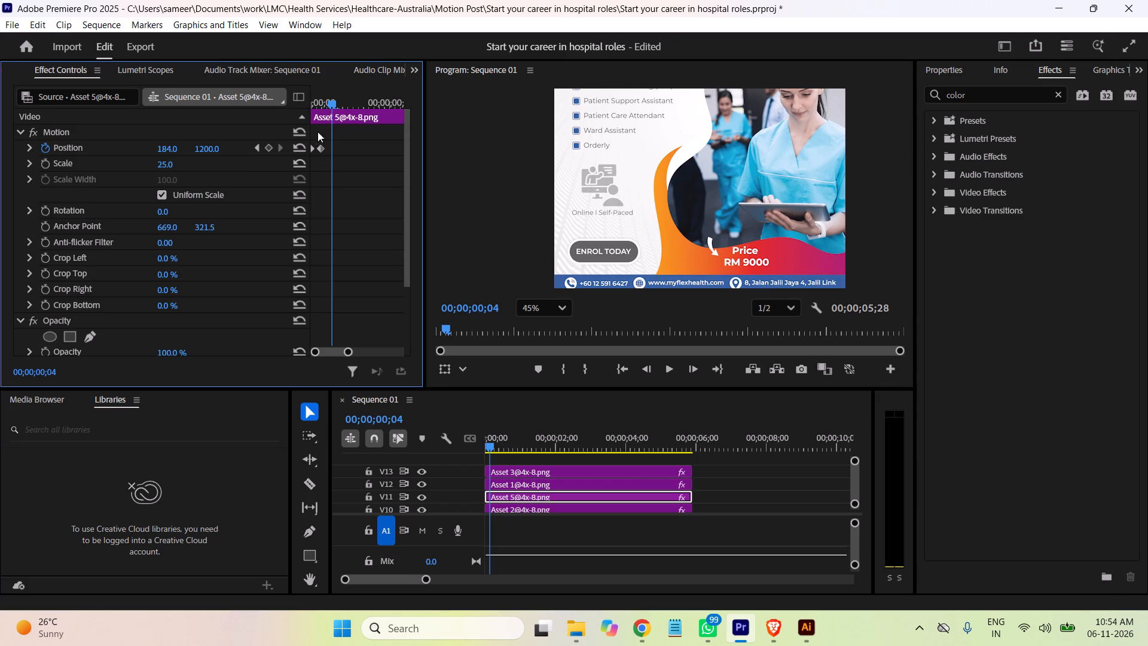
pyautogui.moveTo(204, 148); pyautogui.dragTo(199, 149)
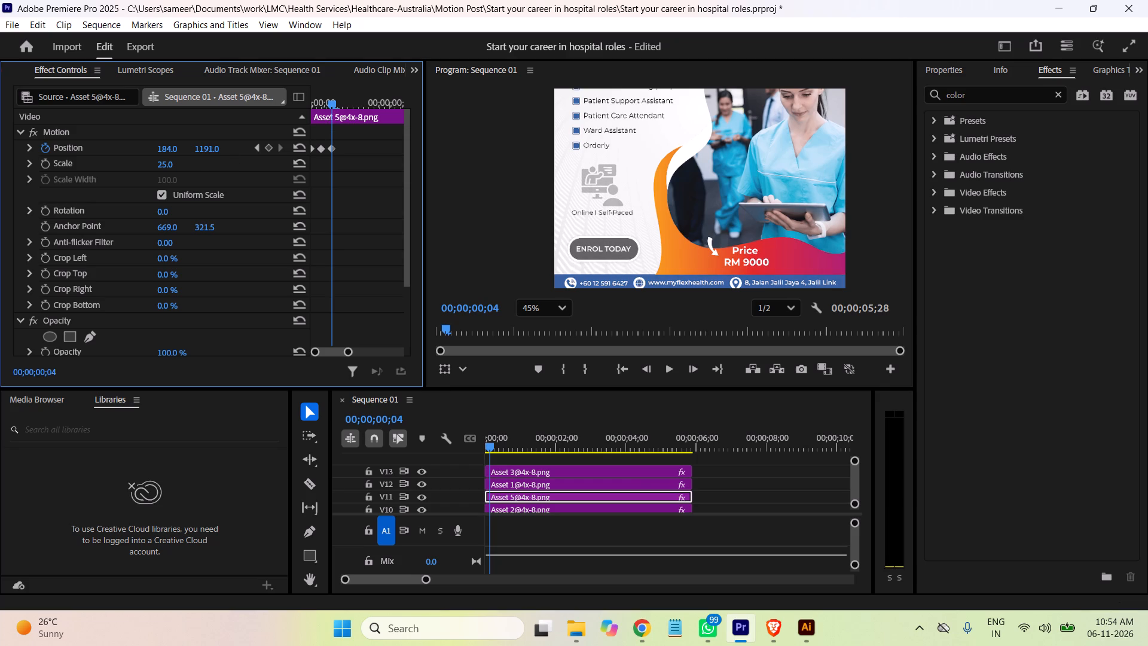
pyautogui.moveTo(199, 149); pyautogui.dragTo(172, 153)
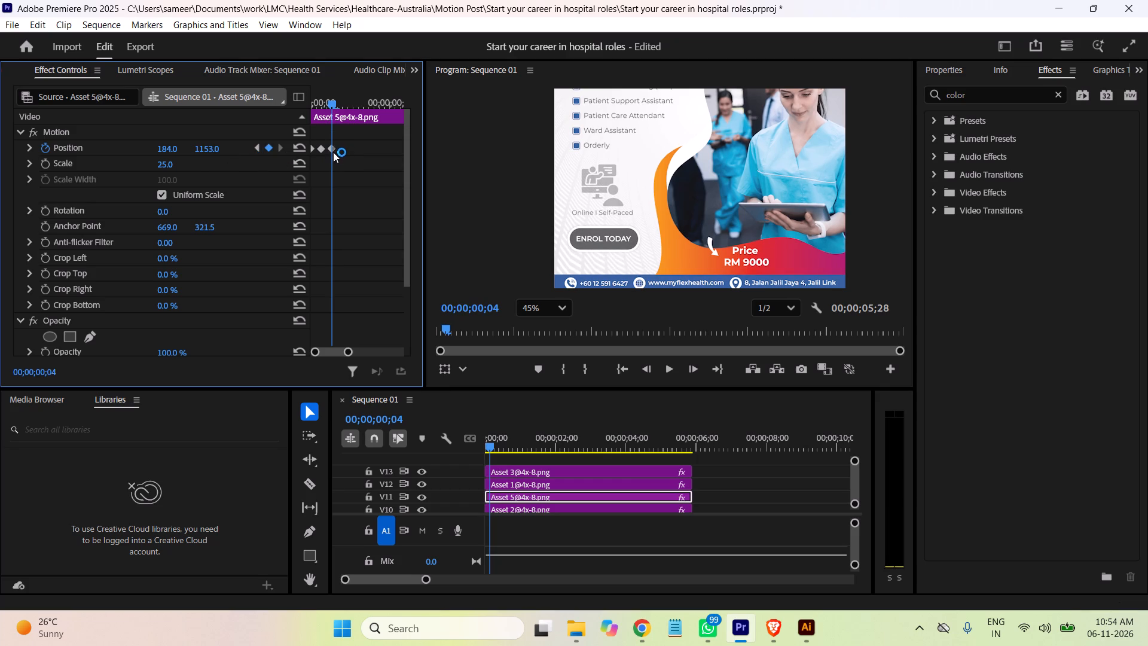
# Move Asset 5's third Position keyframe to 00;00;00;05 and scrub through the opening frames to check the button's bounce.
pyautogui.click(332, 149)
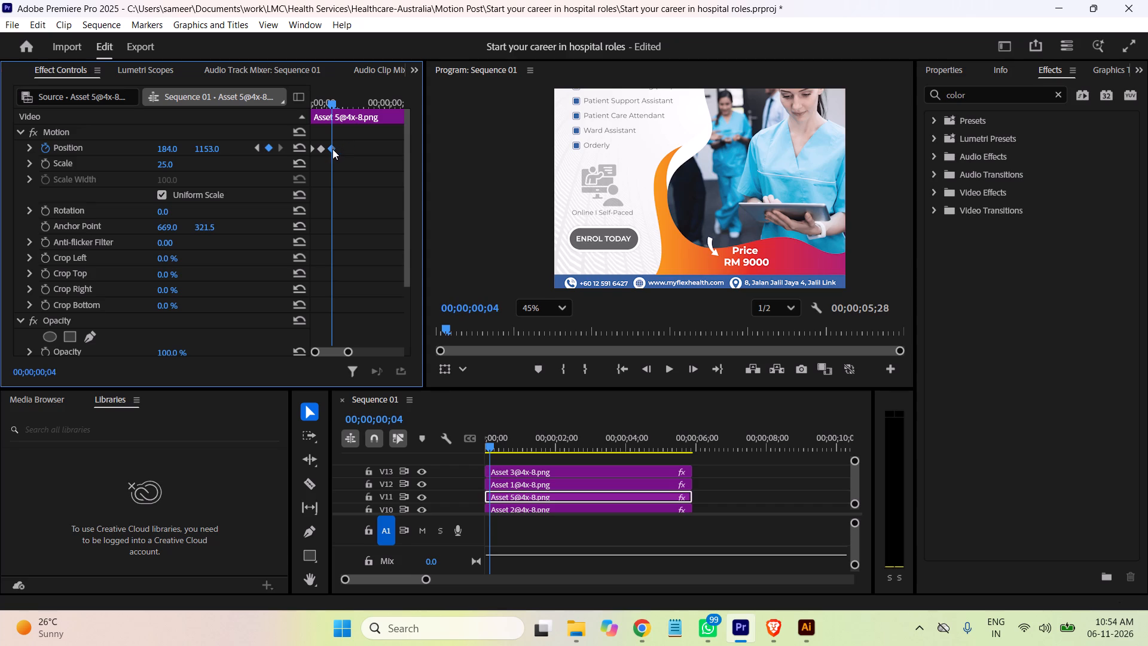
pyautogui.click(332, 149)
pyautogui.moveTo(331, 105); pyautogui.dragTo(338, 109)
pyautogui.click(332, 150)
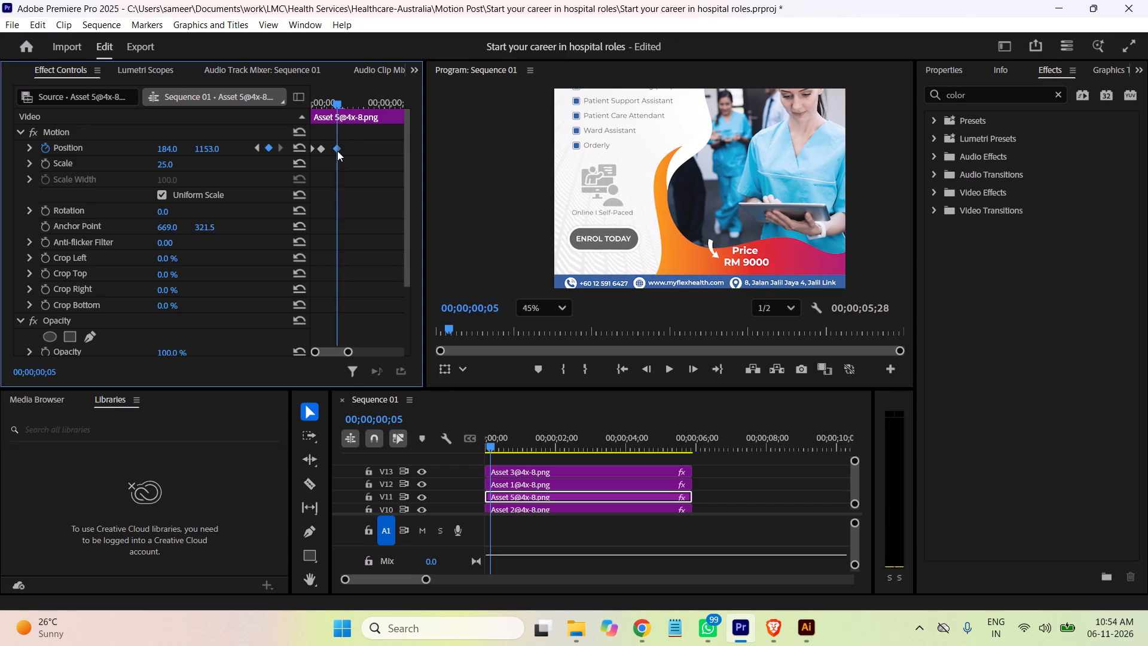
pyautogui.moveTo(339, 104); pyautogui.dragTo(320, 108)
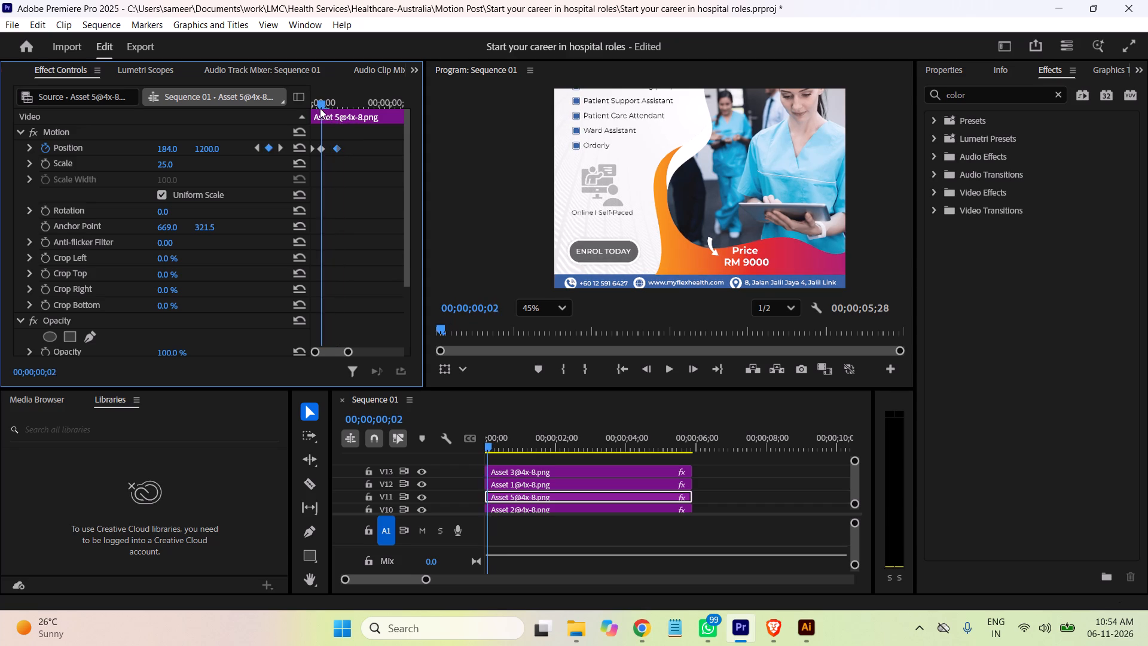
pyautogui.moveTo(320, 108); pyautogui.dragTo(315, 114)
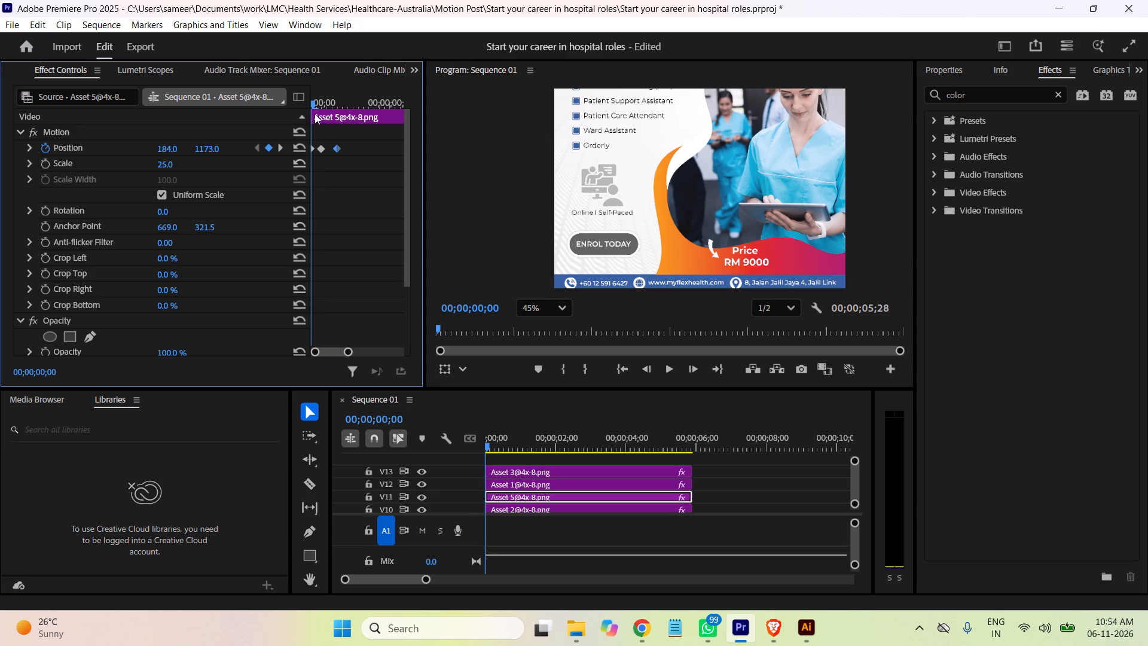
pyautogui.moveTo(315, 114); pyautogui.dragTo(344, 112)
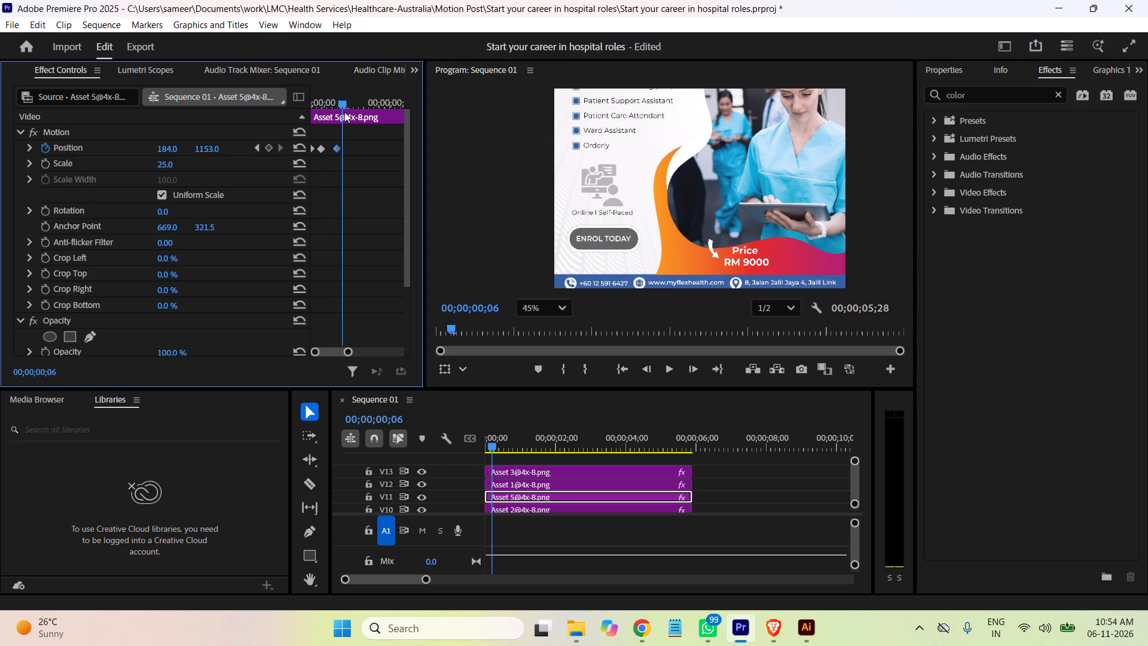
pyautogui.moveTo(344, 112); pyautogui.dragTo(305, 112)
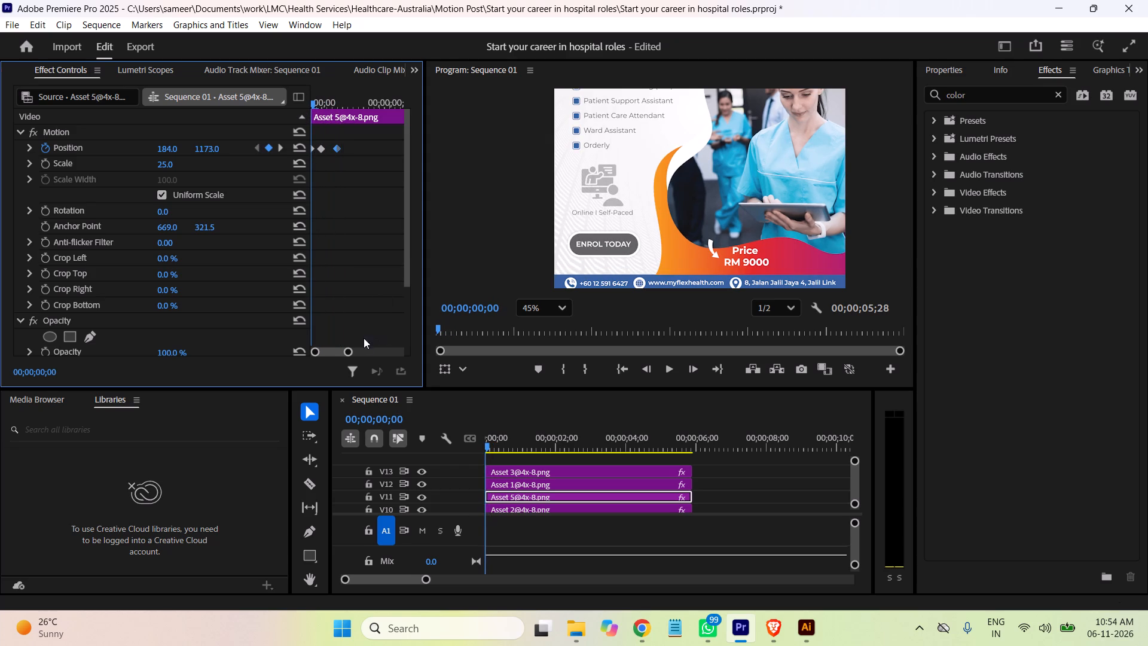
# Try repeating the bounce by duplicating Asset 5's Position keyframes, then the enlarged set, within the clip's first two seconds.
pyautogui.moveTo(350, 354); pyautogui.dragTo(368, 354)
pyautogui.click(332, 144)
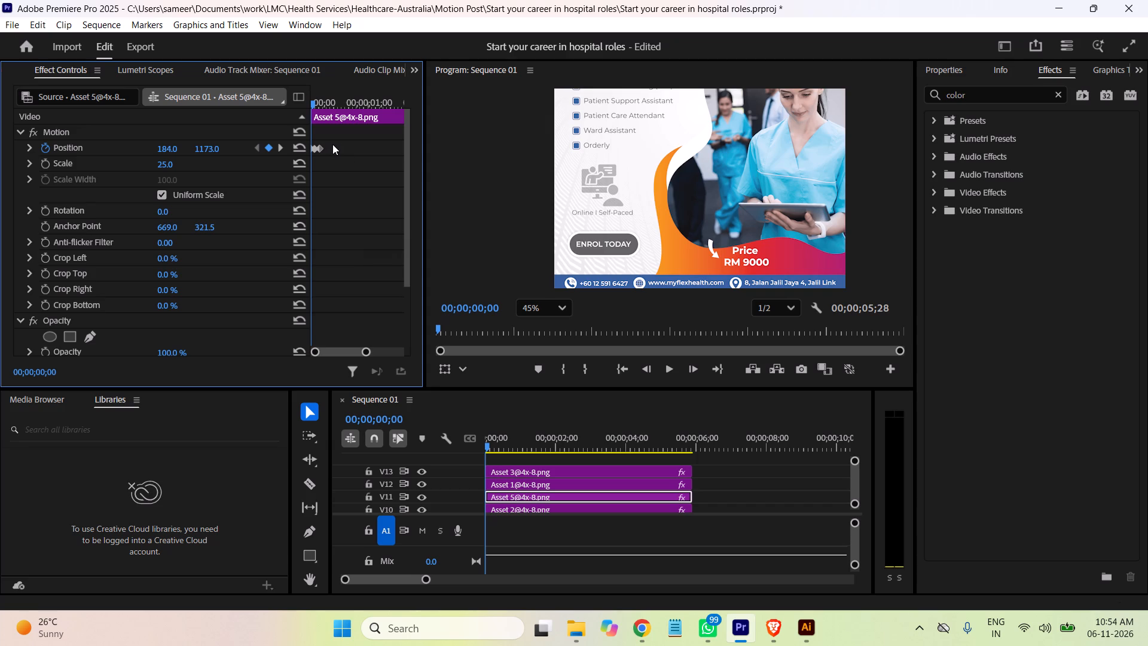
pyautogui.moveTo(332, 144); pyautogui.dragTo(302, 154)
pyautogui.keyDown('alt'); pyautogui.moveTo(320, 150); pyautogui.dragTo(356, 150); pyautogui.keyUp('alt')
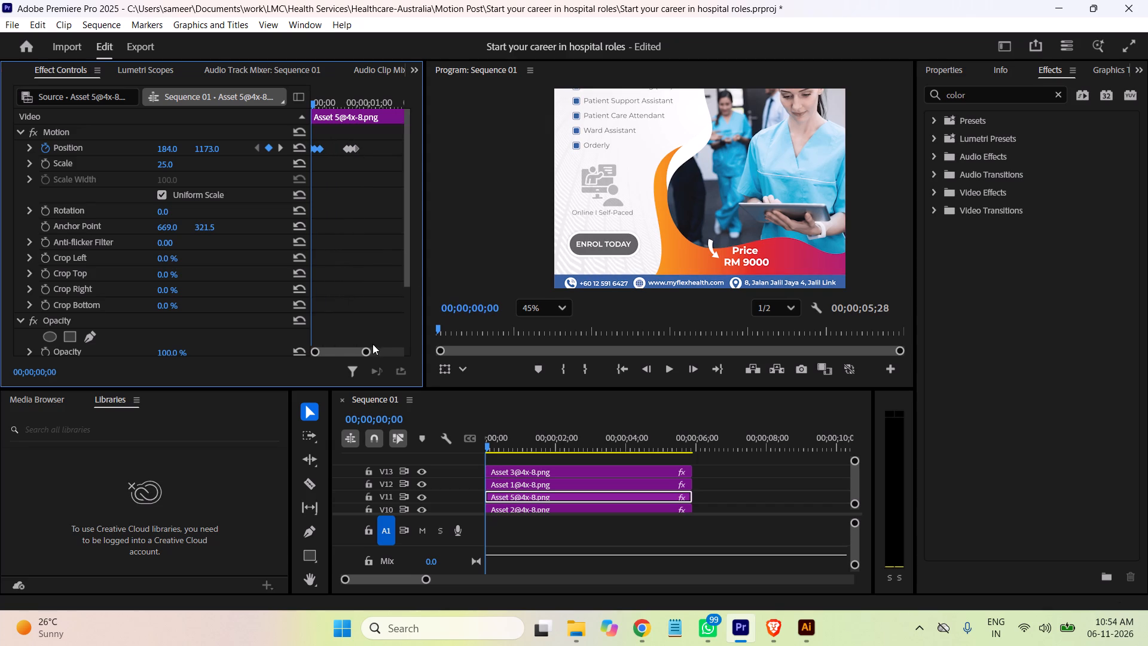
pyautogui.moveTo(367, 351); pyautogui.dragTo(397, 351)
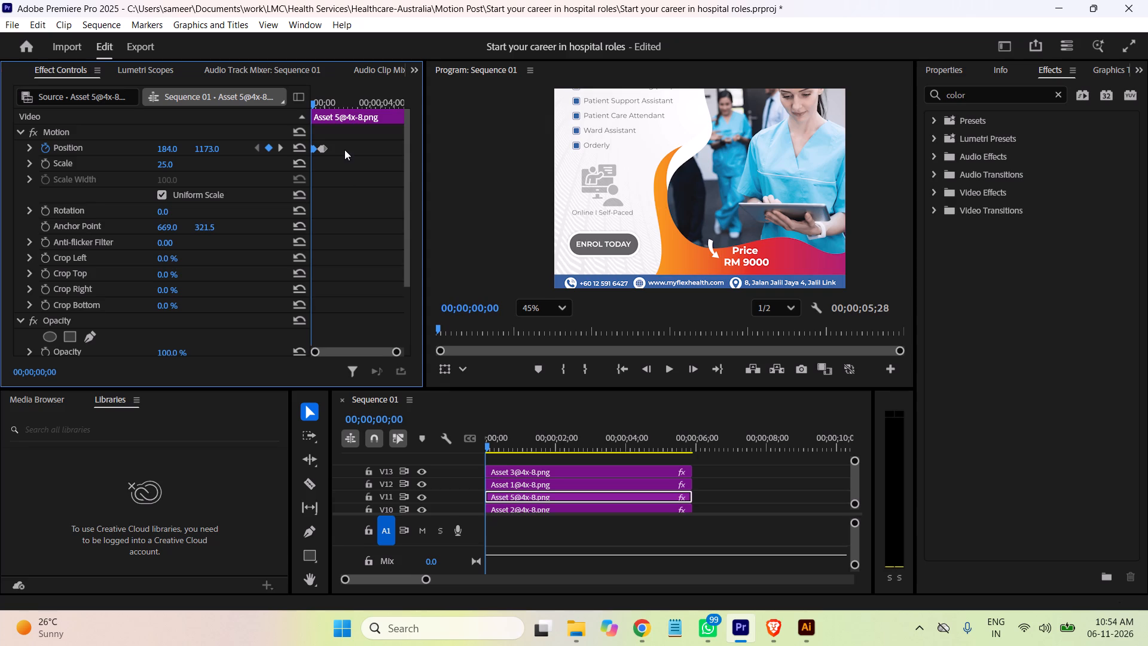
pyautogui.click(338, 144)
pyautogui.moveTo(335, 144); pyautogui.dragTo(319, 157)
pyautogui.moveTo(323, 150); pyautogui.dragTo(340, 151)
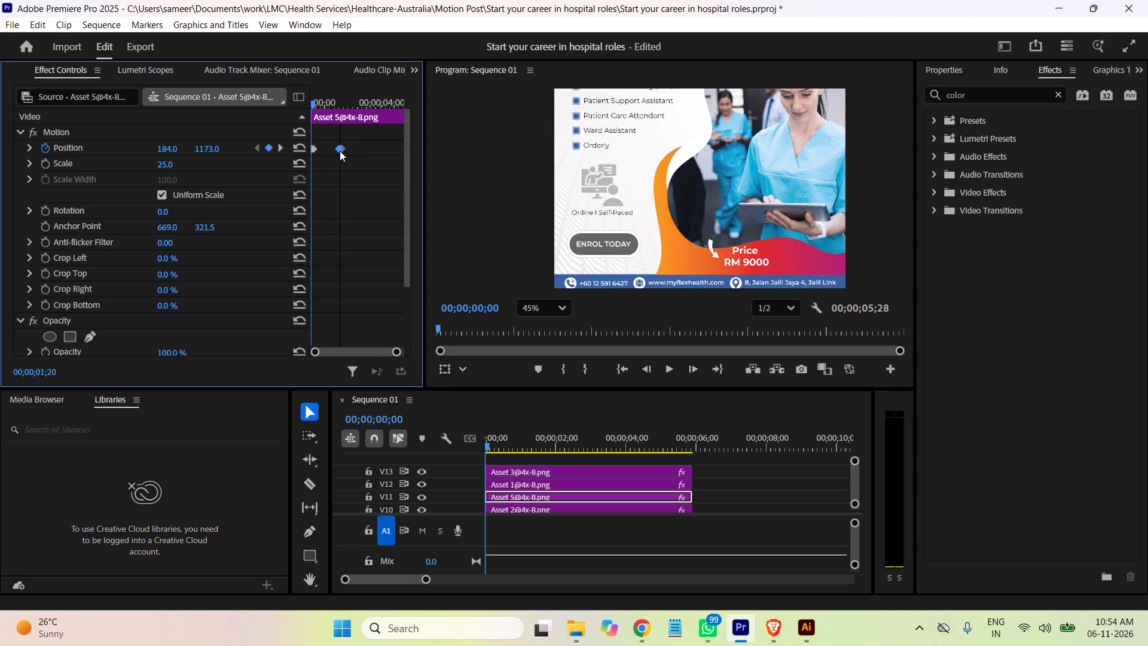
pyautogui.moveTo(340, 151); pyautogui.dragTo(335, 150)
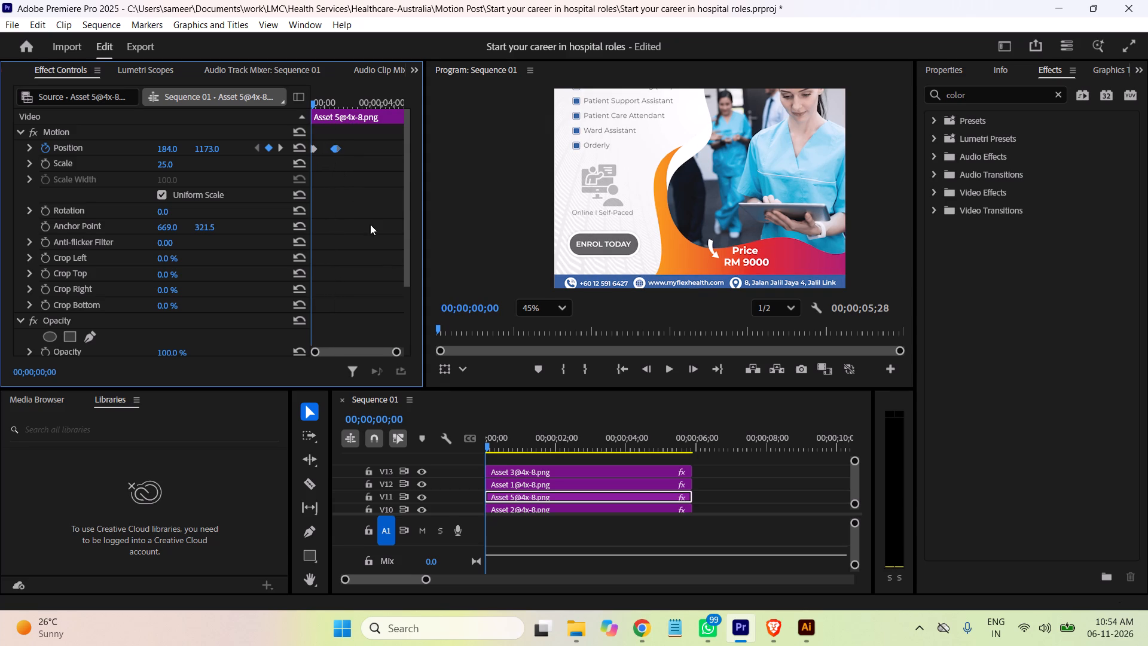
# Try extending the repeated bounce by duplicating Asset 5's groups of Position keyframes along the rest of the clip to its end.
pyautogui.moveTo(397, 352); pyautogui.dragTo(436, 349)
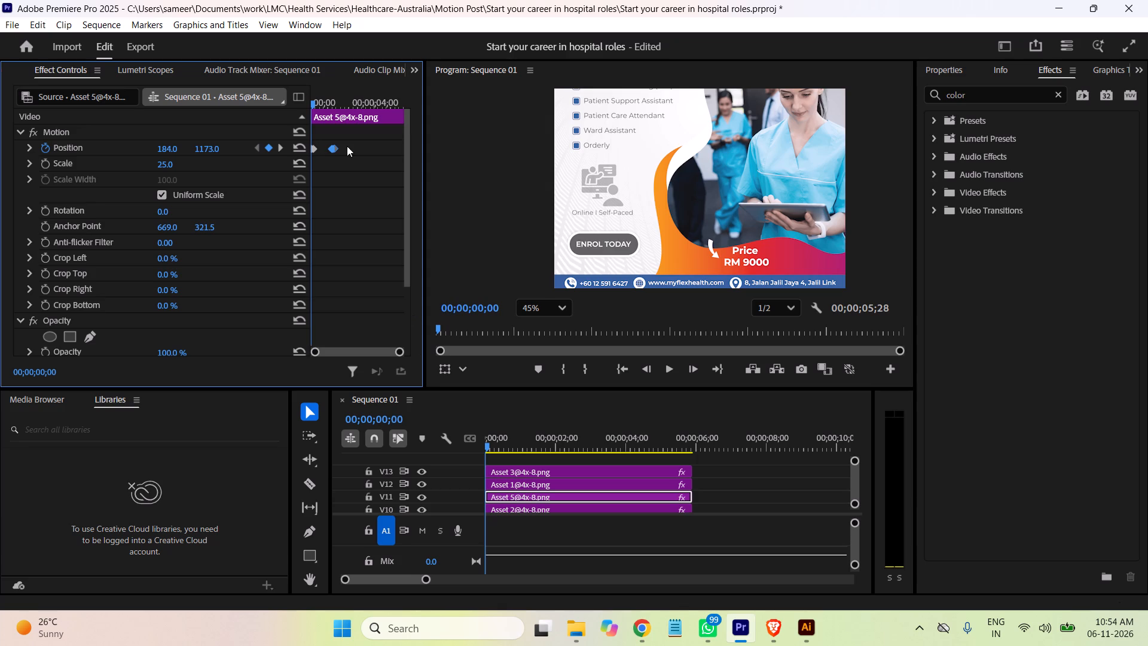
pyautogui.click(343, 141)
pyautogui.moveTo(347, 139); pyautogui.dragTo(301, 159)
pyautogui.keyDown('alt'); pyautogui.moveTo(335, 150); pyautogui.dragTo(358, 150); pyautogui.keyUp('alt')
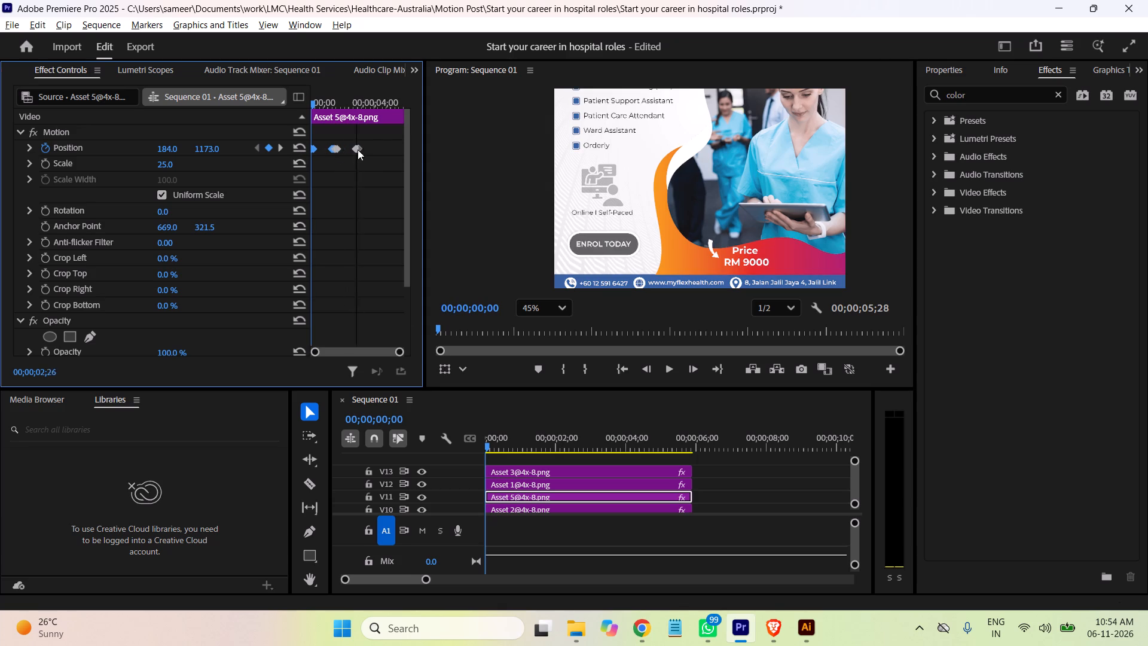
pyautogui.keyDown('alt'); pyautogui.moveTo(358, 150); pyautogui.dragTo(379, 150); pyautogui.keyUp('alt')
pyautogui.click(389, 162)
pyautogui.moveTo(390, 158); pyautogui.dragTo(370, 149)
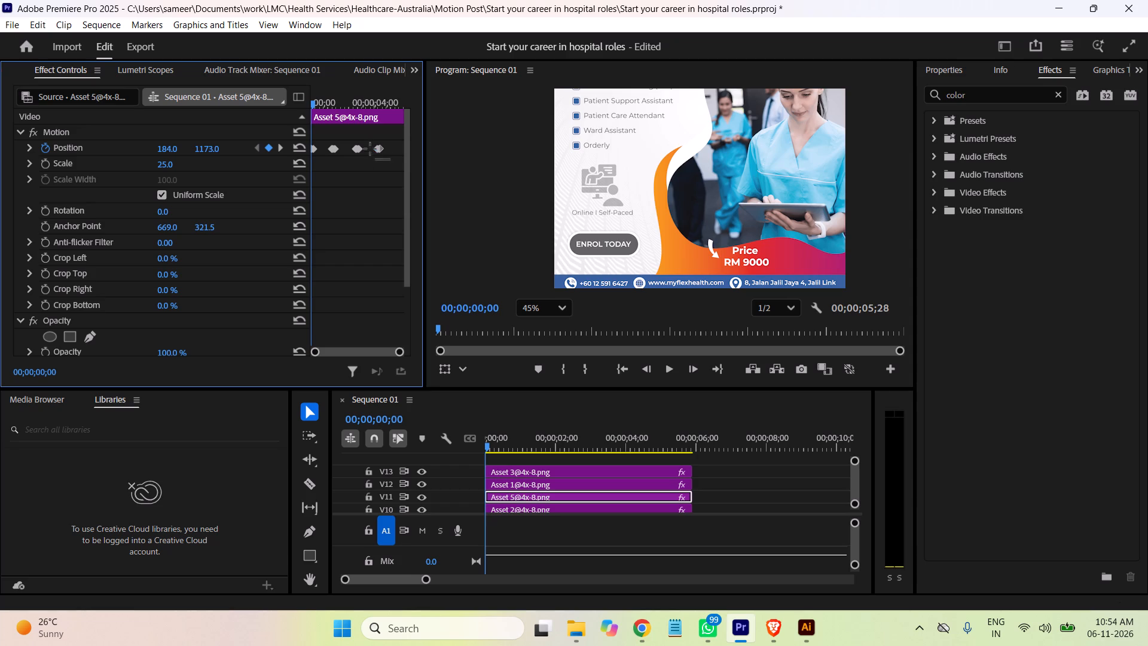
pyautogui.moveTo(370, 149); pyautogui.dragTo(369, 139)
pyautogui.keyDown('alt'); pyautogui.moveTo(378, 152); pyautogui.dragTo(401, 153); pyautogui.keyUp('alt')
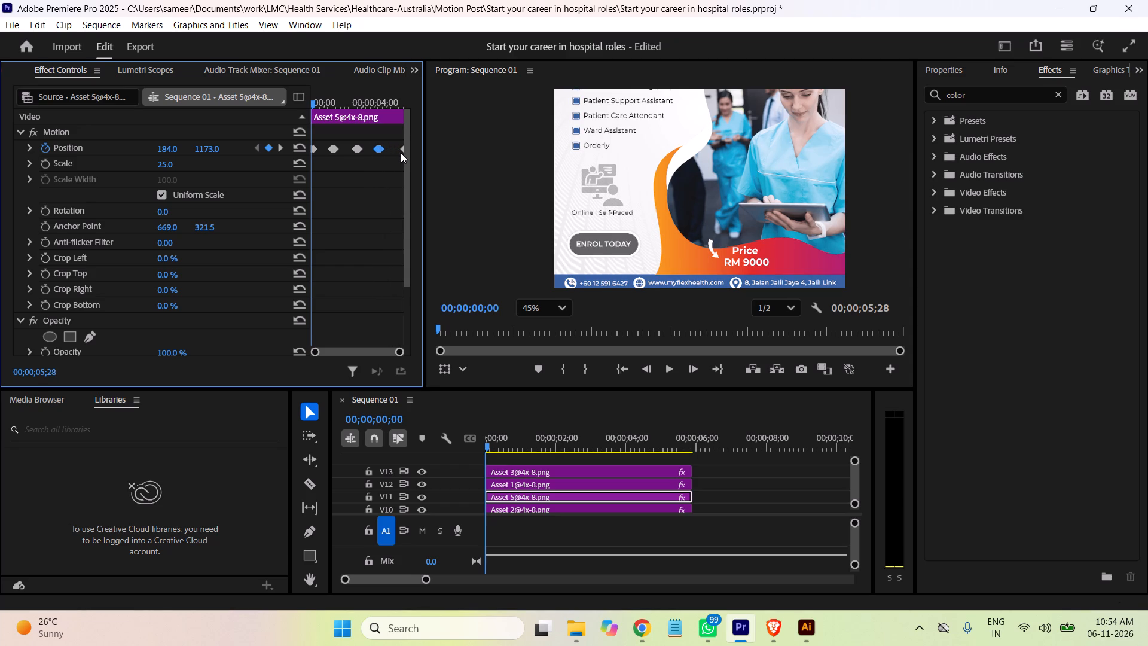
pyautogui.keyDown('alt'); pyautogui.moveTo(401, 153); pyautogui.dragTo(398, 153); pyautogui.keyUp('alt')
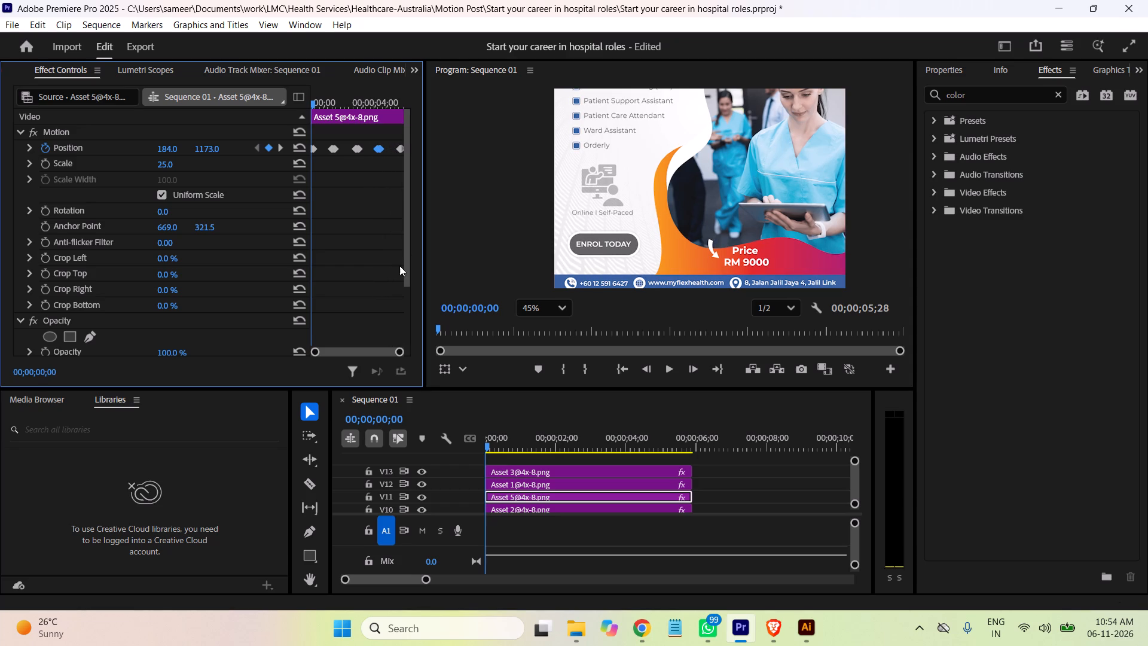
# Scrub and play the sequence from start to end to review the ENROL TODAY button's repeated bounce.
pyautogui.moveTo(398, 354); pyautogui.dragTo(422, 349)
pyautogui.moveTo(312, 106); pyautogui.dragTo(364, 114)
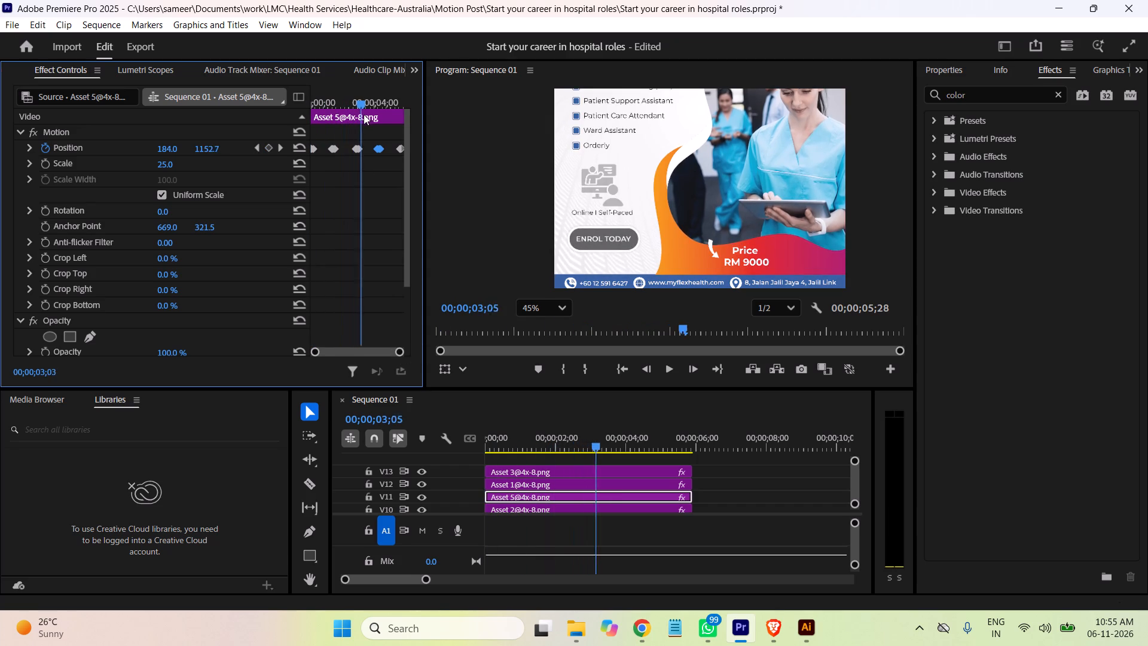
pyautogui.moveTo(364, 114); pyautogui.dragTo(261, 121)
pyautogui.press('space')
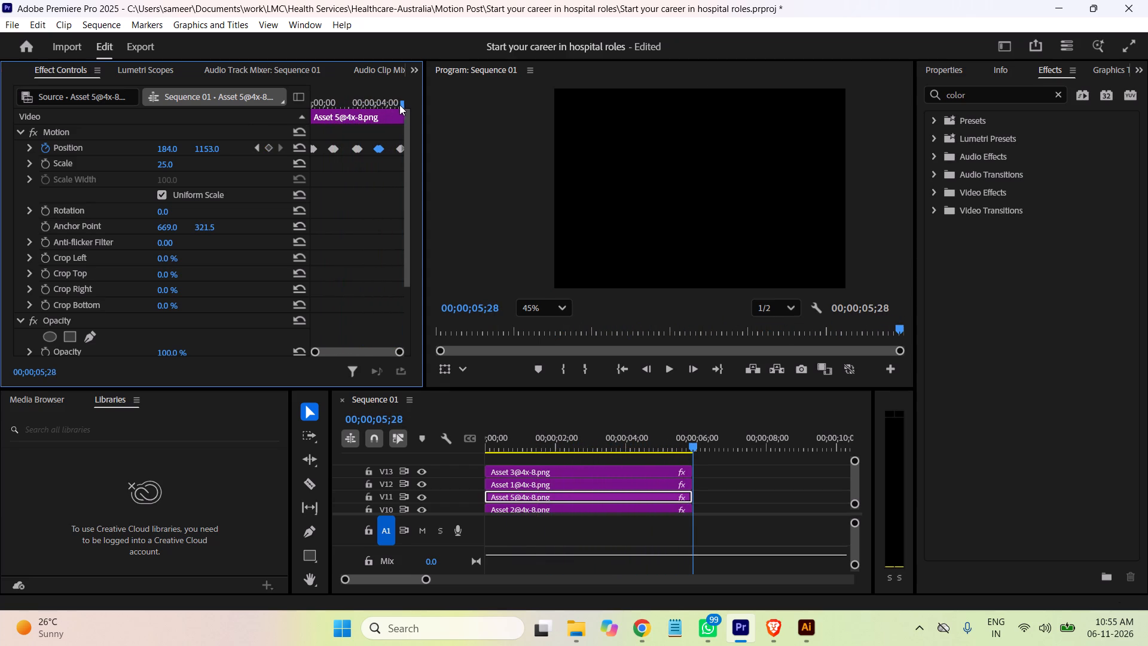
pyautogui.moveTo(401, 105); pyautogui.dragTo(301, 115)
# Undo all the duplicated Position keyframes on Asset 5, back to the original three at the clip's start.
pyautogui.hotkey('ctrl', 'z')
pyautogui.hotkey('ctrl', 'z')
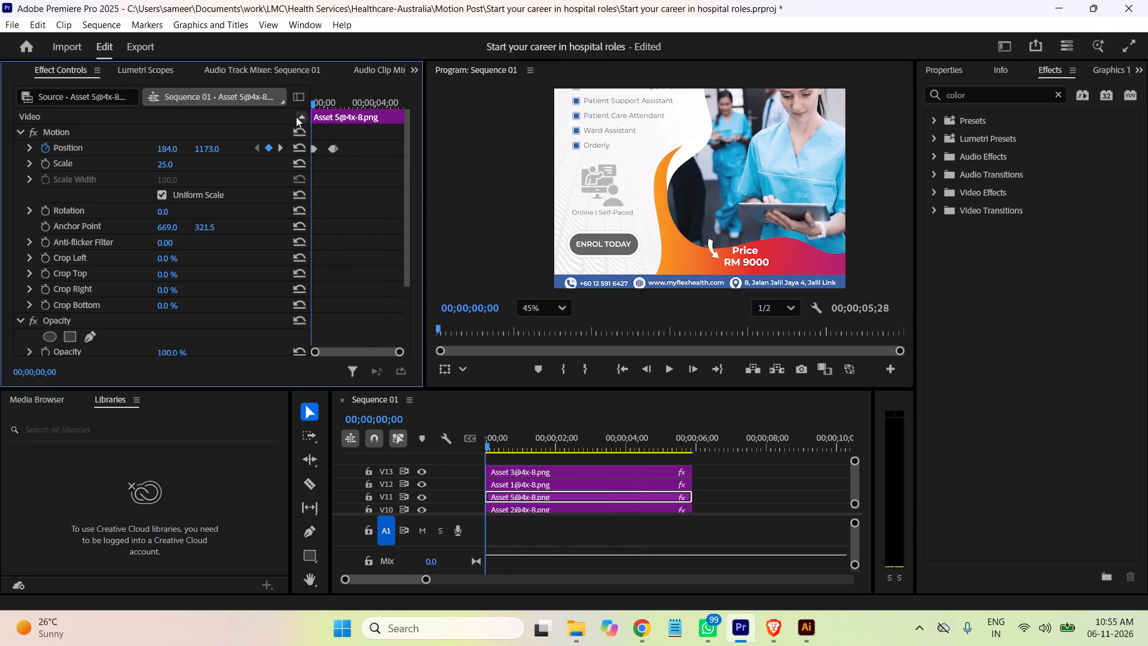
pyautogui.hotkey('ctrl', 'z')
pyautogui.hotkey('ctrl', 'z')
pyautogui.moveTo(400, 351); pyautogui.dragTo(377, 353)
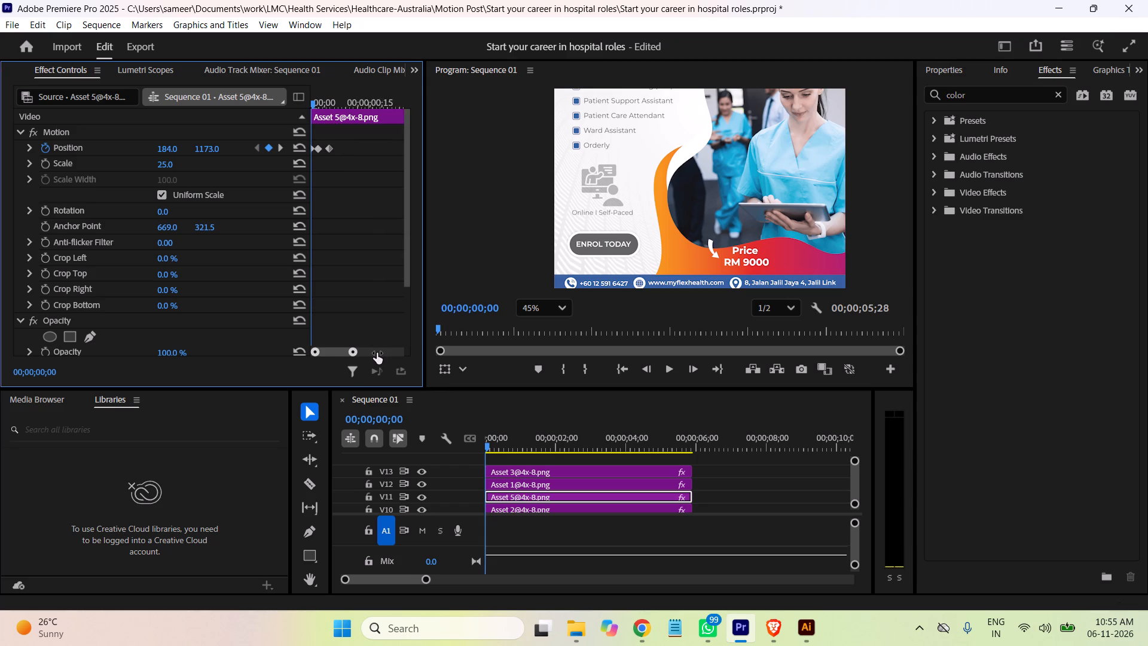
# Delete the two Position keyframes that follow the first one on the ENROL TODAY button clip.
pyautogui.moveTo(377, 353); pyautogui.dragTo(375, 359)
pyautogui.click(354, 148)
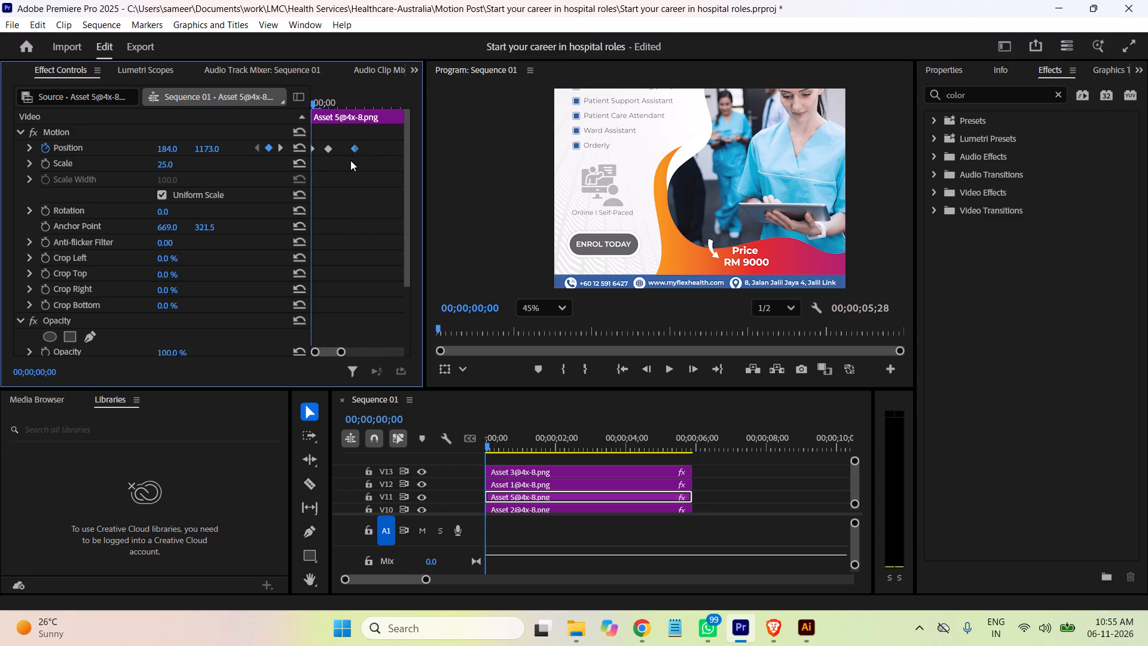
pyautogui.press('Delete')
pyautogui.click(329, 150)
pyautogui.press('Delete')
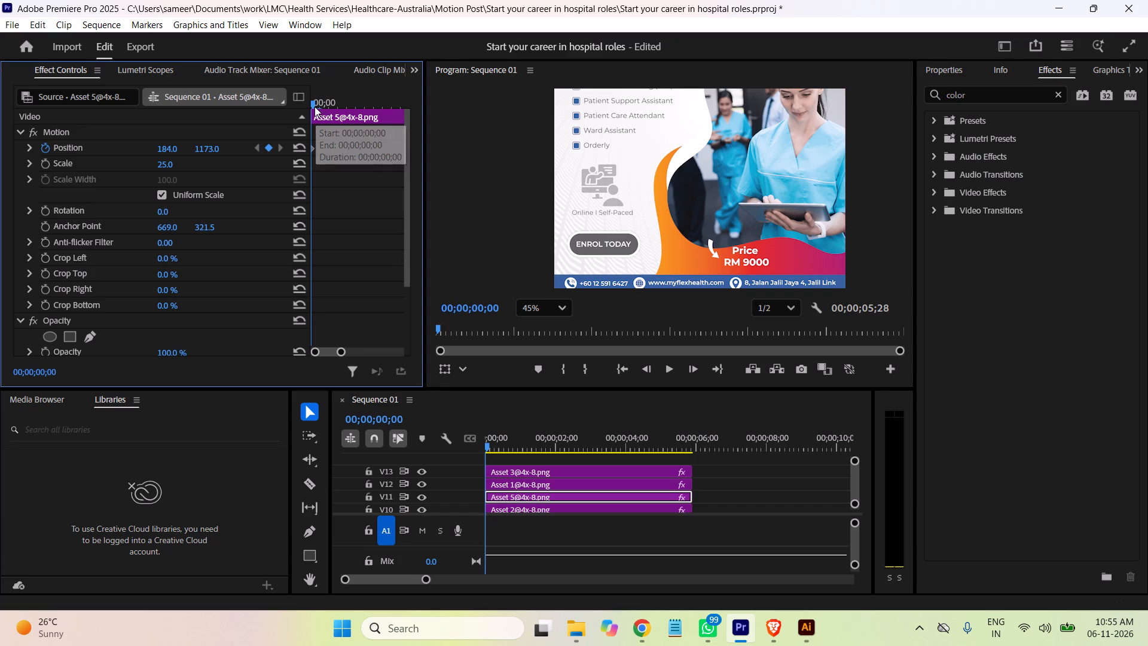
# Turn off Position animation for the ENROL TODAY button clip, removing its remaining keyframe.
pyautogui.moveTo(315, 106); pyautogui.dragTo(349, 110)
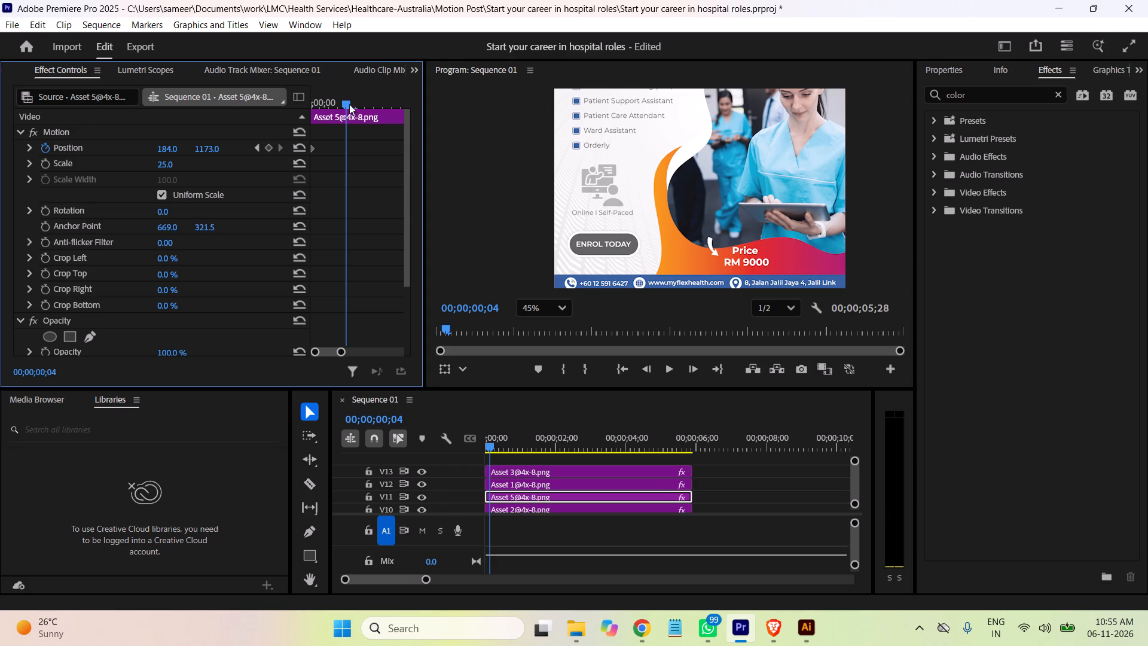
pyautogui.moveTo(343, 350); pyautogui.dragTo(373, 353)
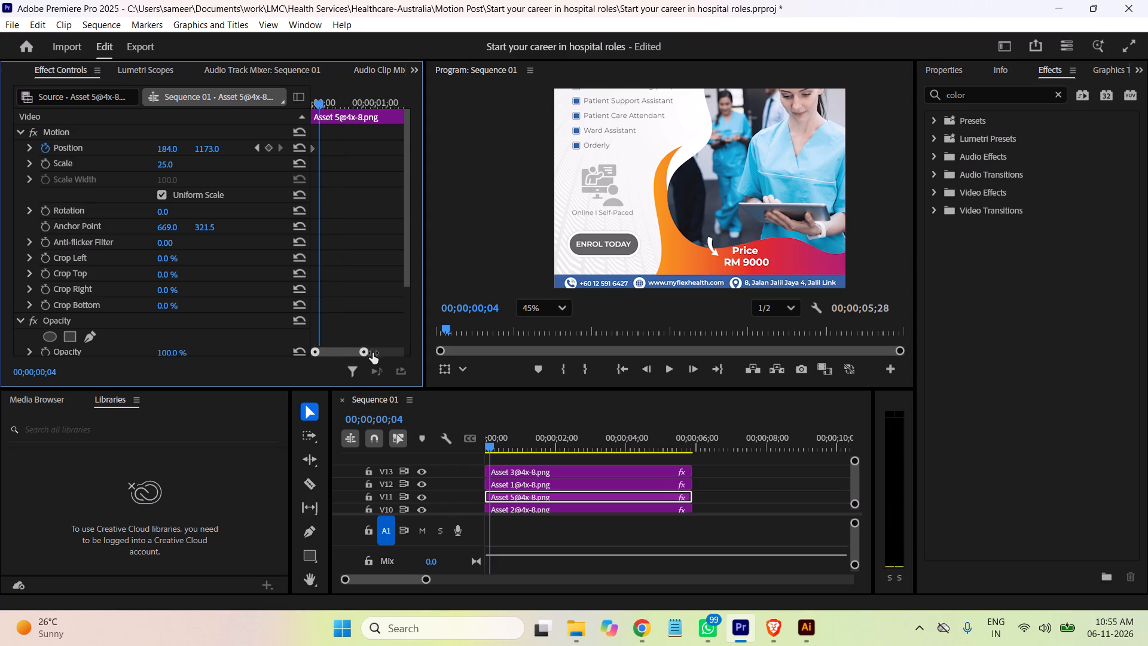
pyautogui.moveTo(373, 353); pyautogui.dragTo(412, 349)
pyautogui.moveTo(315, 106); pyautogui.dragTo(356, 112)
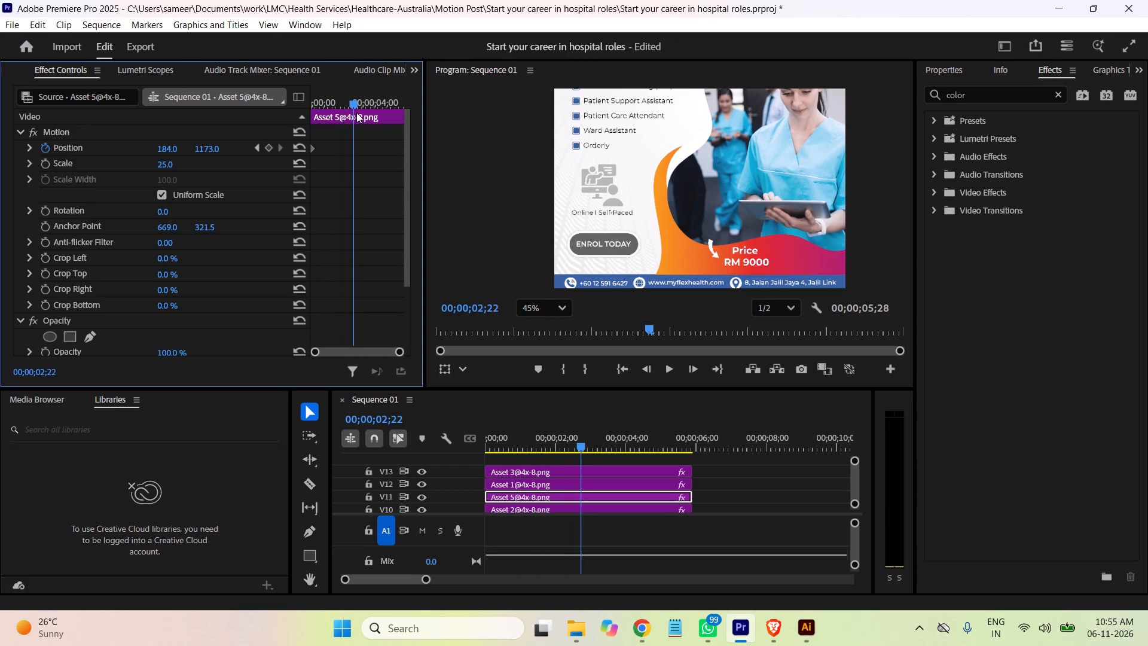
pyautogui.moveTo(356, 112); pyautogui.dragTo(359, 114)
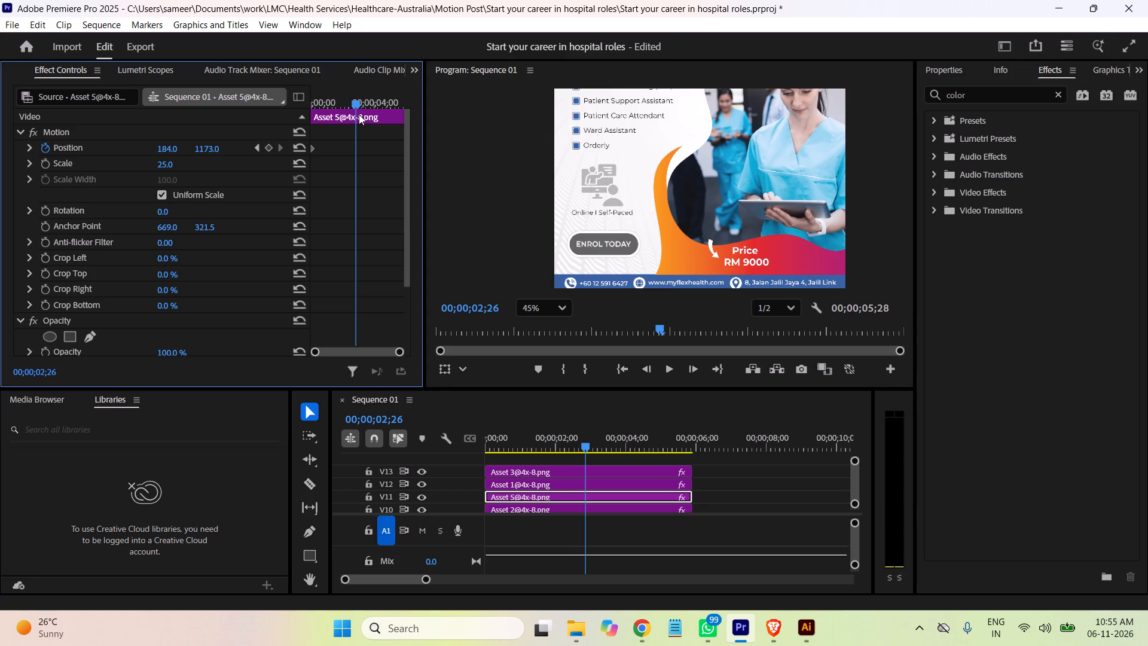
pyautogui.moveTo(359, 114); pyautogui.dragTo(340, 115)
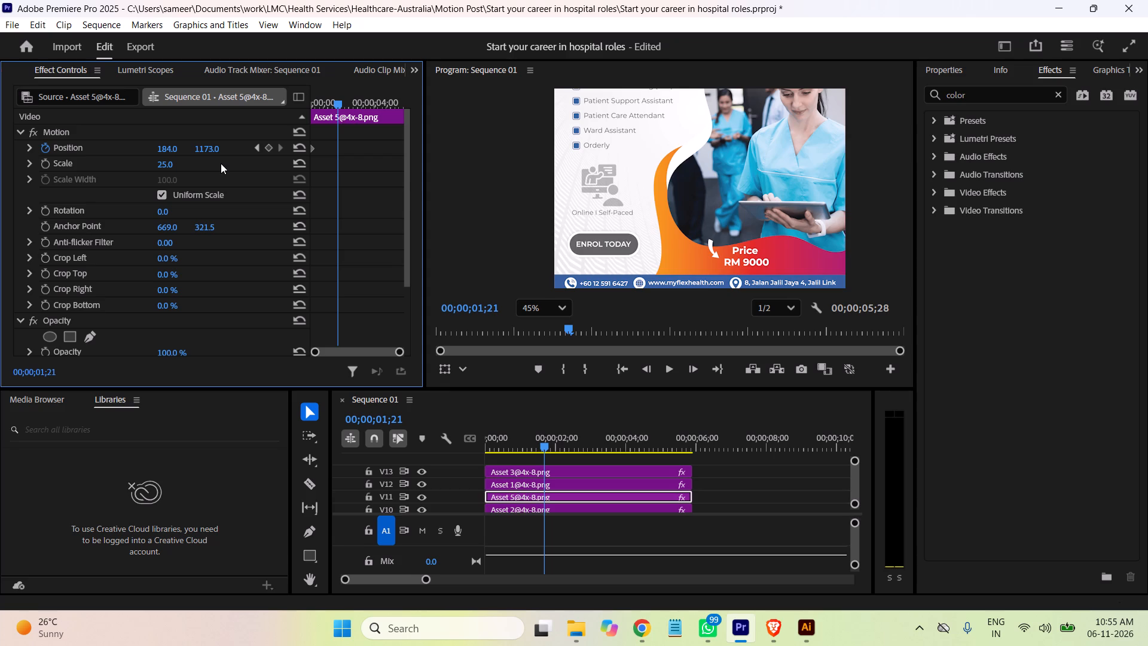
pyautogui.click(48, 147)
pyautogui.click(646, 355)
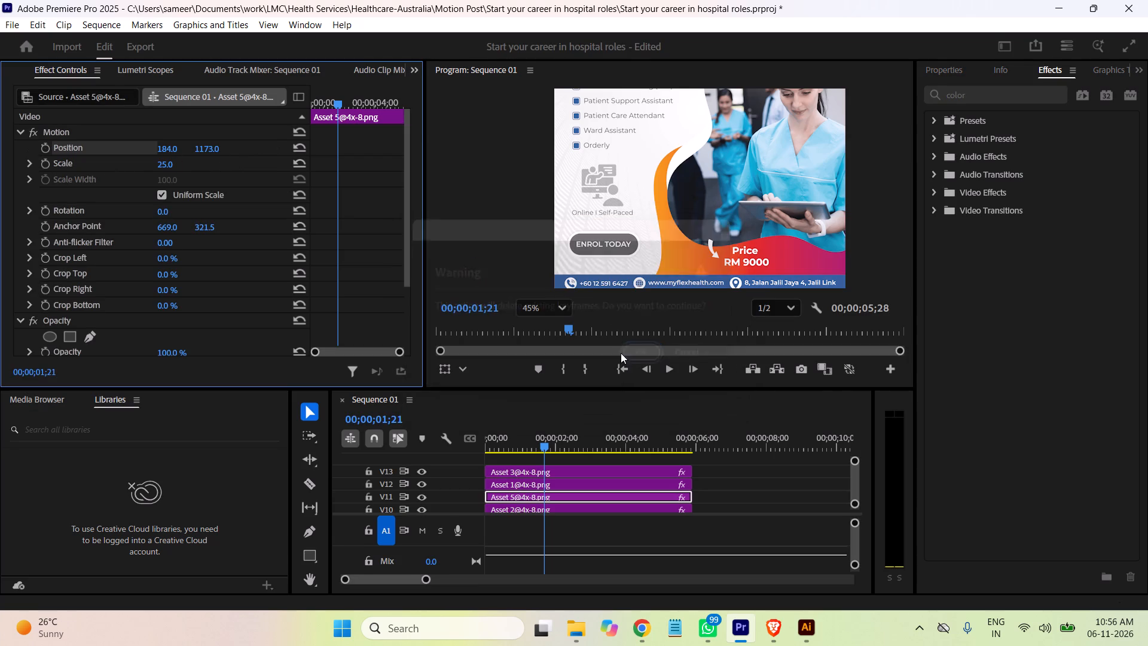
# Turn on Scale animation for the ENROL TODAY button clip with a keyframe of 25 at 00;00;00;00.
pyautogui.moveTo(335, 102); pyautogui.dragTo(248, 109)
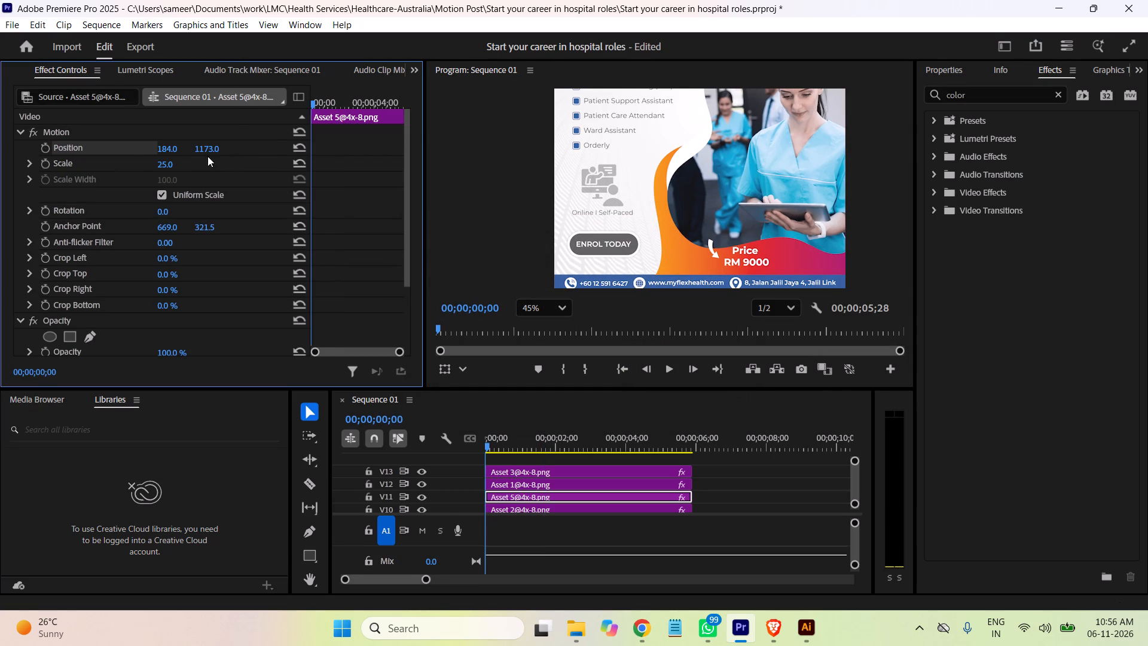
pyautogui.click(47, 166)
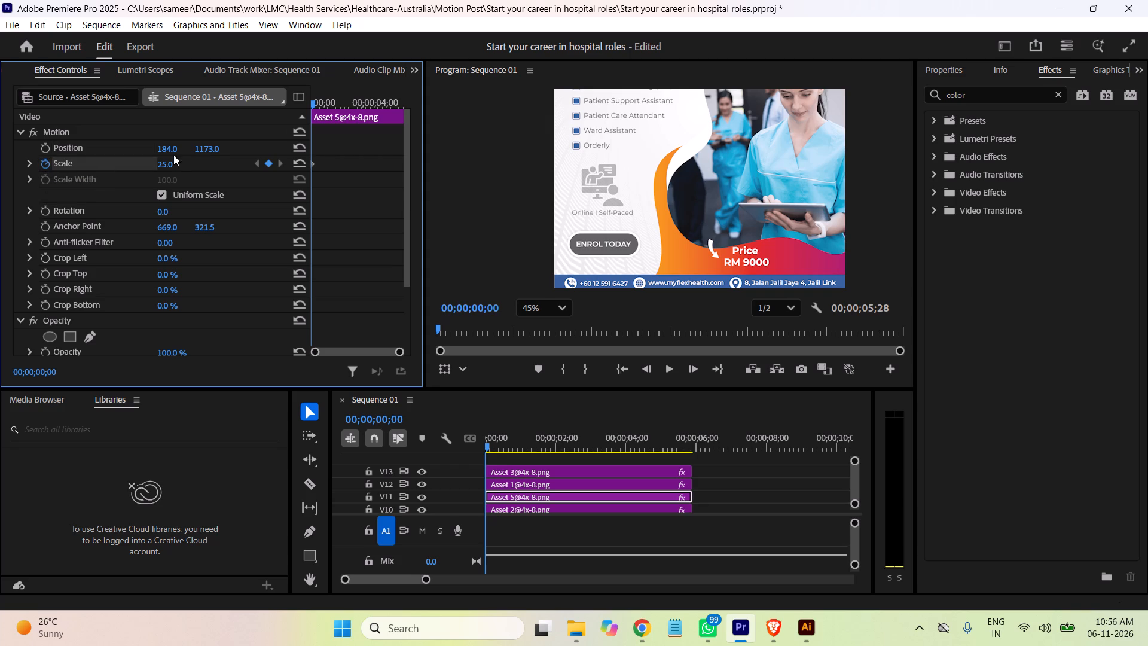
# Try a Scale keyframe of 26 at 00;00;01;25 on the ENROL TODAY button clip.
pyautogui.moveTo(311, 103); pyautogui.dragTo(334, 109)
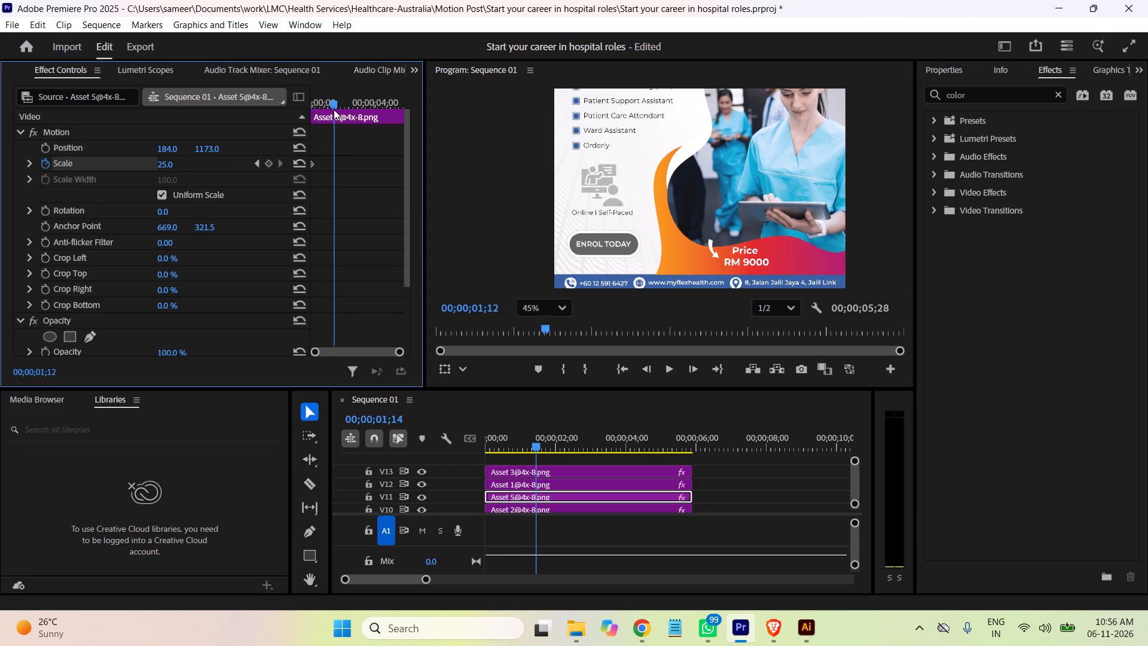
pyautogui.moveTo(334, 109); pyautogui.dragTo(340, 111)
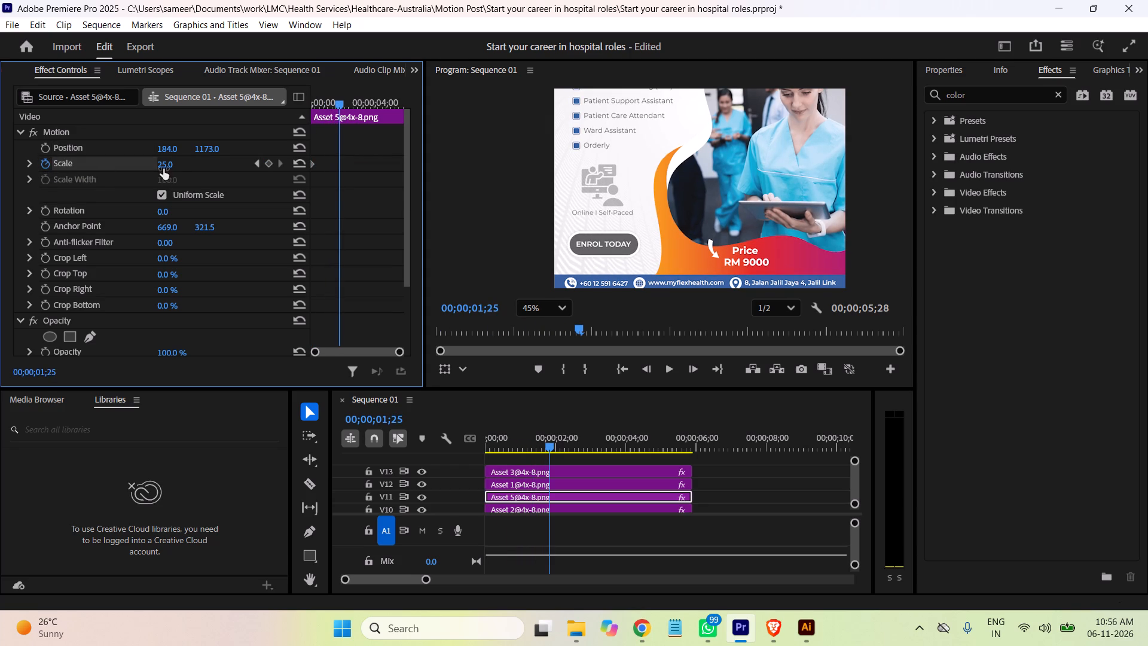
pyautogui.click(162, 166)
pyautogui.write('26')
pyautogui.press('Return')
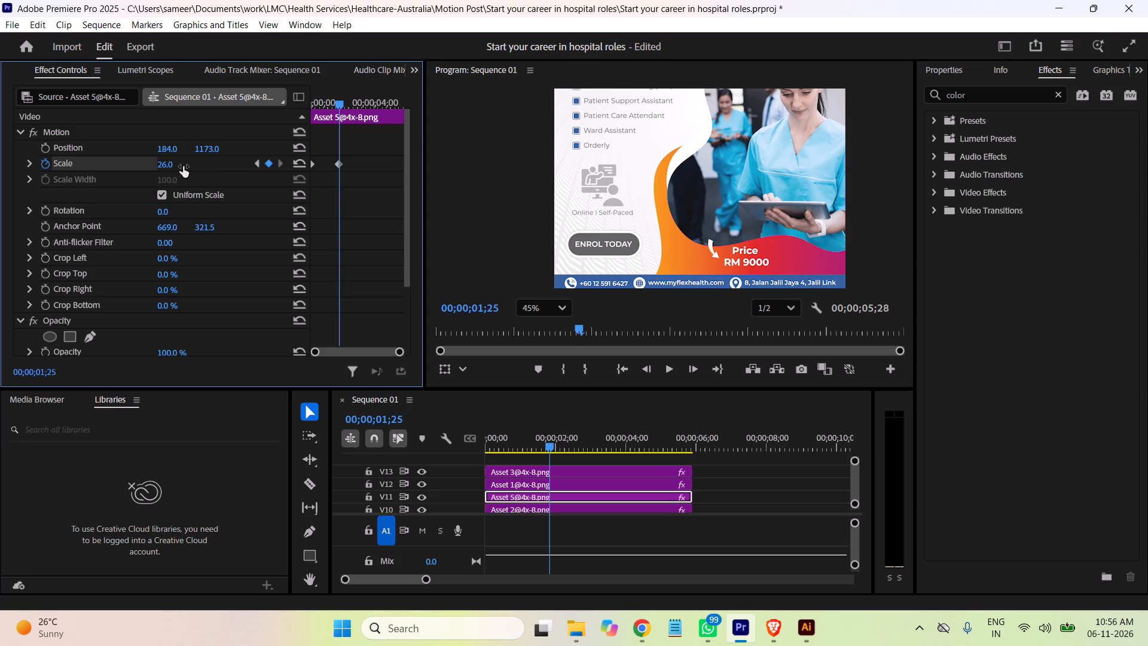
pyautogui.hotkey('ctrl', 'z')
# Undo the Scale keyframe of 26 and set one of 27 at 00;00;01;25 on the ENROL TODAY button clip.
pyautogui.click(160, 165)
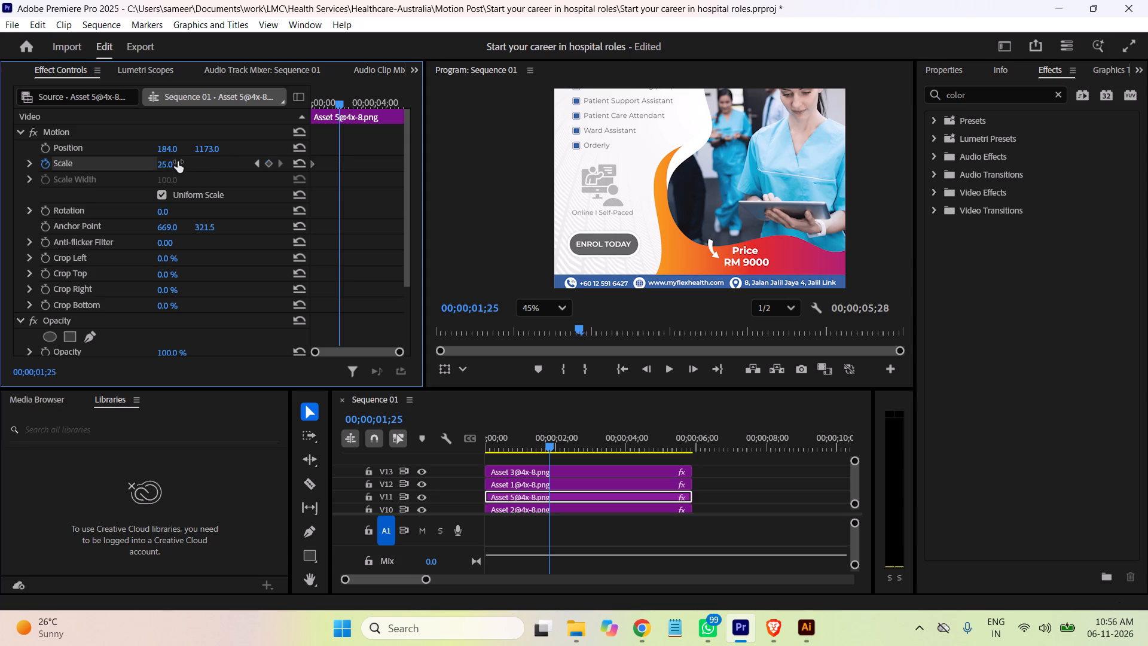
pyautogui.hotkey('ctrl', 'z')
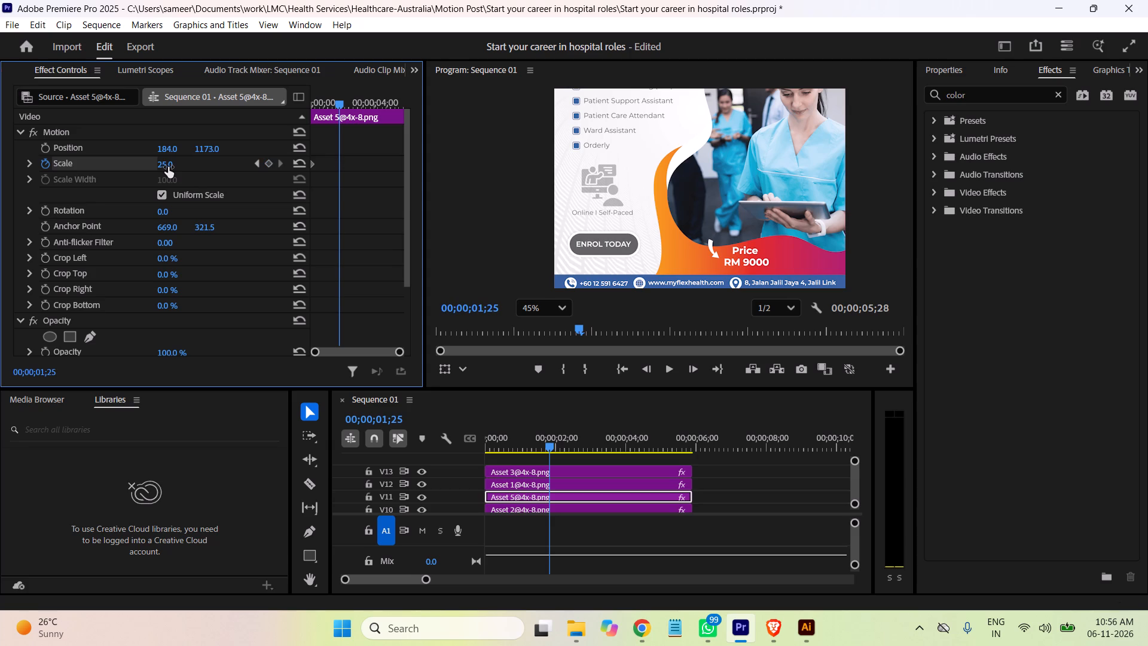
pyautogui.click(161, 168)
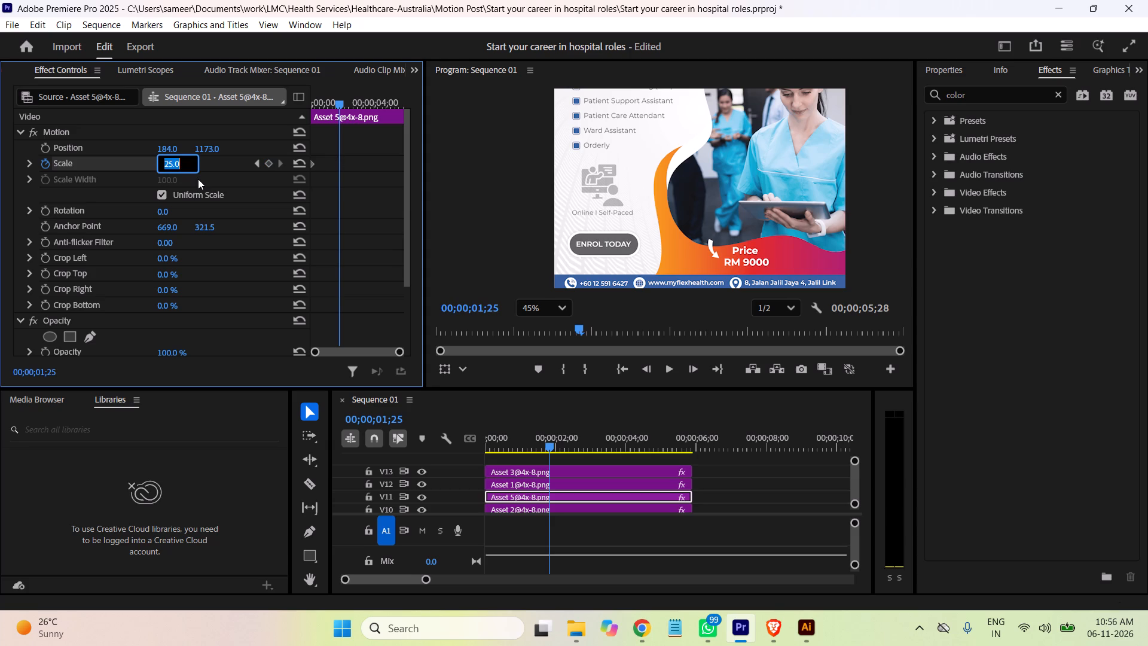
pyautogui.write('27')
pyautogui.press('Return')
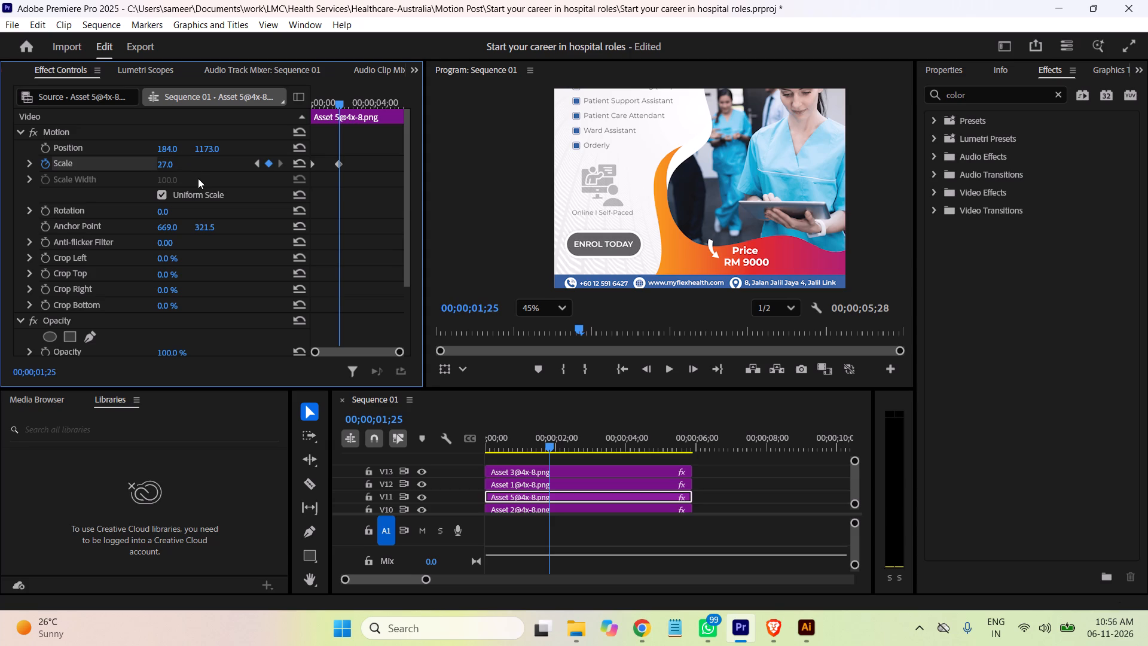
# Preview the ENROL TODAY button's scale change and move its second Scale keyframe slightly earlier.
pyautogui.moveTo(340, 104); pyautogui.dragTo(313, 106)
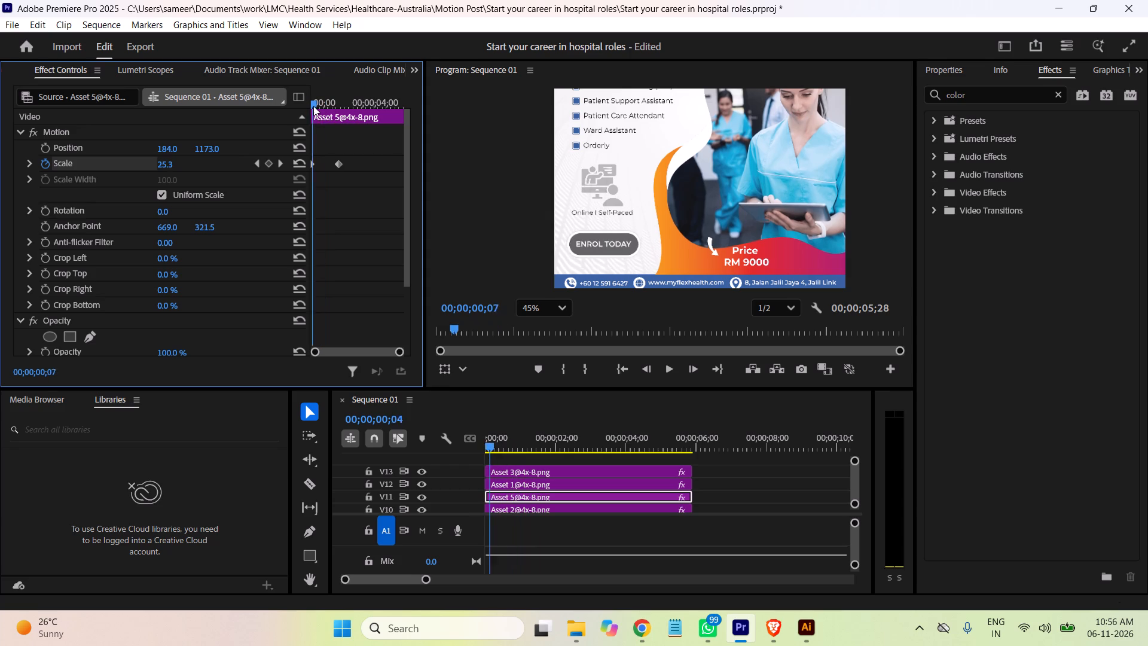
pyautogui.moveTo(313, 106); pyautogui.dragTo(342, 109)
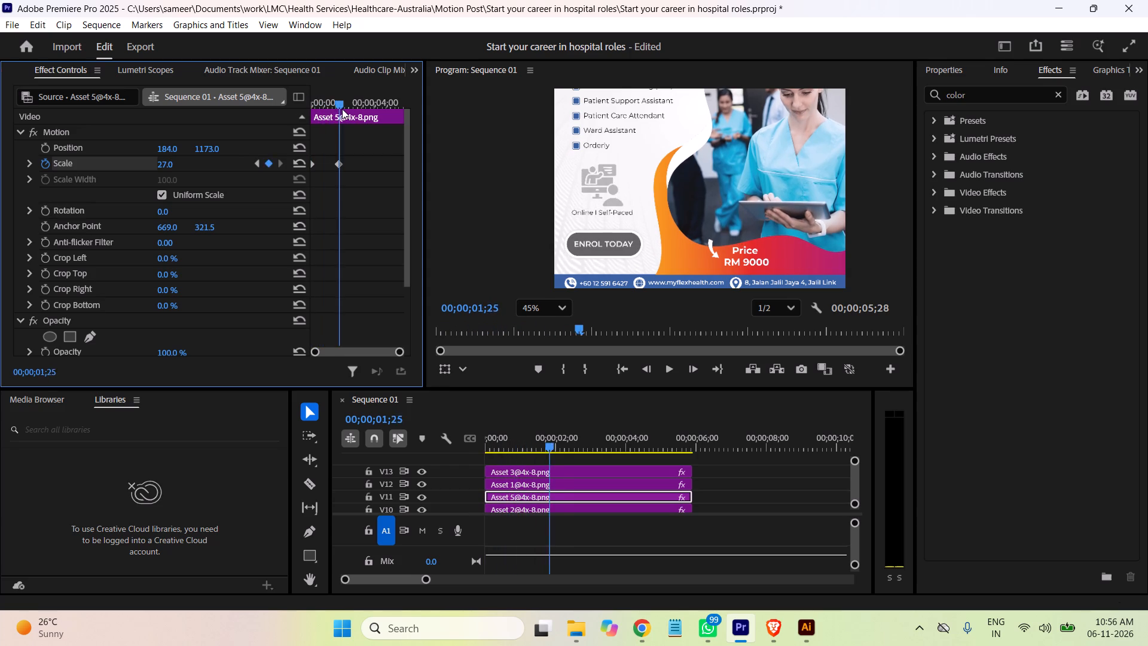
pyautogui.moveTo(342, 109); pyautogui.dragTo(365, 110)
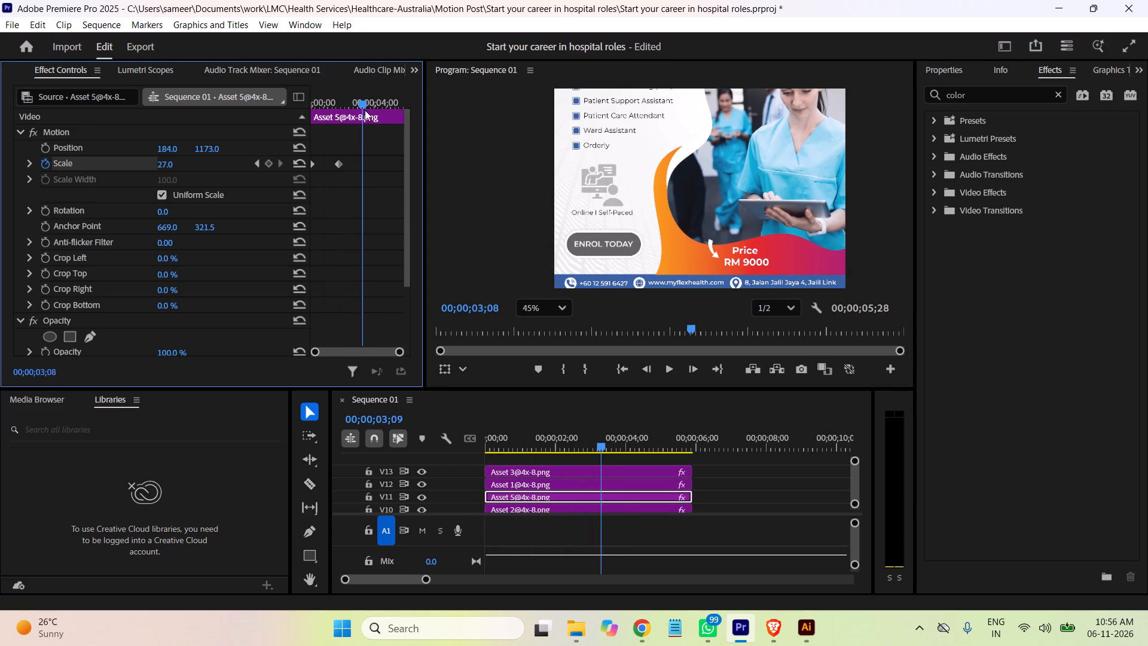
pyautogui.moveTo(365, 110); pyautogui.dragTo(375, 113)
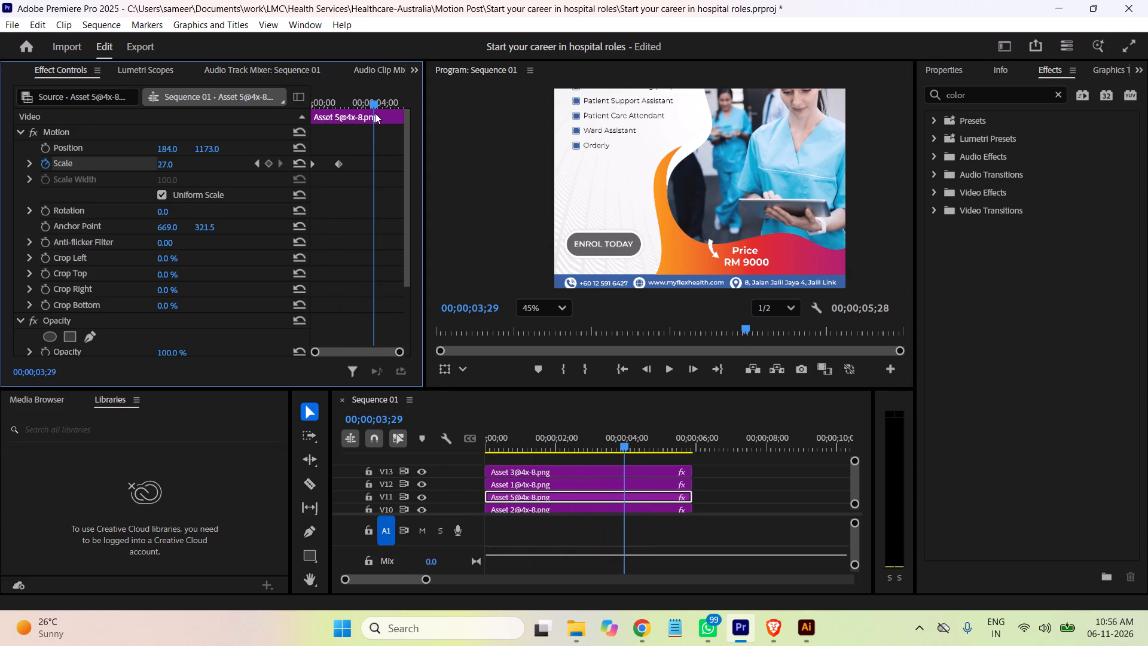
pyautogui.moveTo(375, 113); pyautogui.dragTo(370, 113)
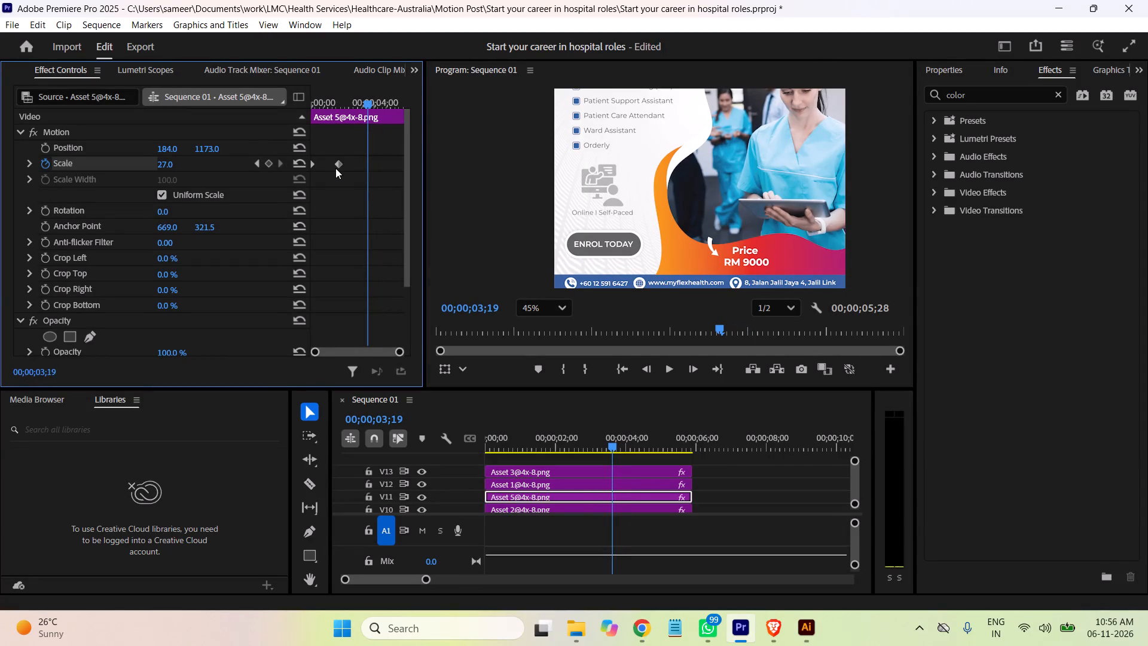
pyautogui.click(337, 166)
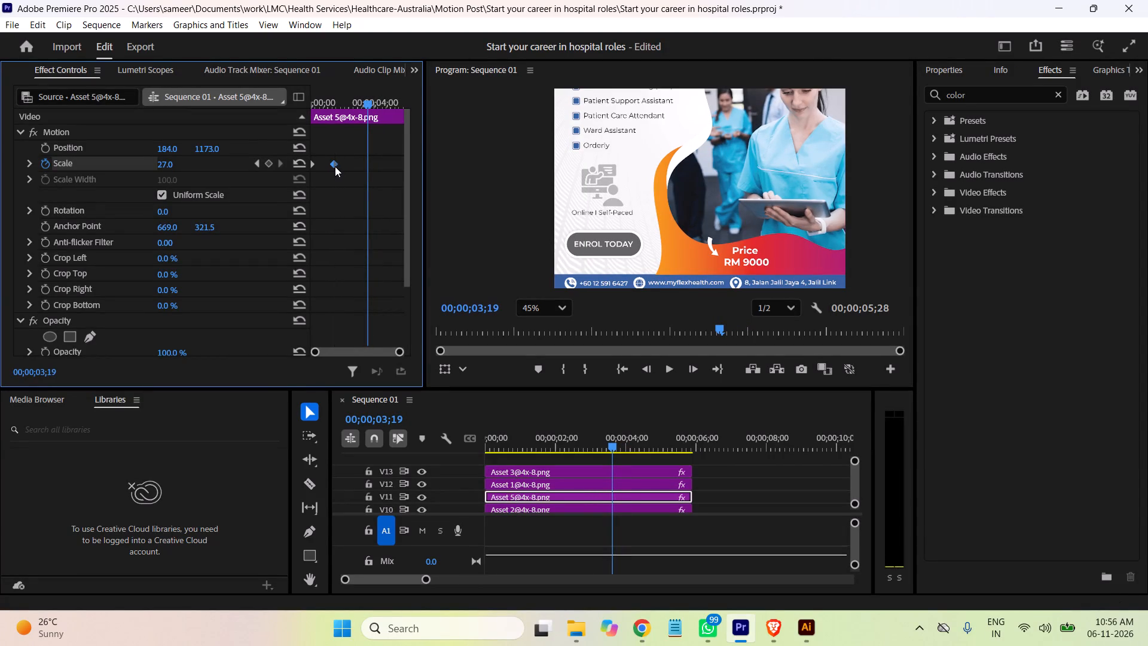
# Add a Scale keyframe of 25 at 00;00;03;01 on the ENROL TODAY button clip.
pyautogui.moveTo(368, 106); pyautogui.dragTo(356, 115)
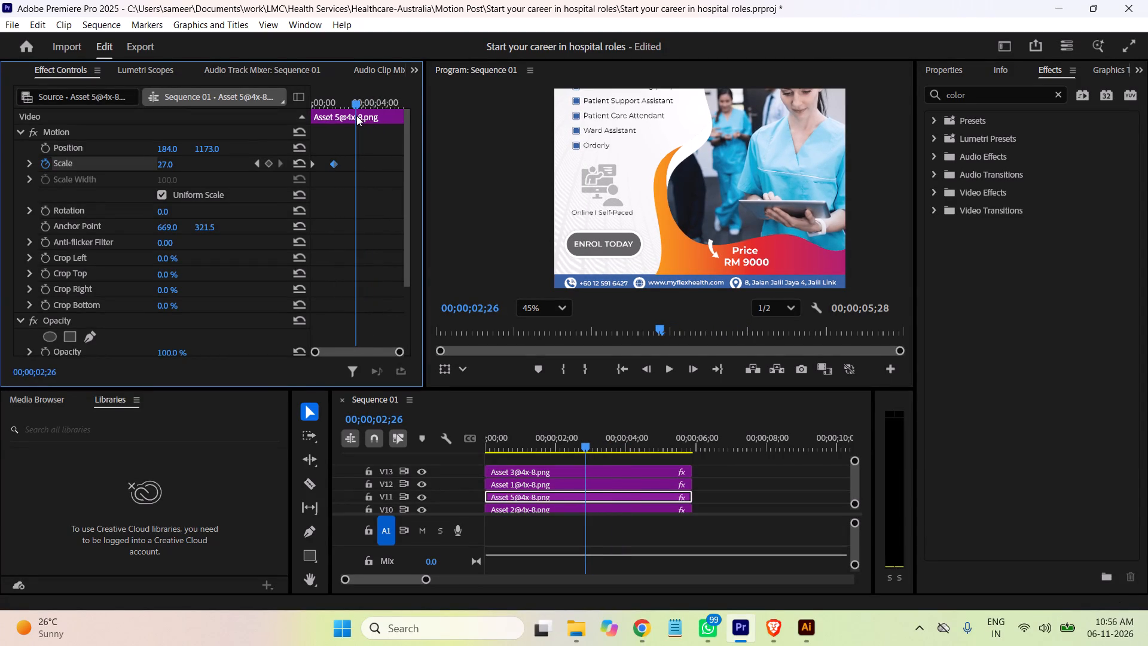
pyautogui.moveTo(356, 115); pyautogui.dragTo(358, 115)
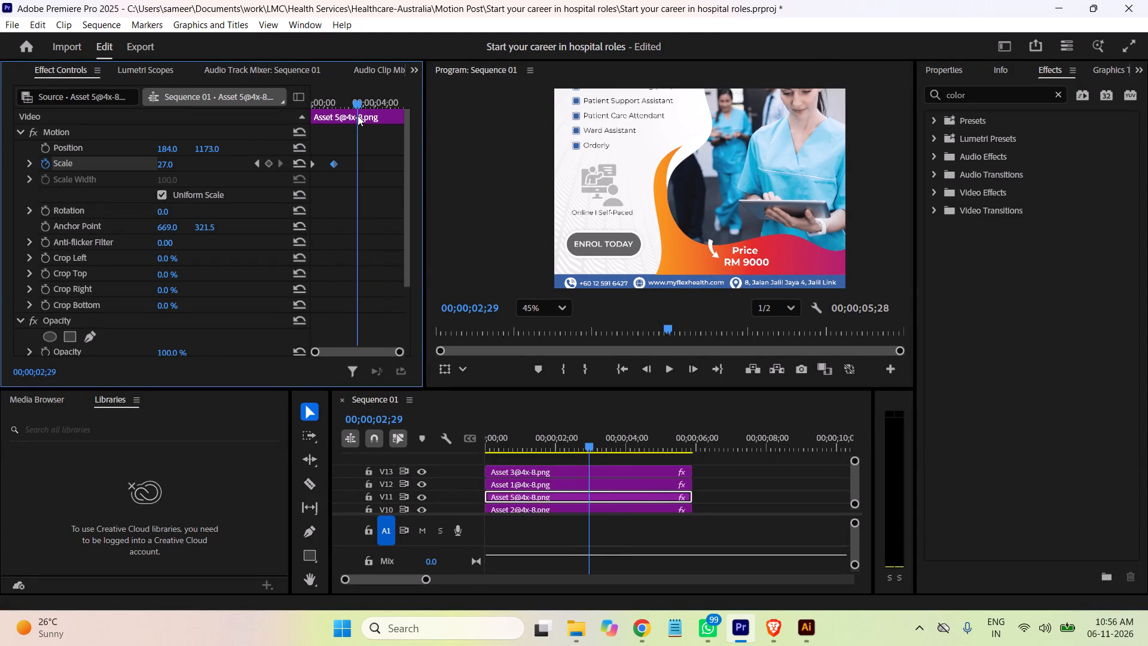
pyautogui.moveTo(358, 115); pyautogui.dragTo(359, 116)
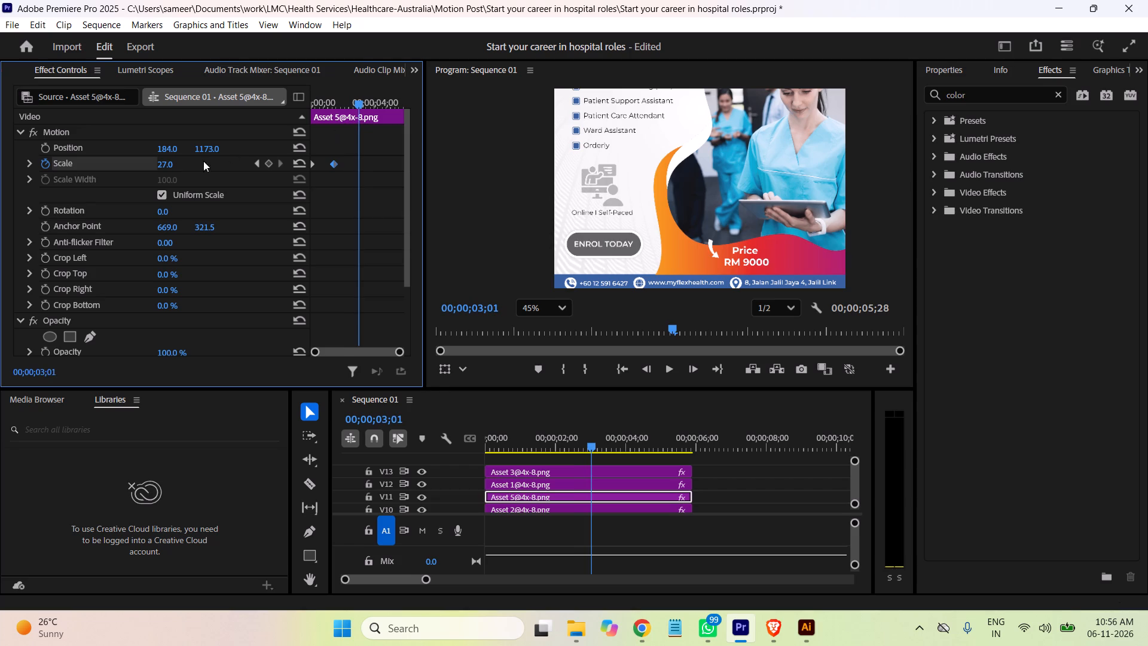
pyautogui.click(162, 167)
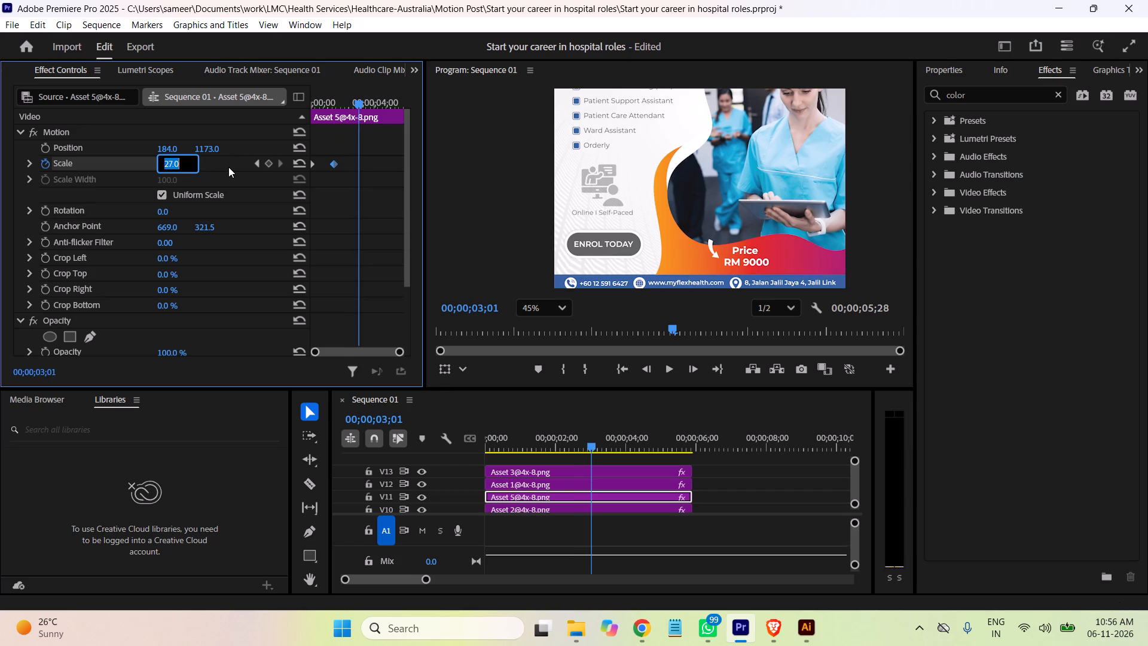
pyautogui.write('25')
pyautogui.press('Return')
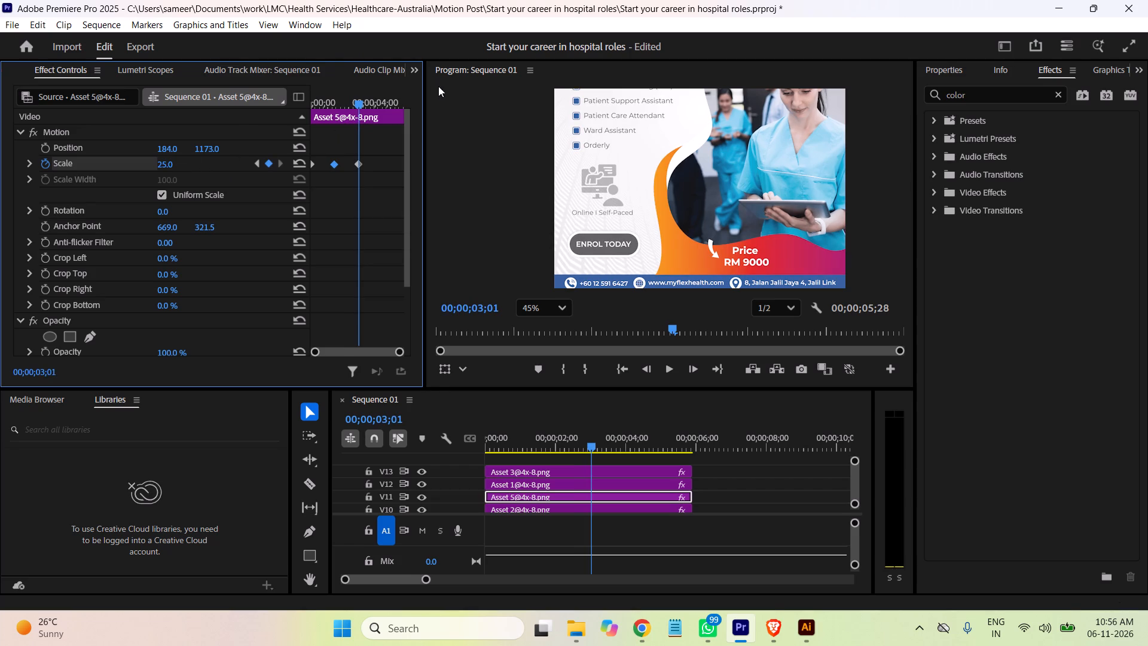
# Add a Scale keyframe of 27 at 00;00;04;19 on the ENROL TODAY button clip.
pyautogui.moveTo(358, 102); pyautogui.dragTo(383, 109)
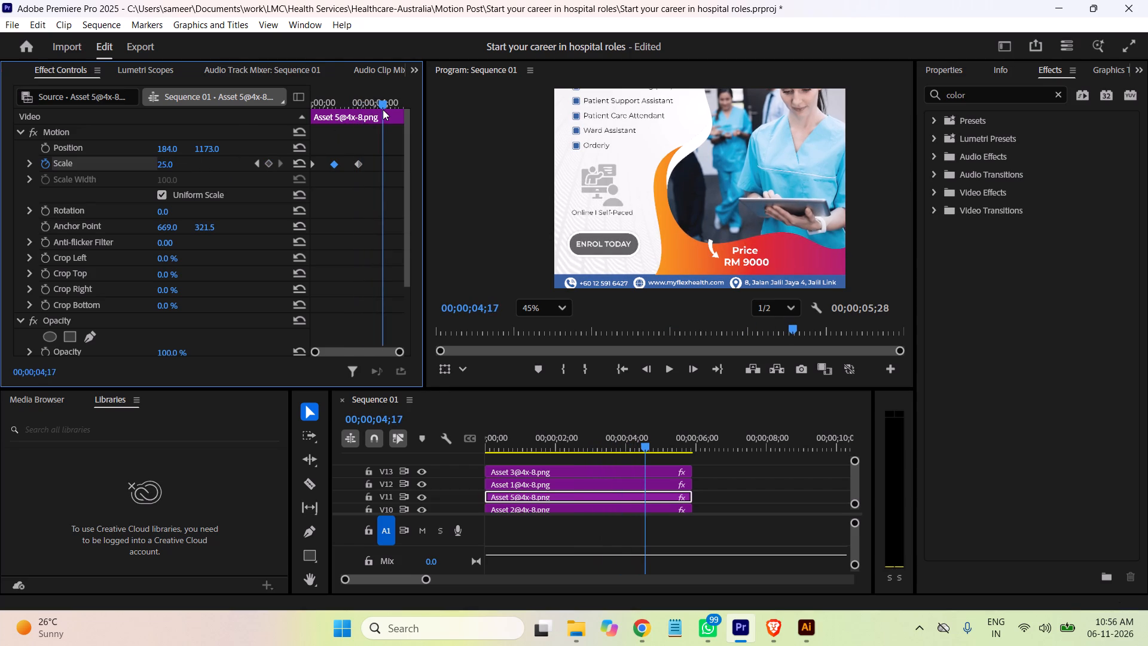
pyautogui.moveTo(383, 109); pyautogui.dragTo(383, 110)
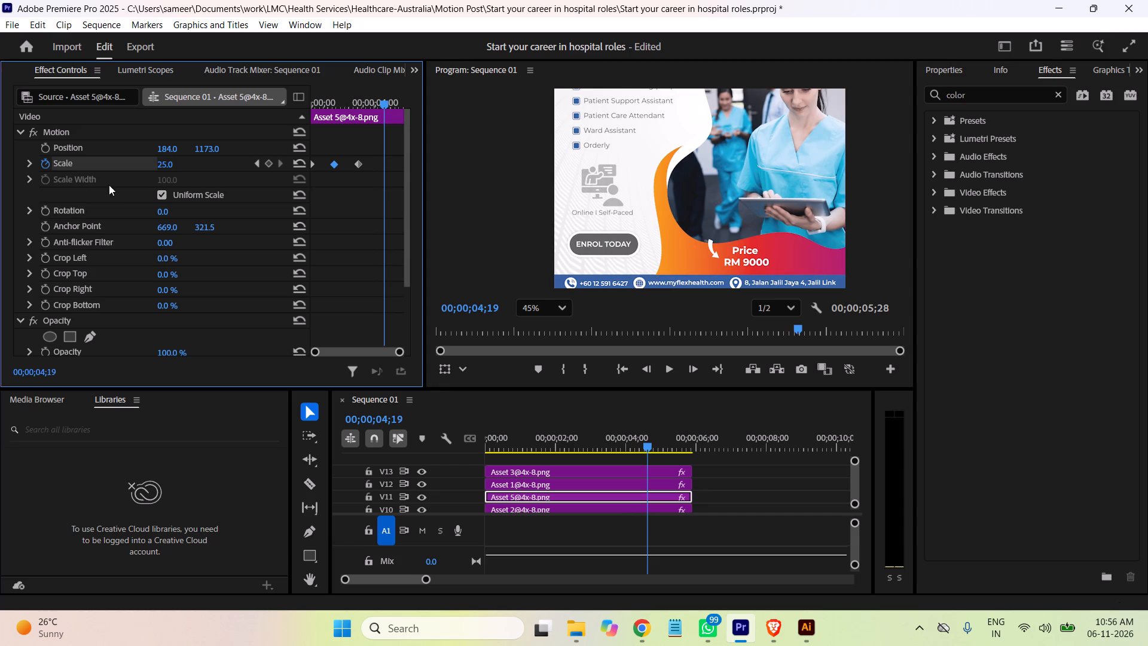
pyautogui.click(162, 167)
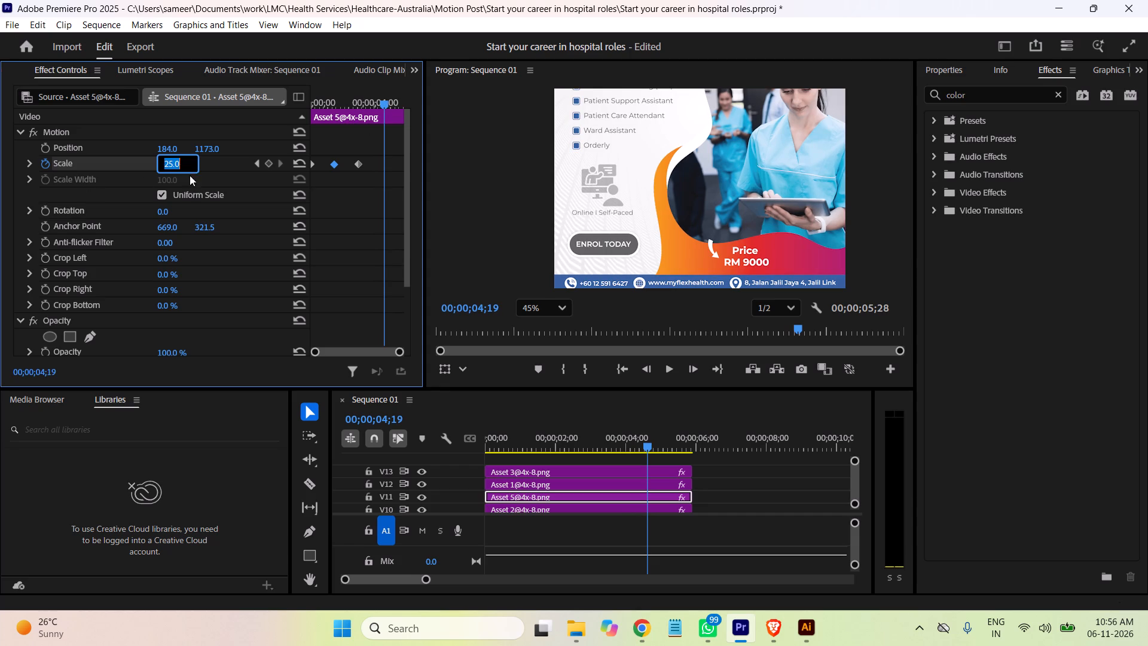
pyautogui.write('27')
pyautogui.press('Return')
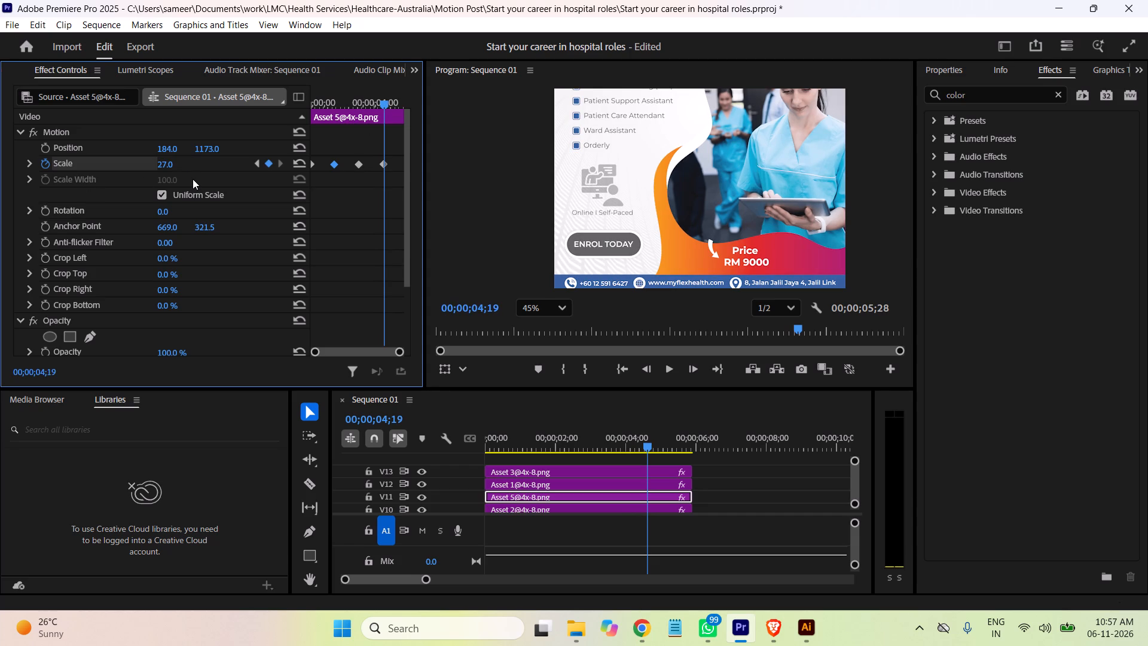
# Shift the ENROL TODAY button's second, third and fourth Scale keyframes slightly earlier, the second to about 00;00;01;08.
pyautogui.click(331, 165)
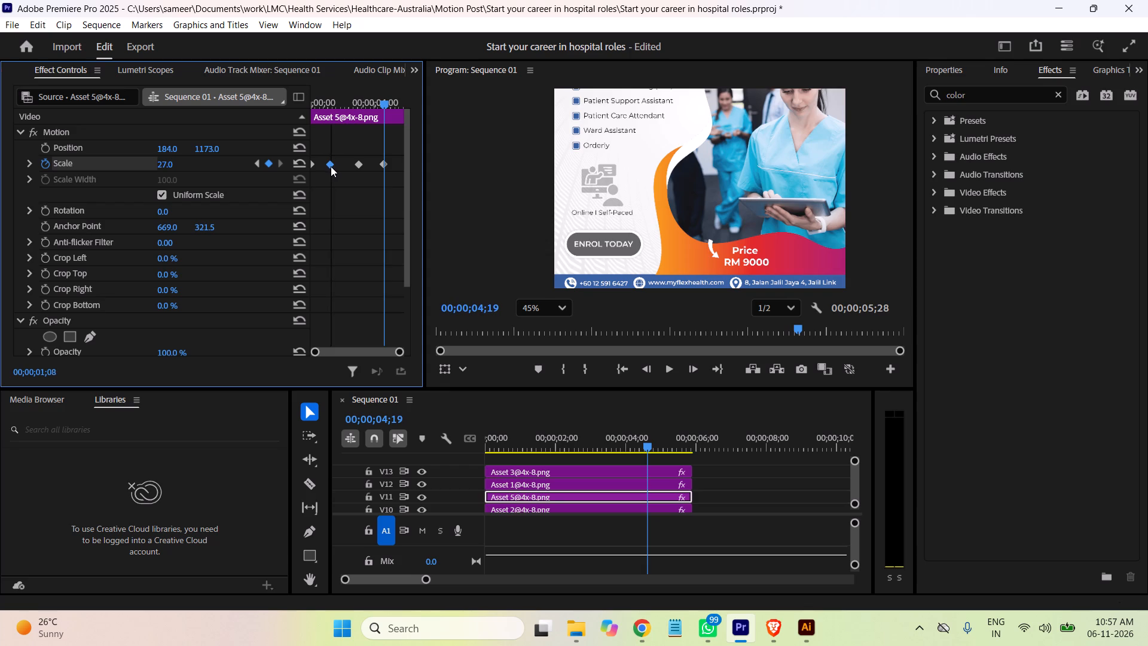
pyautogui.click(356, 166)
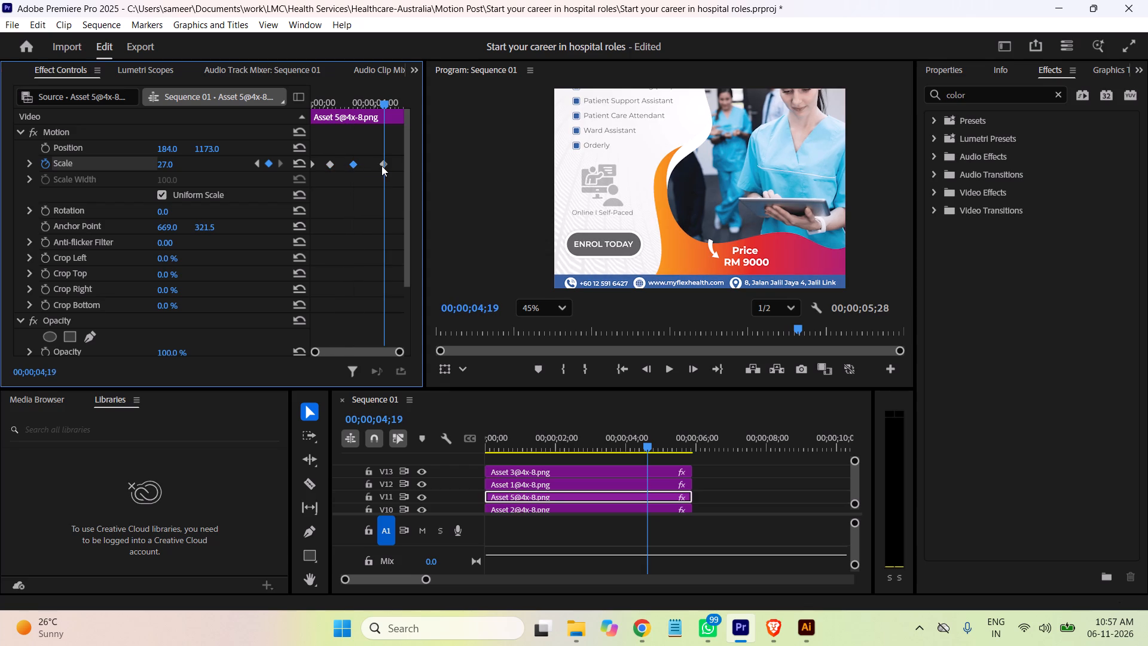
pyautogui.moveTo(381, 166); pyautogui.dragTo(375, 166)
# Add a Scale keyframe of 26 at 00;00;05;24, near the end of the ENROL TODAY button clip.
pyautogui.moveTo(384, 105); pyautogui.dragTo(402, 118)
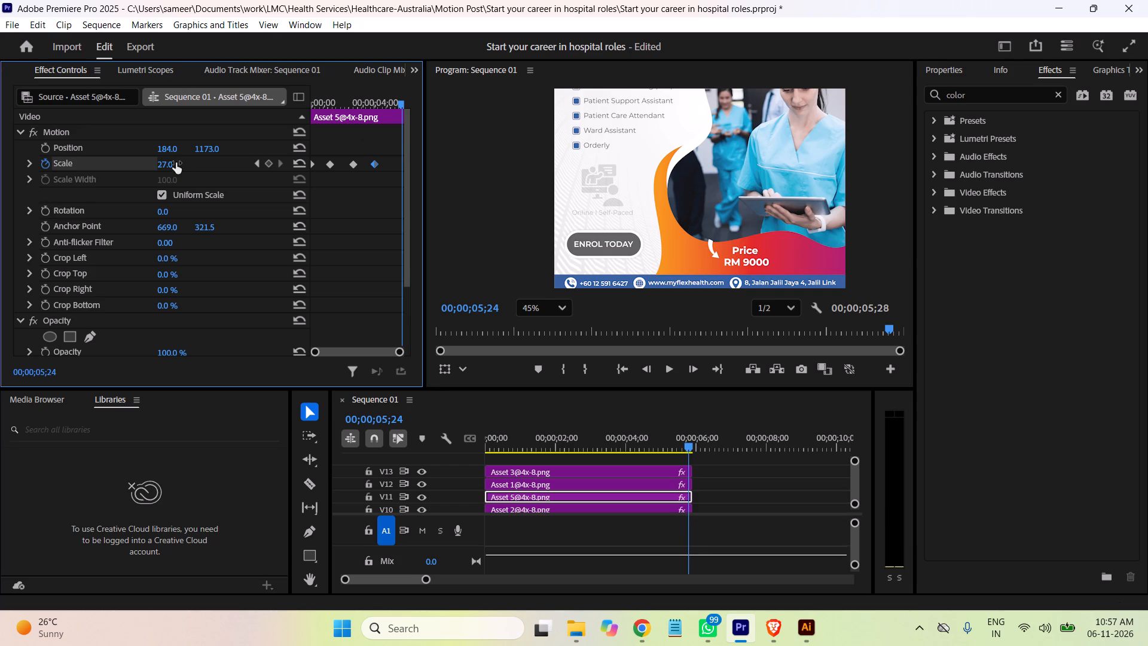
pyautogui.click(161, 165)
pyautogui.write('26')
pyautogui.press('Return')
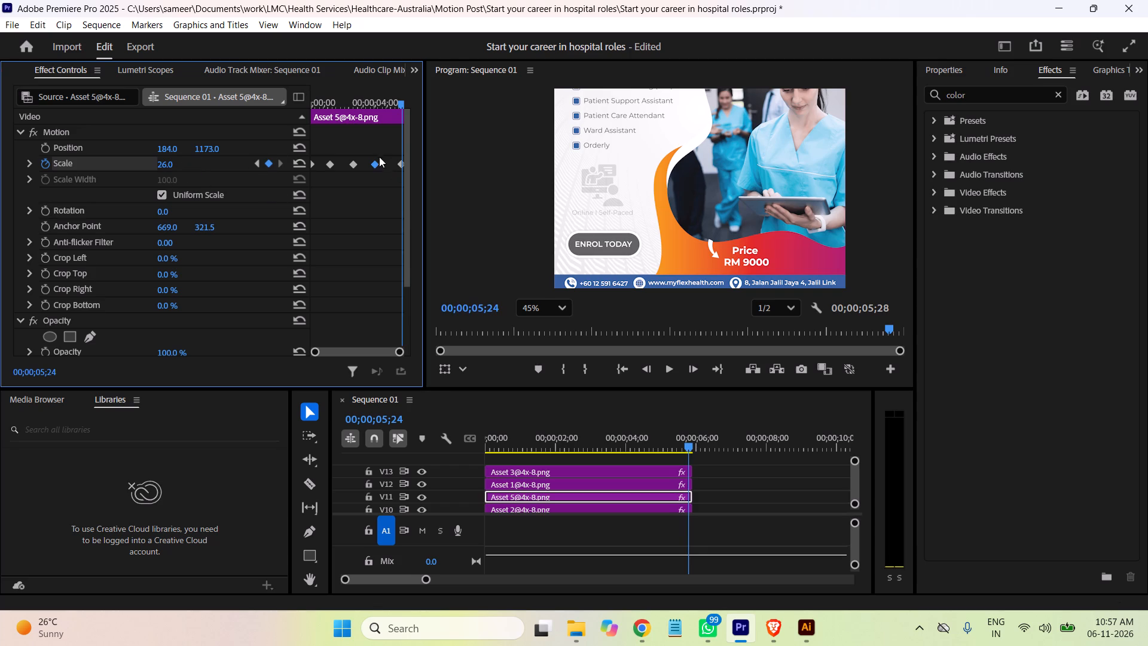
# Nudge the ENROL TODAY button's fourth and third Scale keyframes slightly later to even out the spacing.
pyautogui.click(374, 165)
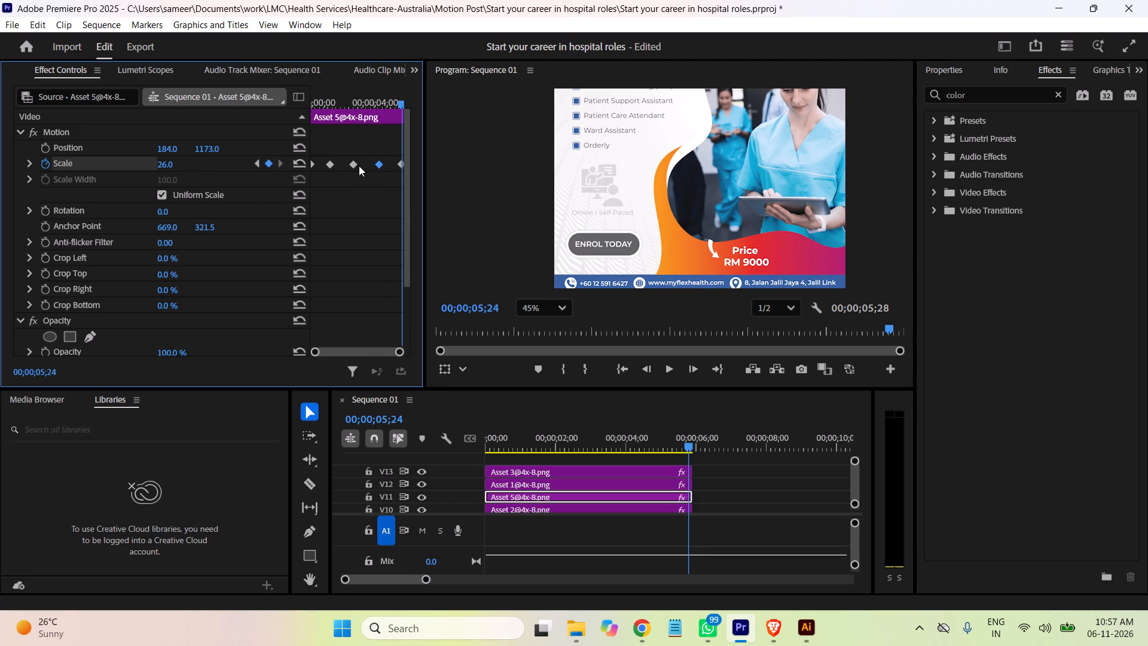
pyautogui.click(354, 166)
# Scrub through the ENROL TODAY button's scale animation, return to the start of the sequence and save the project.
pyautogui.moveTo(400, 105); pyautogui.dragTo(303, 121)
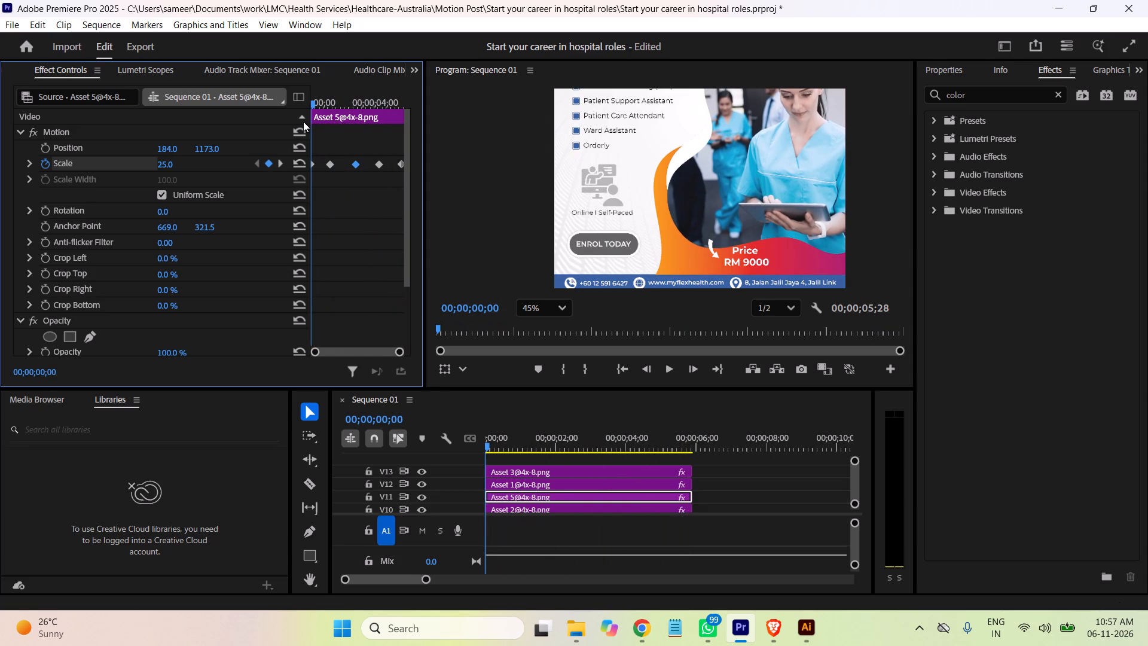
pyautogui.moveTo(303, 121); pyautogui.dragTo(330, 122)
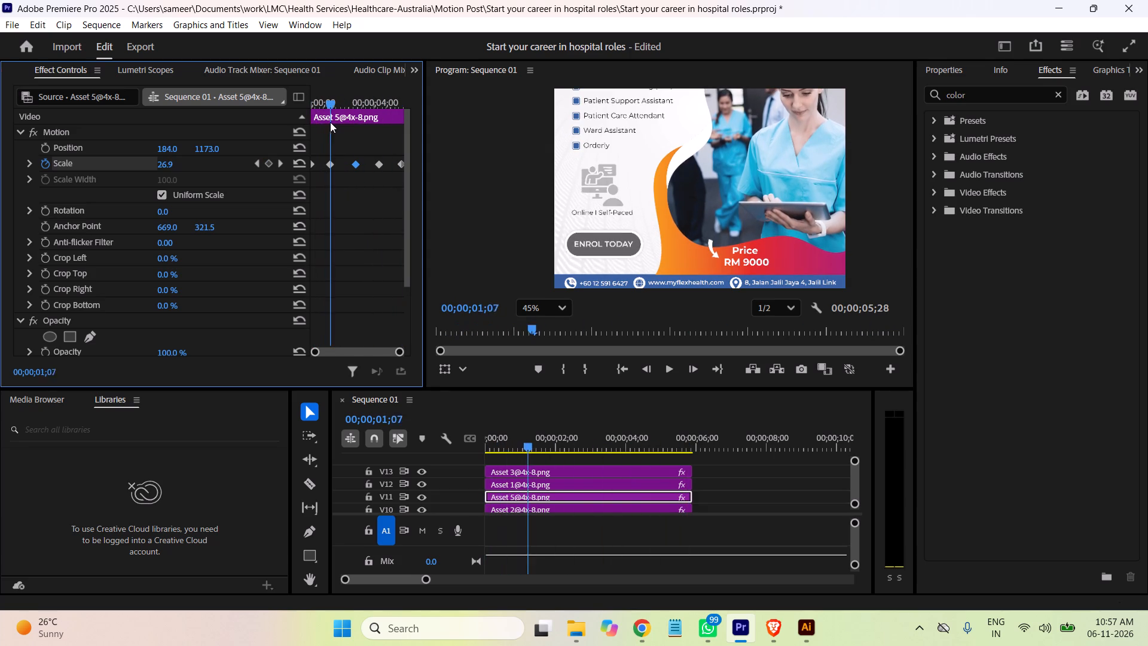
pyautogui.moveTo(330, 122); pyautogui.dragTo(370, 123)
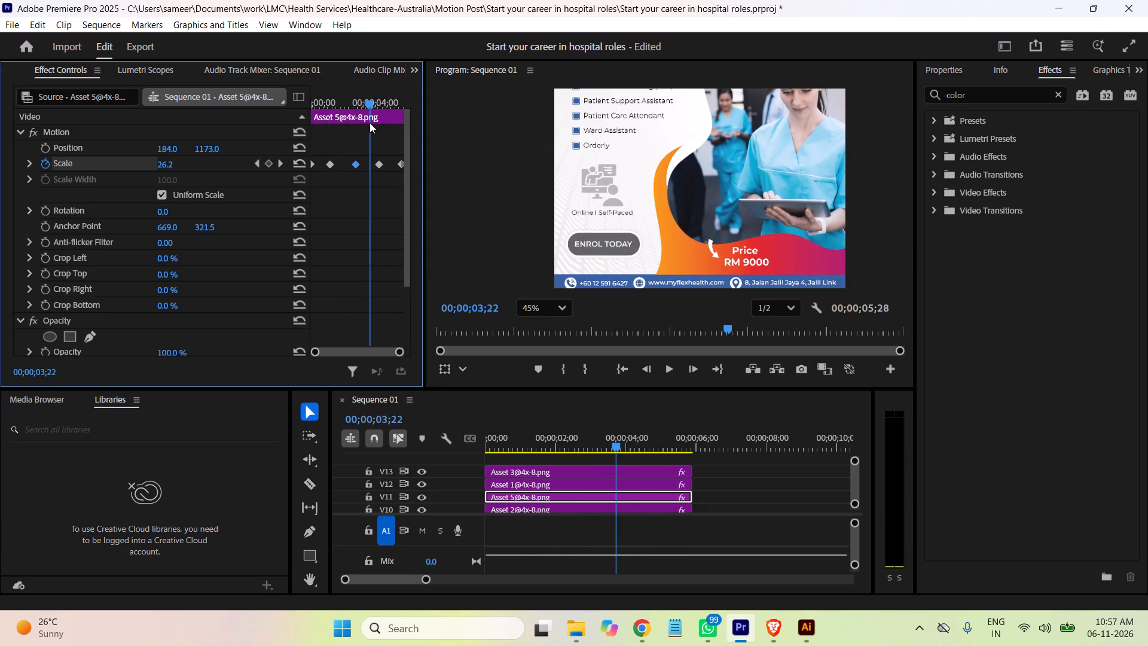
pyautogui.moveTo(370, 123); pyautogui.dragTo(405, 125)
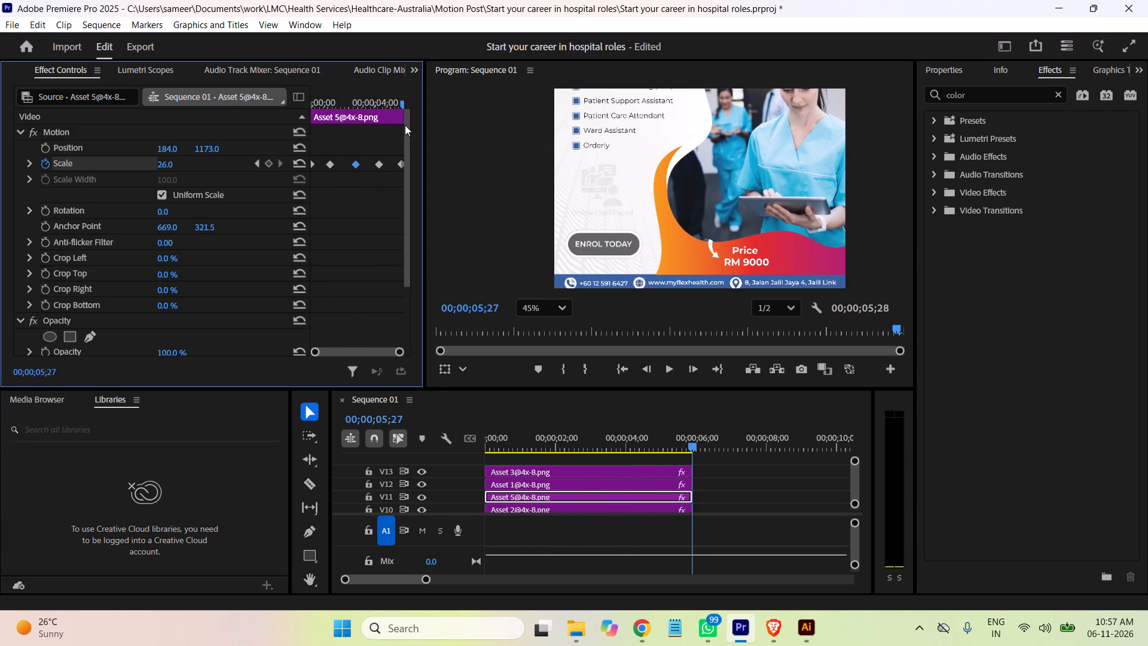
pyautogui.moveTo(405, 125); pyautogui.dragTo(297, 130)
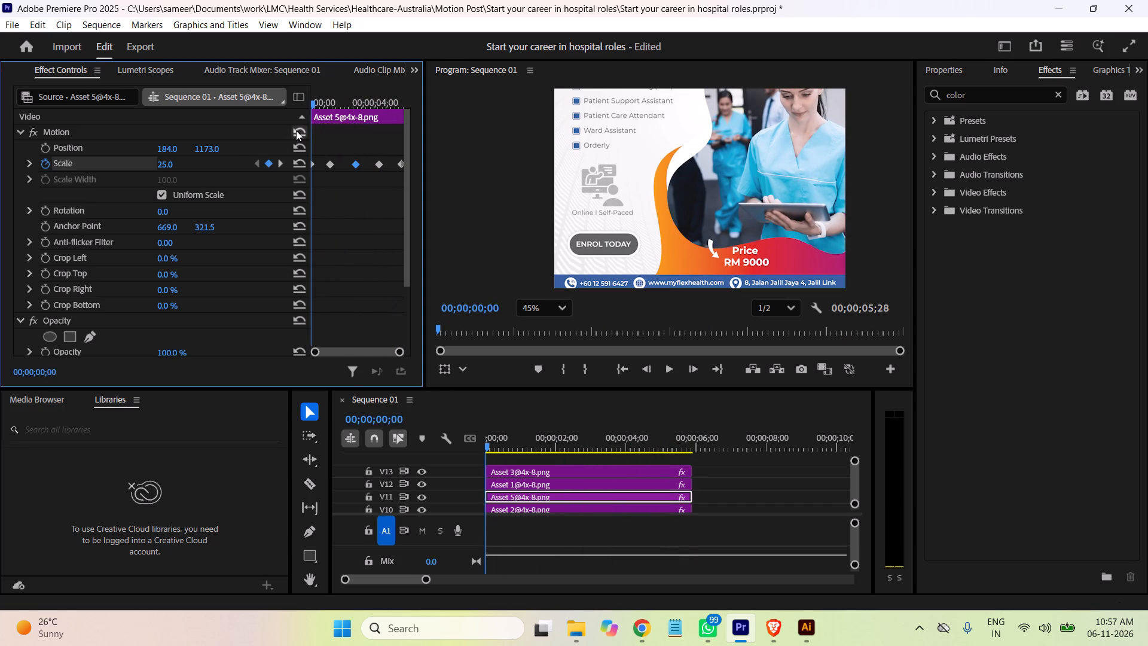
pyautogui.hotkey('ctrl', 's')
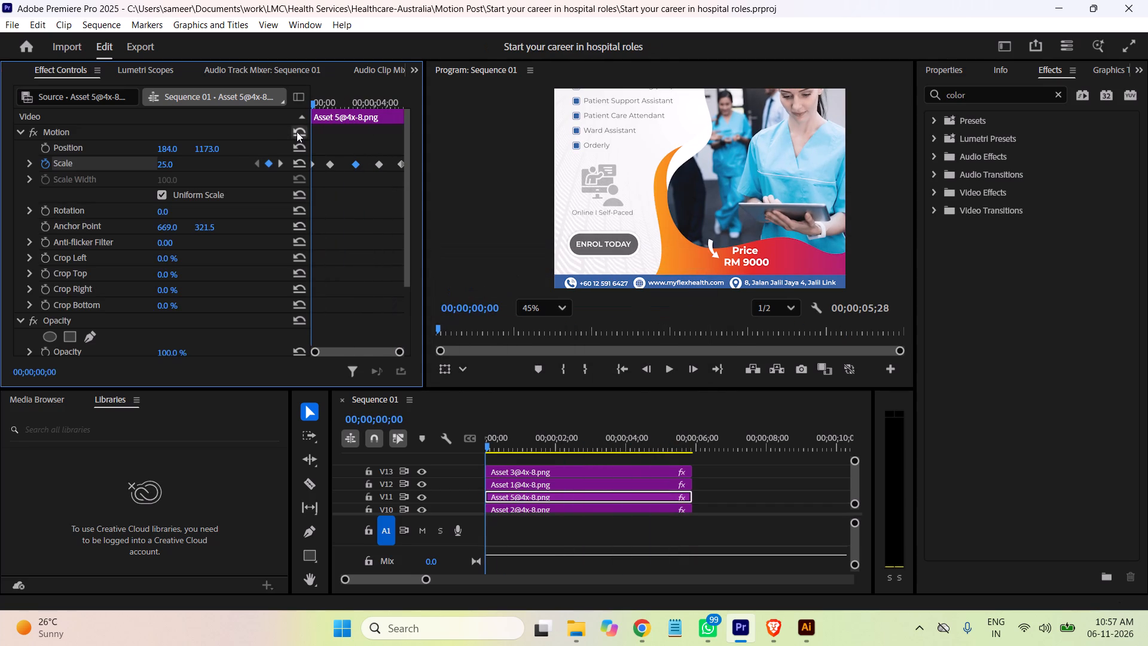
# Play the whole sequence twice from the start with the full post in view to review the animation.
pyautogui.scroll(-2, 488, 203)
pyautogui.scroll(2, 488, 205)
pyautogui.scroll(-8, 488, 205)
pyautogui.scroll(2, 493, 200)
pyautogui.scroll(-1, 493, 200)
pyautogui.scroll(2, 493, 200)
pyautogui.scroll(-2, 494, 200)
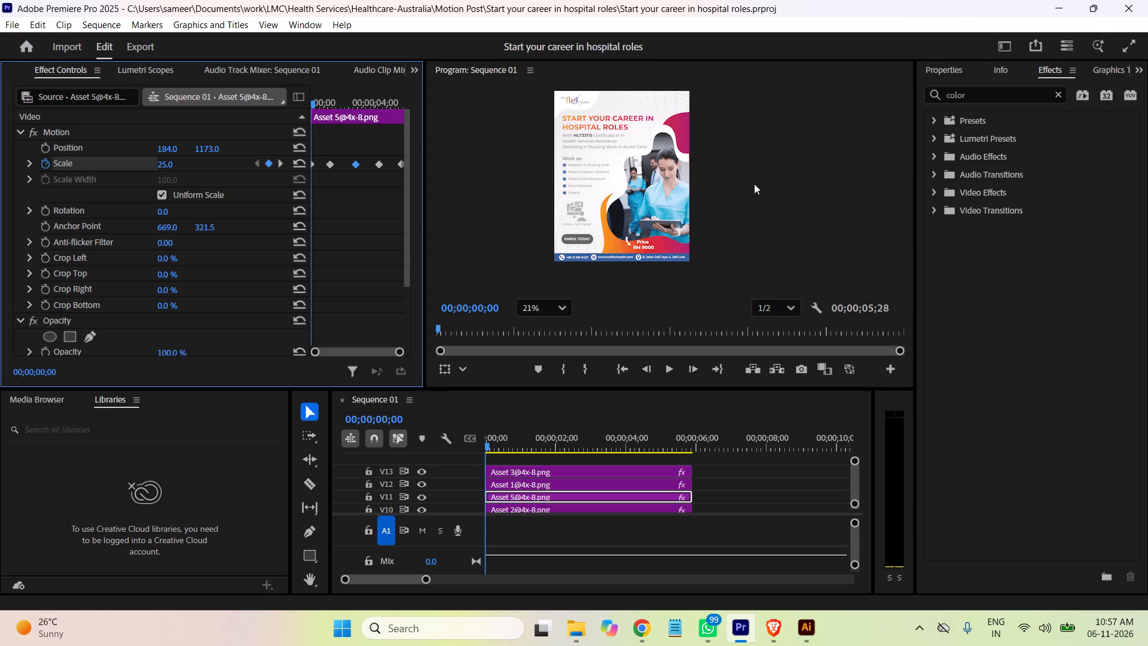
pyautogui.press('space')
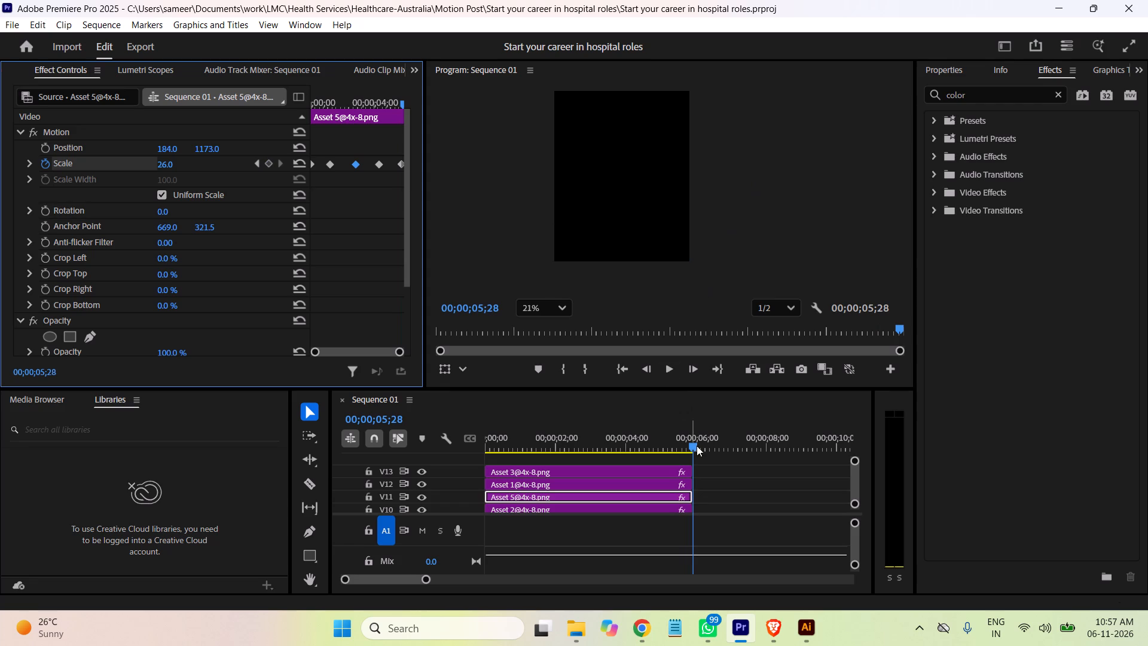
pyautogui.moveTo(694, 444); pyautogui.dragTo(442, 456)
pyautogui.press('space')
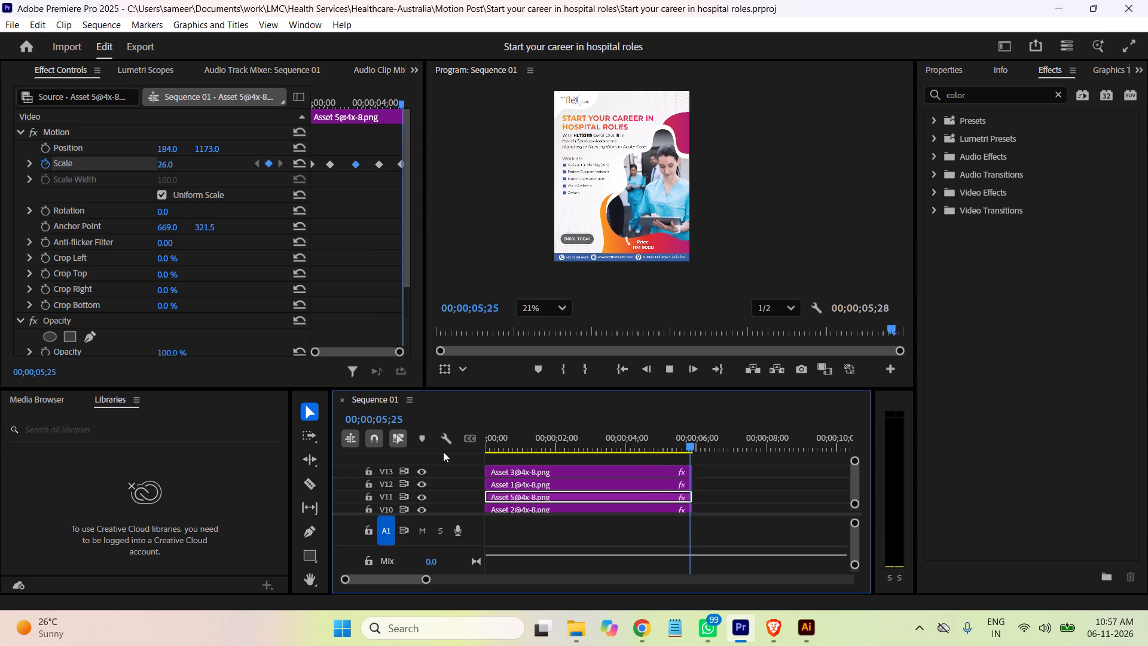
# Play the whole sequence again from the start to review the animation.
pyautogui.moveTo(694, 447); pyautogui.dragTo(655, 450)
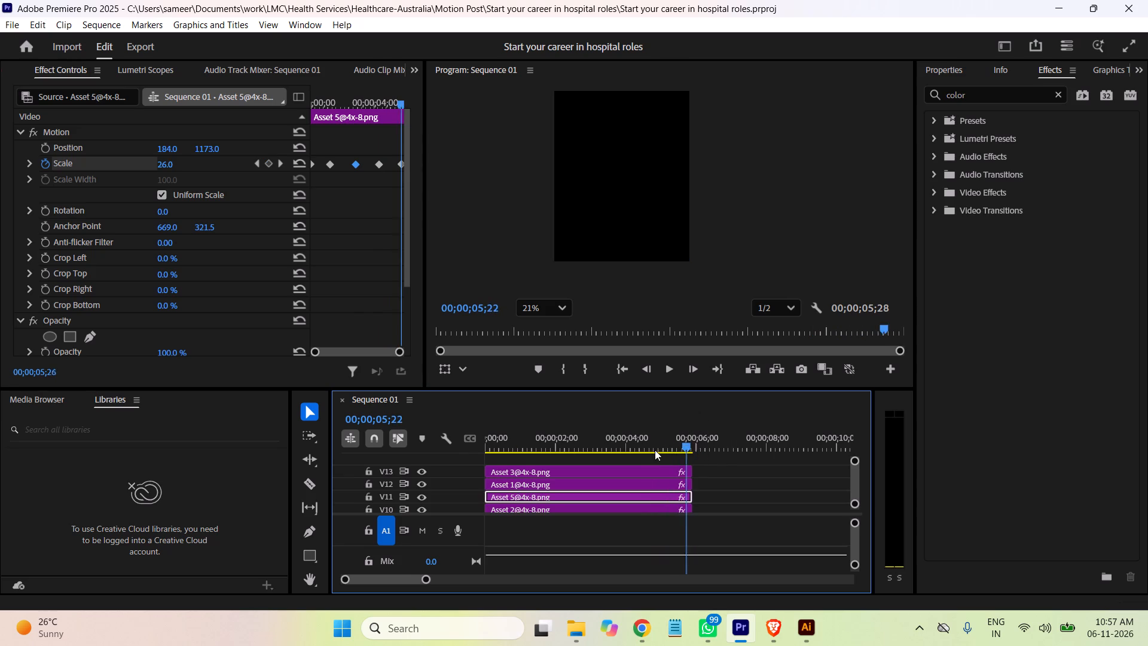
pyautogui.moveTo(655, 450); pyautogui.dragTo(475, 449)
pyautogui.press('space')
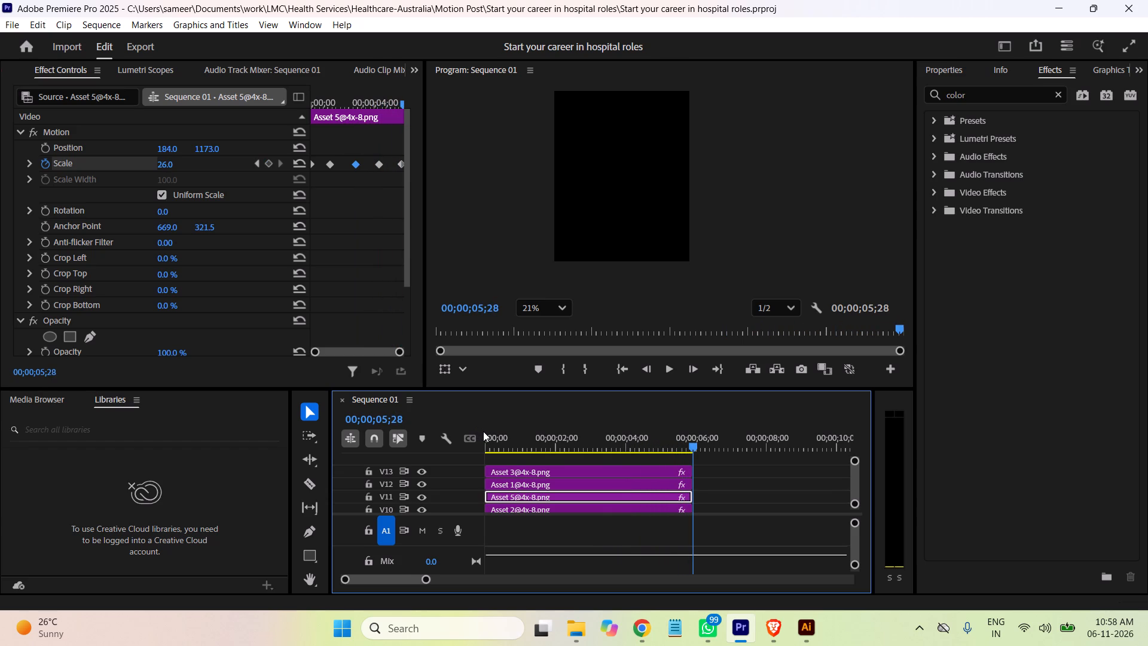
# Render the entire sequence from In to Out to generate its preview files.
pyautogui.click(102, 26)
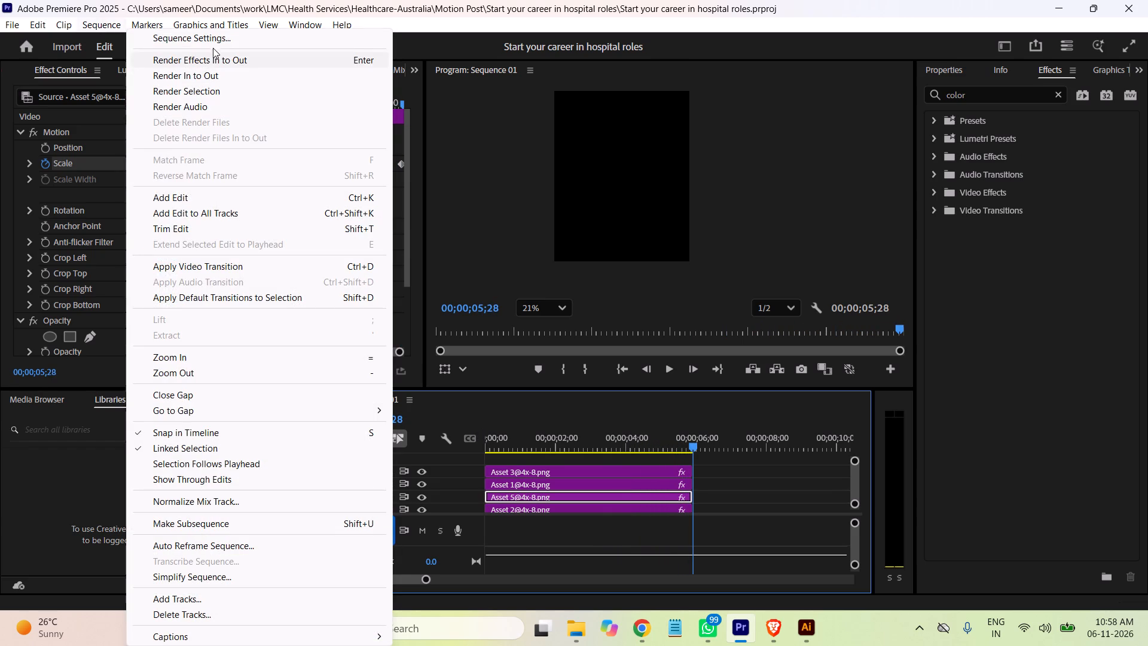
pyautogui.click(211, 76)
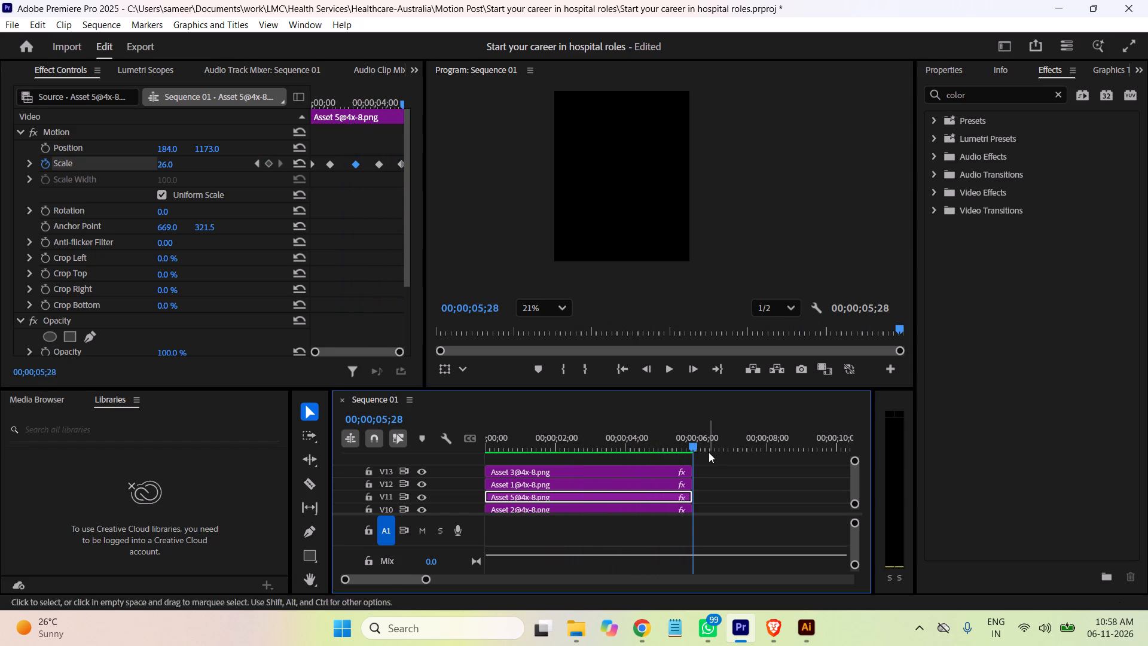
# Return to the start of the sequence and play the rendered preview to check the animation.
pyautogui.moveTo(692, 444); pyautogui.dragTo(468, 446)
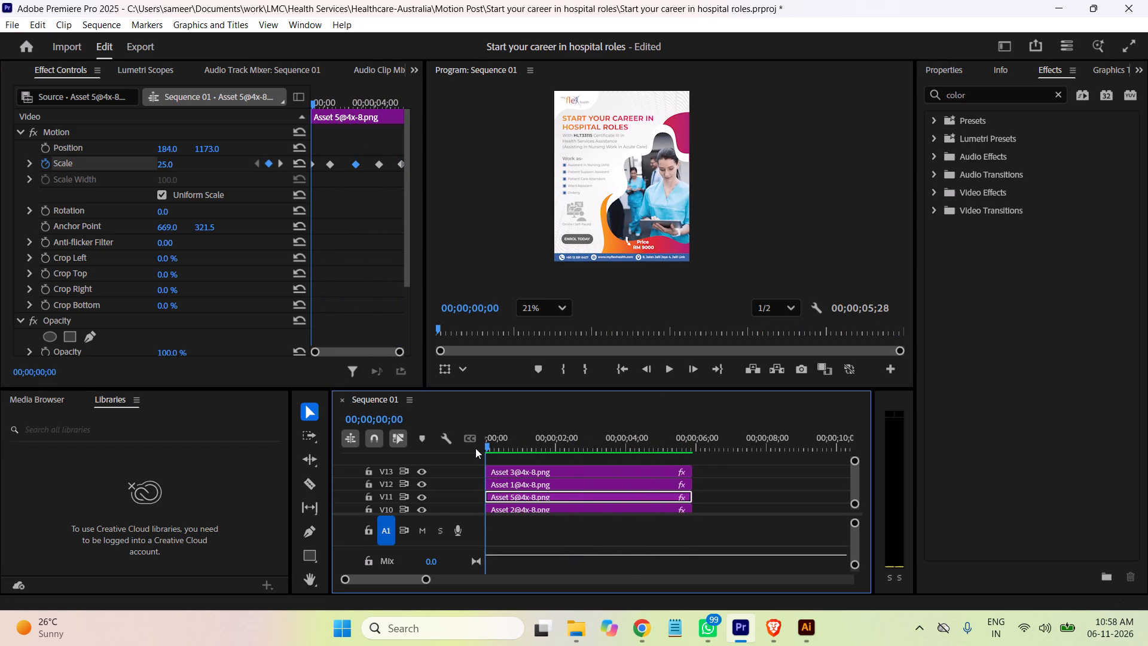
pyautogui.press('space')
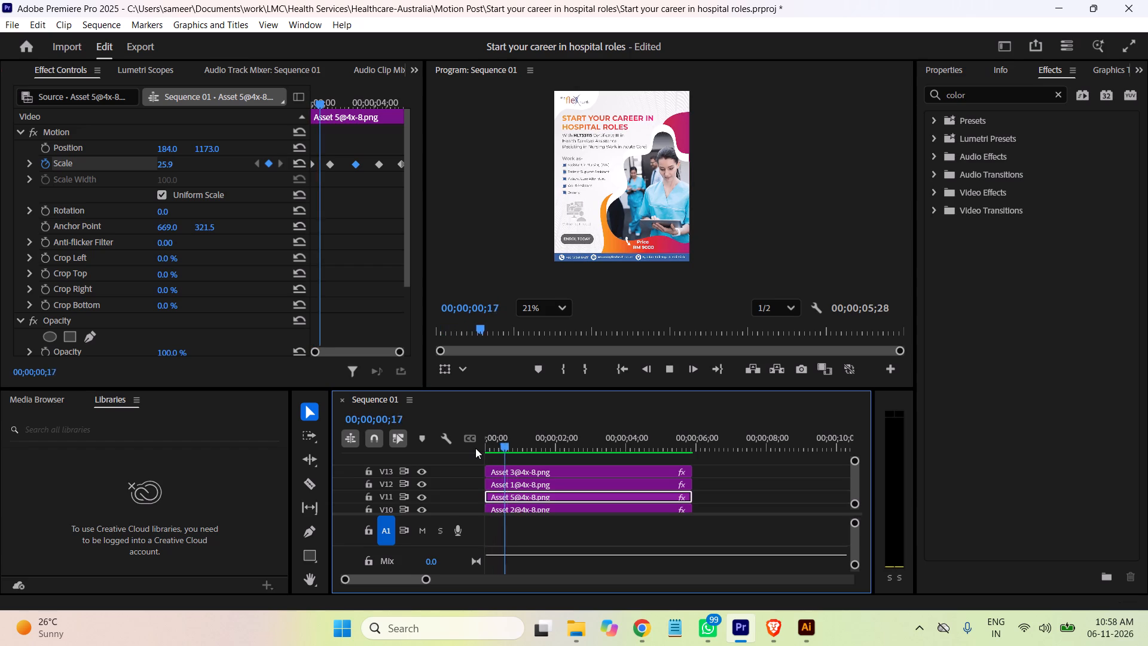
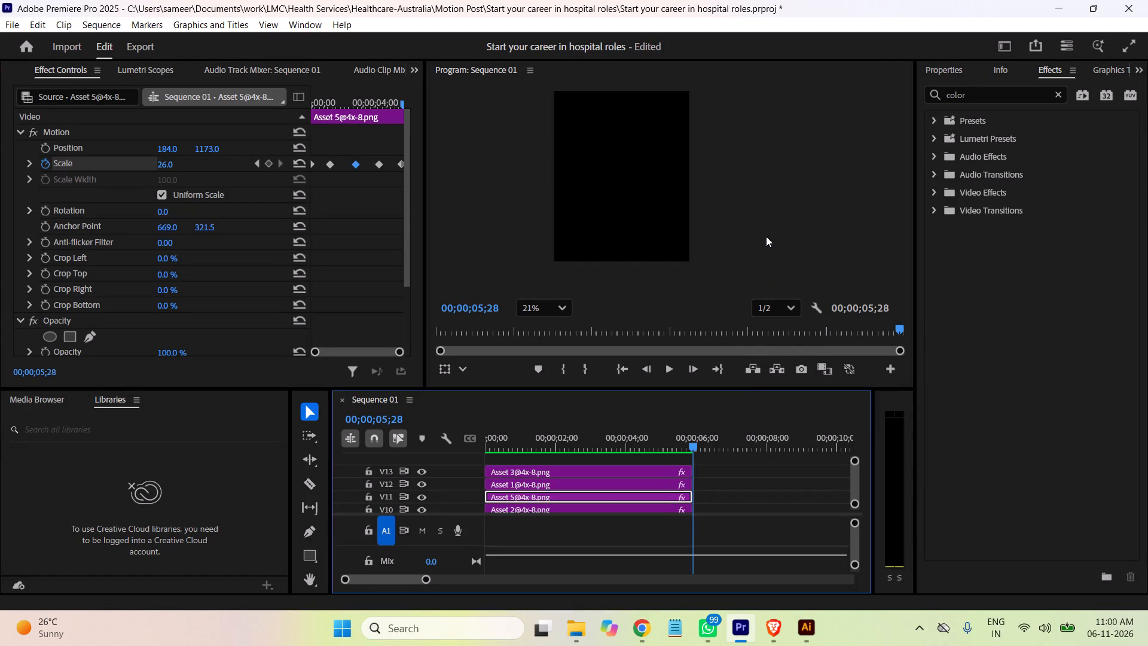
# Scrub back and forth through the rendered sequence to examine the post's animated elements.
pyautogui.moveTo(692, 444); pyautogui.dragTo(465, 464)
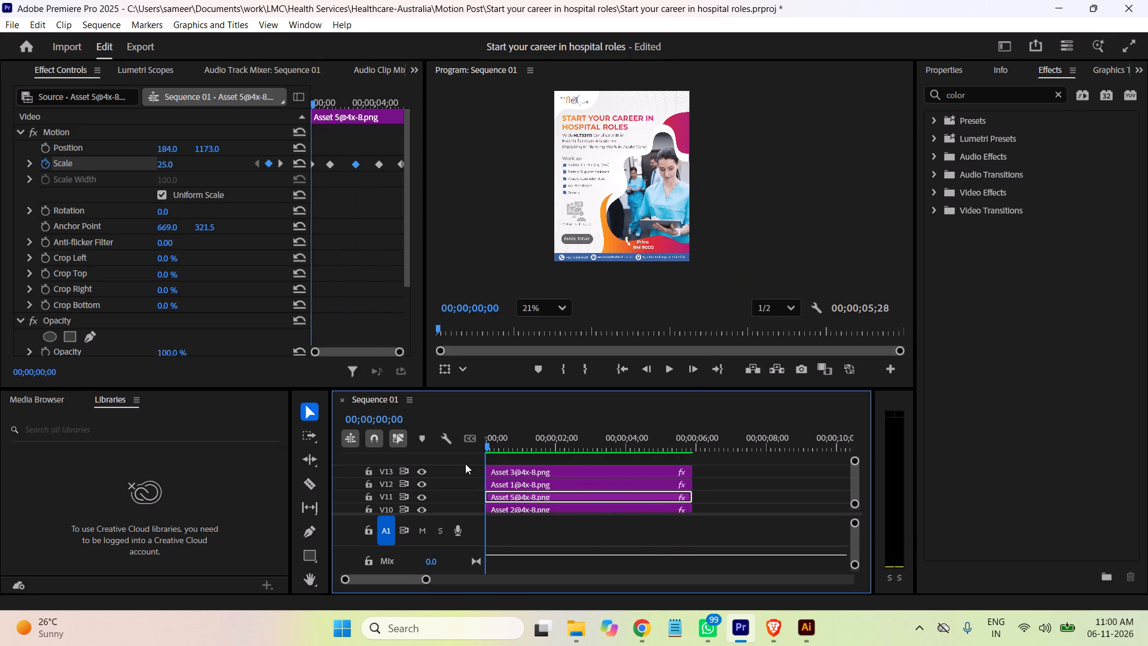
pyautogui.moveTo(465, 464); pyautogui.dragTo(528, 464)
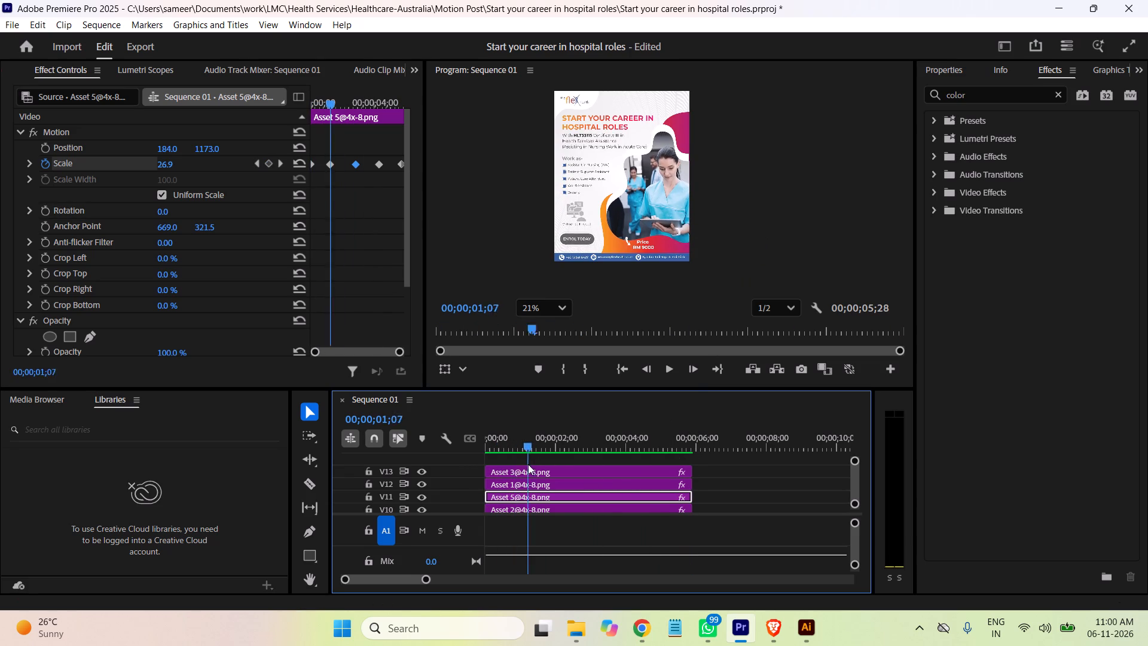
pyautogui.moveTo(528, 464); pyautogui.dragTo(600, 467)
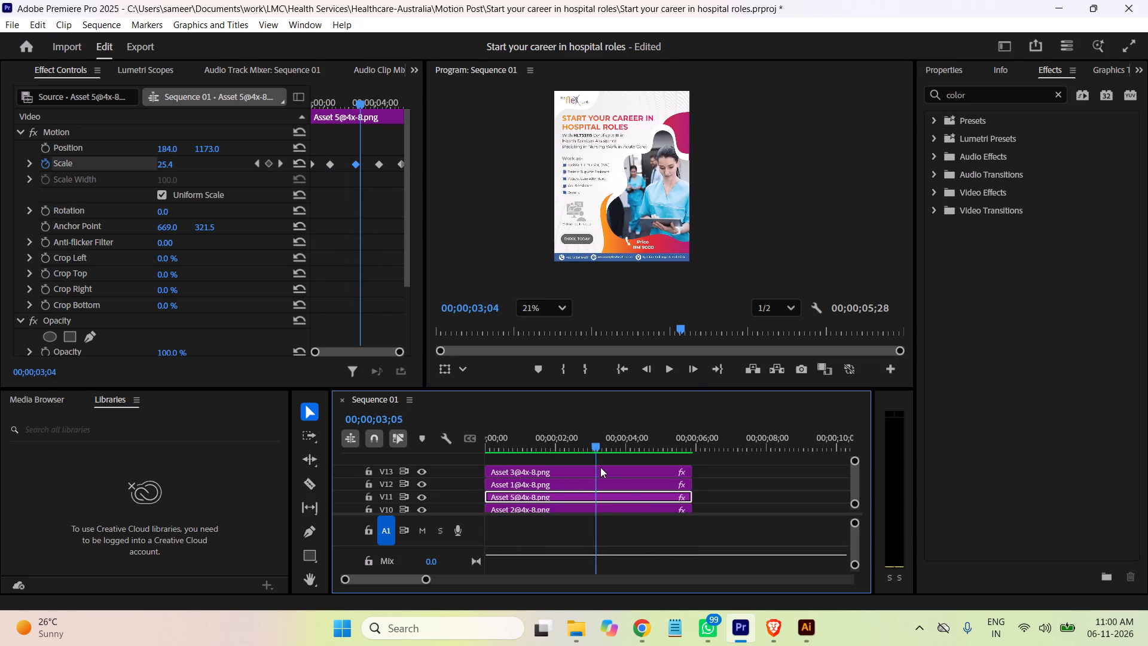
pyautogui.moveTo(600, 467); pyautogui.dragTo(649, 473)
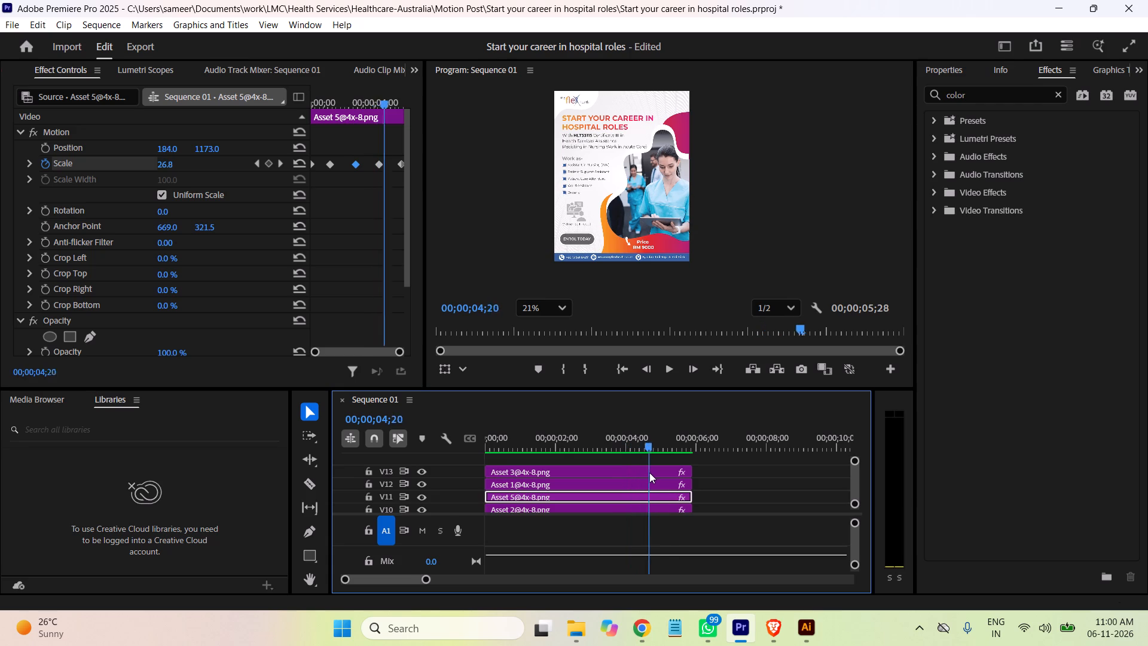
pyautogui.moveTo(649, 473); pyautogui.dragTo(566, 474)
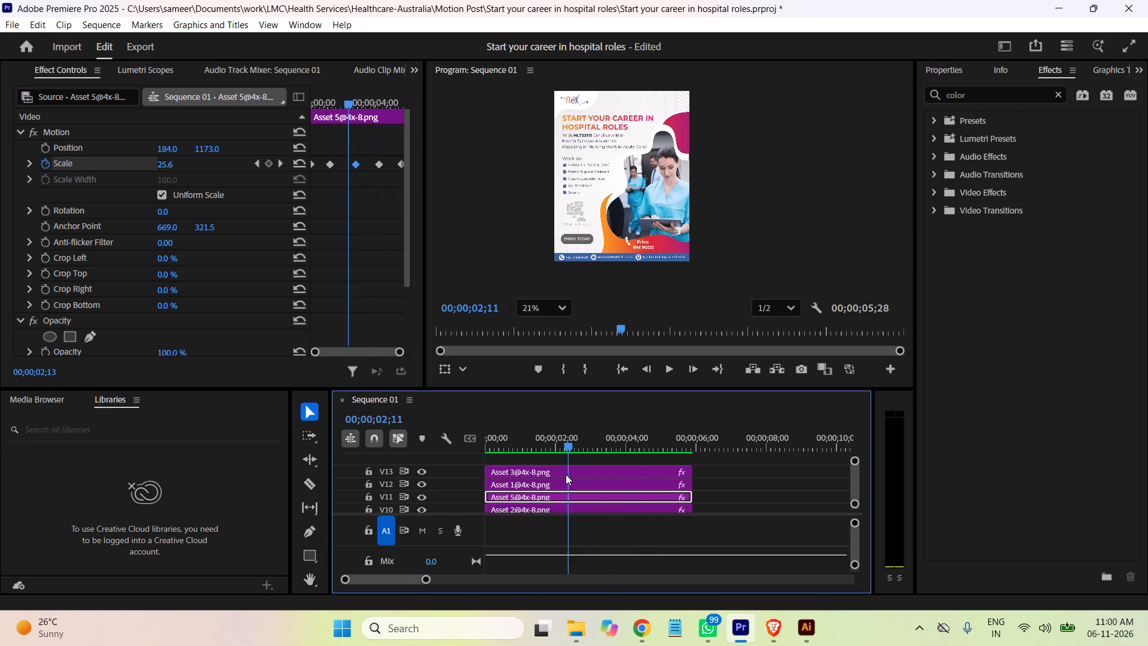
pyautogui.moveTo(566, 474); pyautogui.dragTo(654, 473)
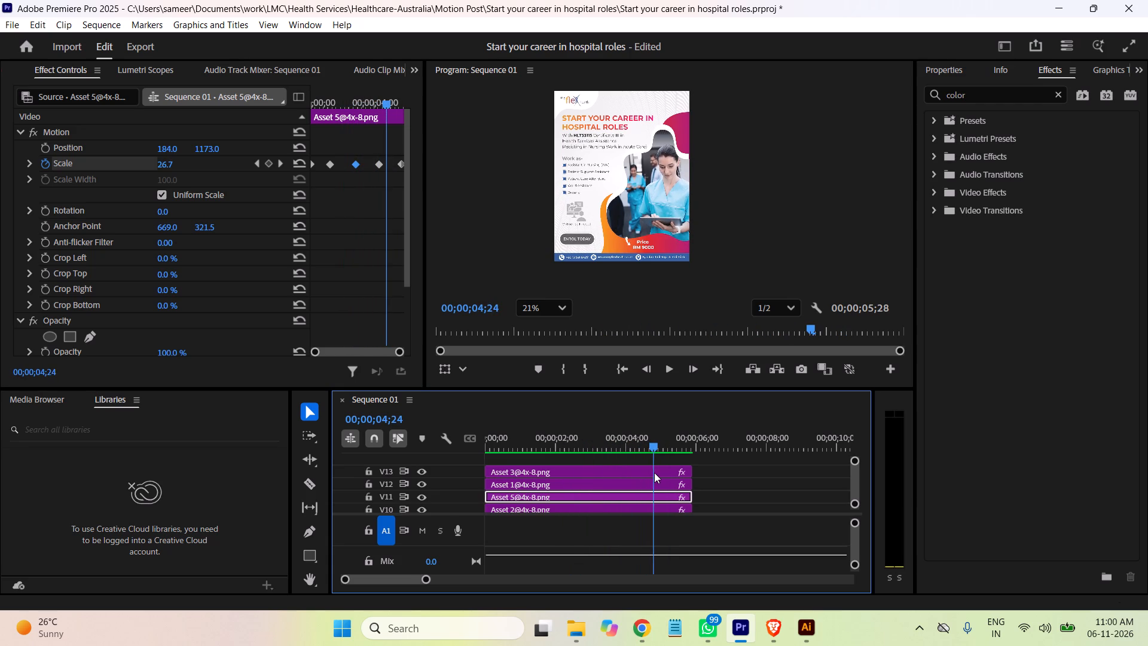
pyautogui.moveTo(654, 473); pyautogui.dragTo(557, 479)
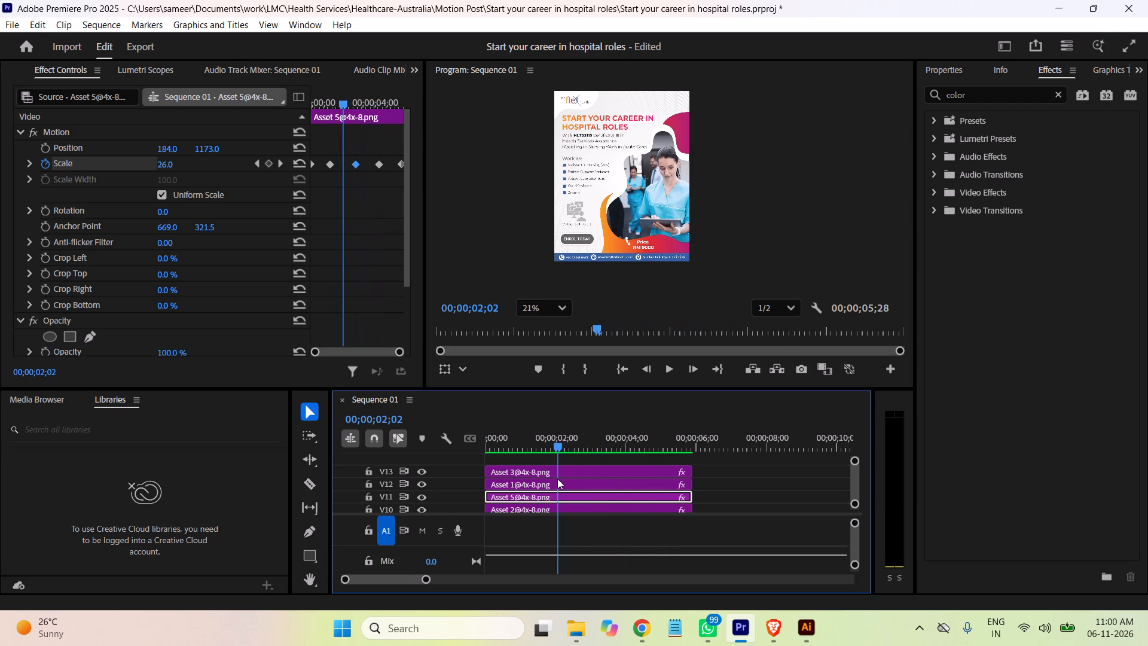
pyautogui.moveTo(557, 479); pyautogui.dragTo(651, 476)
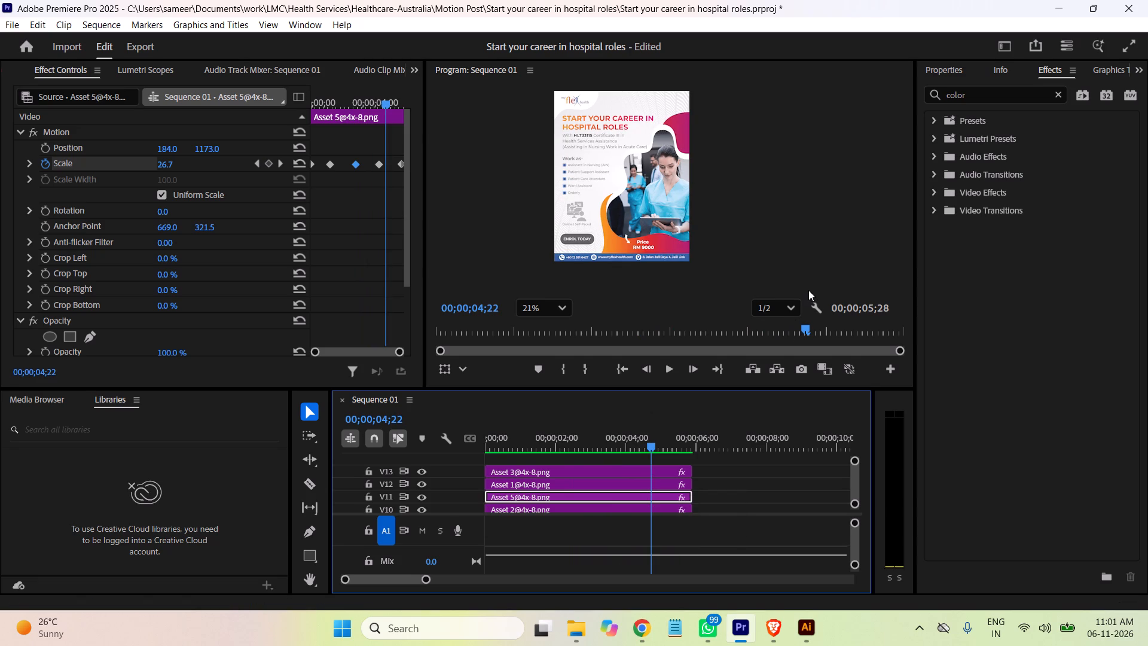
# Save the "Start your career in hospital roles" project.
pyautogui.hotkey('ctrl', 's')
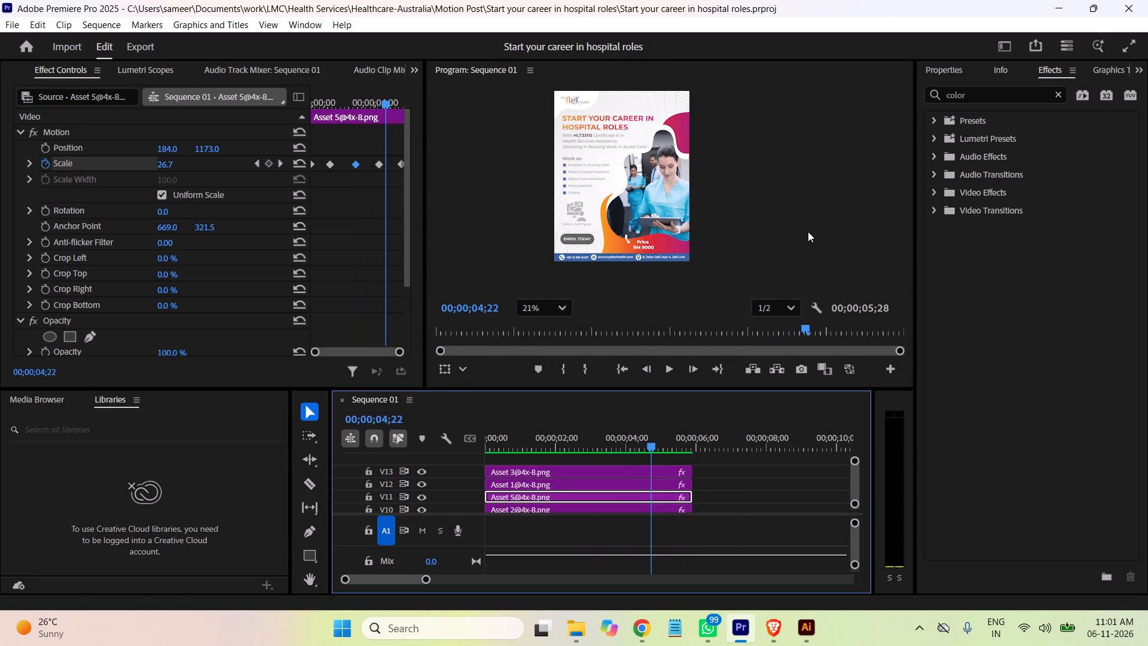
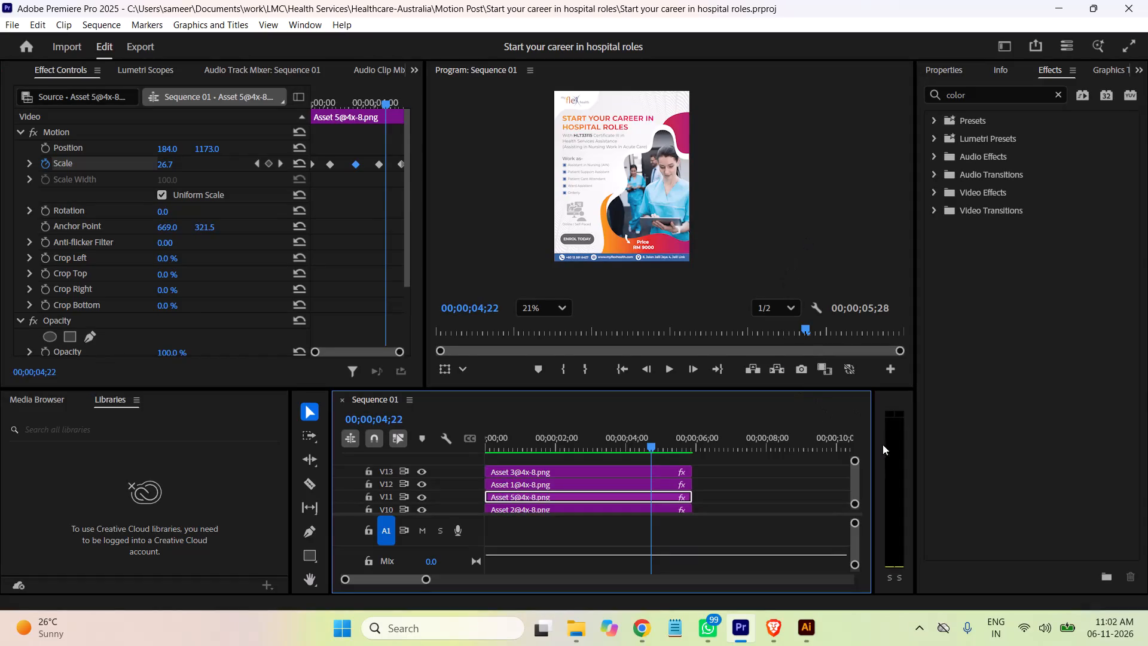
# Toggle the output of video tracks V4, V3 and V5 off and on to identify which artwork each one holds.
pyautogui.click(857, 481)
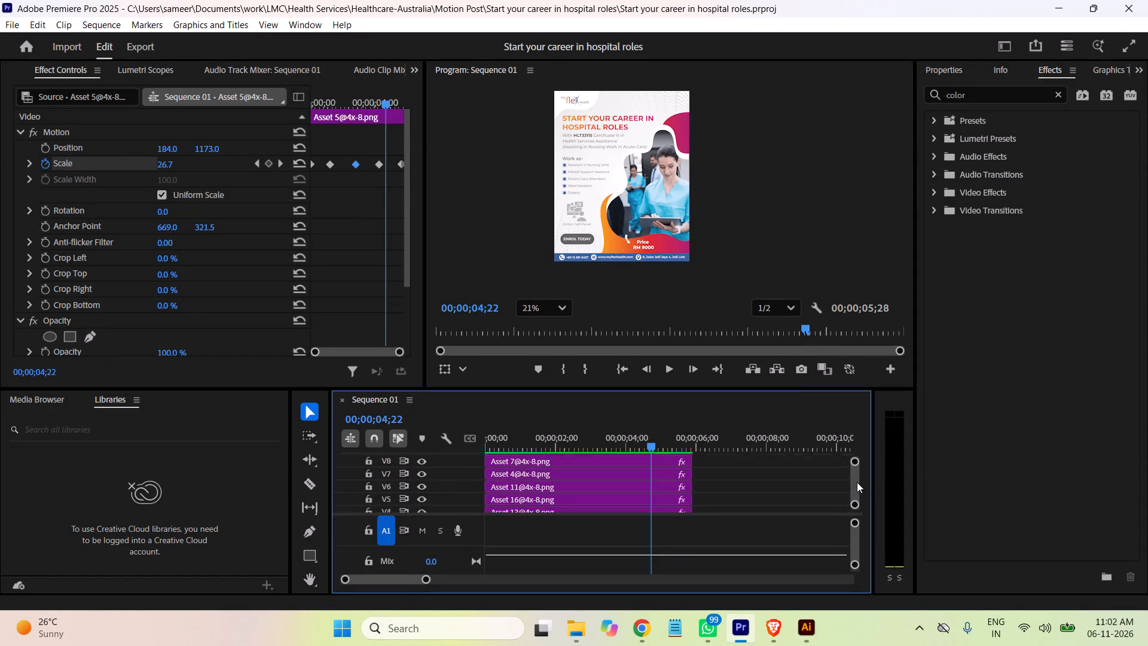
pyautogui.click(419, 474)
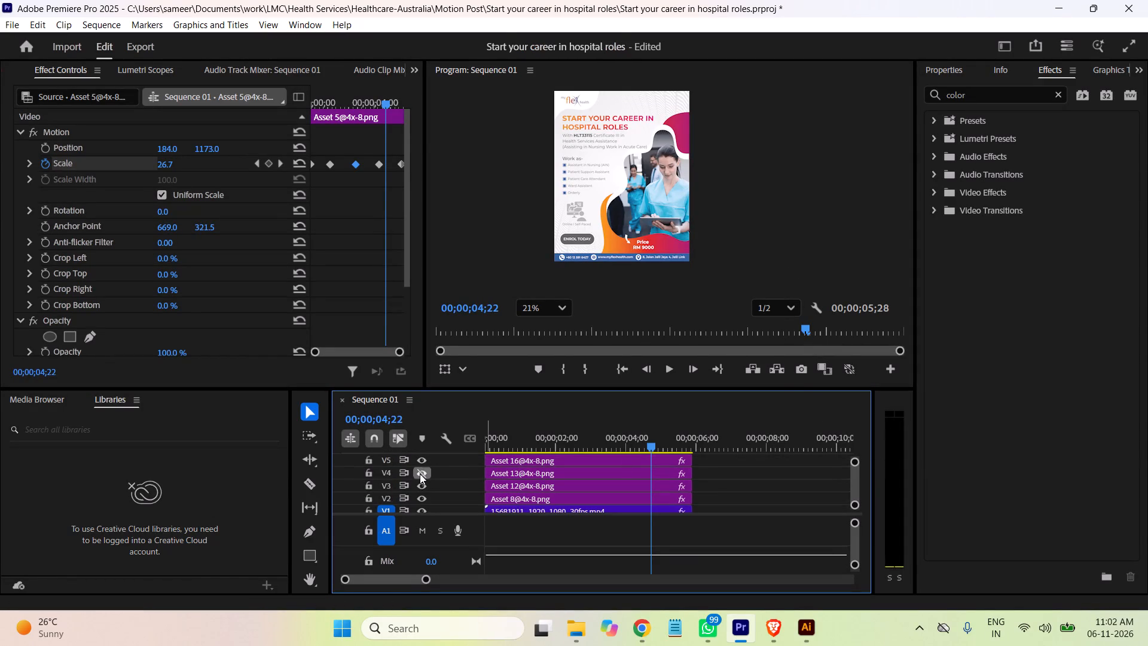
pyautogui.click(420, 474)
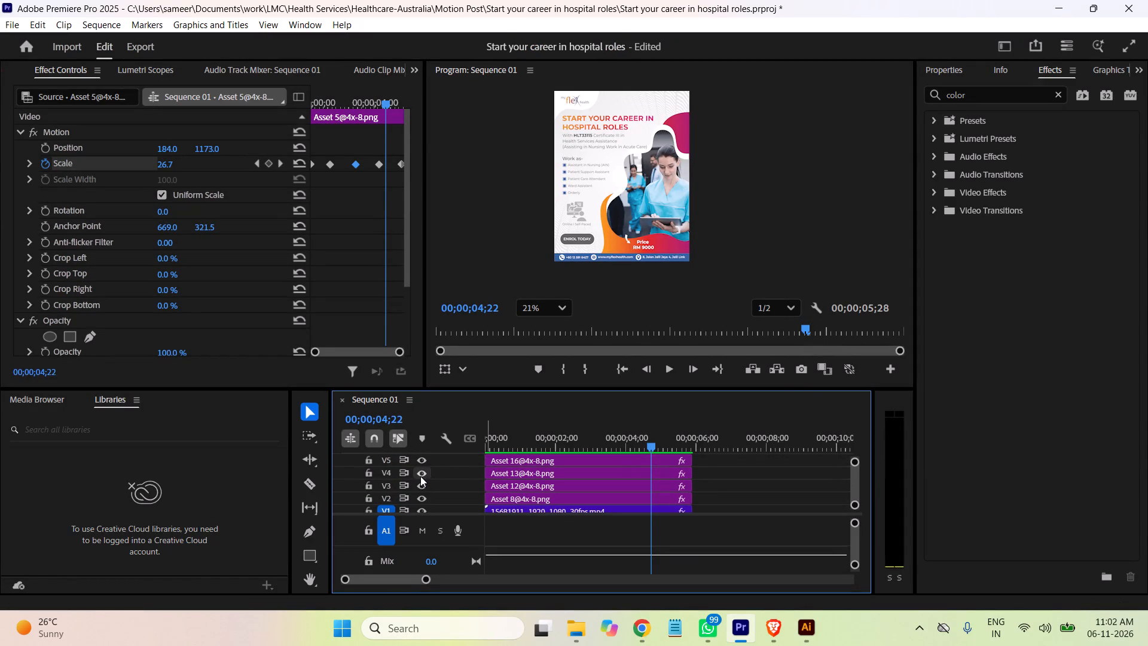
pyautogui.click(420, 476)
pyautogui.click(420, 476)
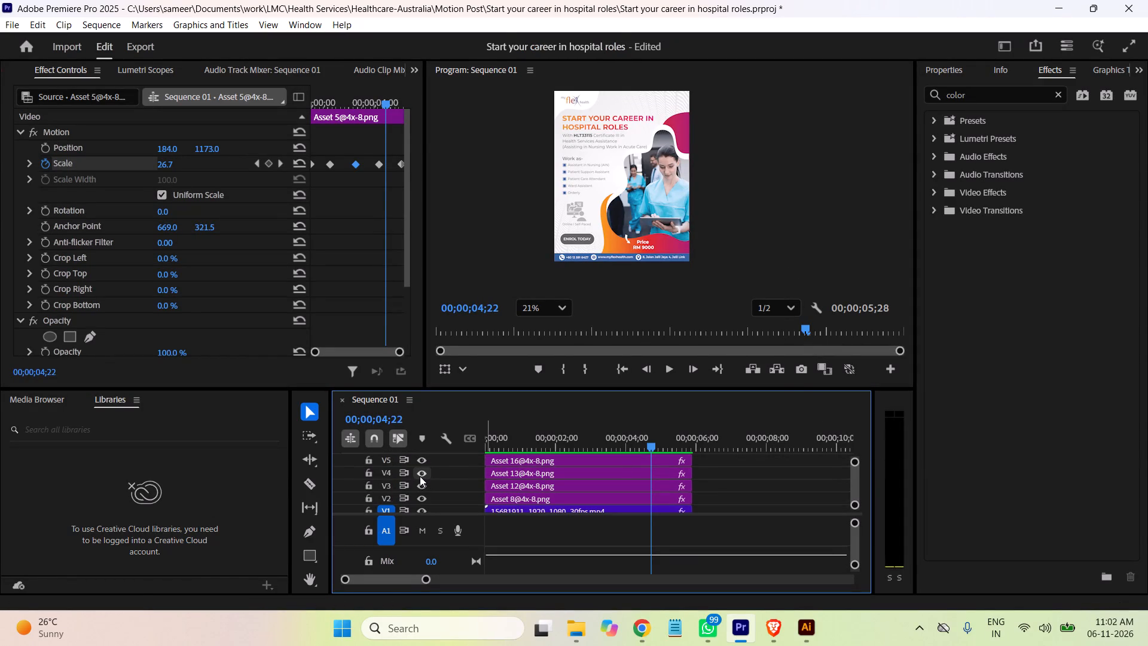
pyautogui.click(422, 486)
pyautogui.click(422, 486)
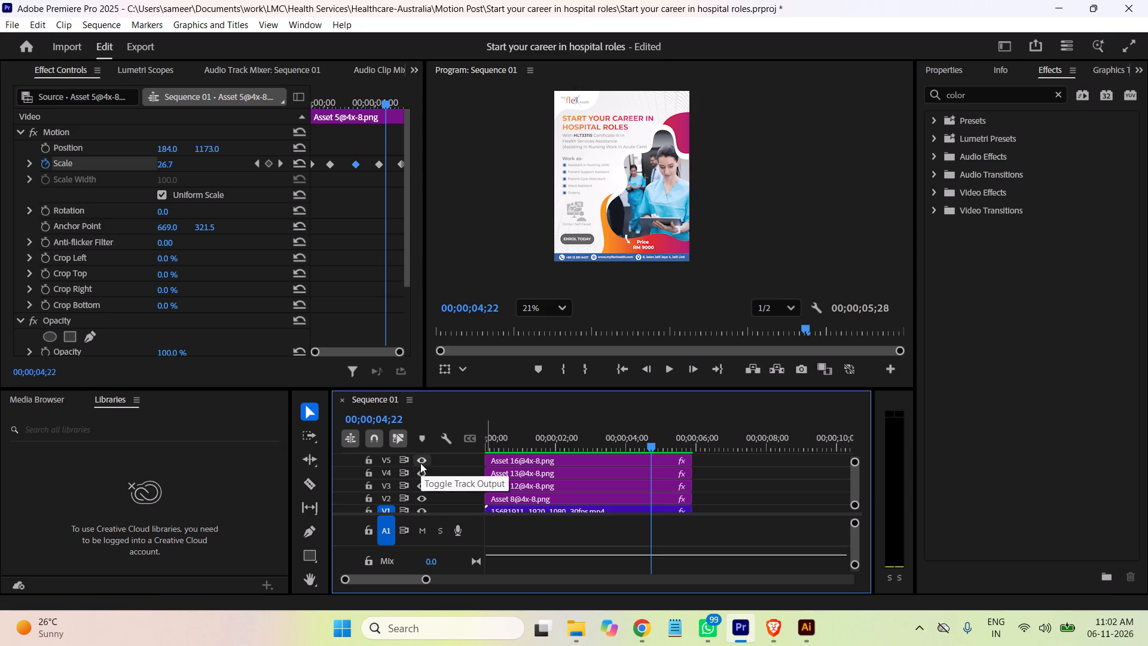
pyautogui.click(420, 462)
pyautogui.click(420, 462)
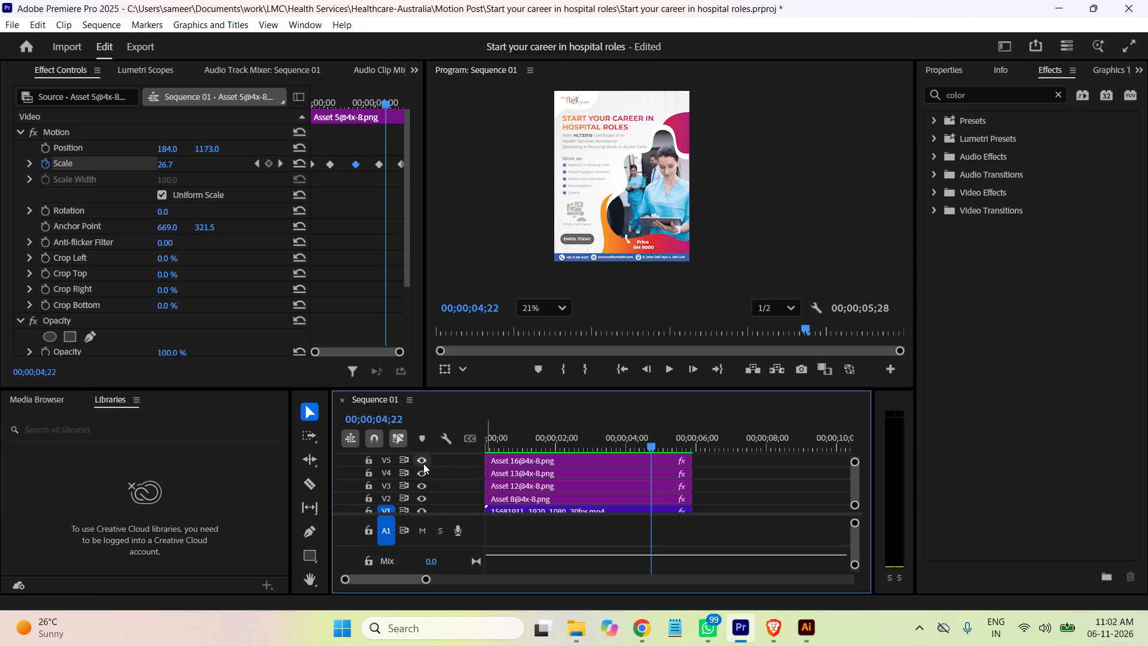
pyautogui.click(539, 462)
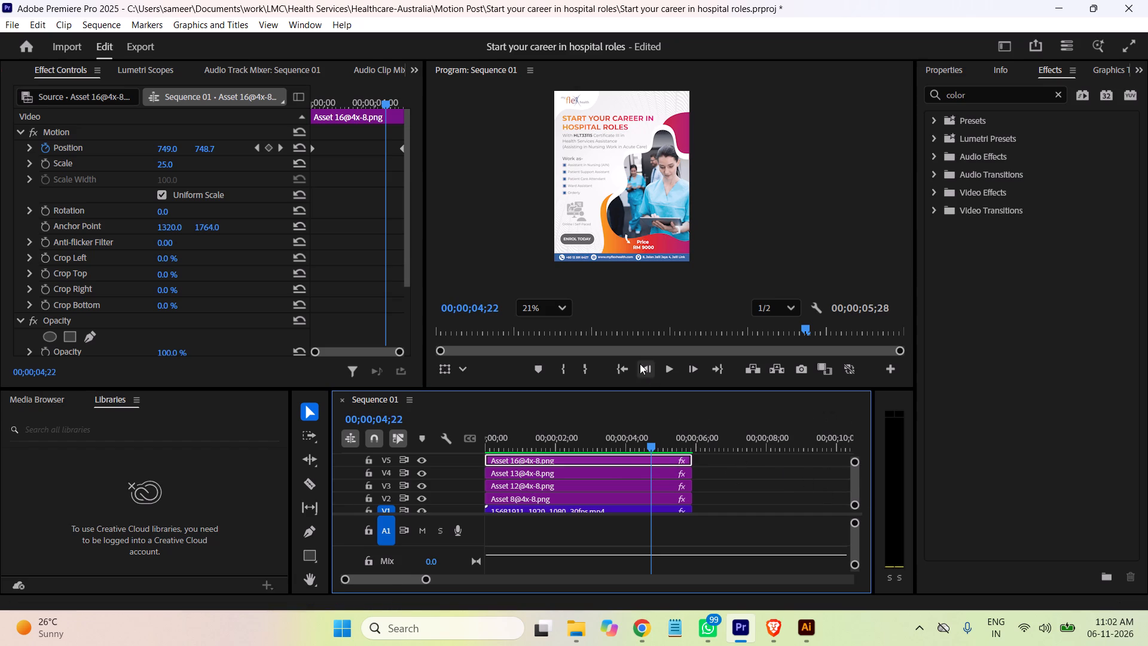
pyautogui.moveTo(651, 446); pyautogui.dragTo(557, 448)
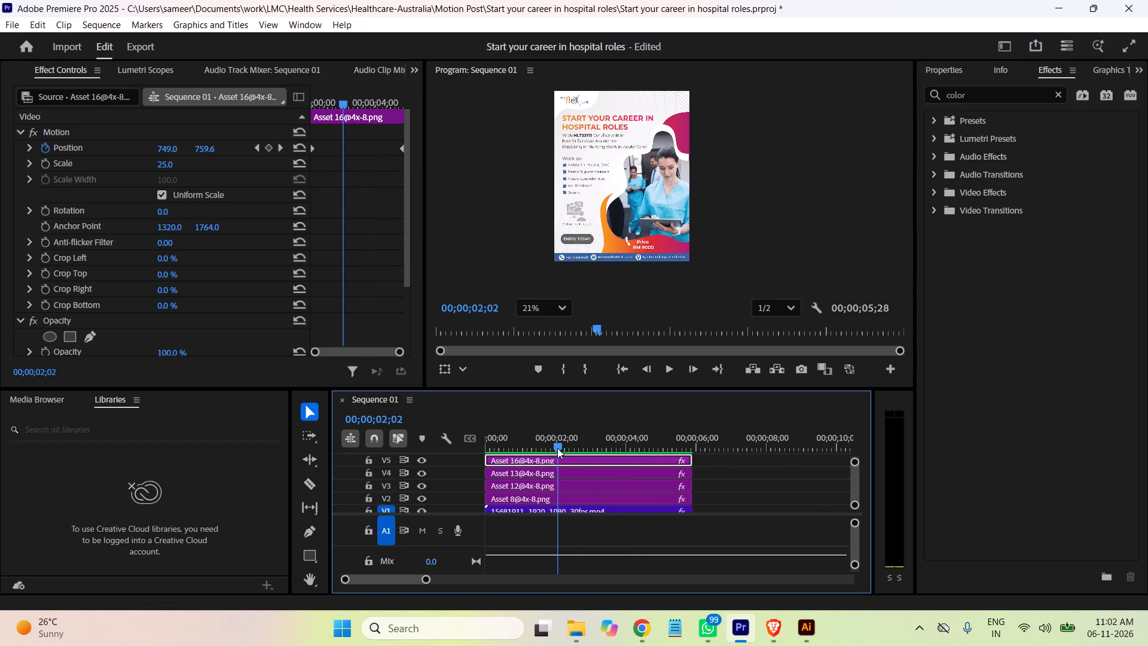
pyautogui.moveTo(557, 448); pyautogui.dragTo(552, 447)
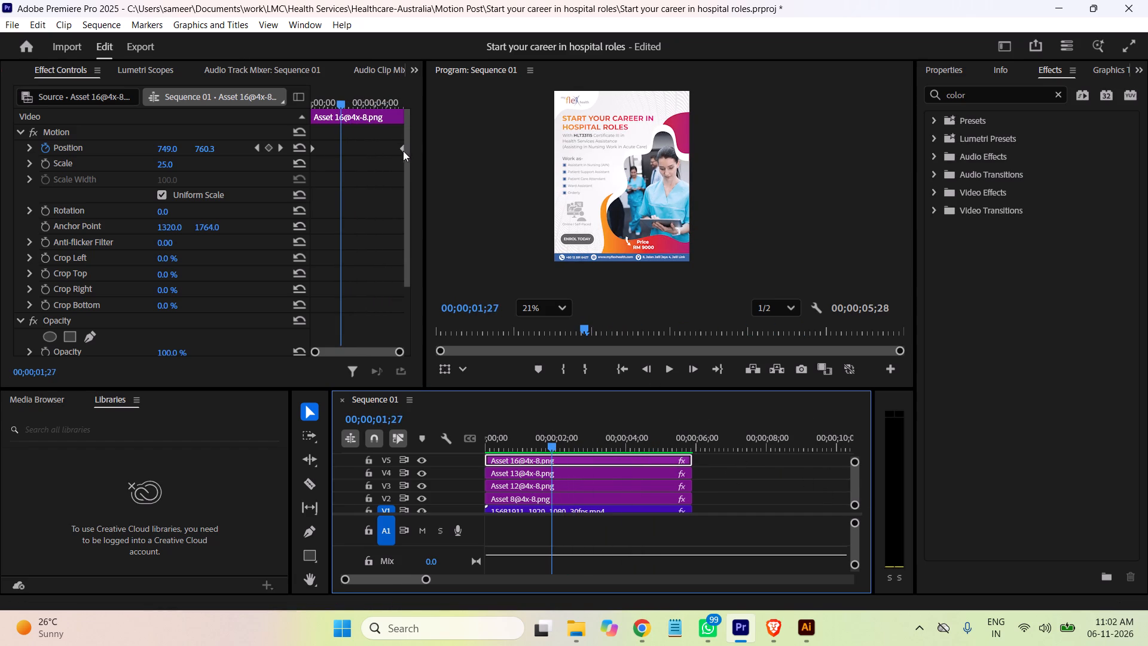
pyautogui.moveTo(401, 149); pyautogui.dragTo(340, 151)
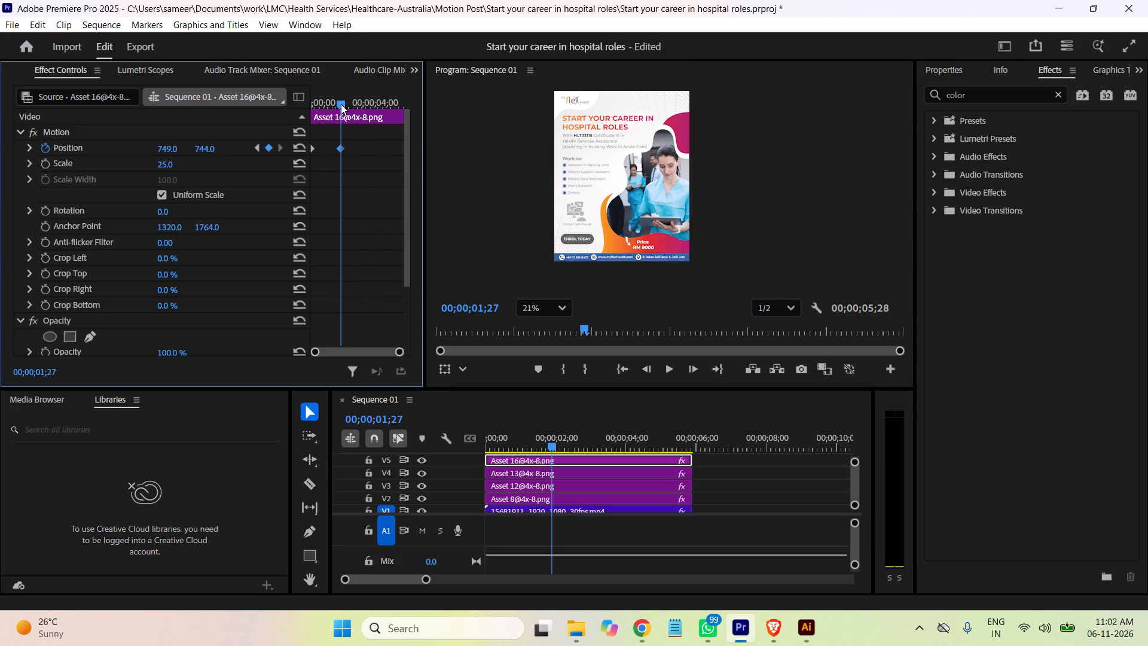
# Preview Asset 16's faster movement and add a Position keyframe of 749, 768 at 00;00;03;23.
pyautogui.moveTo(341, 104); pyautogui.dragTo(327, 118)
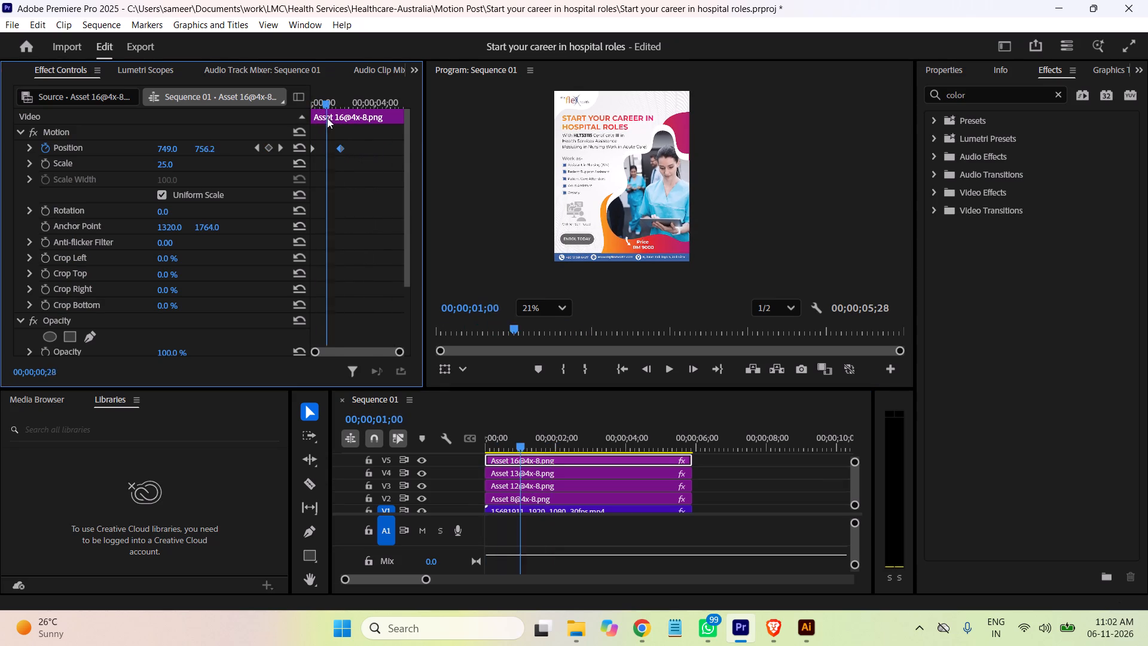
pyautogui.moveTo(327, 118); pyautogui.dragTo(347, 118)
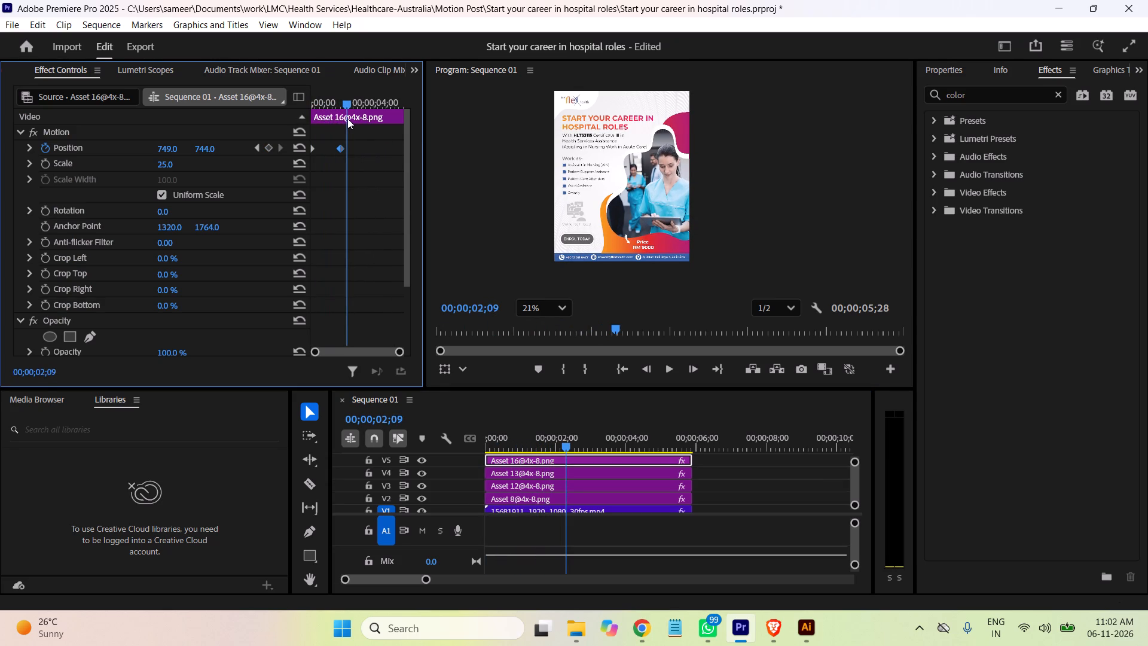
pyautogui.moveTo(347, 118); pyautogui.dragTo(375, 120)
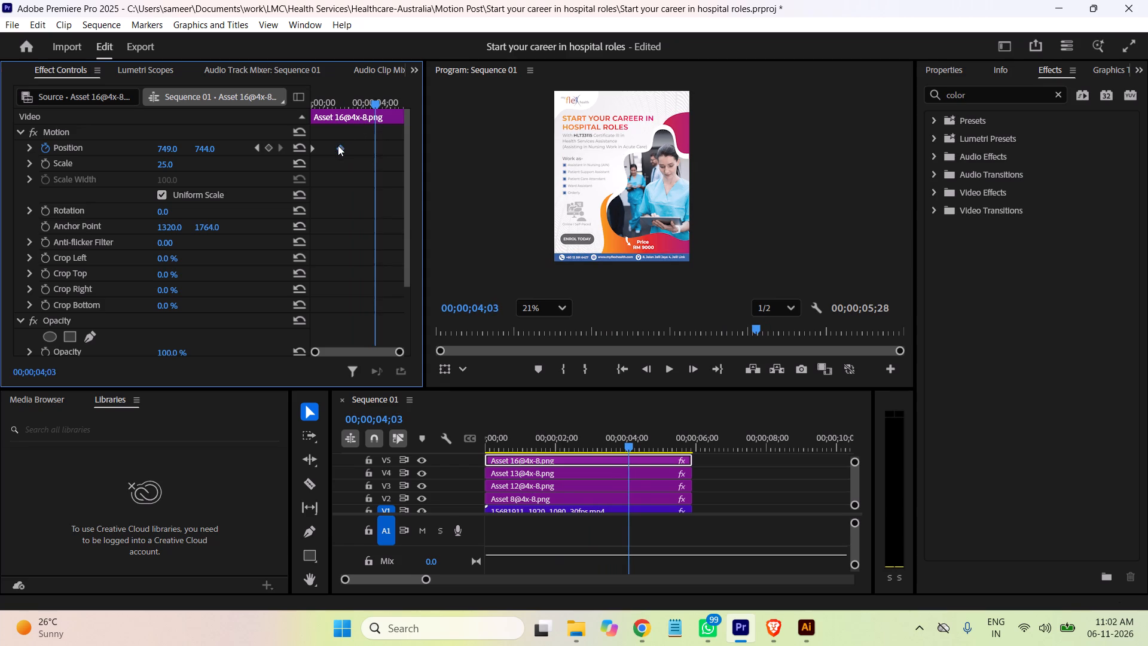
pyautogui.click(338, 145)
pyautogui.moveTo(376, 106); pyautogui.dragTo(364, 110)
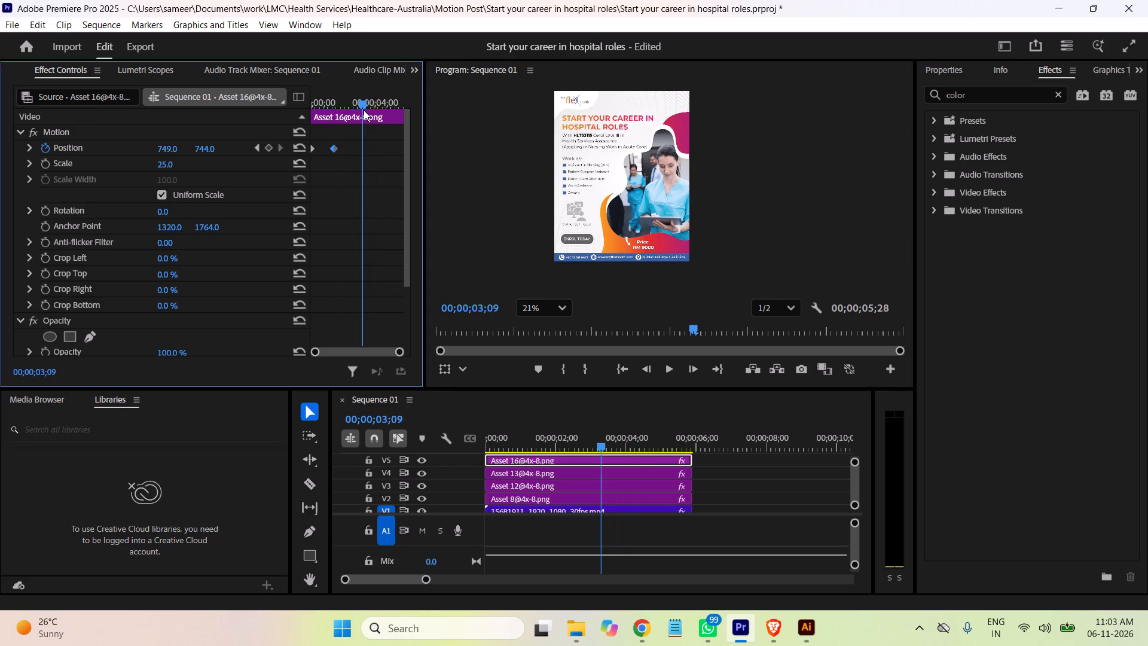
pyautogui.moveTo(364, 110); pyautogui.dragTo(362, 110)
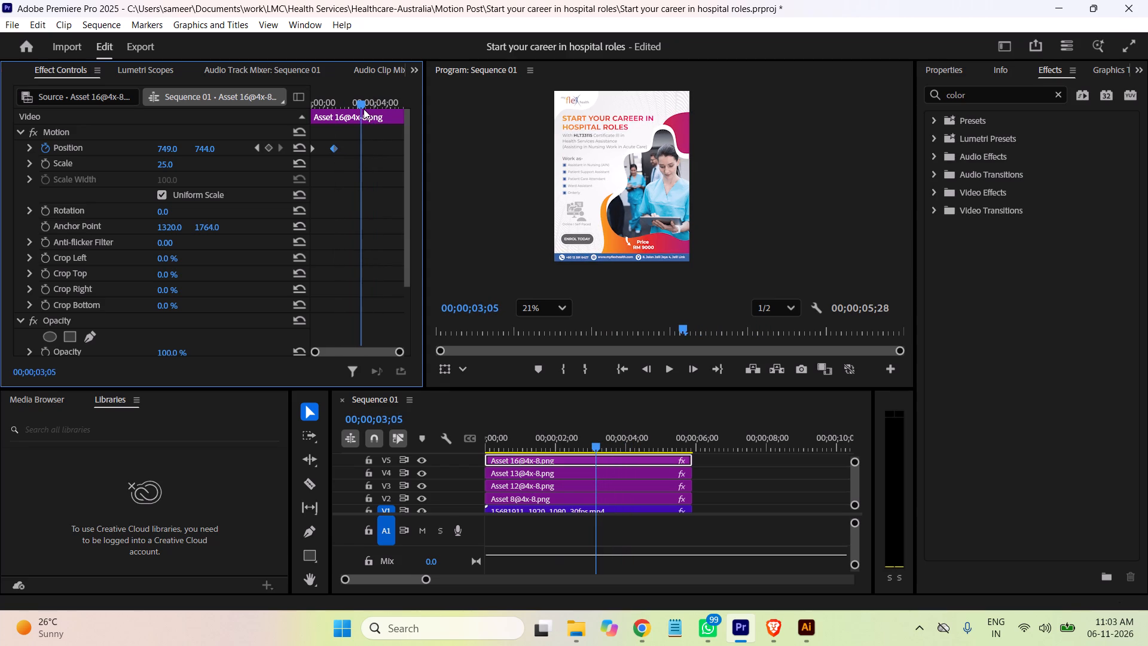
# Review Asset 16's movement and shift its Position keyframe with Y 744 forward in time to just before the two-second mark.
pyautogui.click(313, 150)
pyautogui.moveTo(359, 102); pyautogui.dragTo(277, 115)
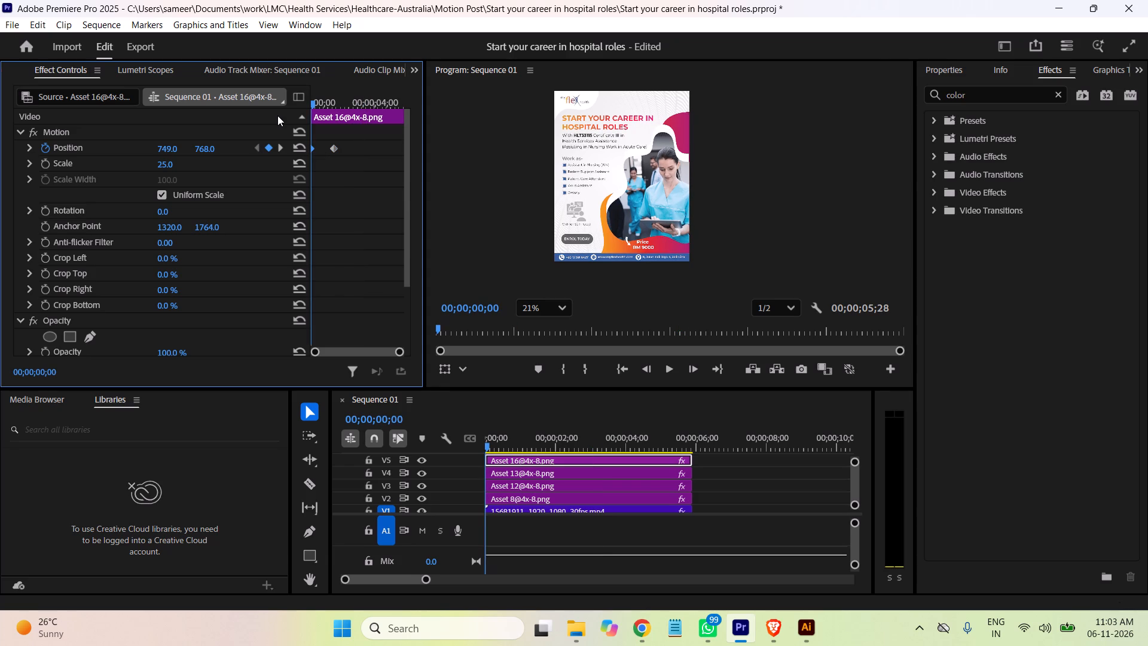
pyautogui.moveTo(277, 115); pyautogui.dragTo(359, 118)
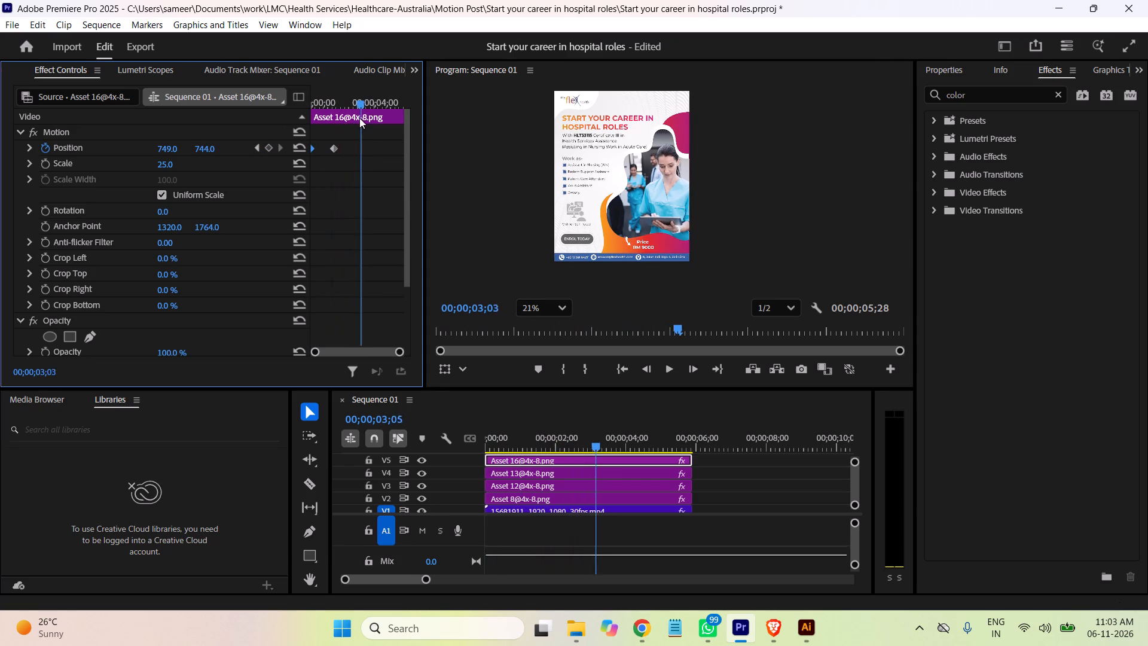
pyautogui.moveTo(359, 118); pyautogui.dragTo(363, 118)
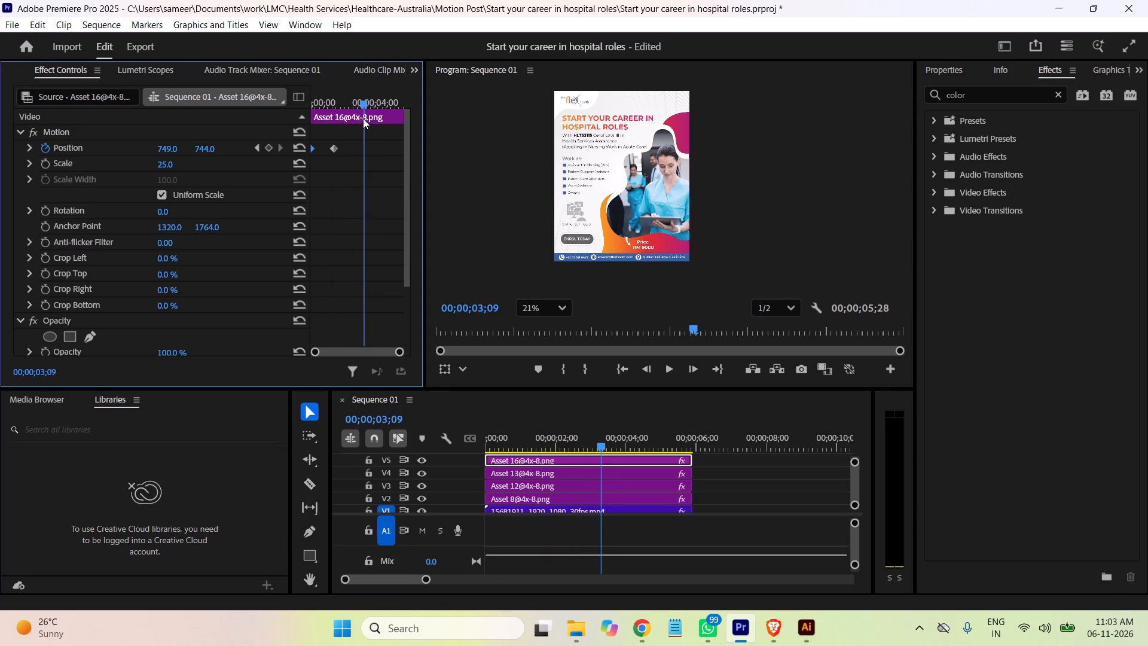
pyautogui.moveTo(363, 118); pyautogui.dragTo(367, 120)
pyautogui.click(335, 147)
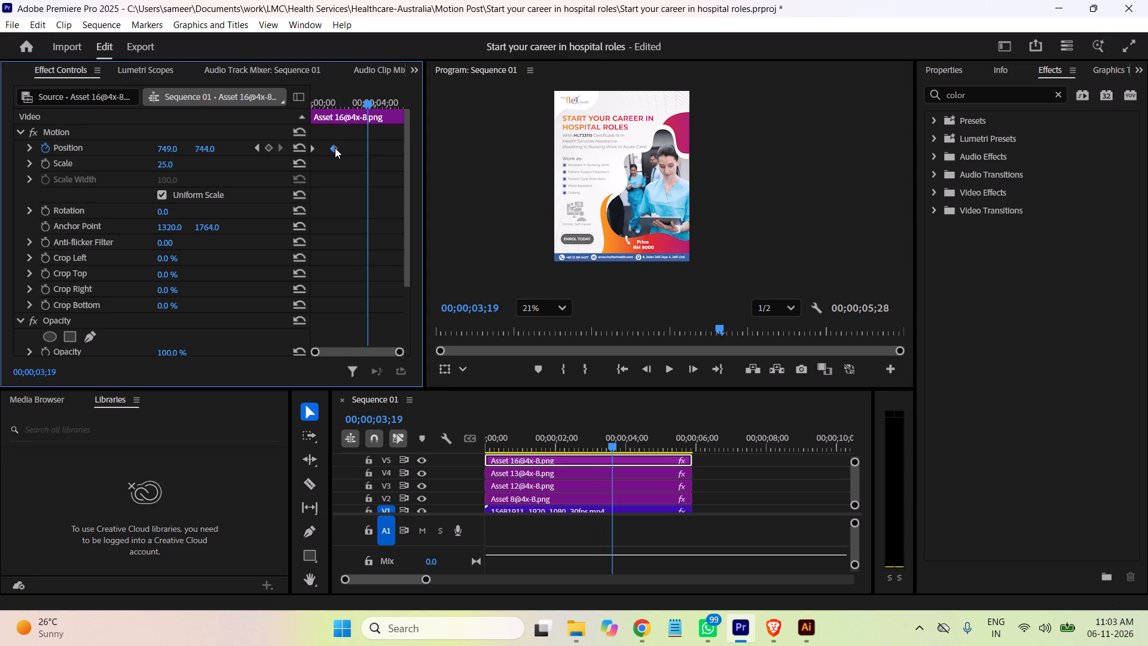
# Add a Position keyframe for Asset 16 at 00;00;03;23 with the Y value set to 768.
pyautogui.click(366, 103)
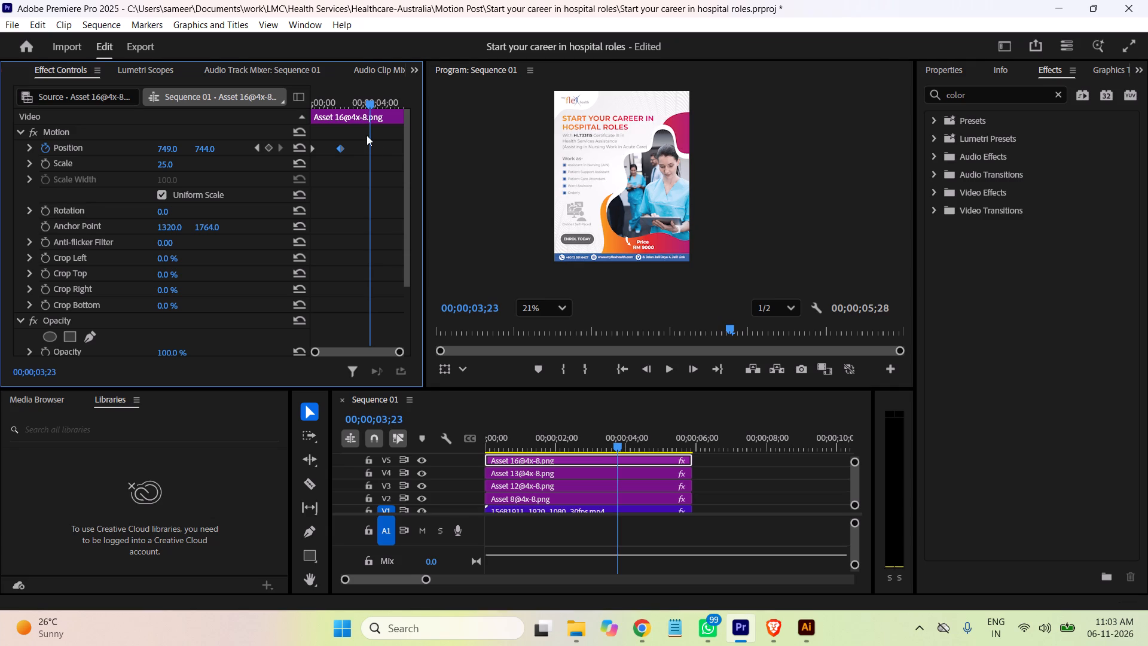
pyautogui.click(201, 150)
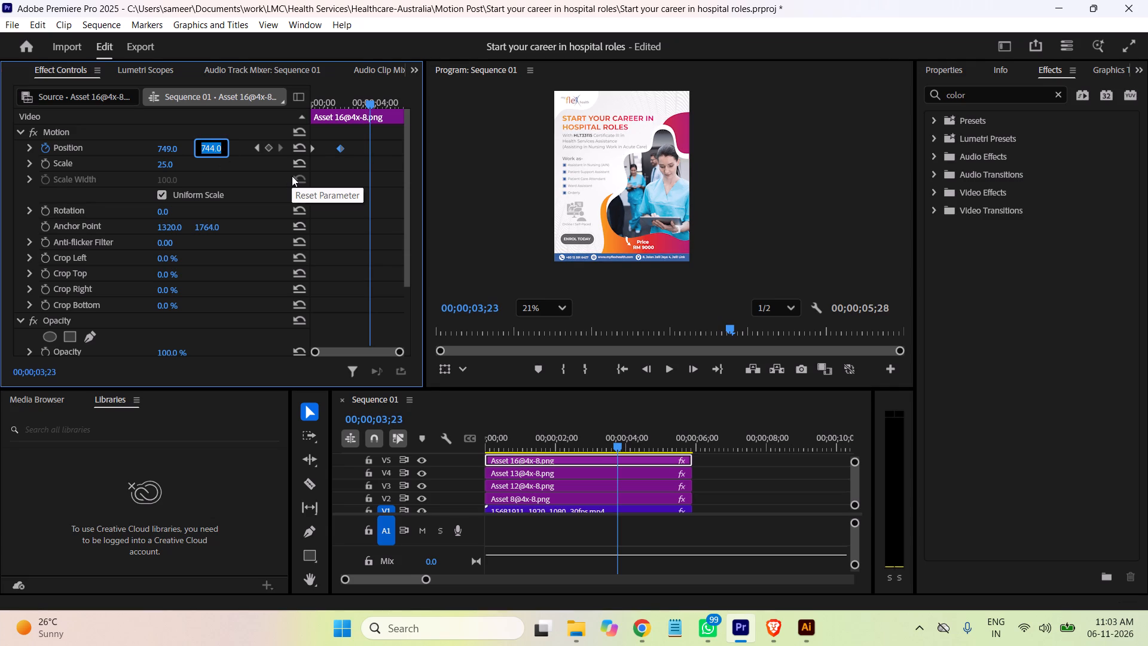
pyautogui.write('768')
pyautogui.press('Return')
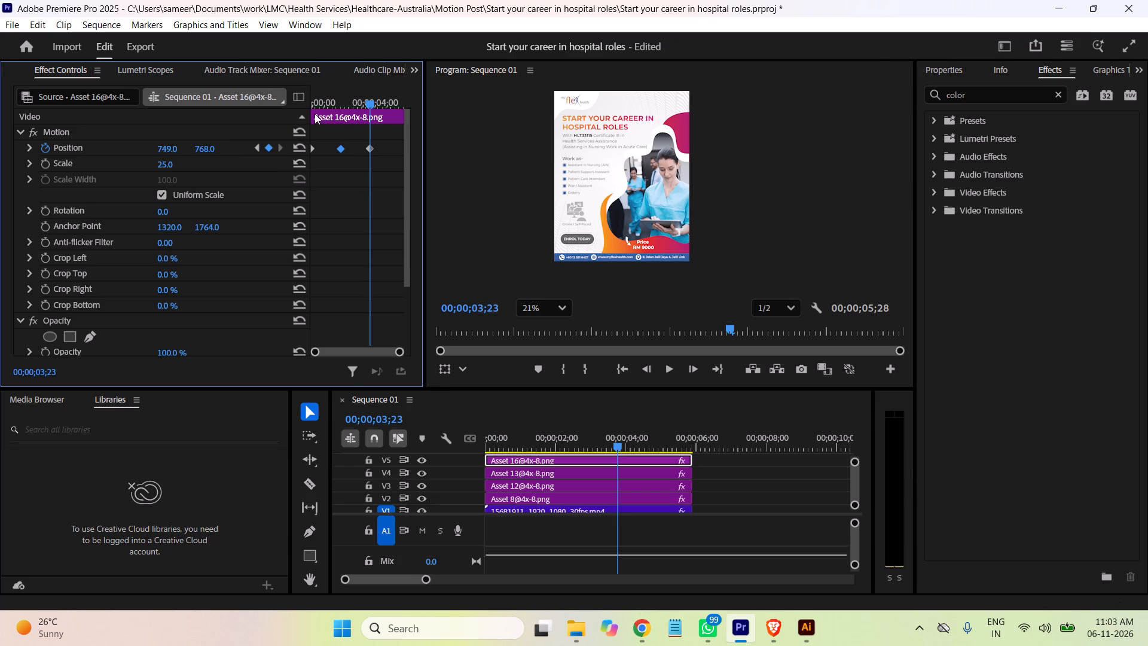
# Set Asset 16's vertical position to 744 at 00;00;05;27 to add a closing Position keyframe.
pyautogui.moveTo(371, 103); pyautogui.dragTo(375, 105)
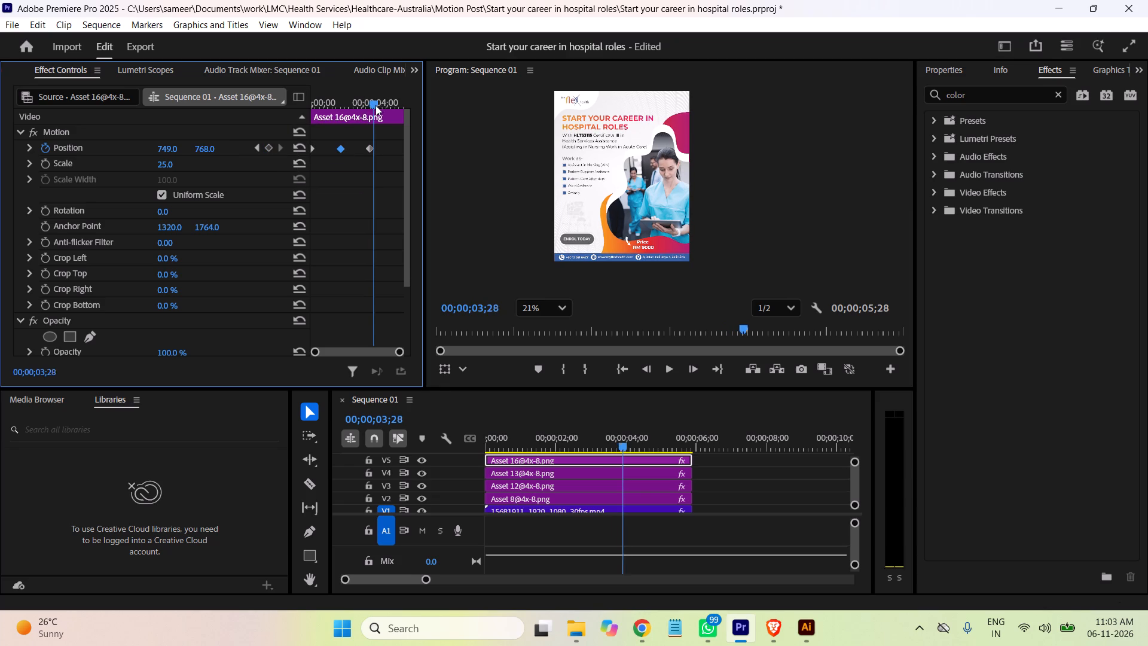
pyautogui.moveTo(375, 105); pyautogui.dragTo(404, 111)
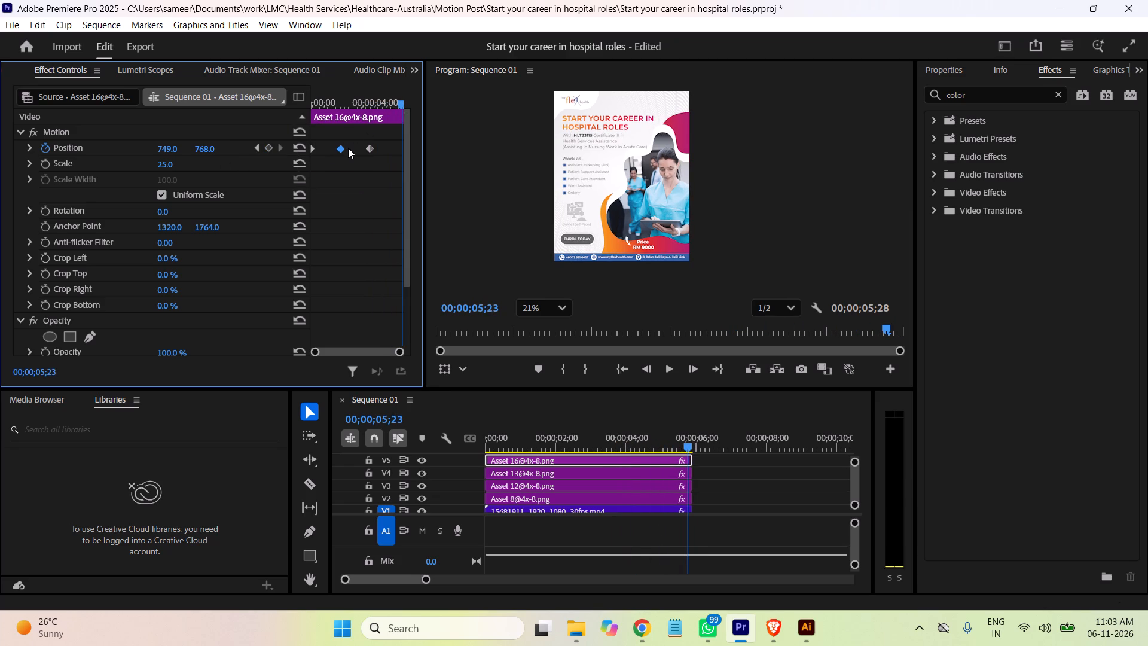
pyautogui.moveTo(400, 105); pyautogui.dragTo(340, 119)
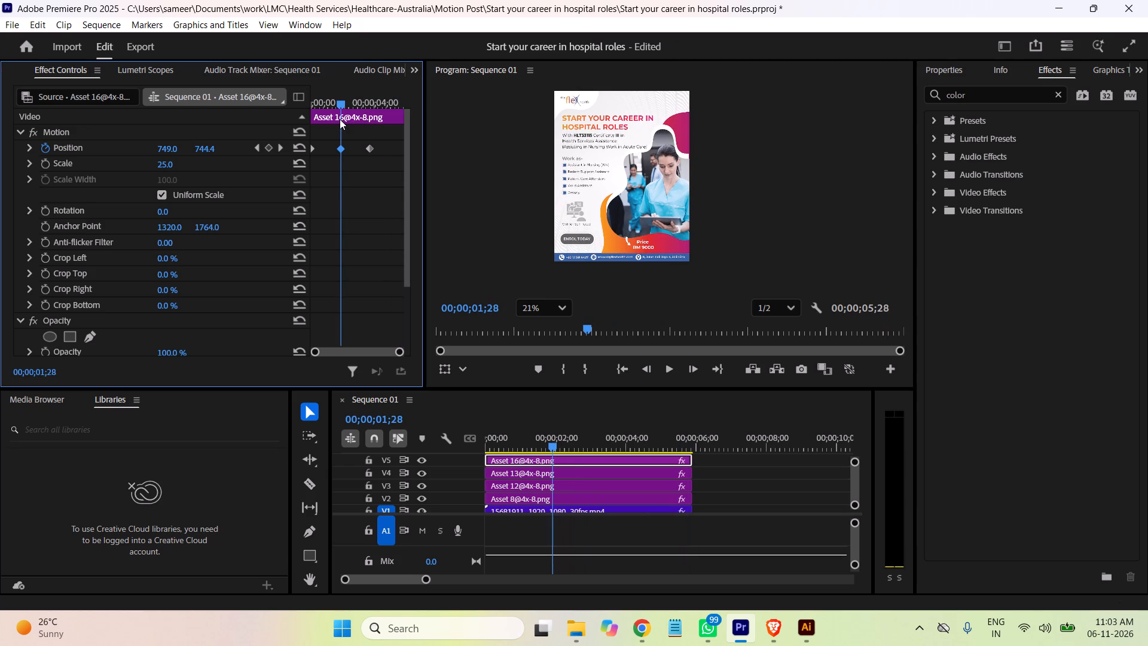
pyautogui.moveTo(340, 119); pyautogui.dragTo(403, 124)
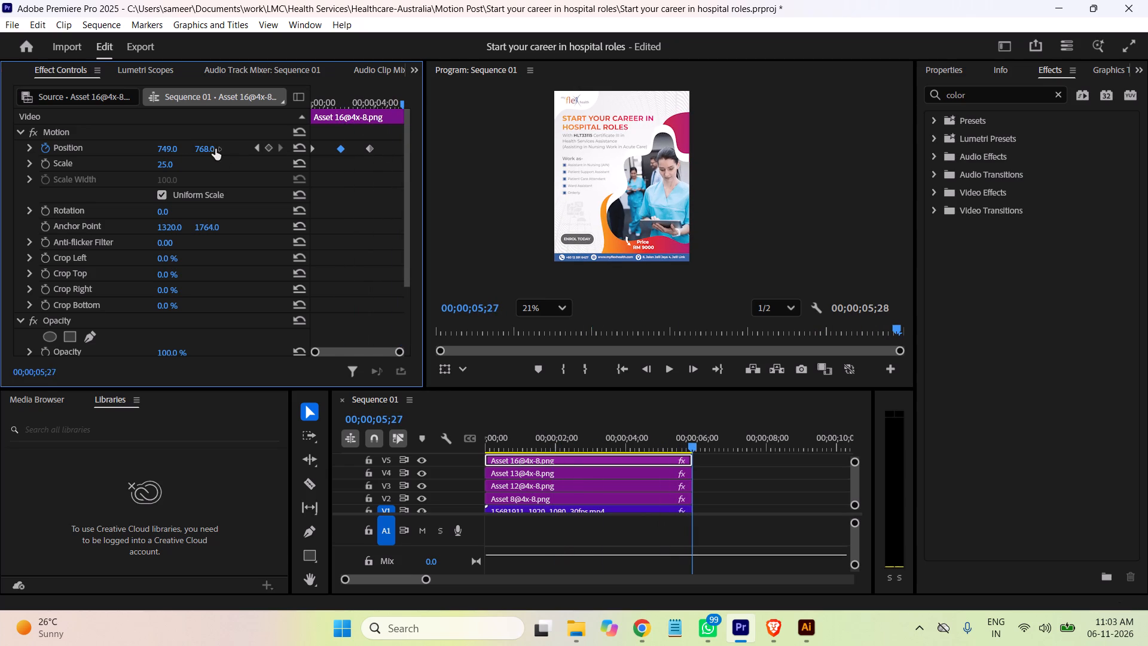
pyautogui.click(201, 150)
pyautogui.write('744')
pyautogui.press('Return')
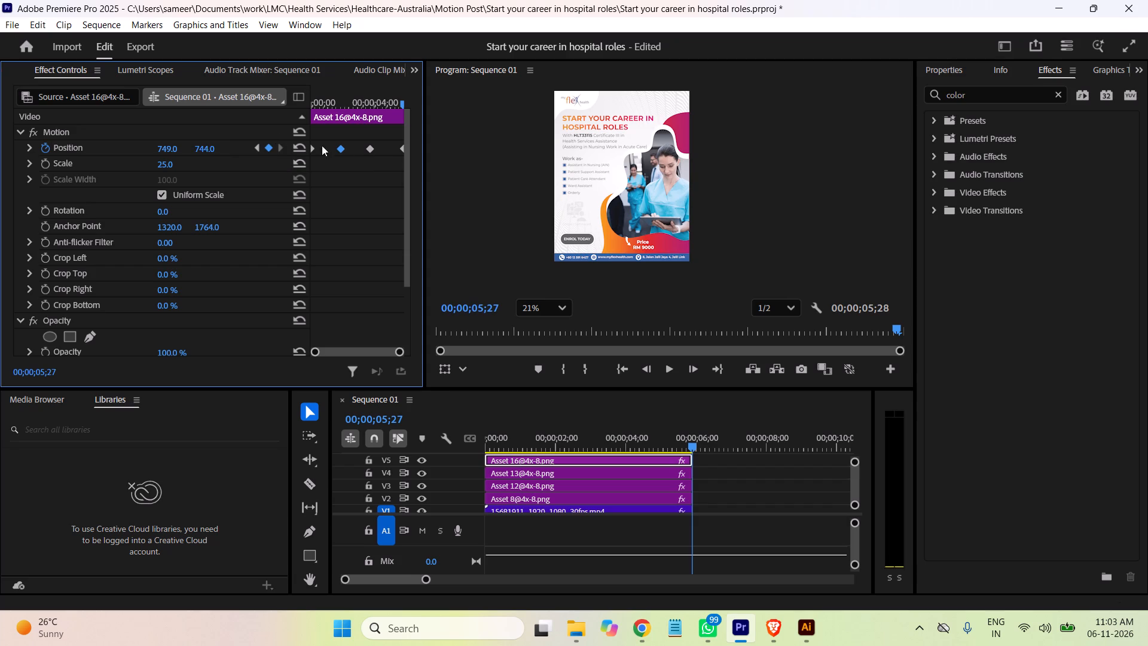
# Shift Asset 16's two middle Position keyframes slightly later so all four are evenly spaced.
pyautogui.click(371, 151)
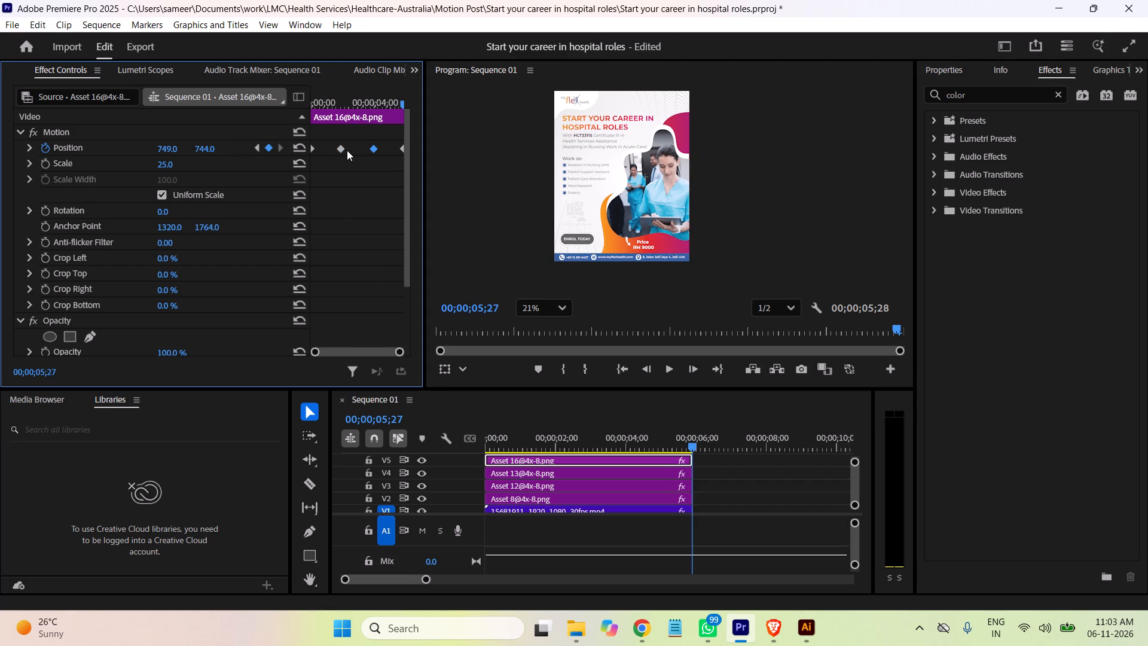
pyautogui.click(341, 150)
# Scrub back and forth through the clip to examine Asset 16's repeated up-and-down movement.
pyautogui.moveTo(402, 104); pyautogui.dragTo(301, 117)
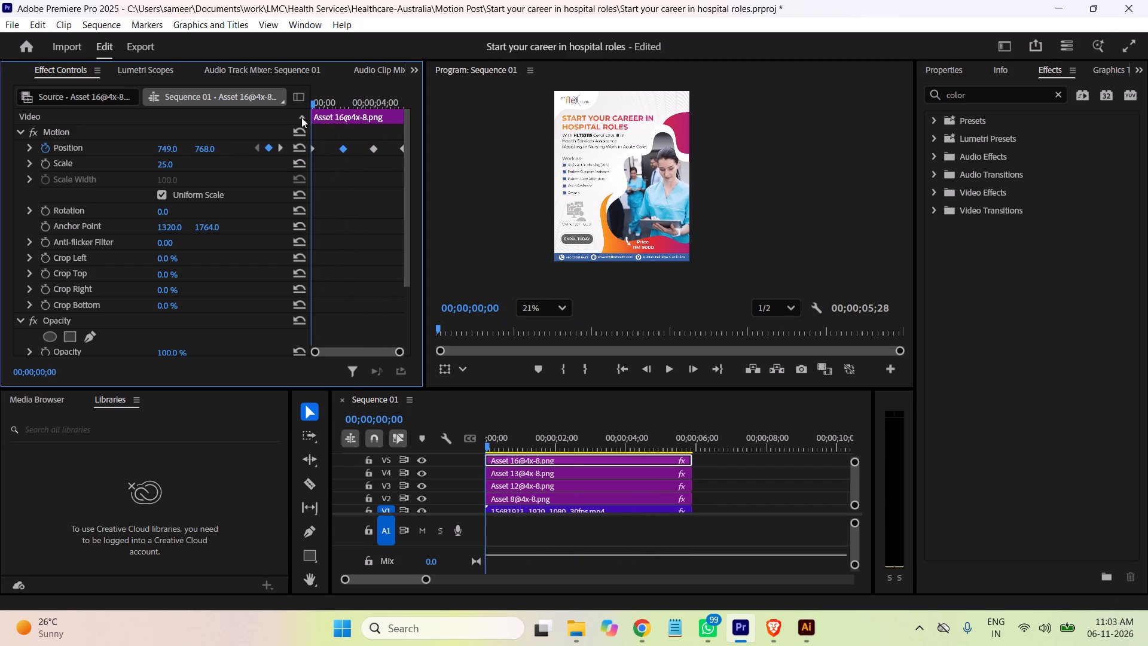
pyautogui.moveTo(301, 117); pyautogui.dragTo(376, 121)
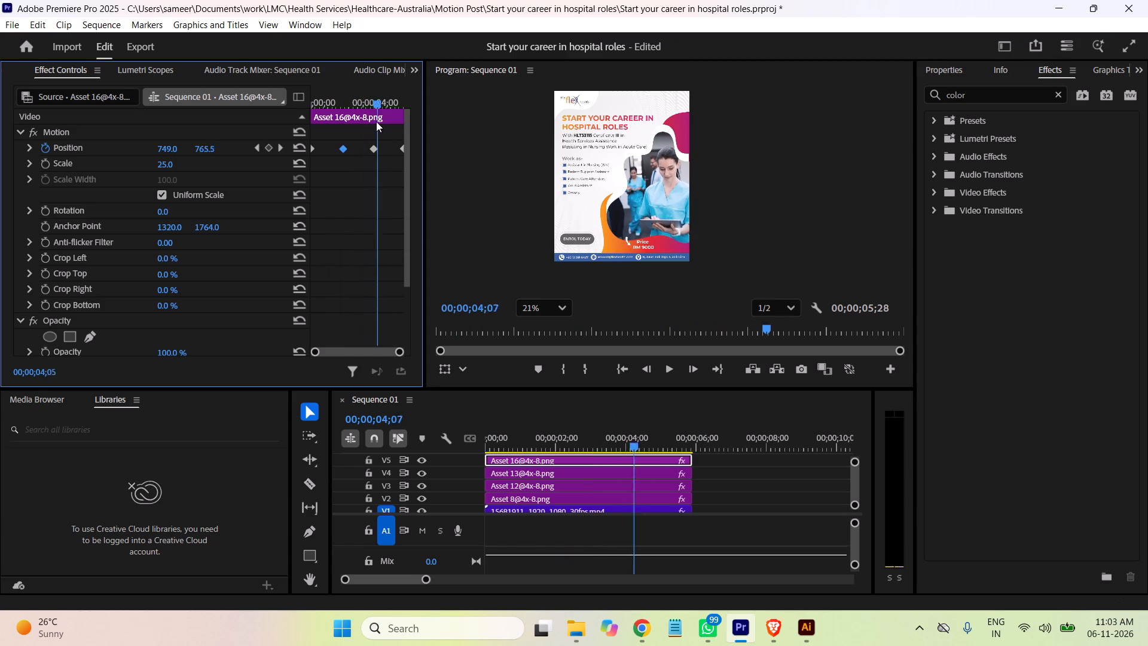
pyautogui.moveTo(376, 121); pyautogui.dragTo(344, 124)
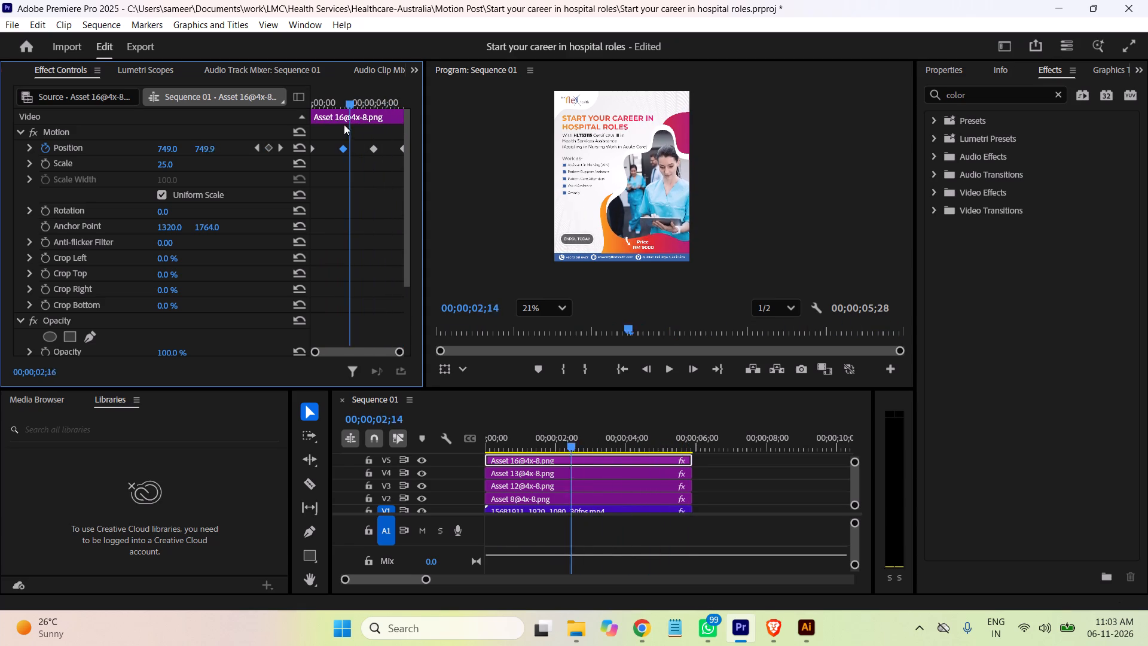
pyautogui.moveTo(344, 124); pyautogui.dragTo(400, 126)
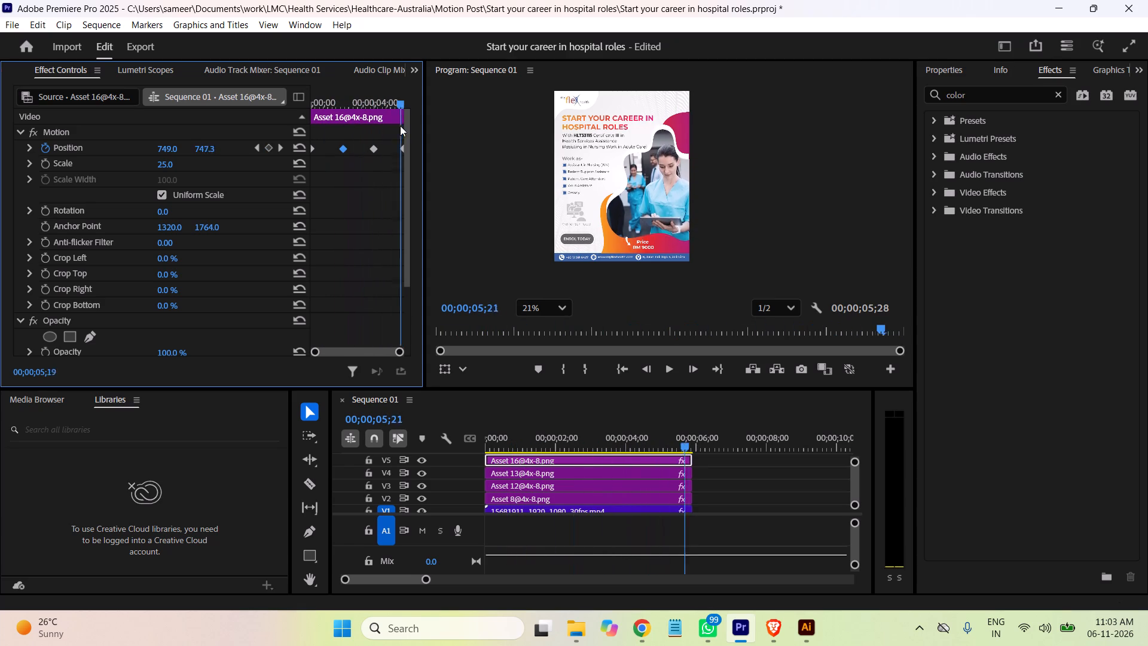
pyautogui.moveTo(400, 126); pyautogui.dragTo(303, 131)
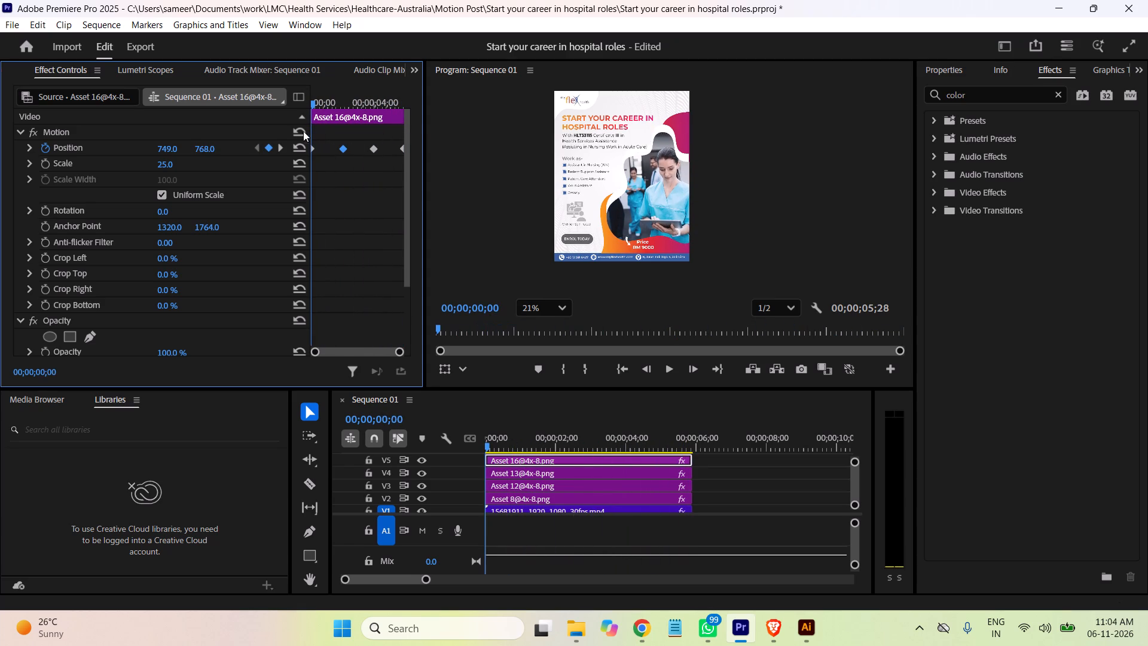
pyautogui.moveTo(303, 131); pyautogui.dragTo(291, 131)
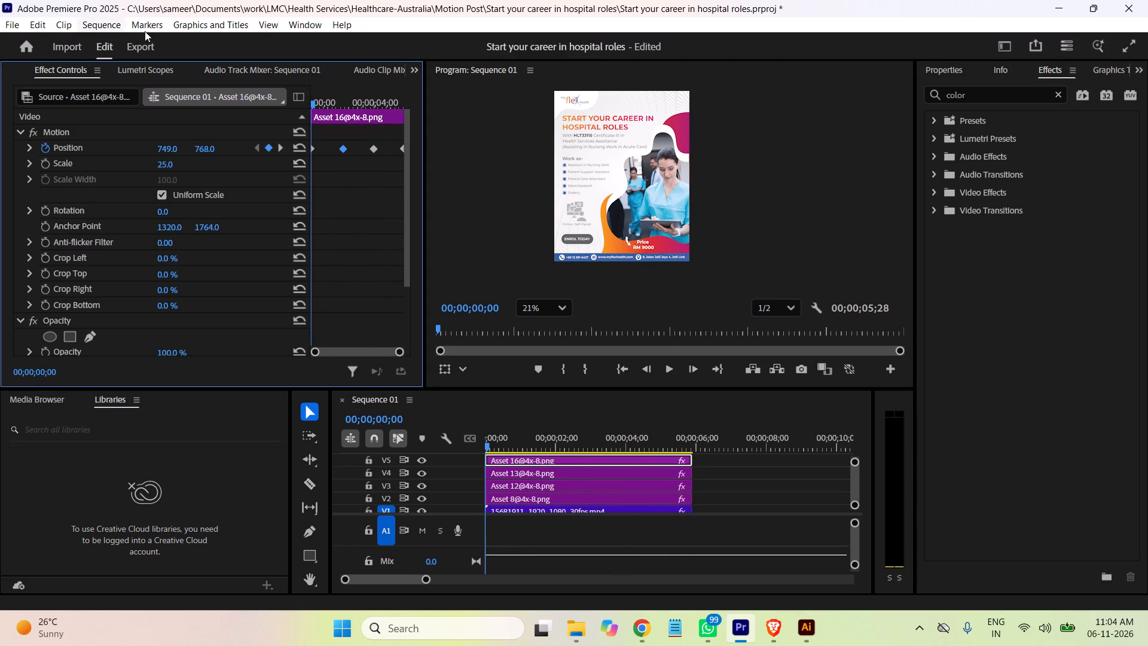
# Render the sequence from In to Out.
pyautogui.click(106, 22)
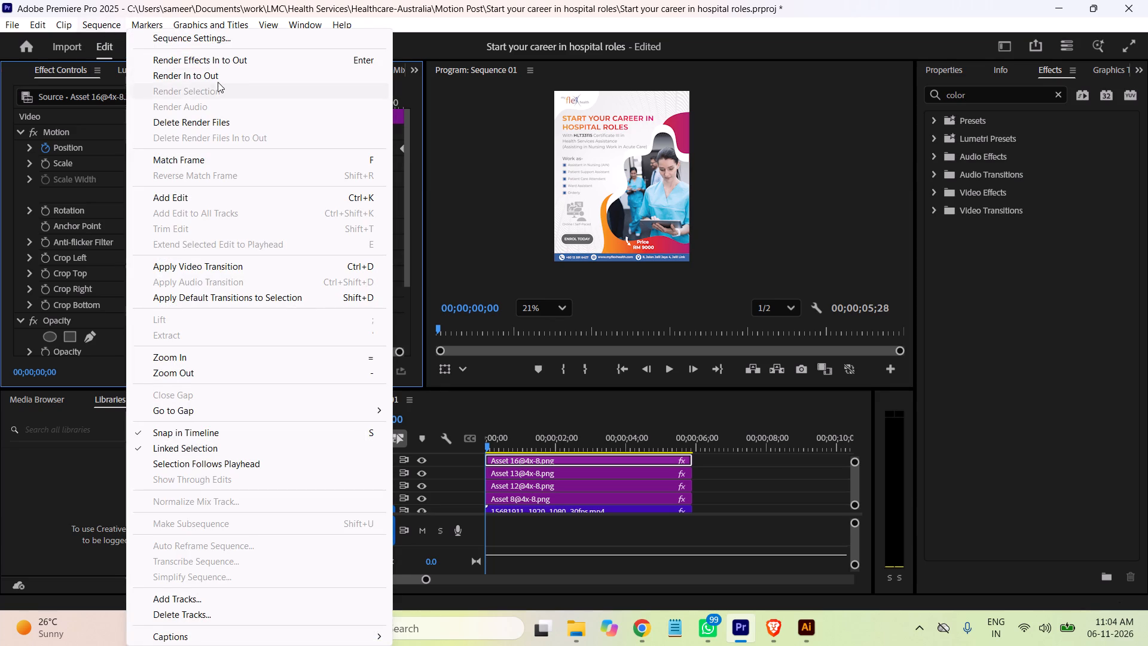
pyautogui.click(213, 71)
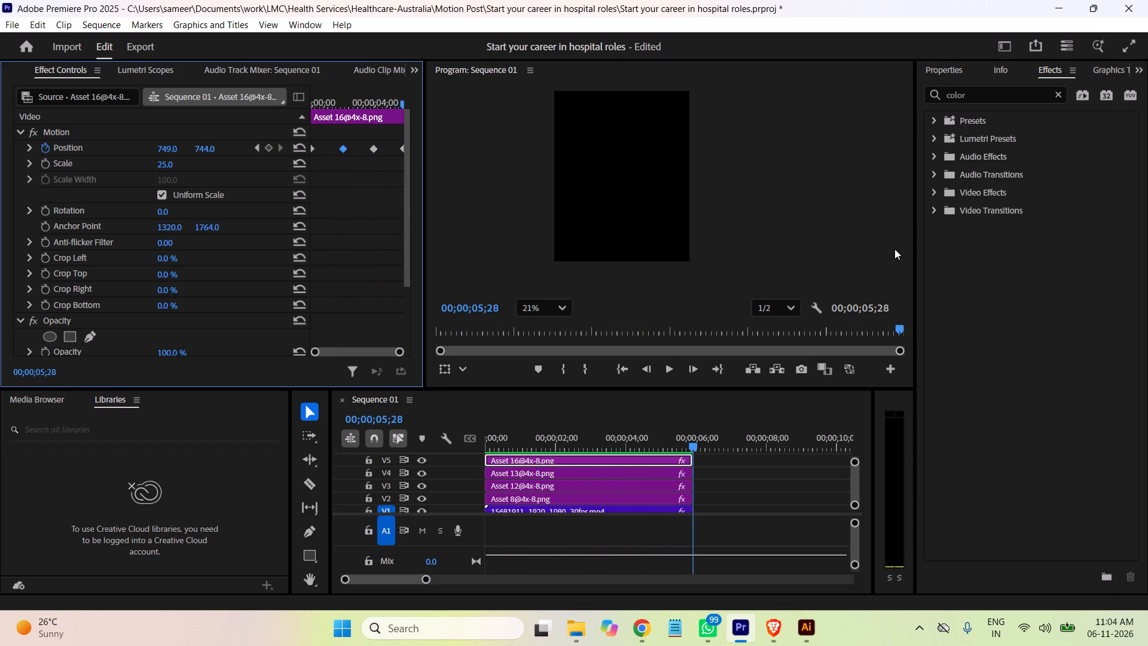
# Save the "Start your career in hospital roles" project.
pyautogui.hotkey('ctrl', 's')
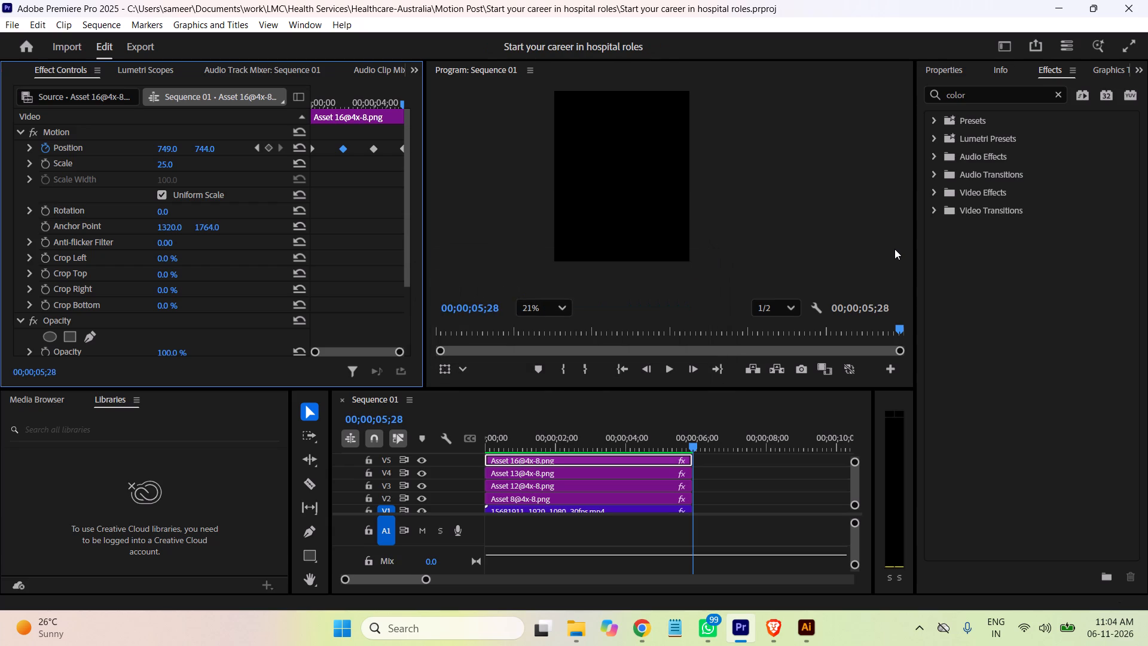
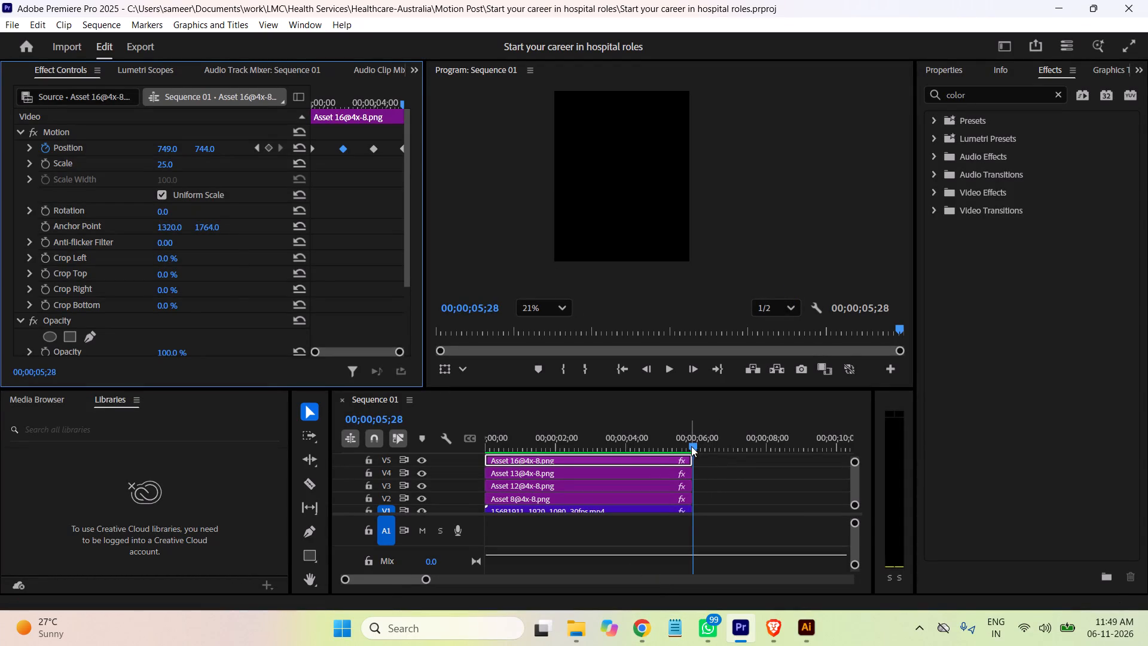
# Play the sequence from the beginning to review the complete hospital roles animation.
pyautogui.moveTo(693, 446); pyautogui.dragTo(453, 443)
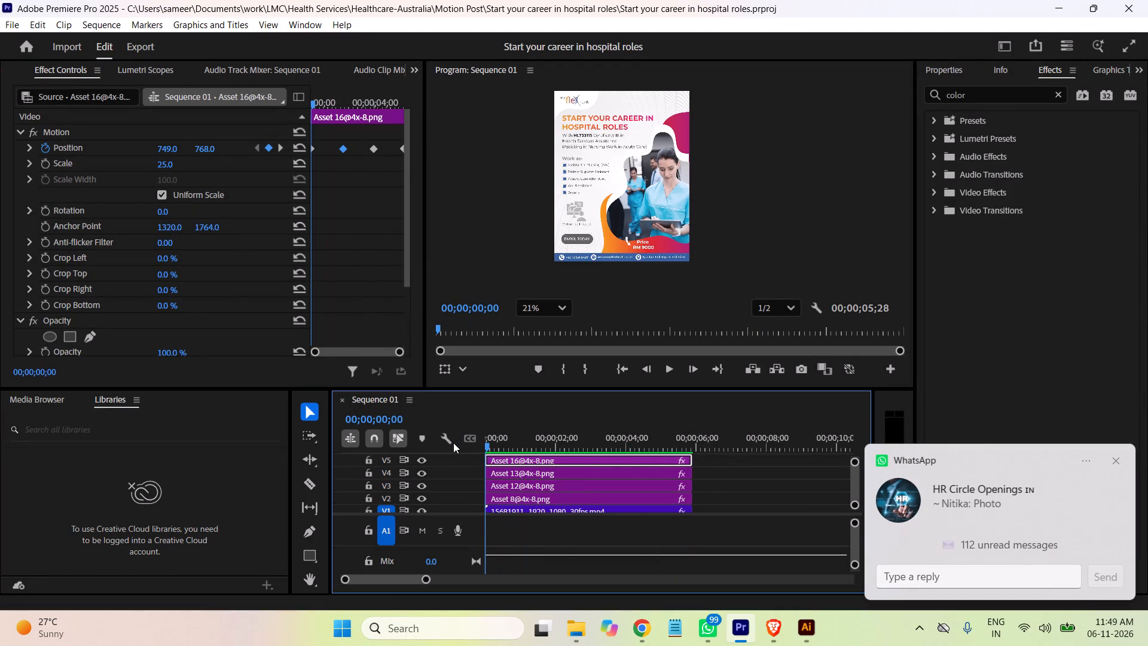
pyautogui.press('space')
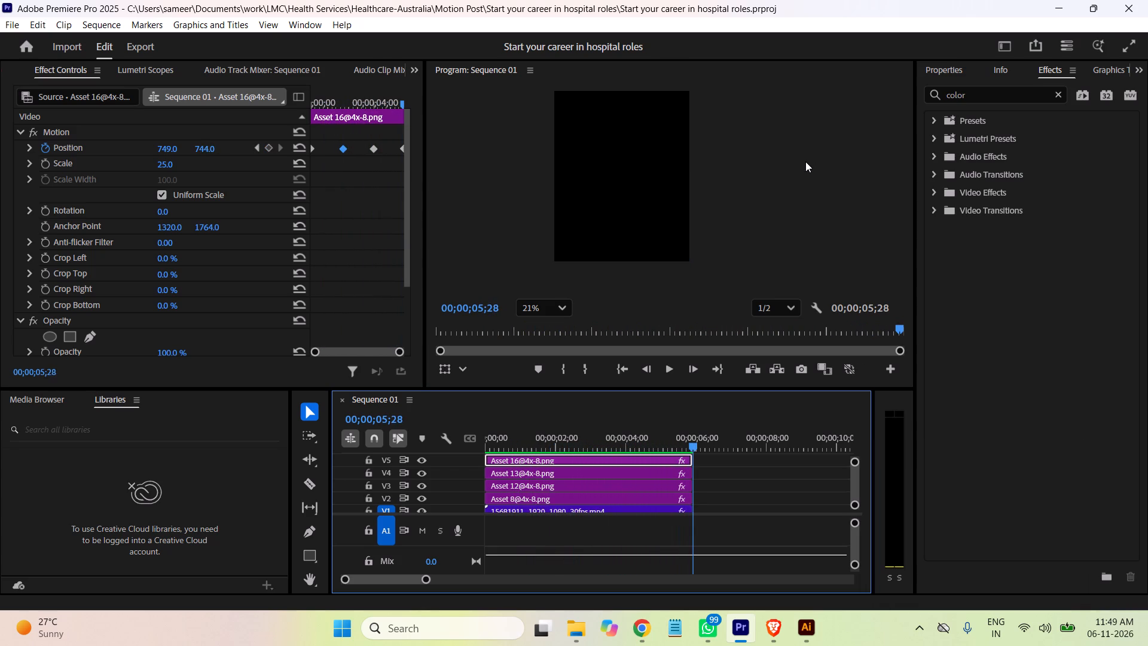
# Switch to the My tasks page in Chrome.
pyautogui.click(639, 629)
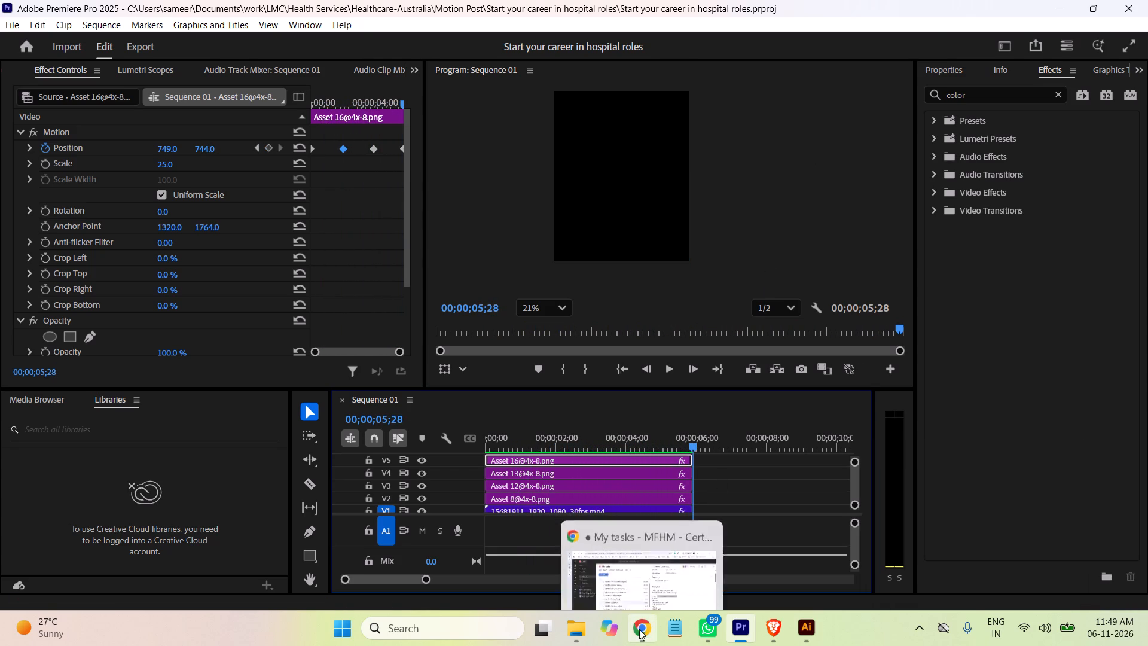
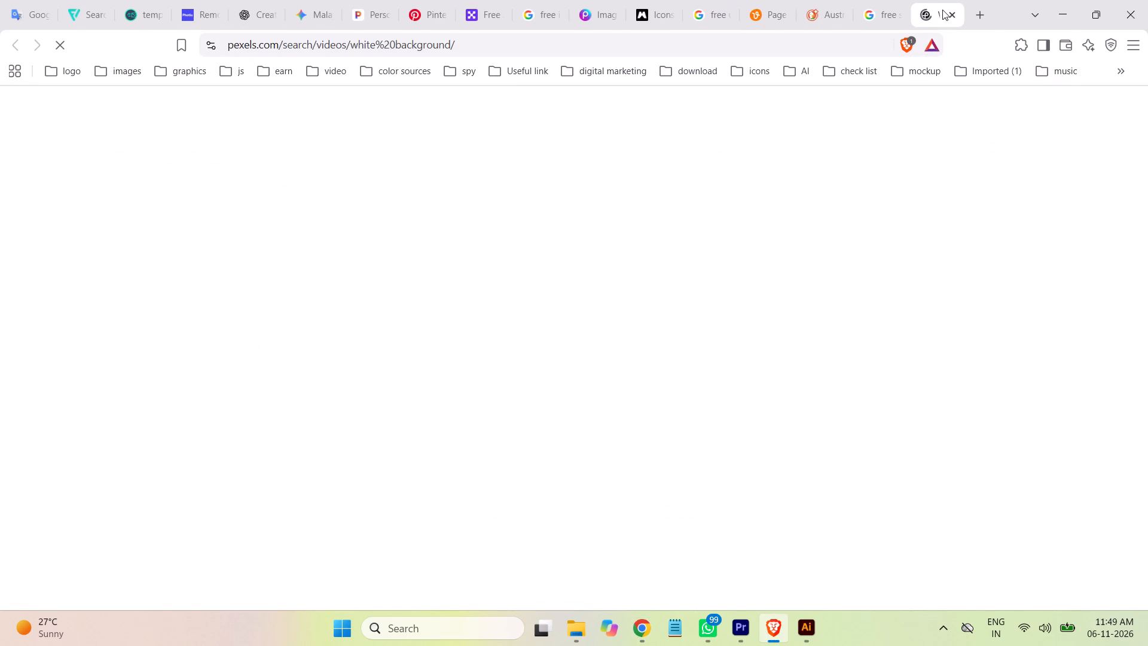
# Close the Pexels tab and change the Google search to "free soft background music download".
pyautogui.click(925, 11)
pyautogui.click(953, 16)
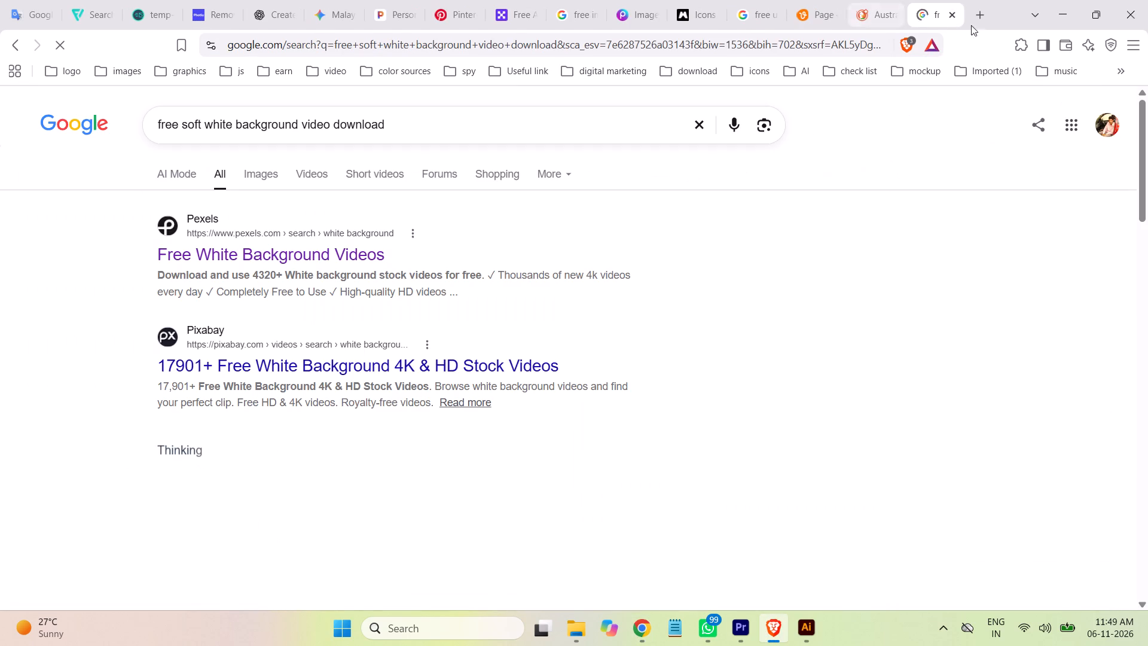
pyautogui.moveTo(465, 125); pyautogui.dragTo(187, 127)
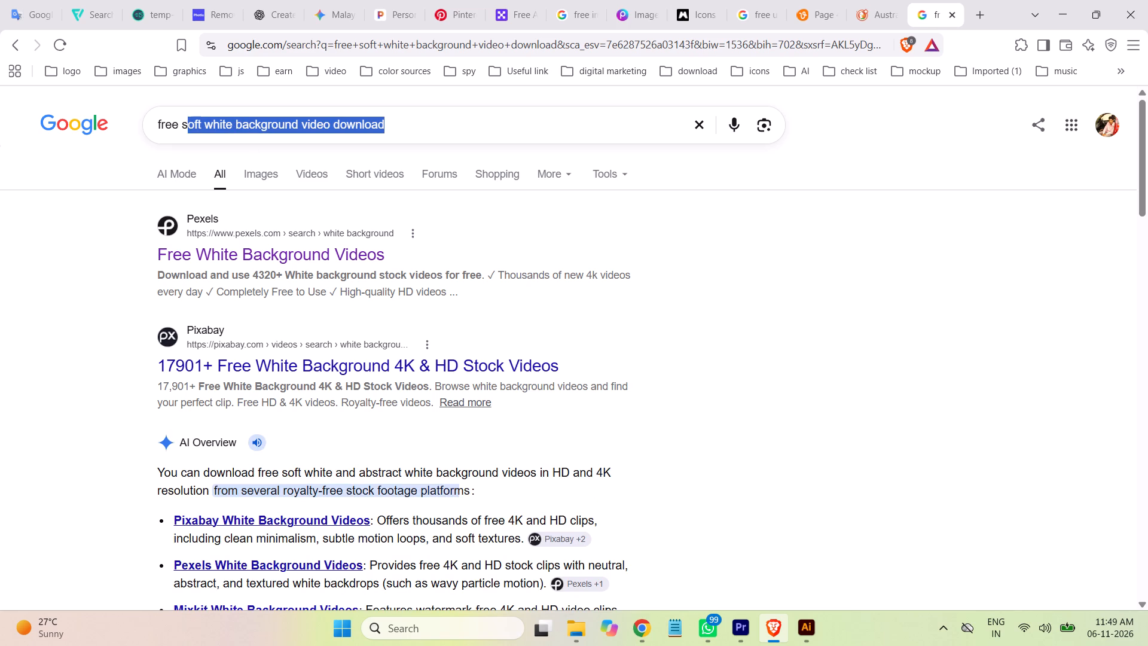
pyautogui.moveTo(187, 127); pyautogui.dragTo(203, 128)
pyautogui.click(233, 124)
pyautogui.moveTo(232, 124); pyautogui.dragTo(214, 121)
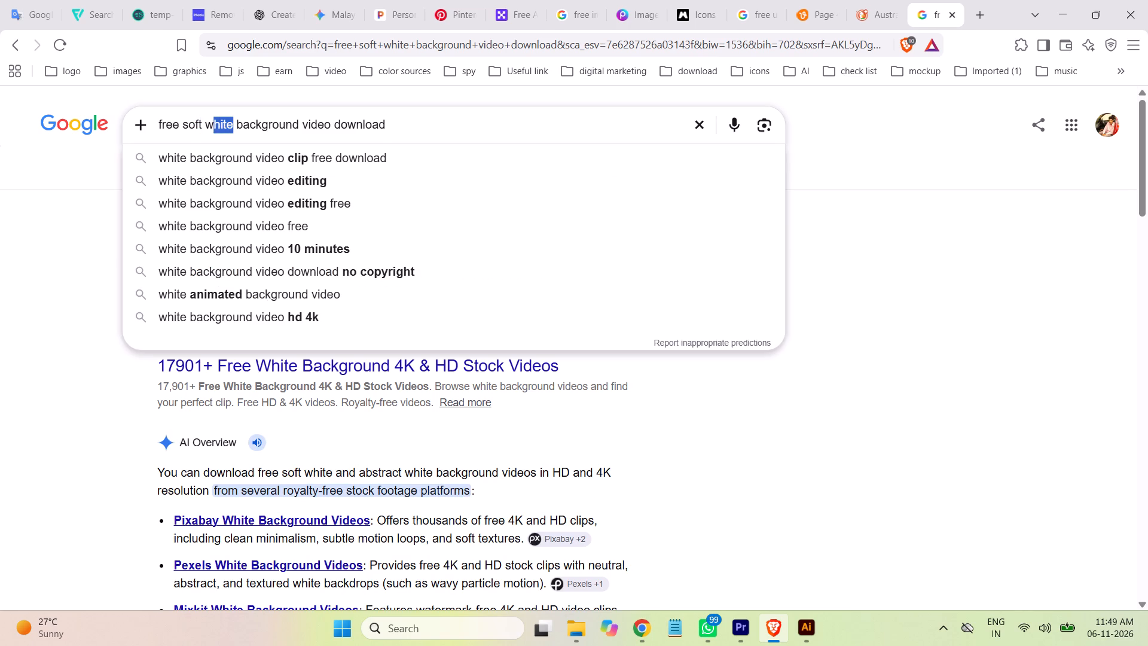
pyautogui.moveTo(214, 121); pyautogui.dragTo(207, 120)
pyautogui.press('BackSpace')
pyautogui.press('BackSpace')
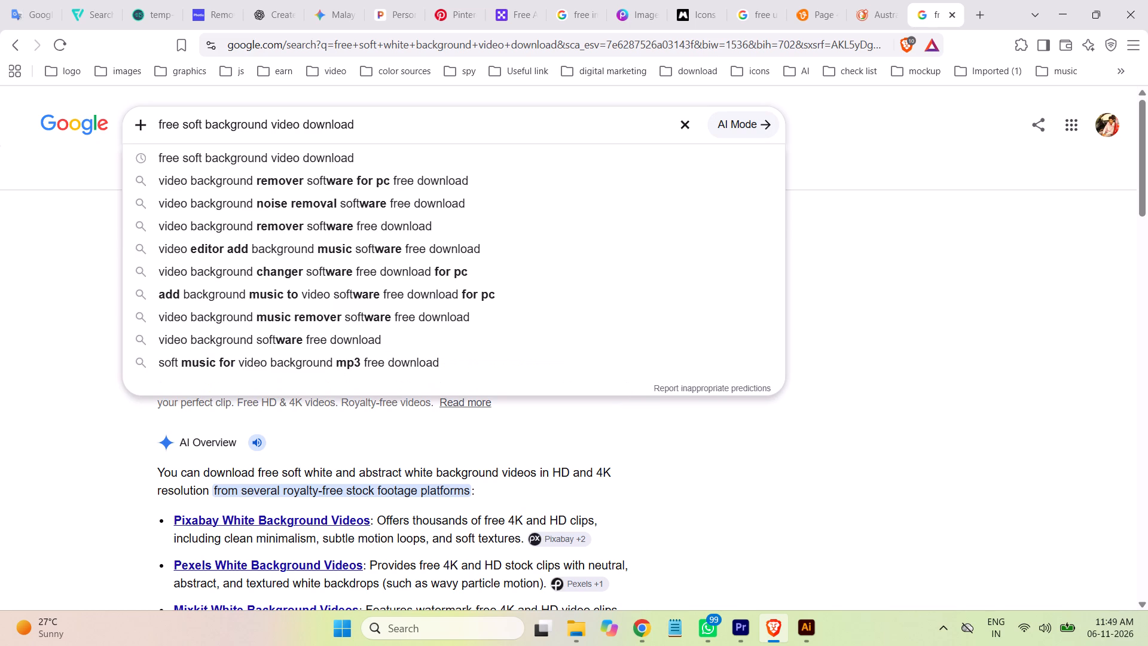
pyautogui.doubleClick(288, 123)
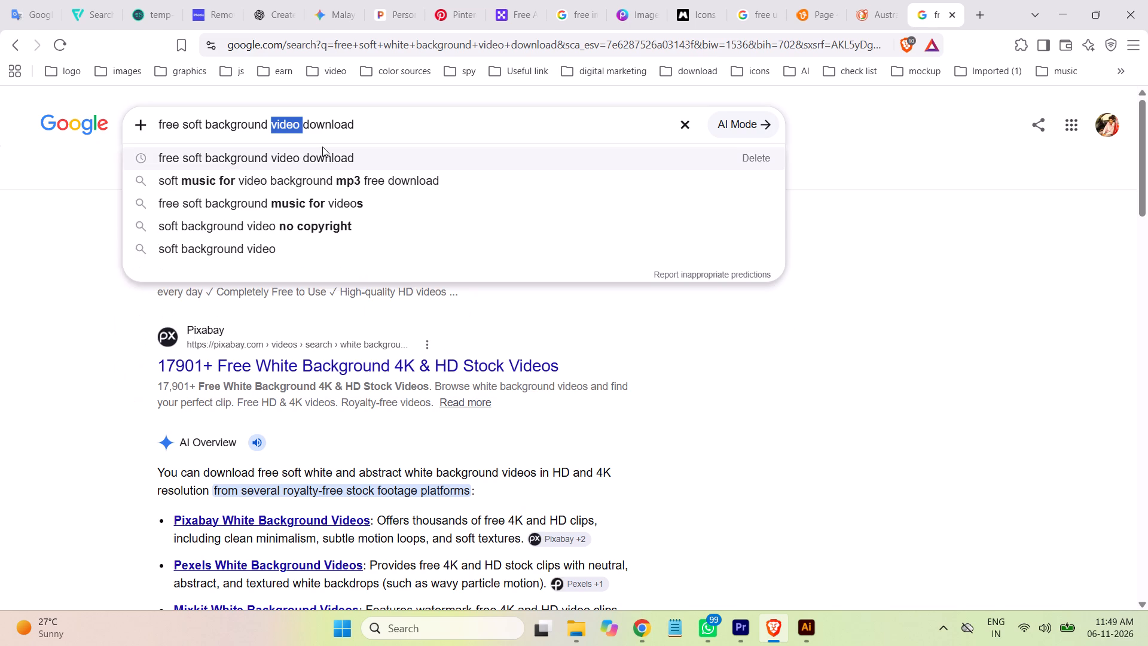
pyautogui.write('music')
pyautogui.press('space')
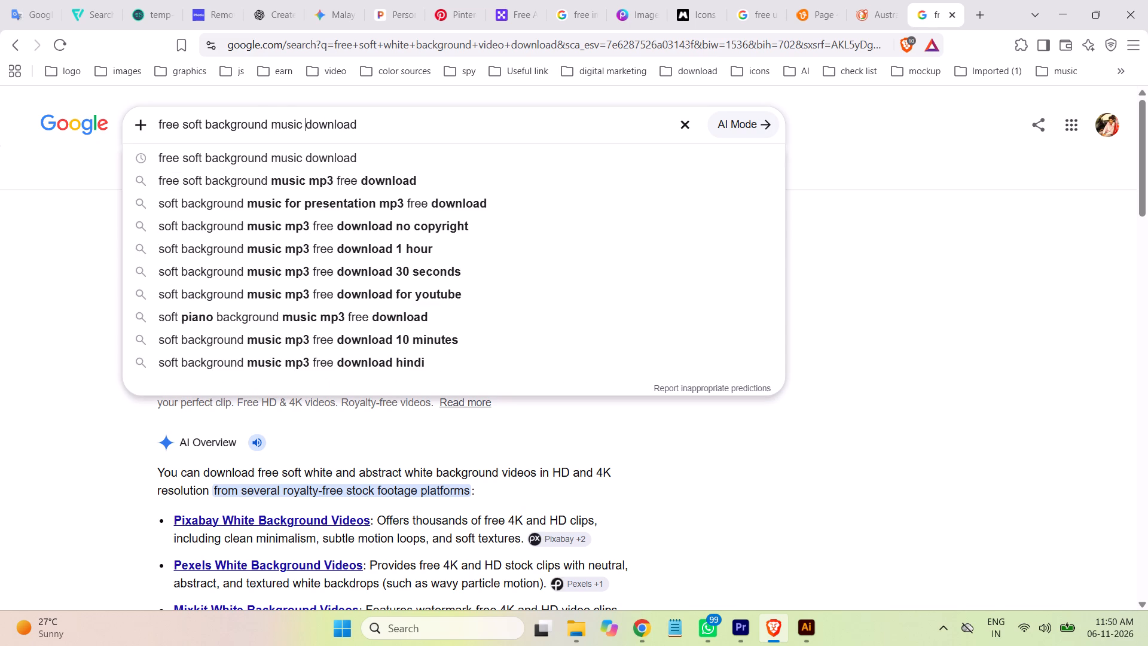
pyautogui.press('Return')
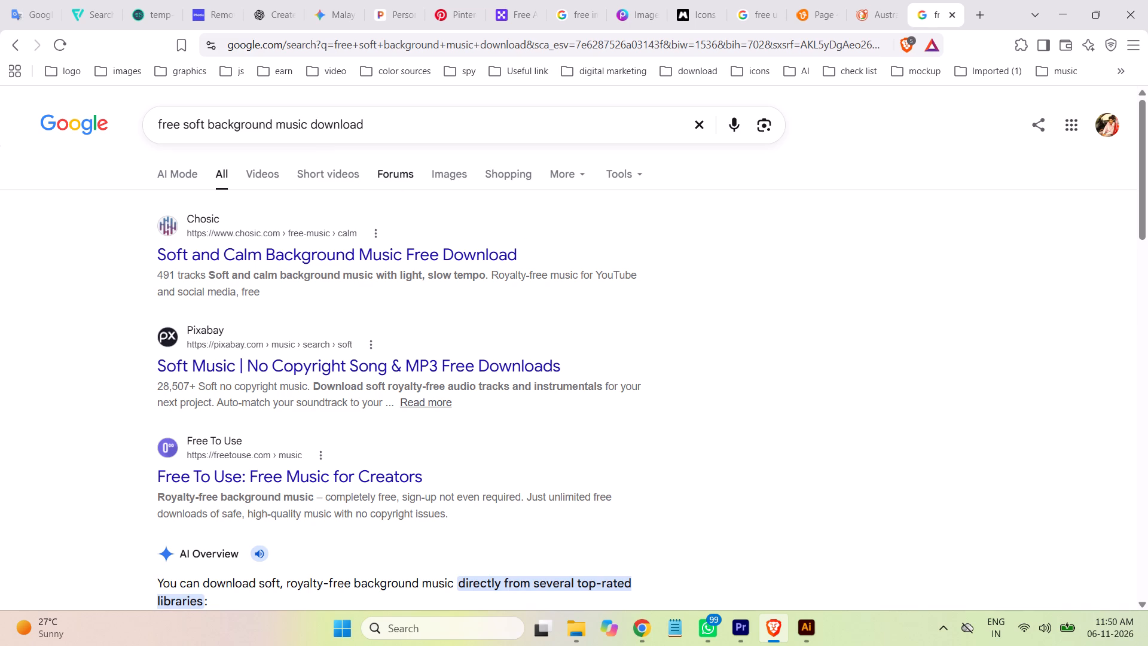
# Open the Chosic result "Soft and Calm Background Music Free Download" in a new tab and switch to it.
pyautogui.rightClick(432, 255)
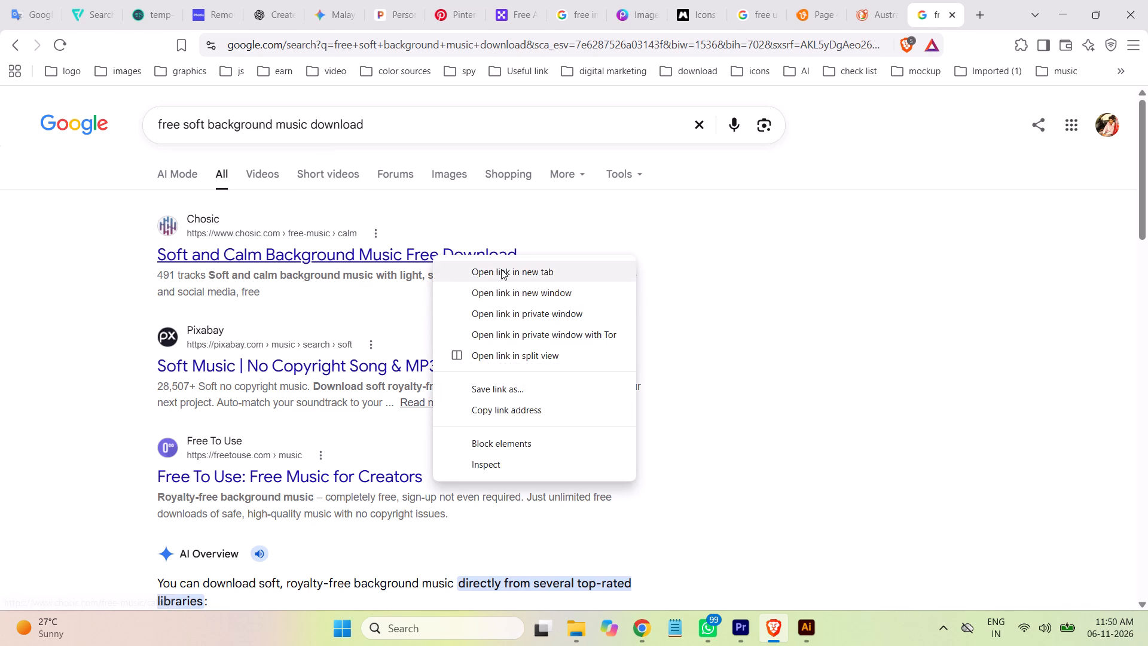
pyautogui.click(501, 269)
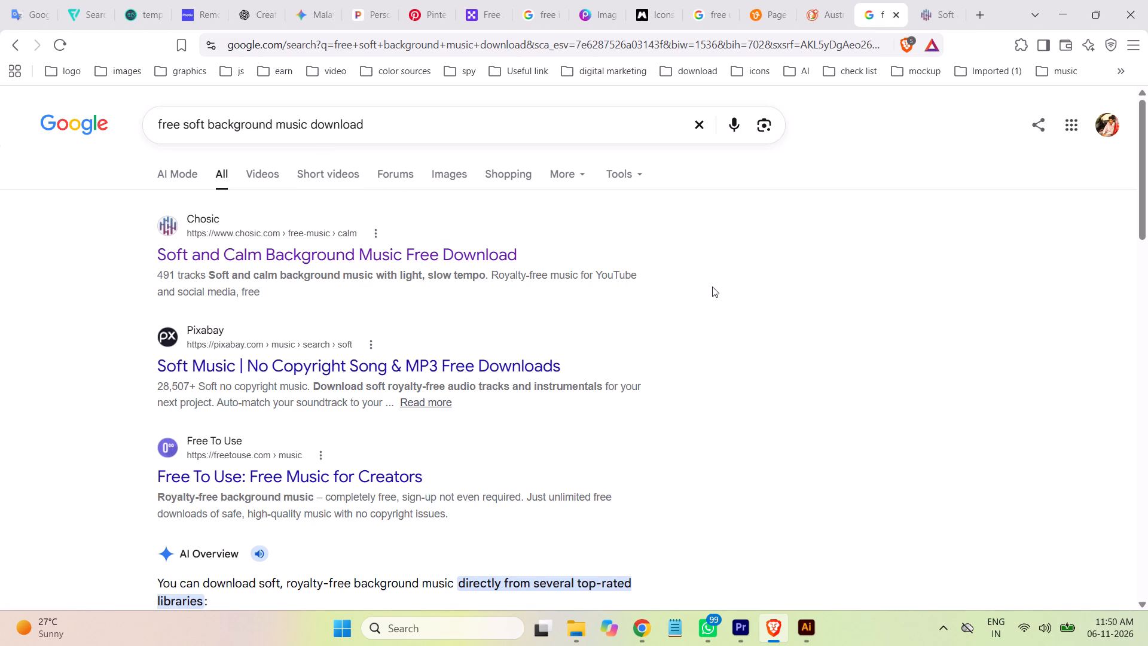
pyautogui.click(936, 12)
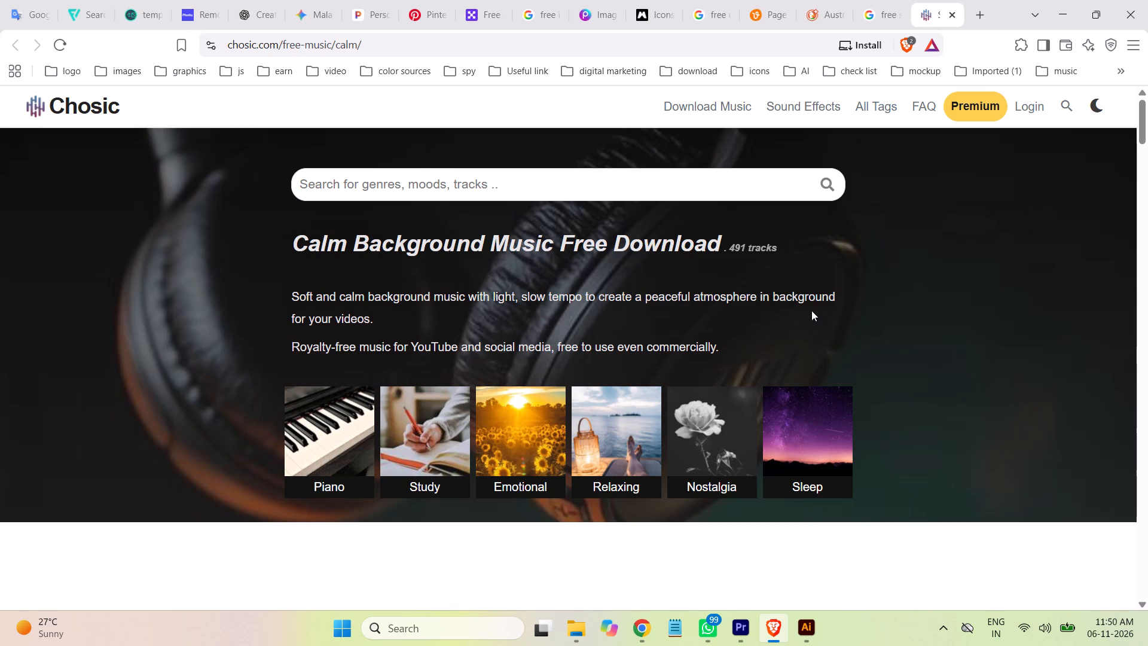
# Browse the calm tracks and listen to previews of Evening Improvisation, Memories Of Spring and Beauty.
pyautogui.scroll(-4, 763, 249)
pyautogui.scroll(1, 902, 293)
pyautogui.scroll(-2, 900, 293)
pyautogui.scroll(1, 897, 294)
pyautogui.scroll(-10, 896, 293)
pyautogui.scroll(4, 920, 282)
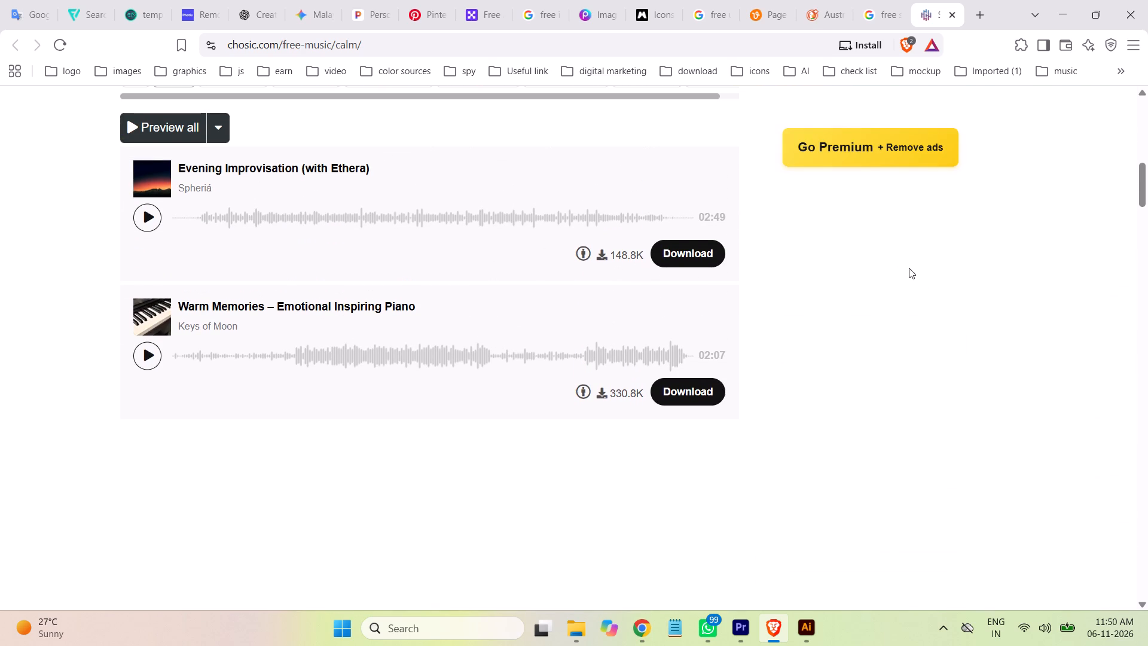
pyautogui.scroll(1, 945, 264)
pyautogui.click(148, 294)
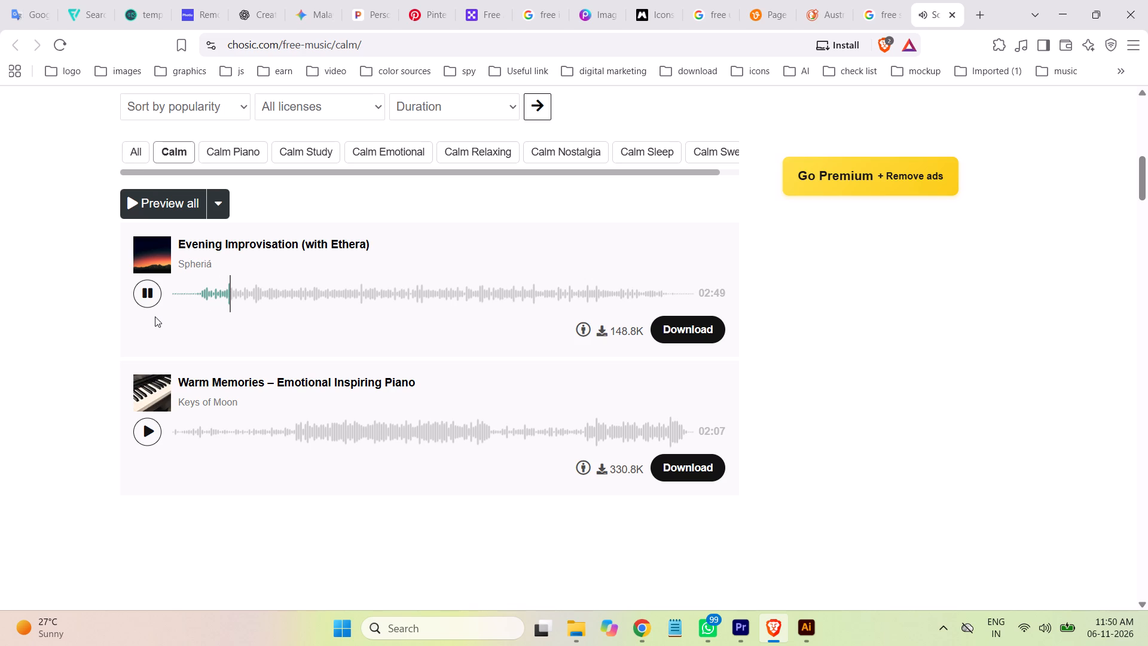
pyautogui.scroll(-1, 841, 337)
pyautogui.scroll(3, 839, 339)
pyautogui.scroll(-4, 839, 339)
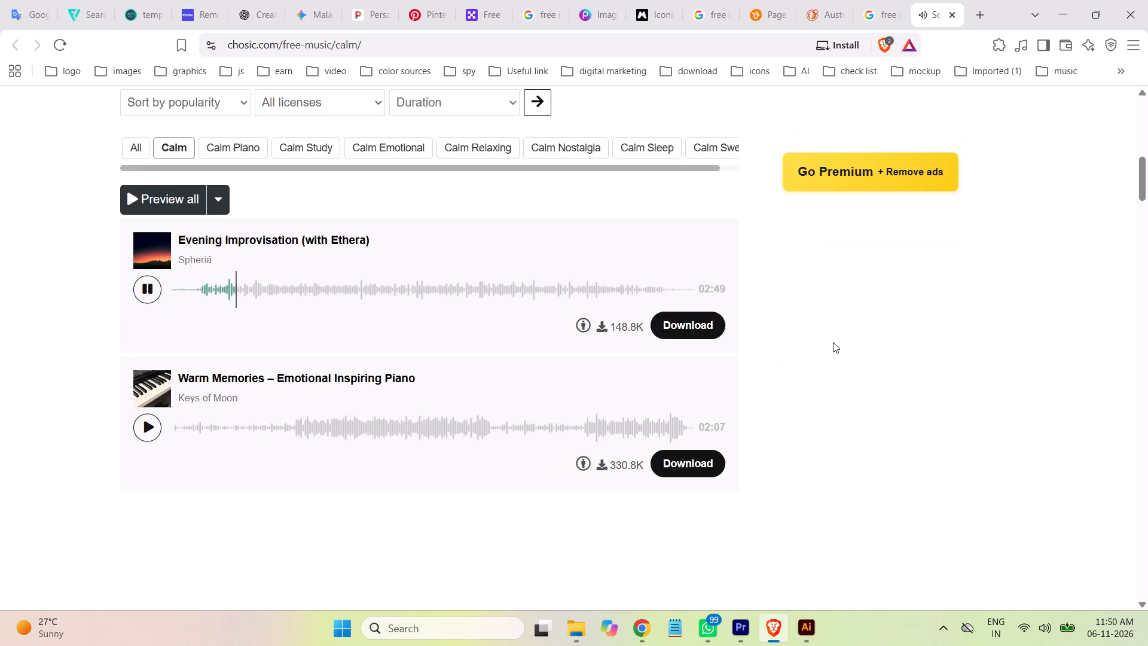
pyautogui.scroll(-7, 833, 342)
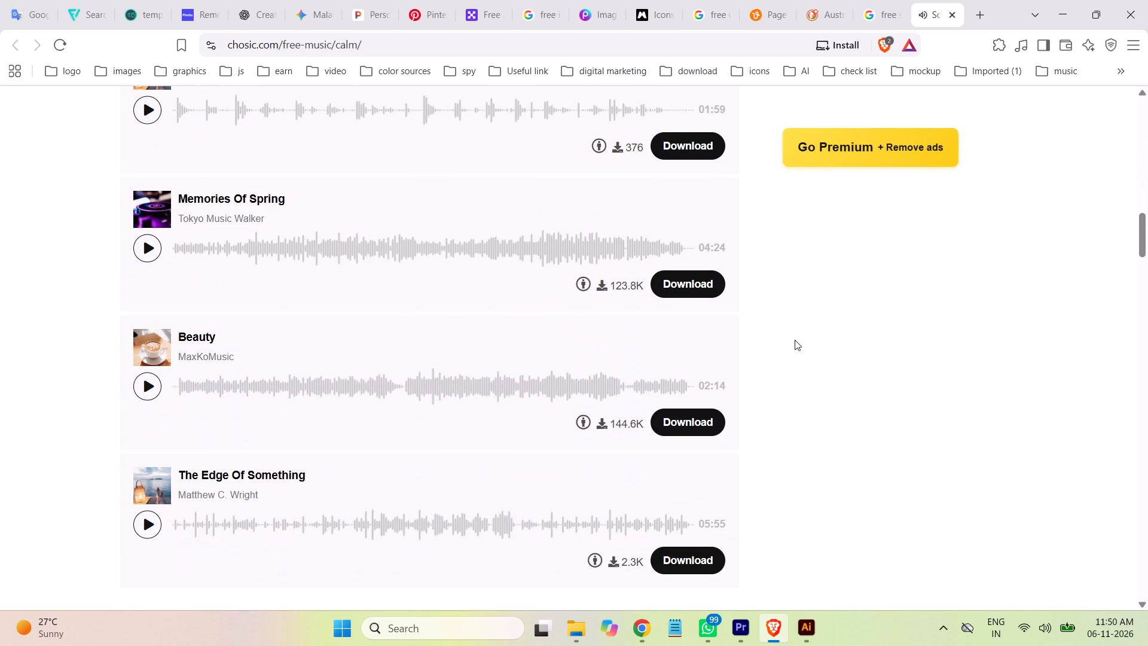
pyautogui.click(147, 249)
pyautogui.click(146, 385)
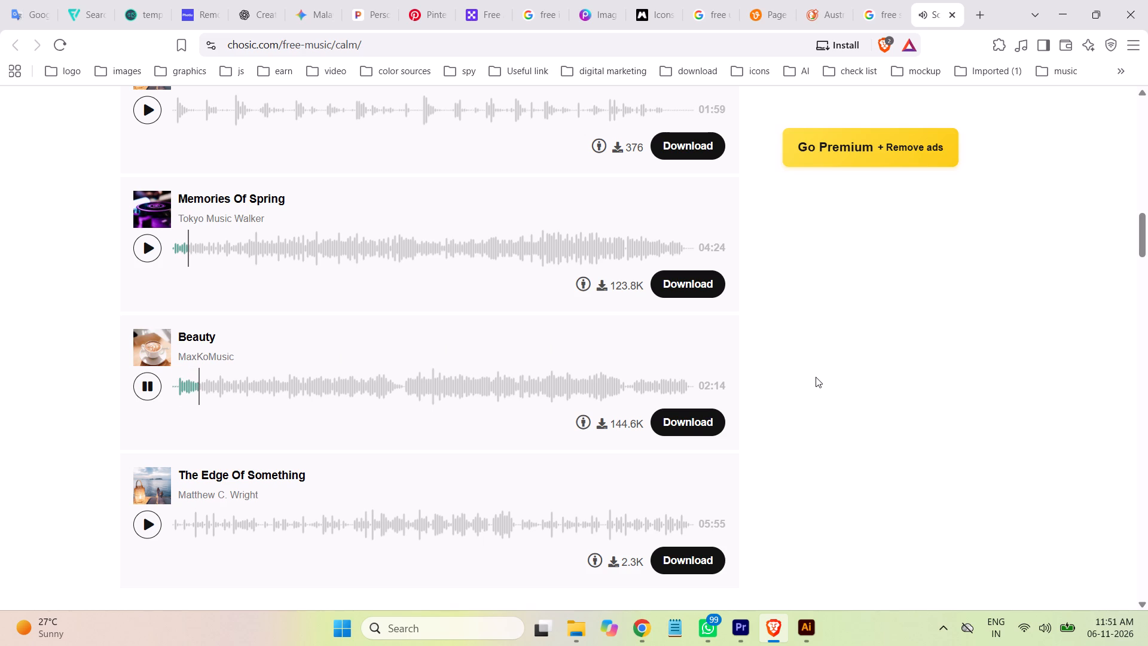
# Download the track Beauty by MaxKoMusic from Chosic.
pyautogui.click(698, 423)
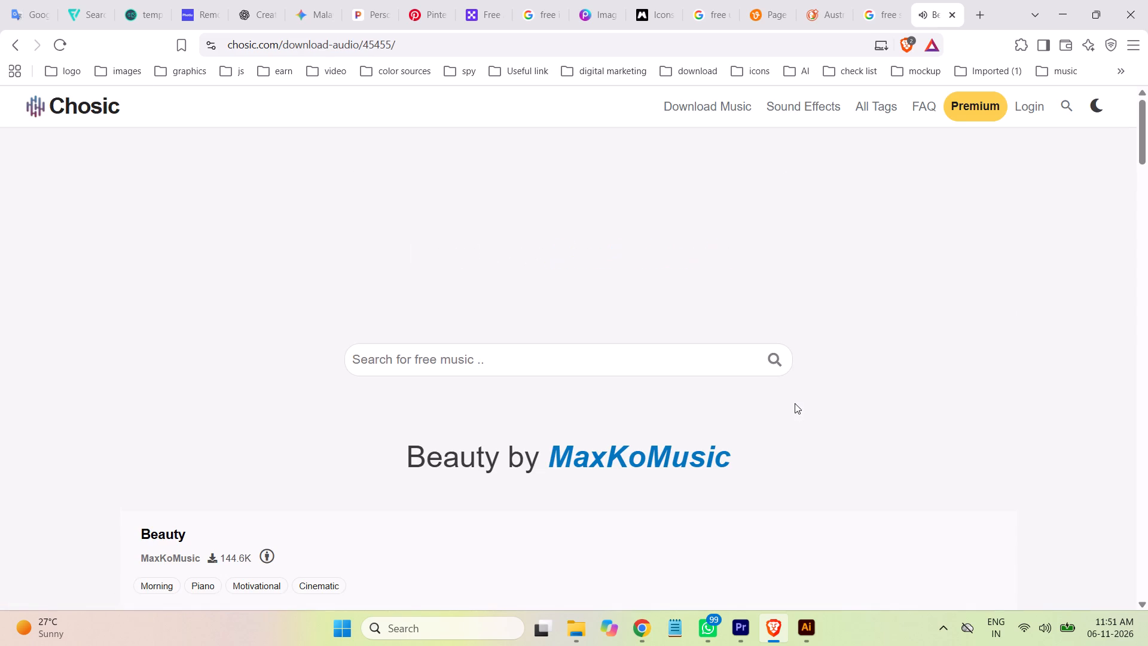
pyautogui.scroll(-5, 852, 376)
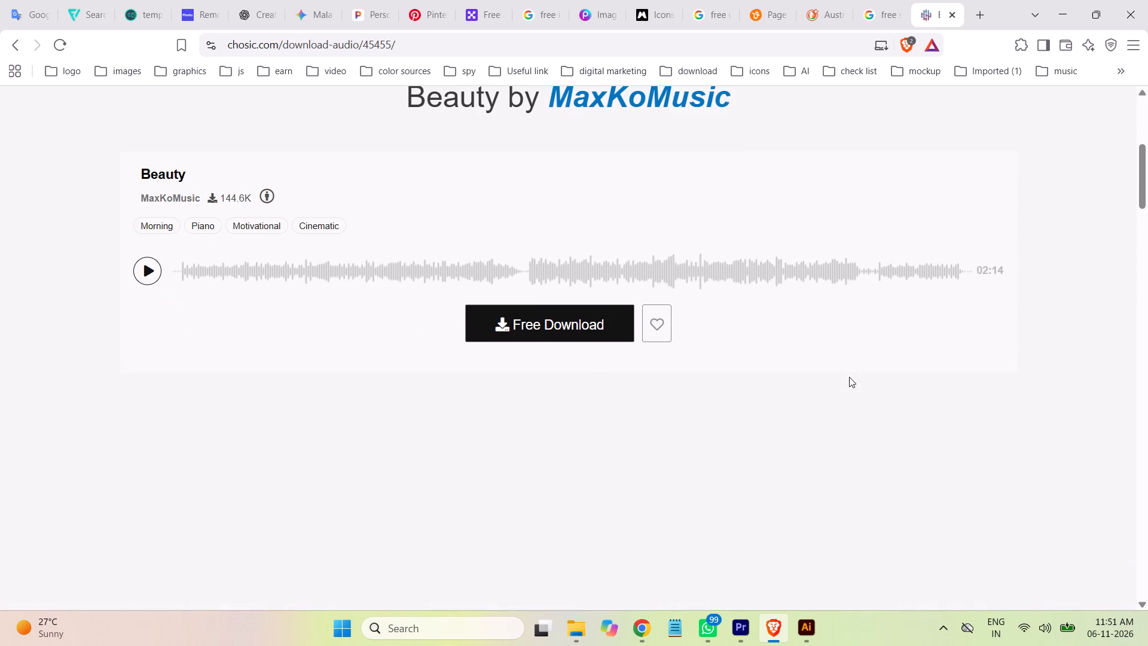
pyautogui.click(532, 307)
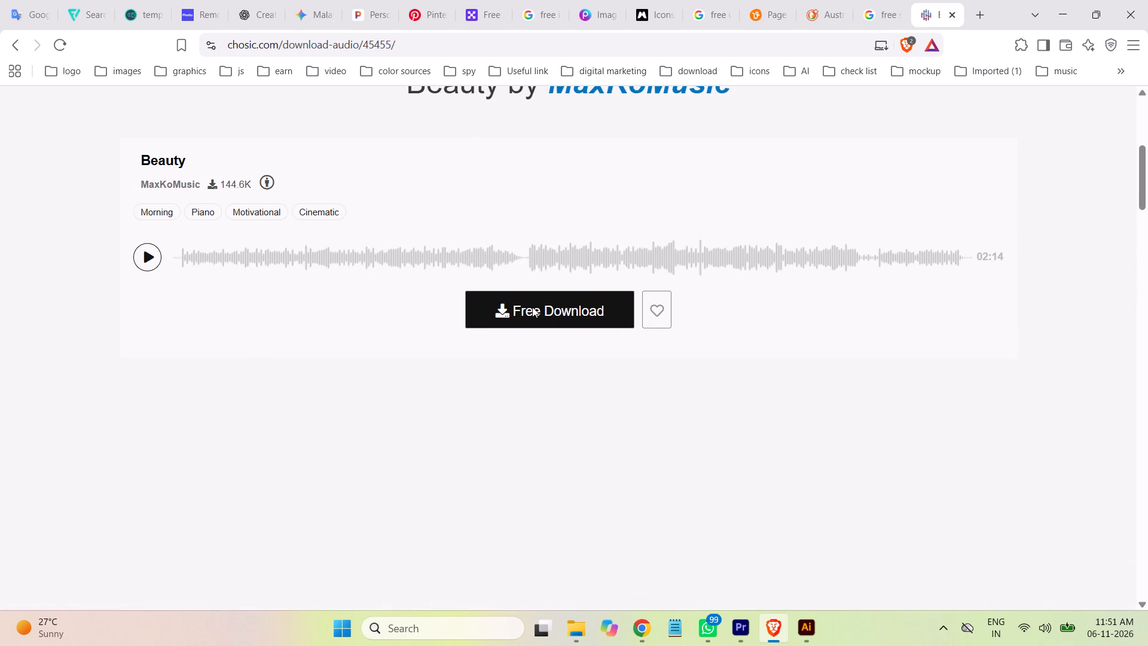
pyautogui.click(831, 132)
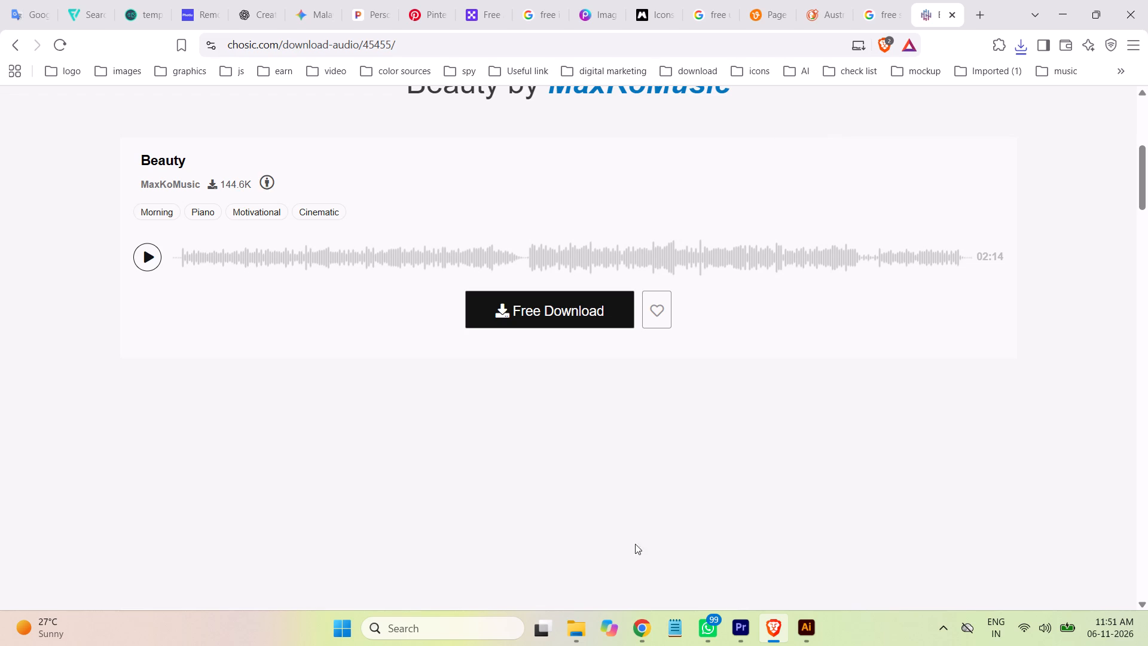
# In File Explorer, move Beauty(chosic.com).mp3 from Downloads into the project's 4x folder.
pyautogui.click(573, 632)
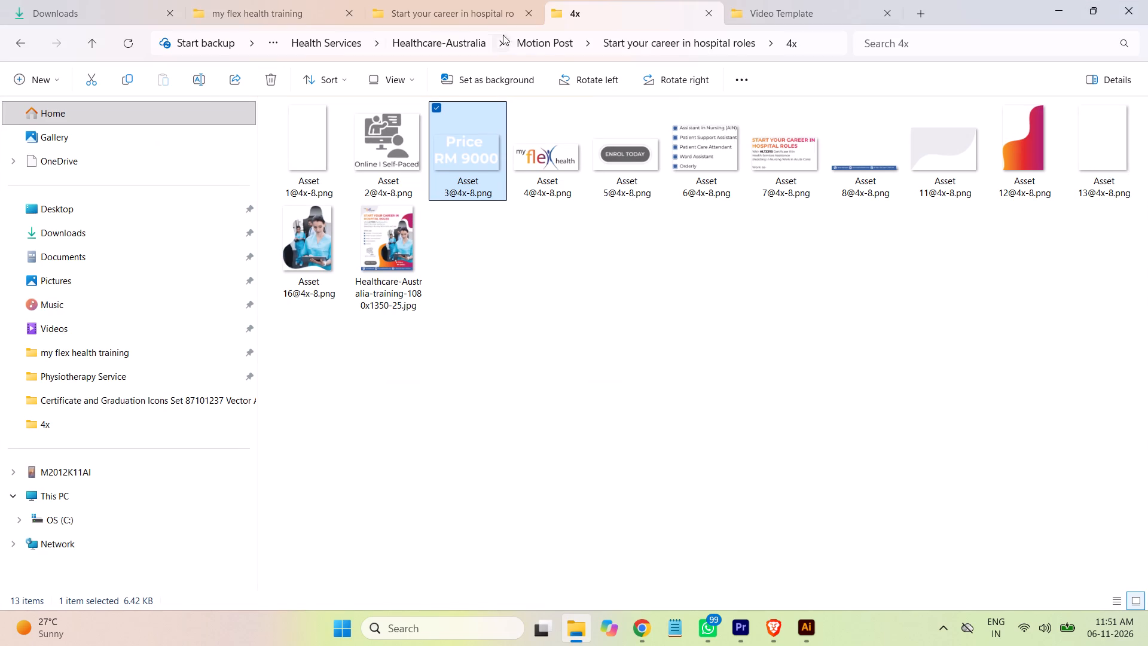
pyautogui.click(72, 14)
pyautogui.click(517, 199)
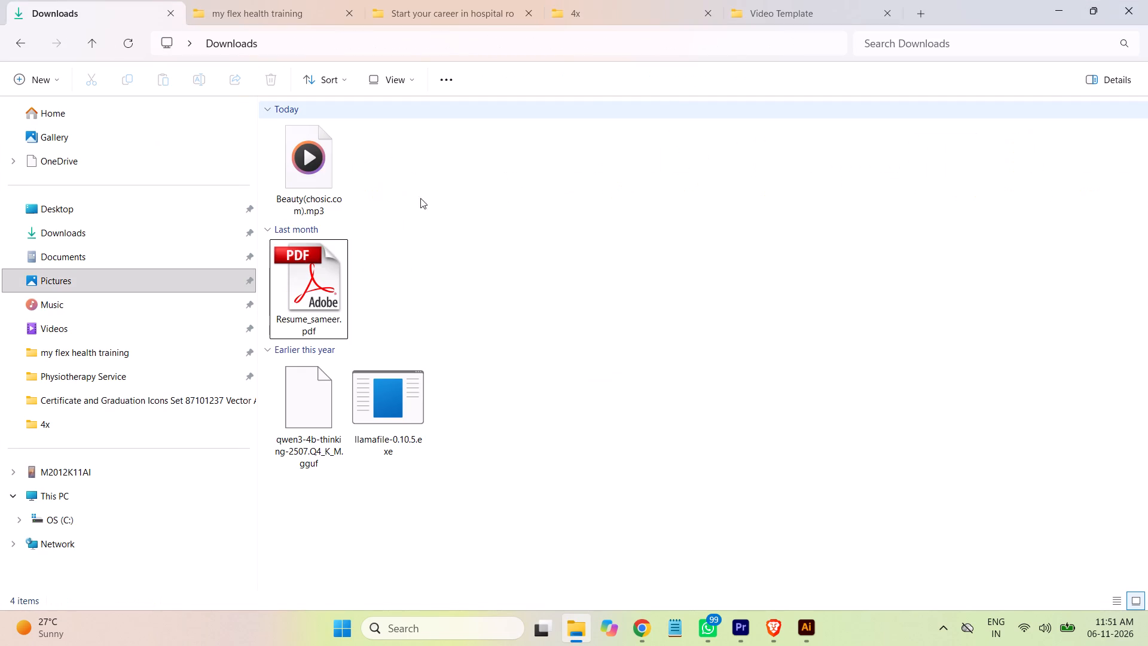
pyautogui.click(309, 175)
pyautogui.hotkey('ctrl', 'x')
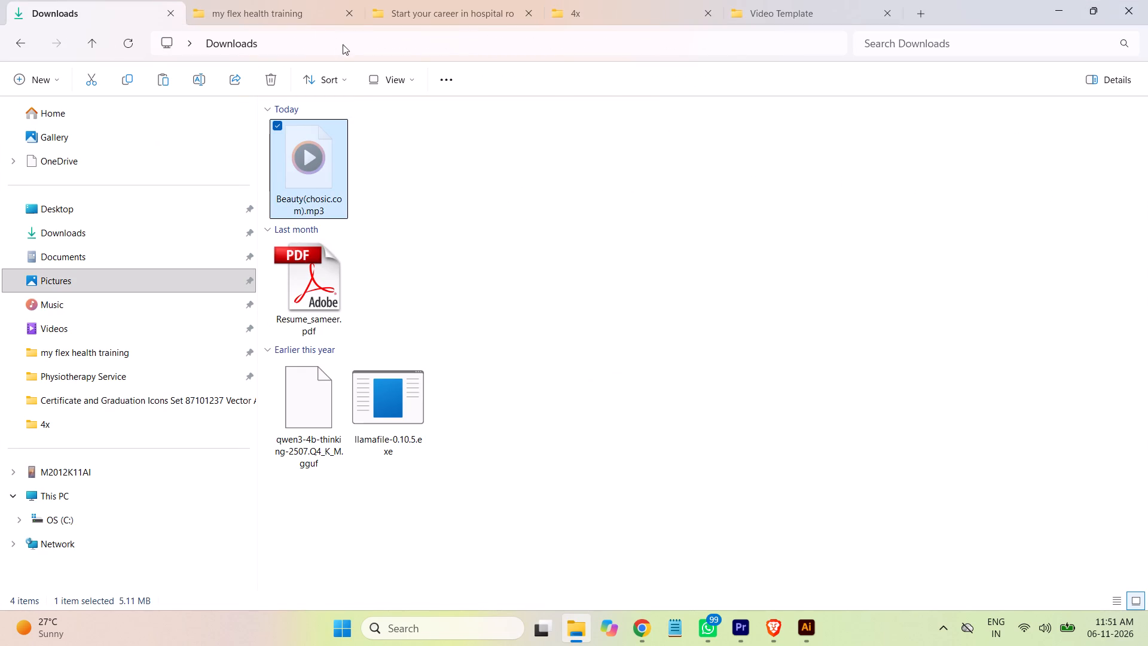
pyautogui.click(444, 13)
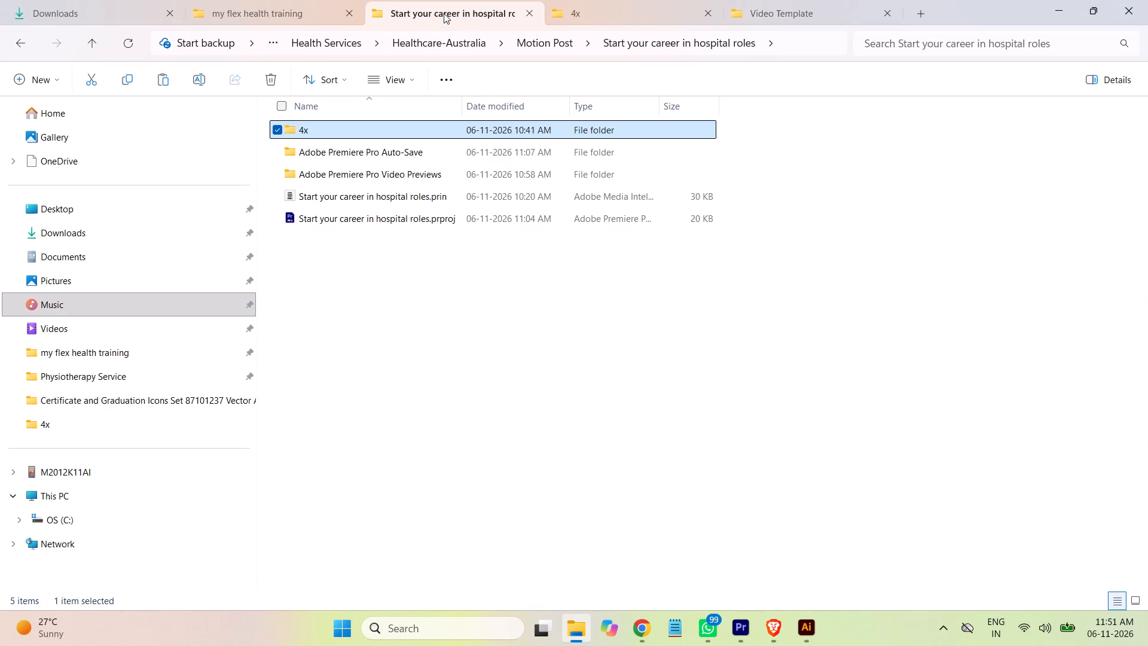
pyautogui.click(606, 13)
pyautogui.click(594, 299)
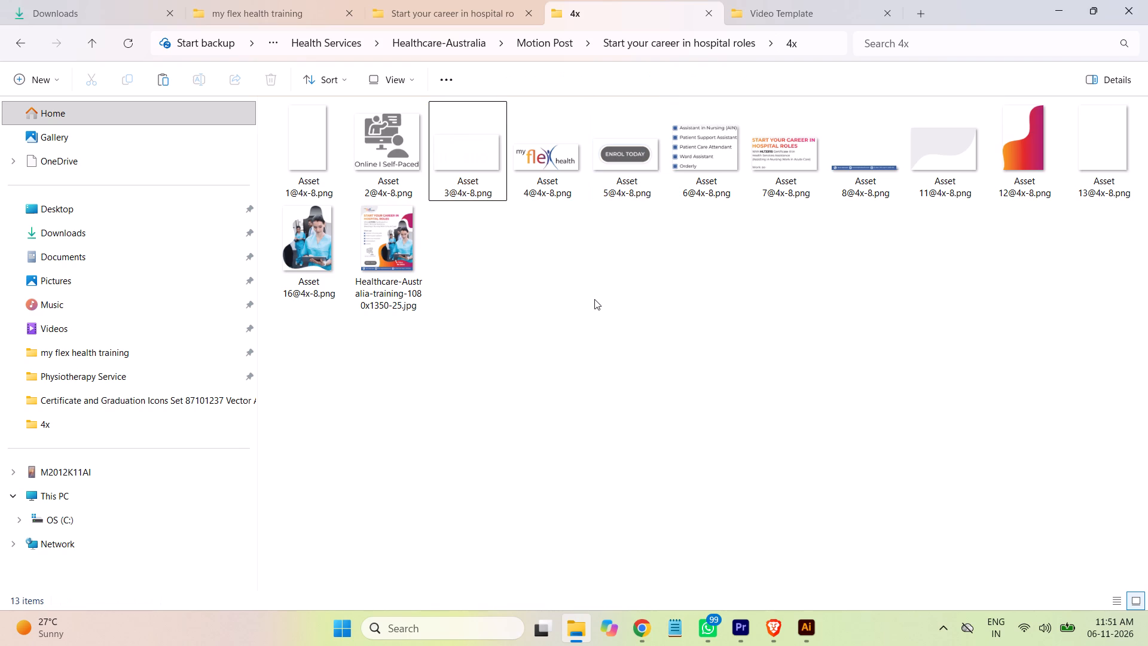
pyautogui.hotkey('ctrl', 'v')
pyautogui.click(597, 322)
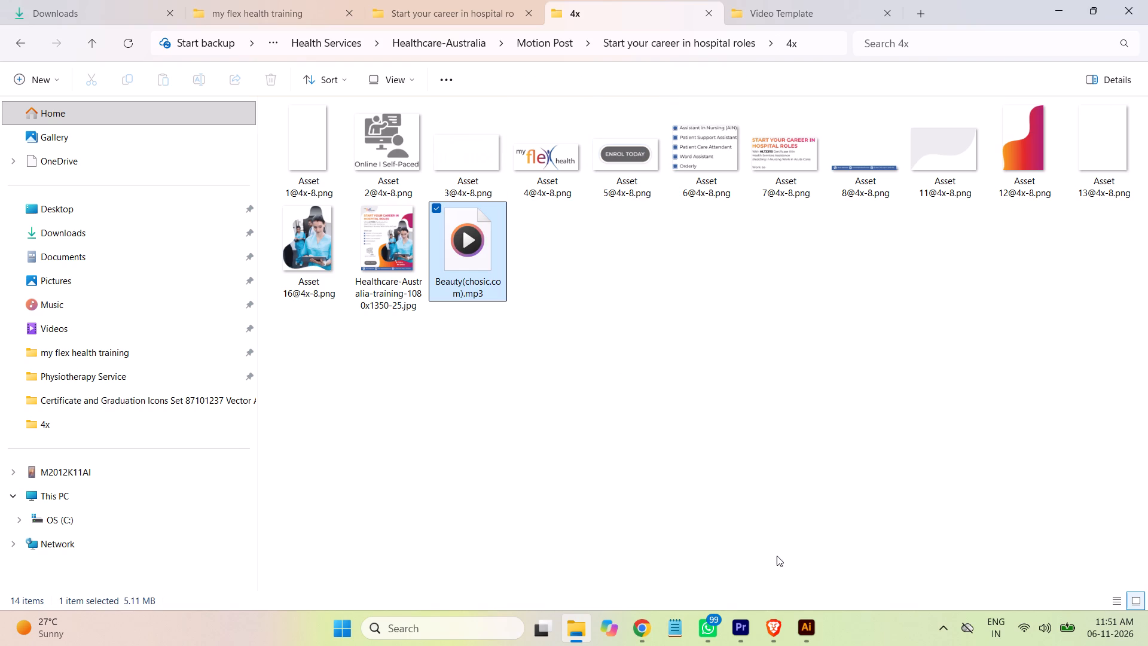
# Switch to Illustrator, save Healthcare-Australia-training-1080x1350-20.ai and close the program.
pyautogui.click(812, 626)
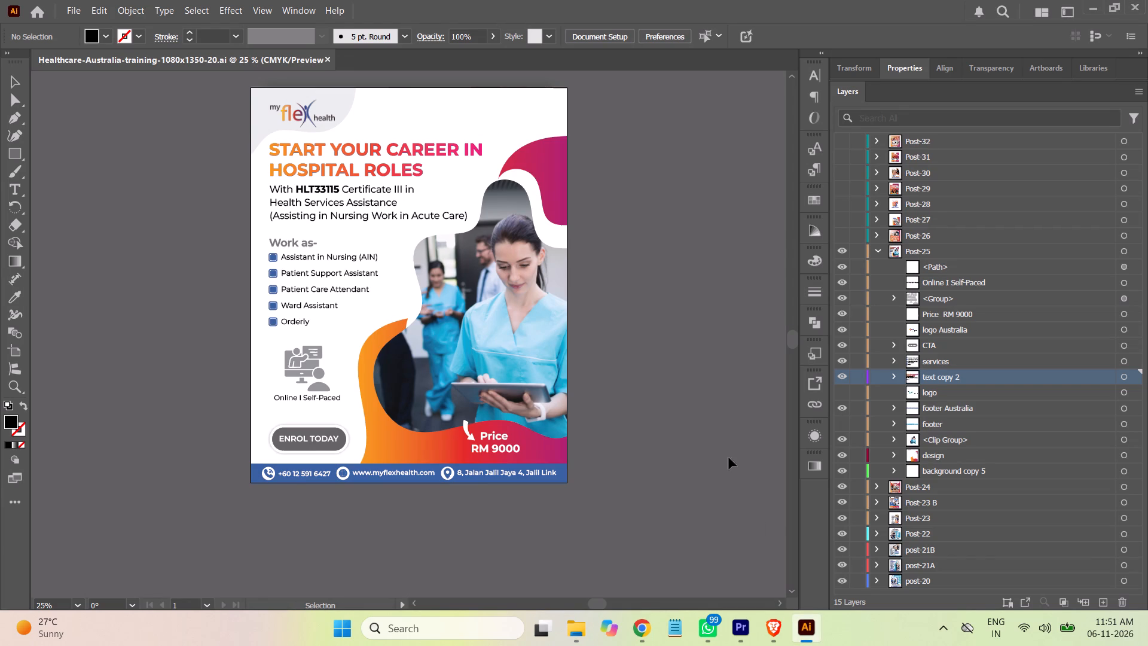
pyautogui.hotkey('ctrl', 's')
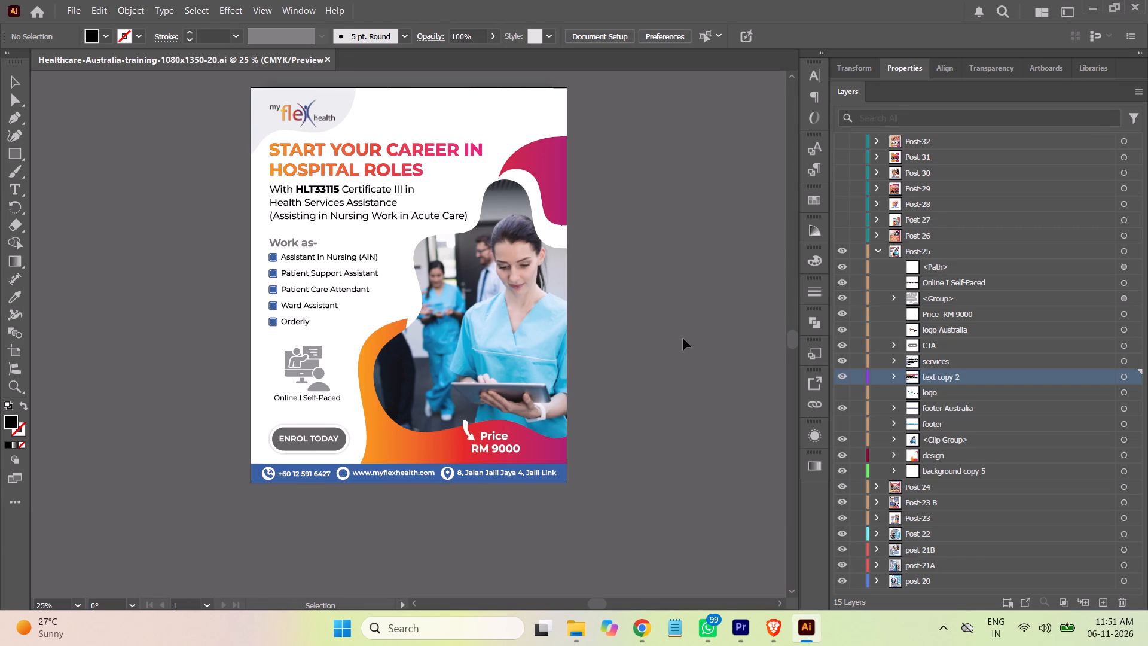
pyautogui.click(670, 340)
pyautogui.click(1137, 4)
# Bring Beauty(chosic.com).mp3 from the project's 4x folder in File Explorer onto audio track A1 of Sequence 01 in Premiere Pro.
pyautogui.click(740, 629)
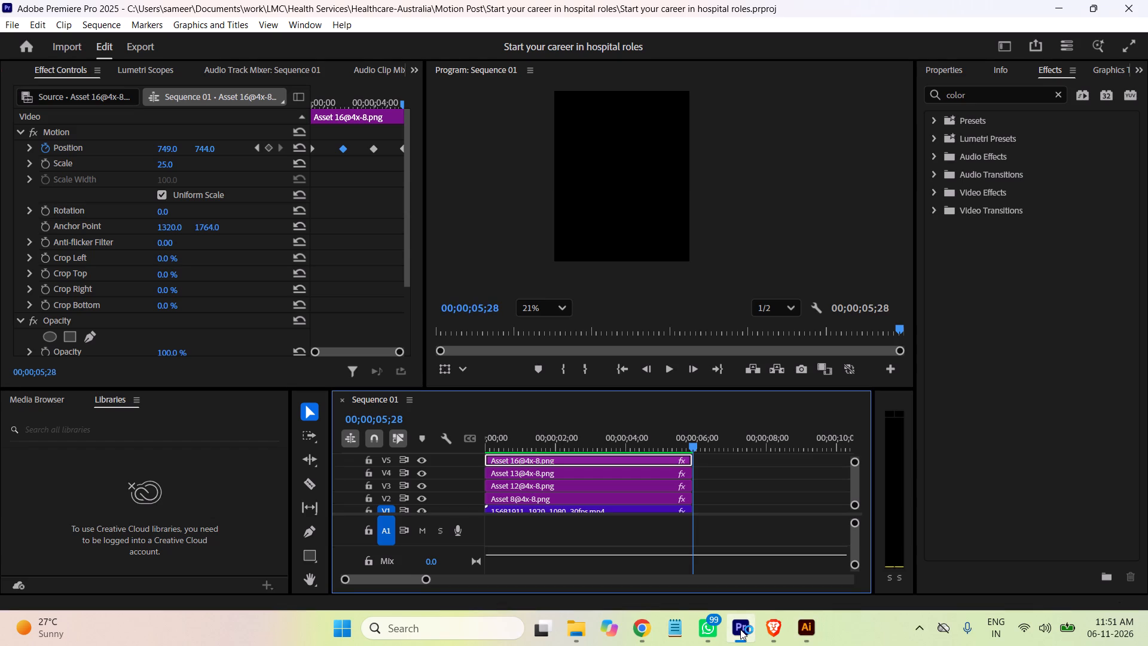
pyautogui.click(596, 631)
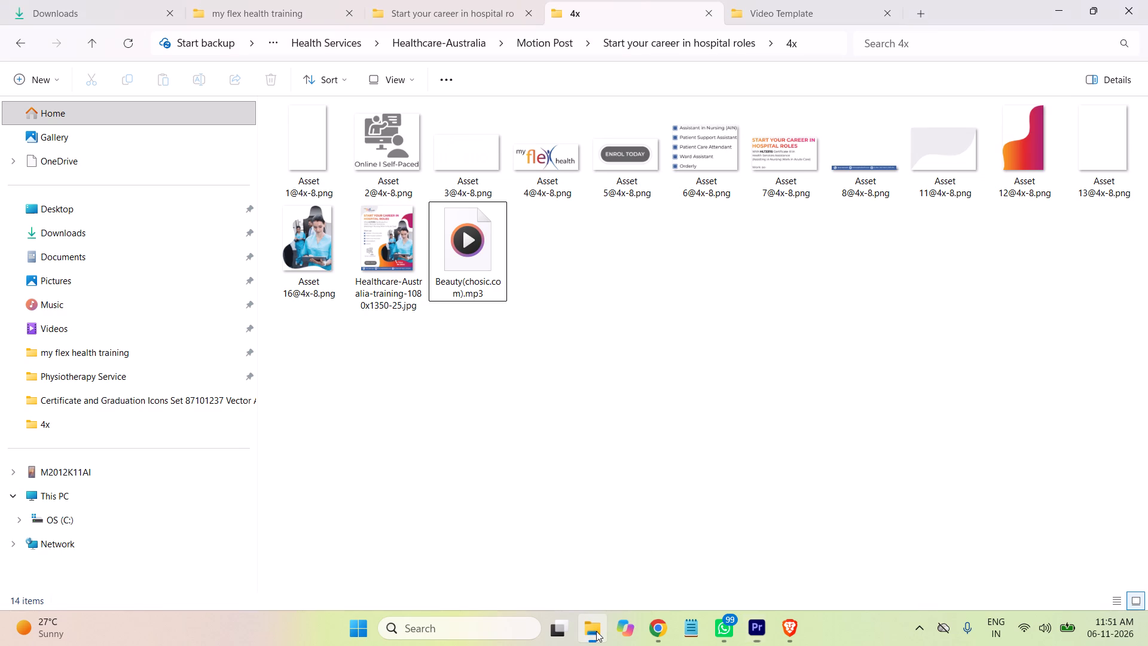
pyautogui.click(615, 346)
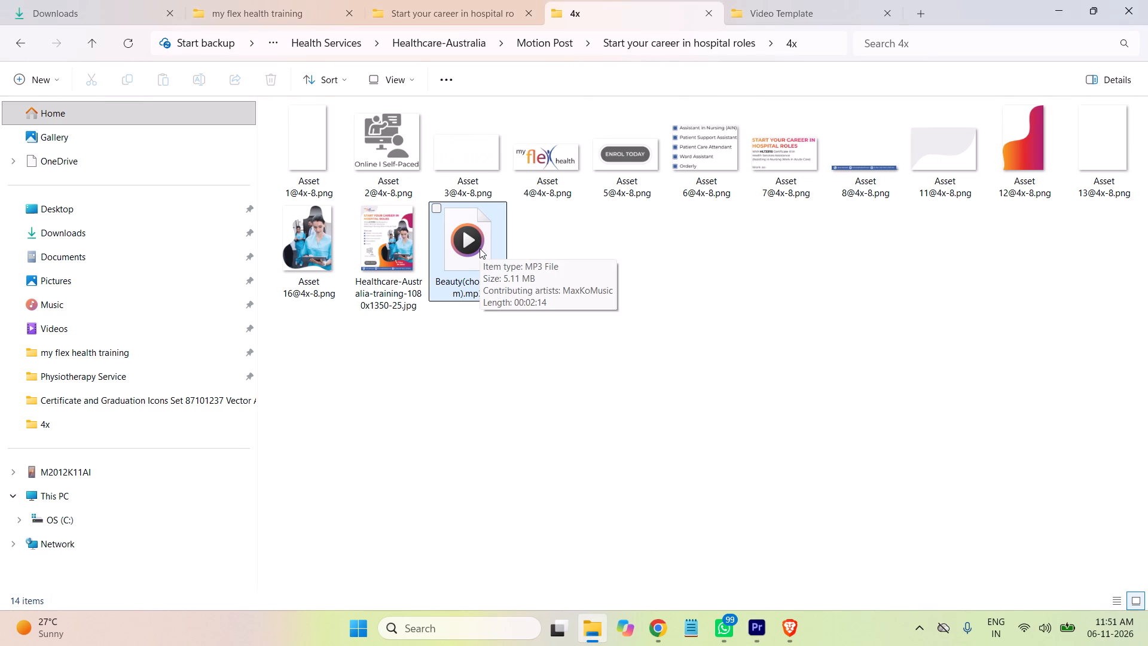
pyautogui.moveTo(479, 248); pyautogui.dragTo(762, 641)
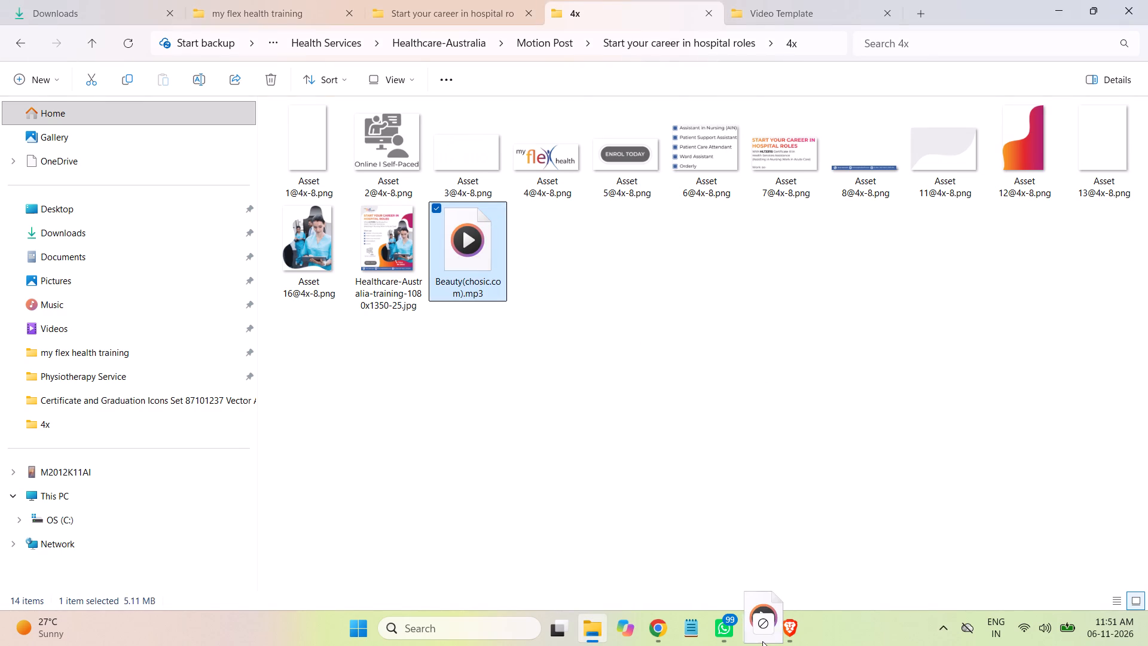
pyautogui.moveTo(762, 641); pyautogui.dragTo(553, 528)
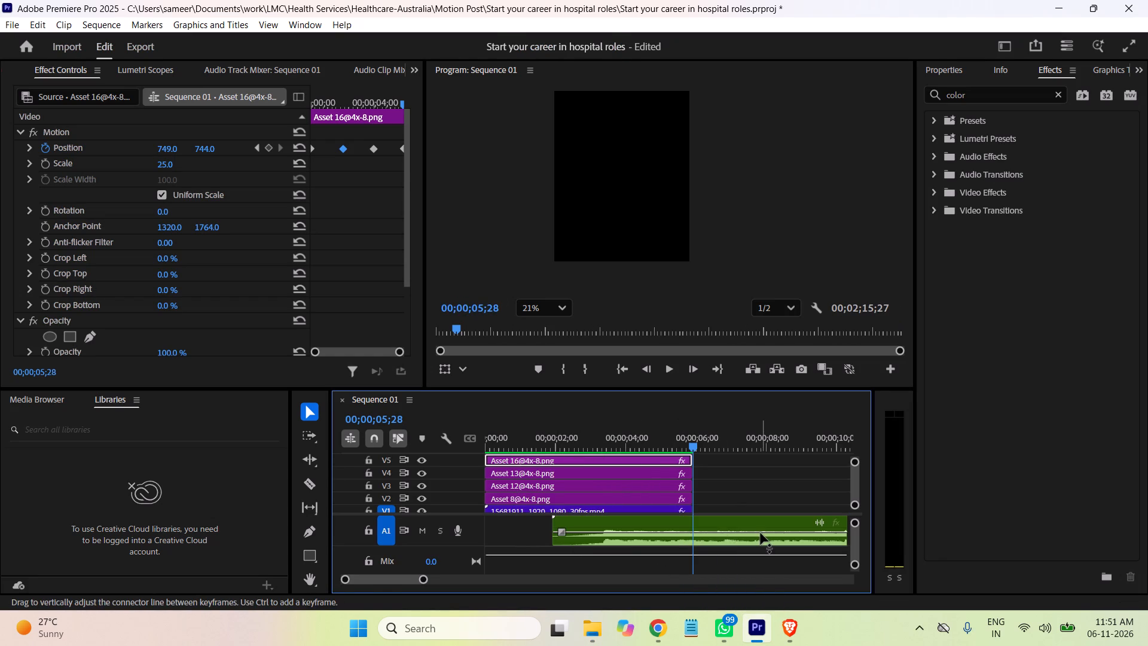
# Raise the music clip's level to 5.6 dB and move the clip to the start of the sequence.
pyautogui.moveTo(759, 532); pyautogui.dragTo(683, 529)
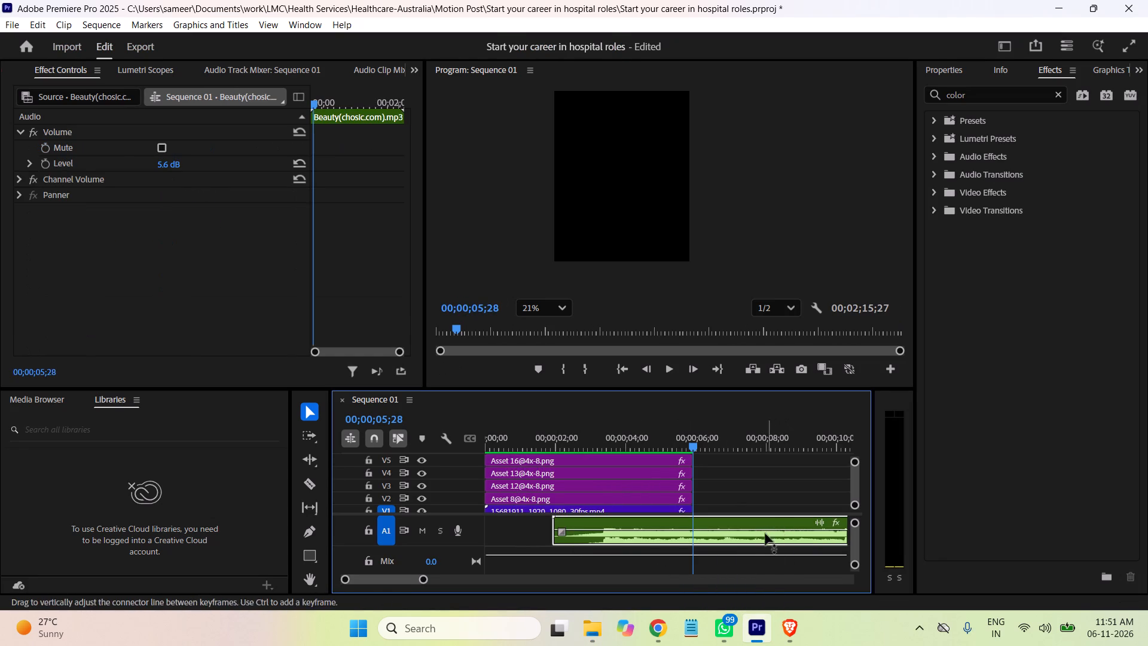
pyautogui.moveTo(765, 535); pyautogui.dragTo(683, 538)
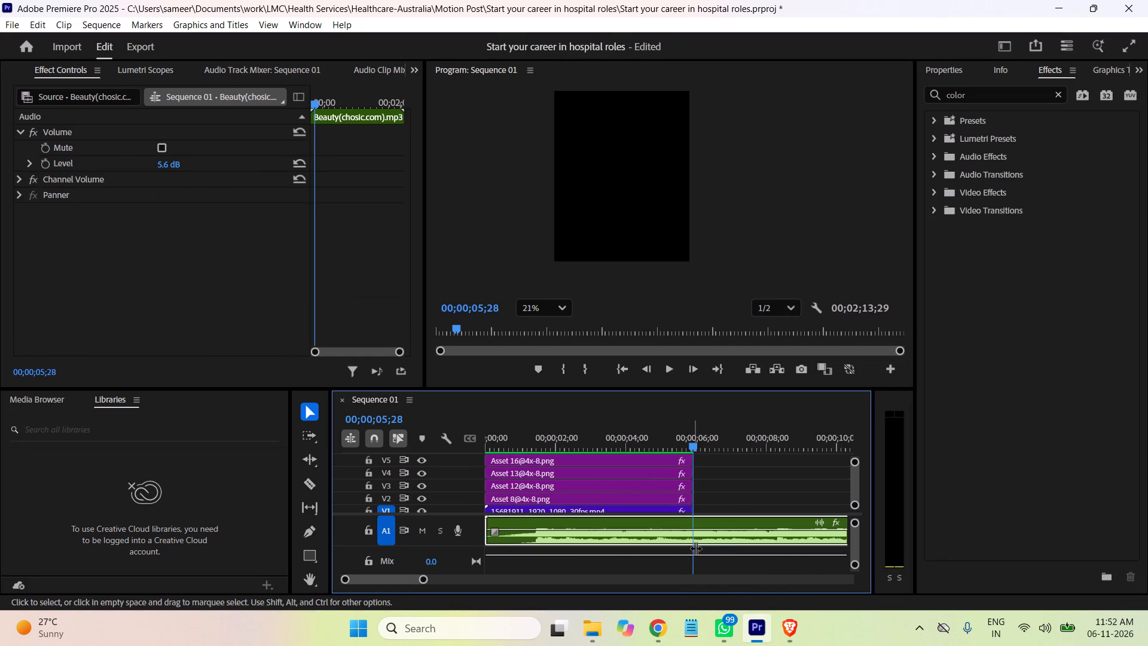
# Play the animated sequence from the beginning with the music twice, and check how the sound fits around the end of the visuals.
pyautogui.moveTo(692, 447); pyautogui.dragTo(423, 442)
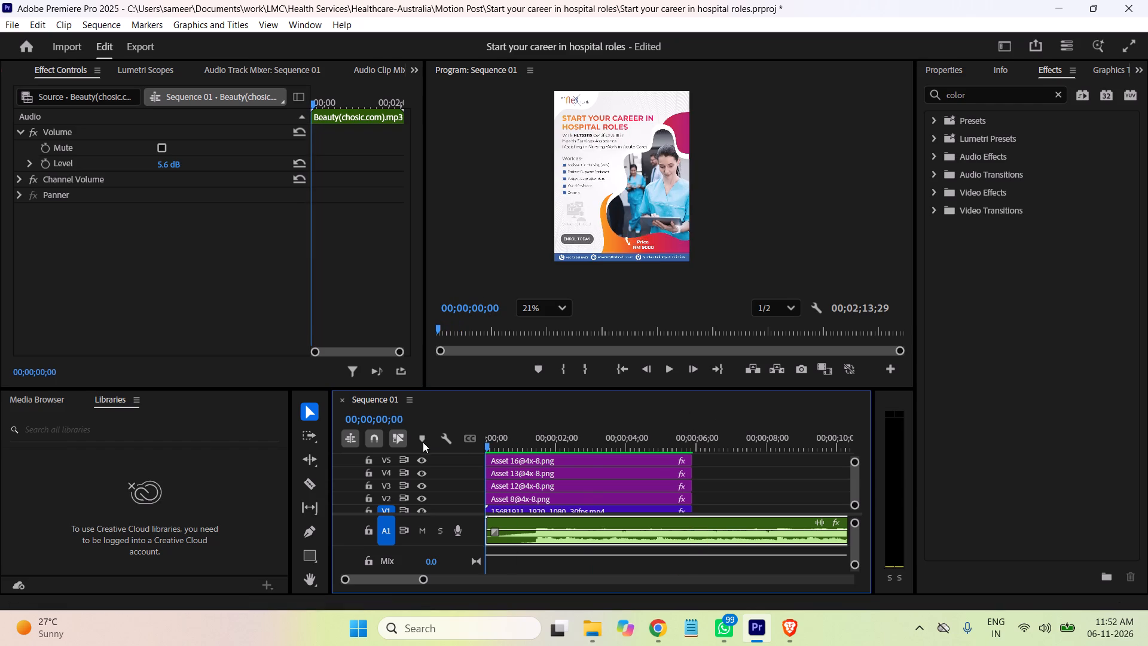
pyautogui.moveTo(423, 442); pyautogui.dragTo(417, 441)
pyautogui.press('space')
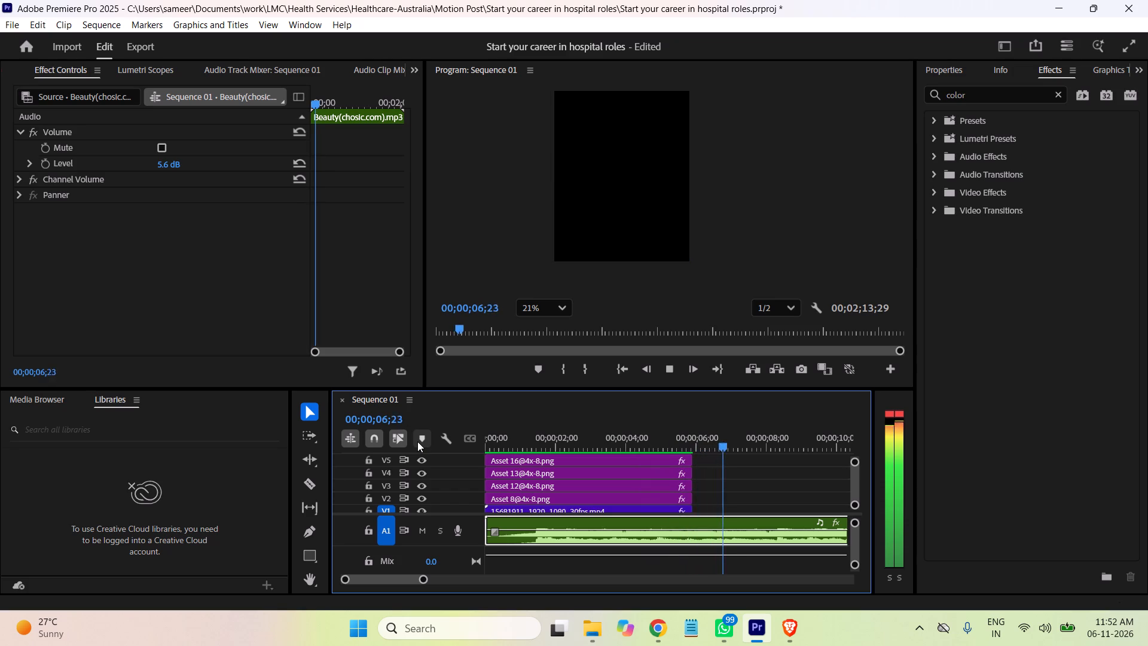
pyautogui.press('space')
pyautogui.moveTo(743, 447); pyautogui.dragTo(503, 446)
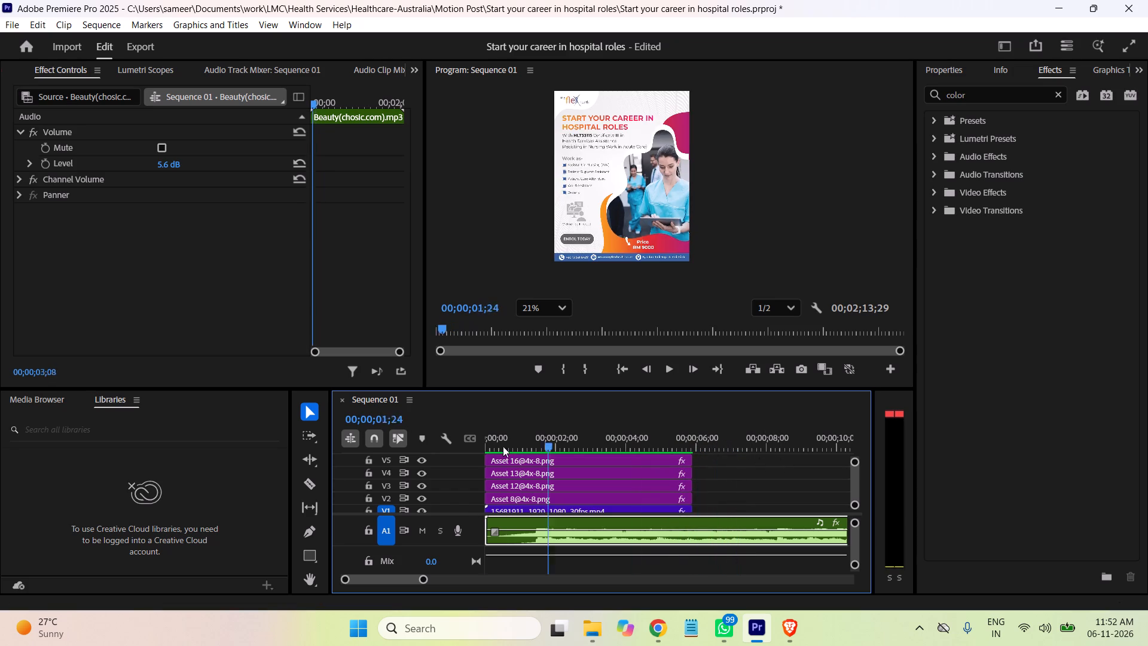
pyautogui.moveTo(503, 446); pyautogui.dragTo(441, 446)
pyautogui.press('space')
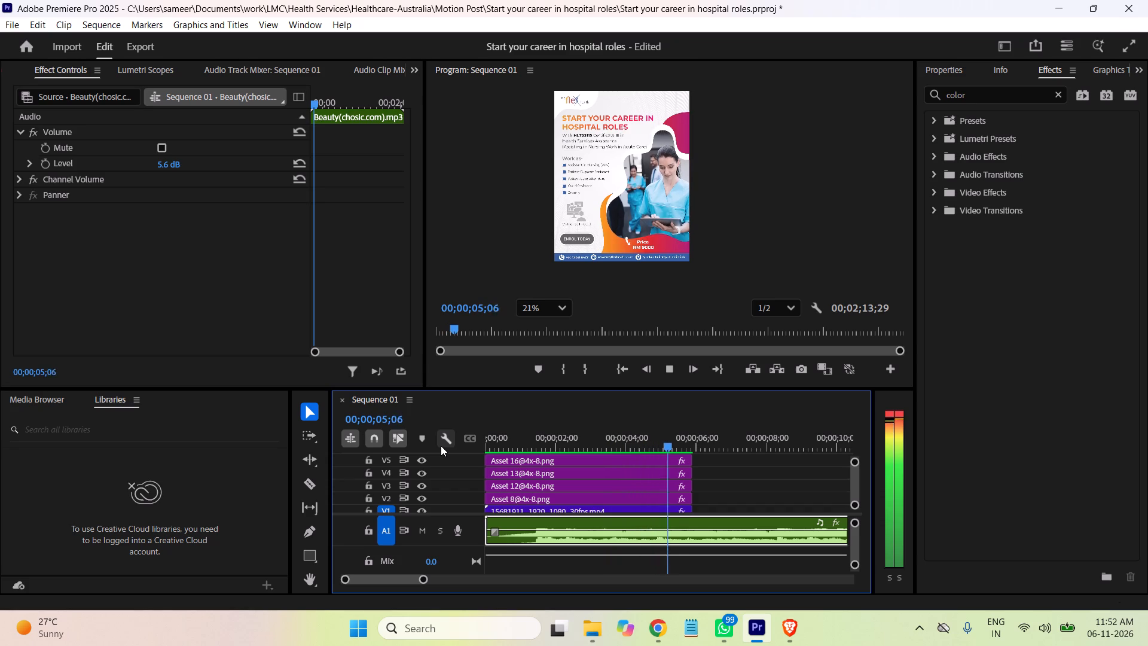
pyautogui.press('space')
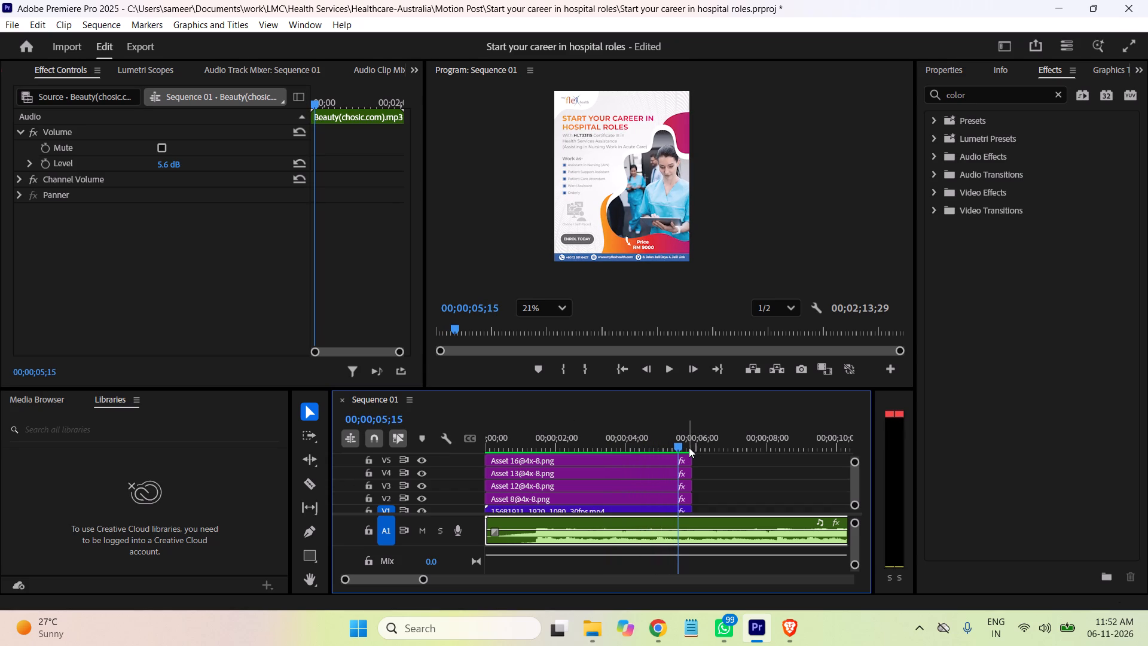
pyautogui.moveTo(680, 446); pyautogui.dragTo(689, 448)
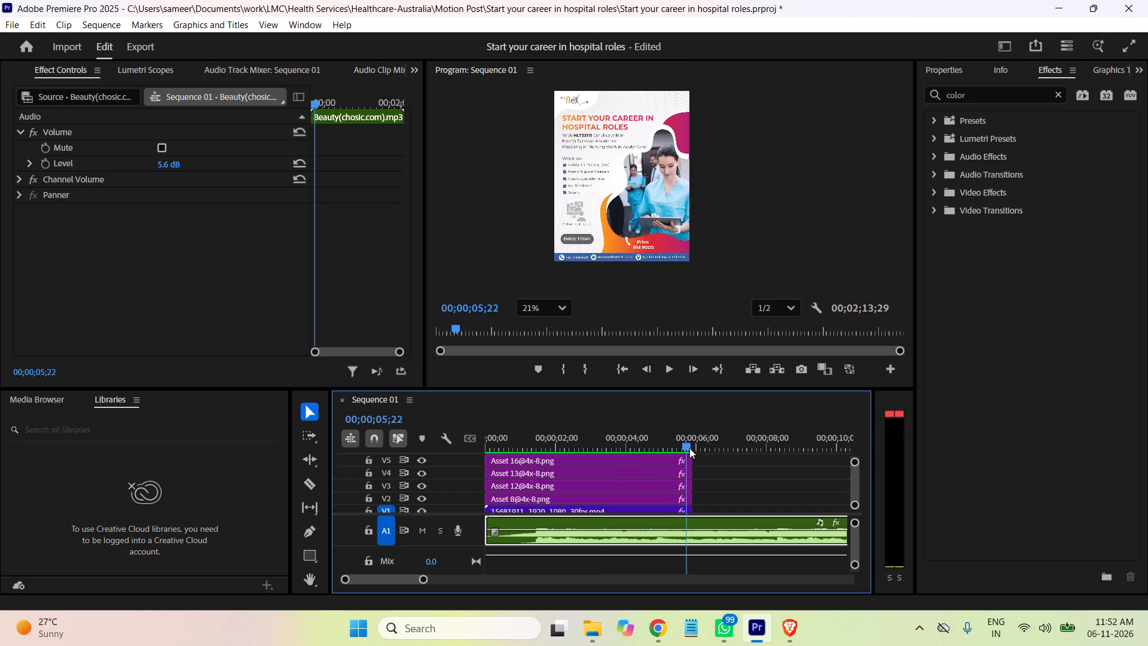
pyautogui.moveTo(689, 448); pyautogui.dragTo(698, 455)
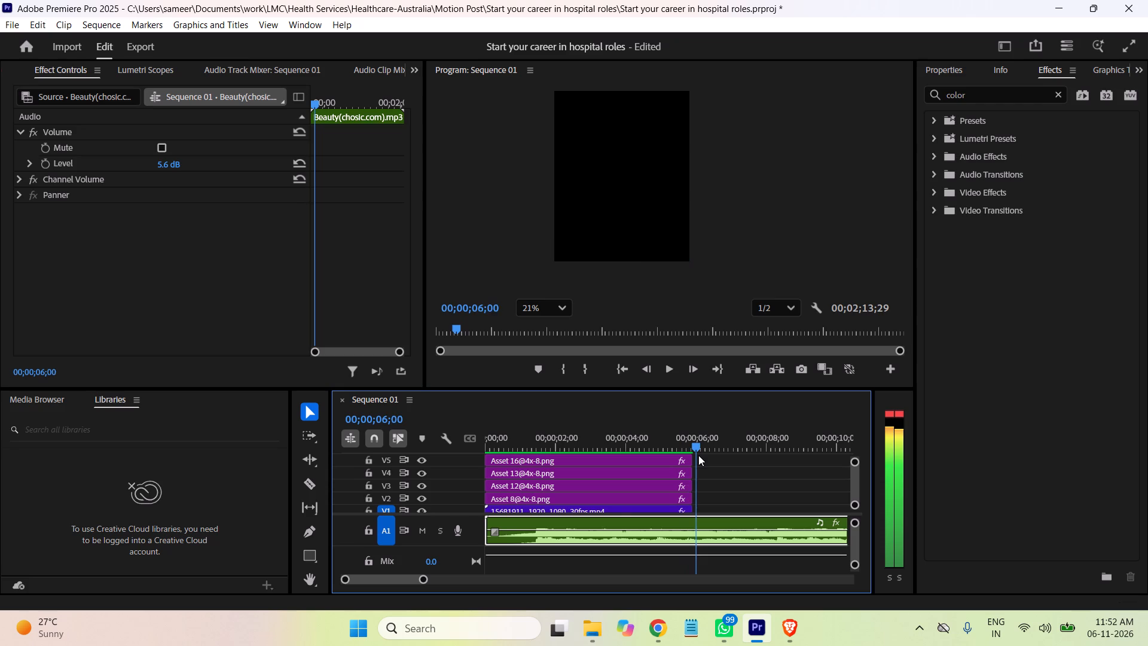
pyautogui.moveTo(698, 455); pyautogui.dragTo(409, 458)
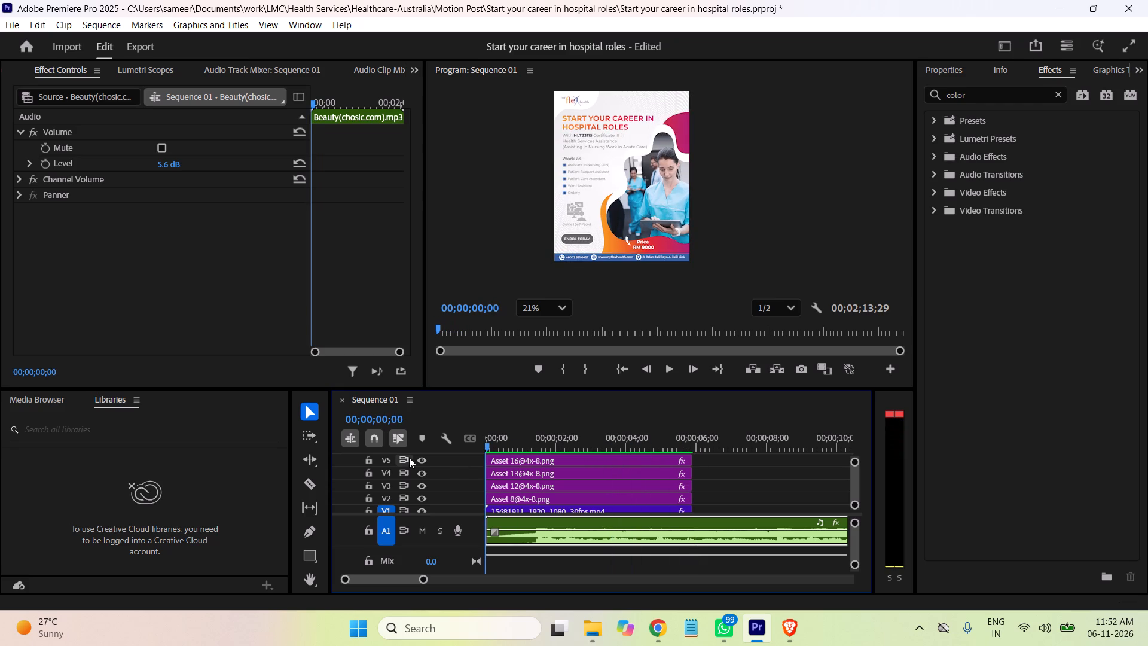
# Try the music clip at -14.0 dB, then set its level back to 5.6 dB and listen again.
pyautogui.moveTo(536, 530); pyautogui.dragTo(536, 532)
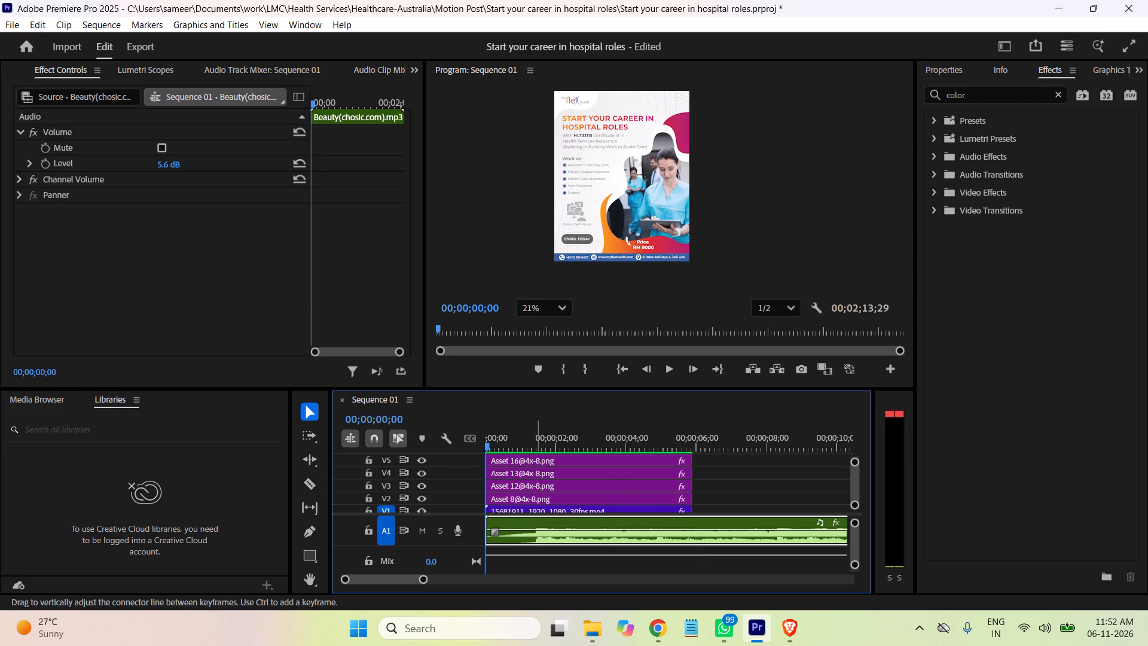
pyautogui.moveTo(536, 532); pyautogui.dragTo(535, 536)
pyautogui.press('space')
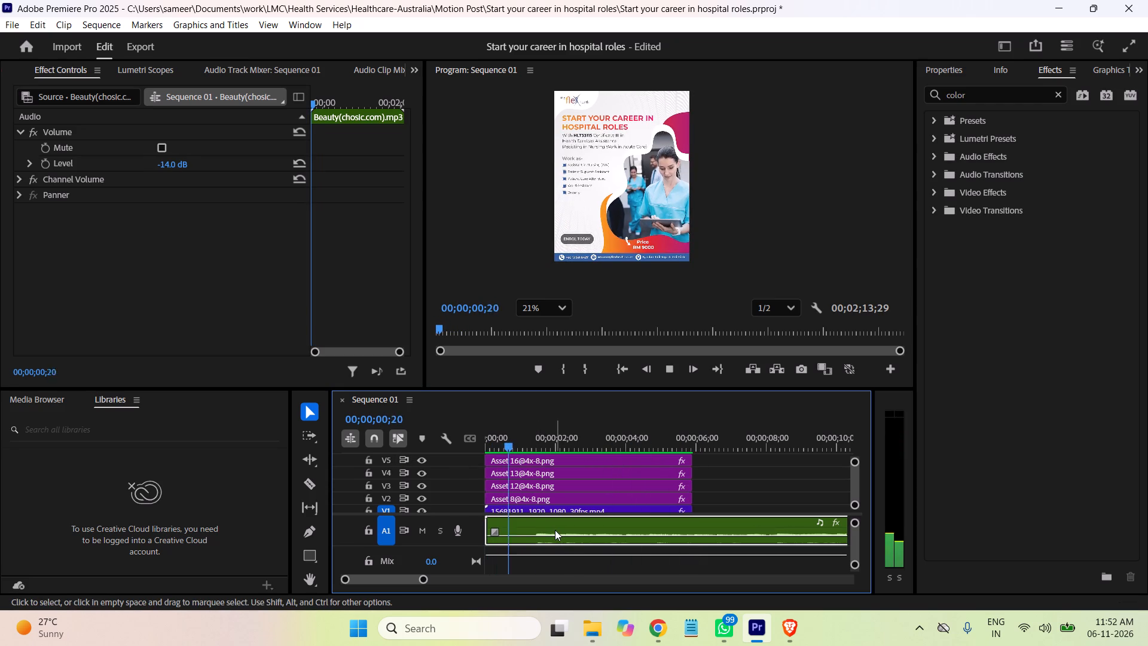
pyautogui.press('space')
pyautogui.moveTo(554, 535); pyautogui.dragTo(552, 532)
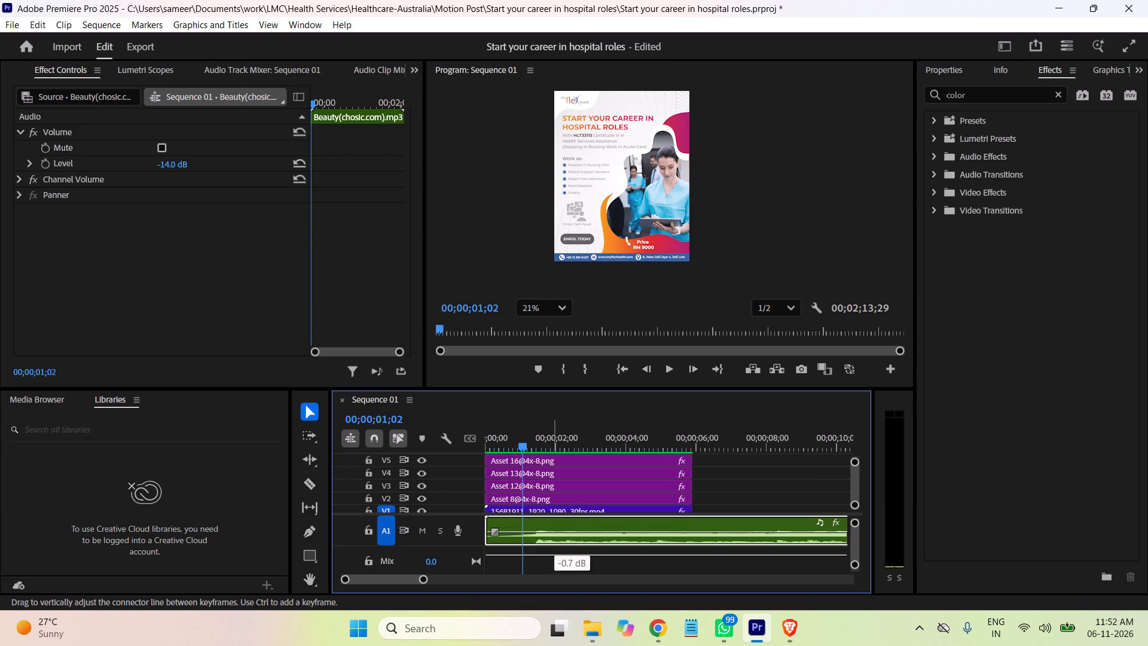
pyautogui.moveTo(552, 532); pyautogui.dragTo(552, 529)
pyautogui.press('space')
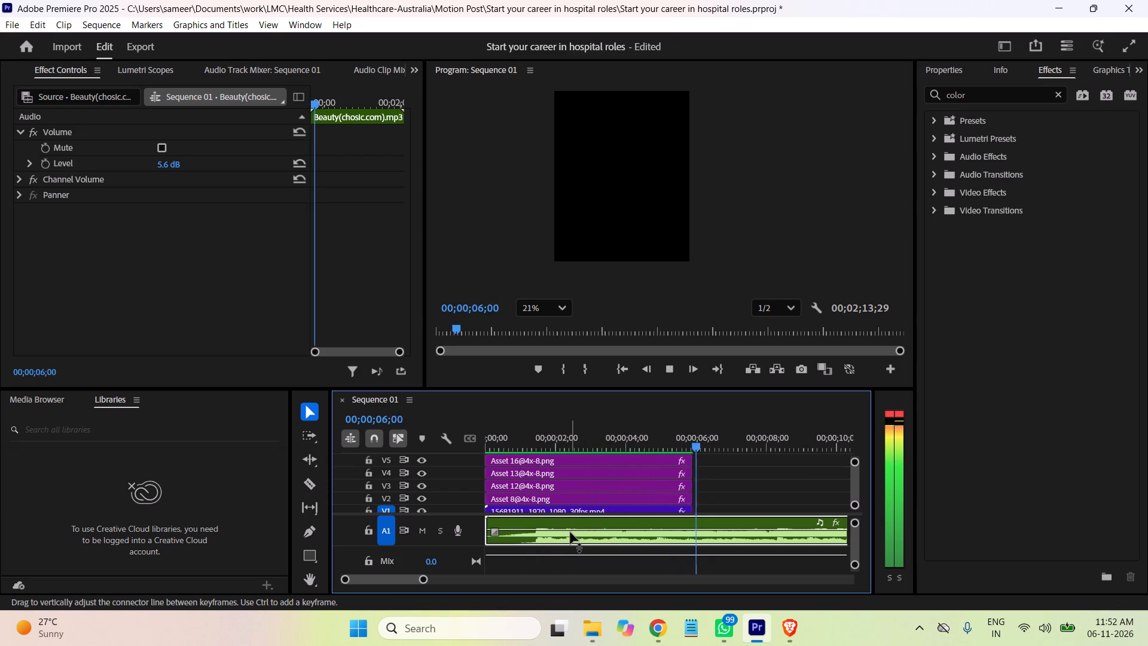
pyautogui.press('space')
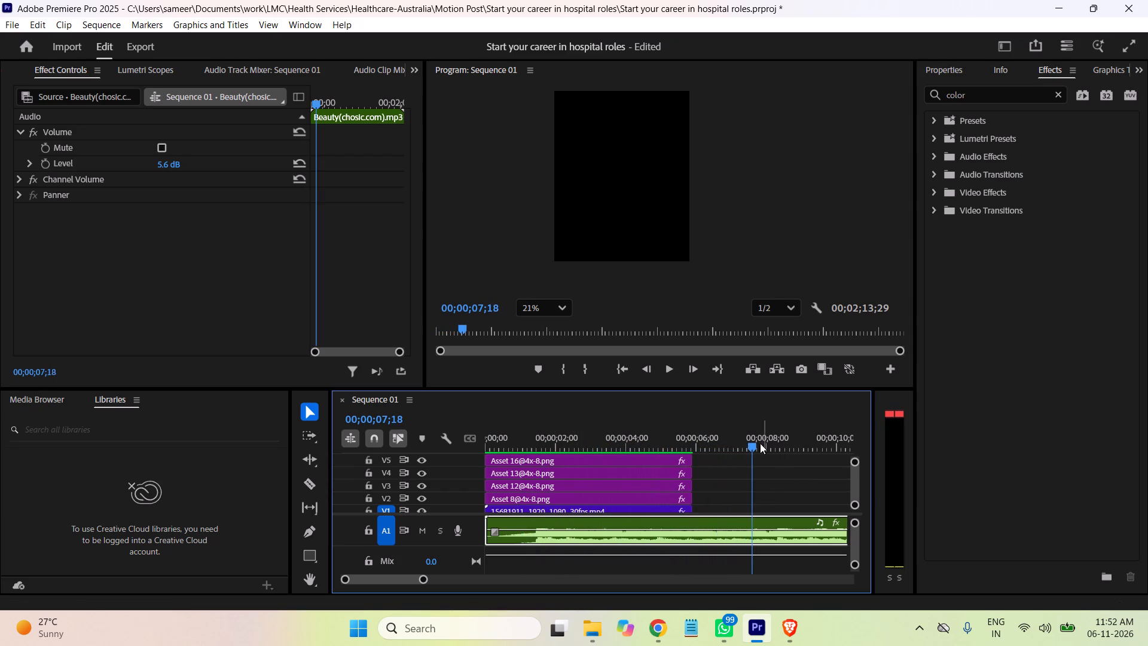
# Split the music clip on A1 at 00;00;05;27 with the Razor tool and delete its opening section.
pyautogui.moveTo(755, 444); pyautogui.dragTo(695, 445)
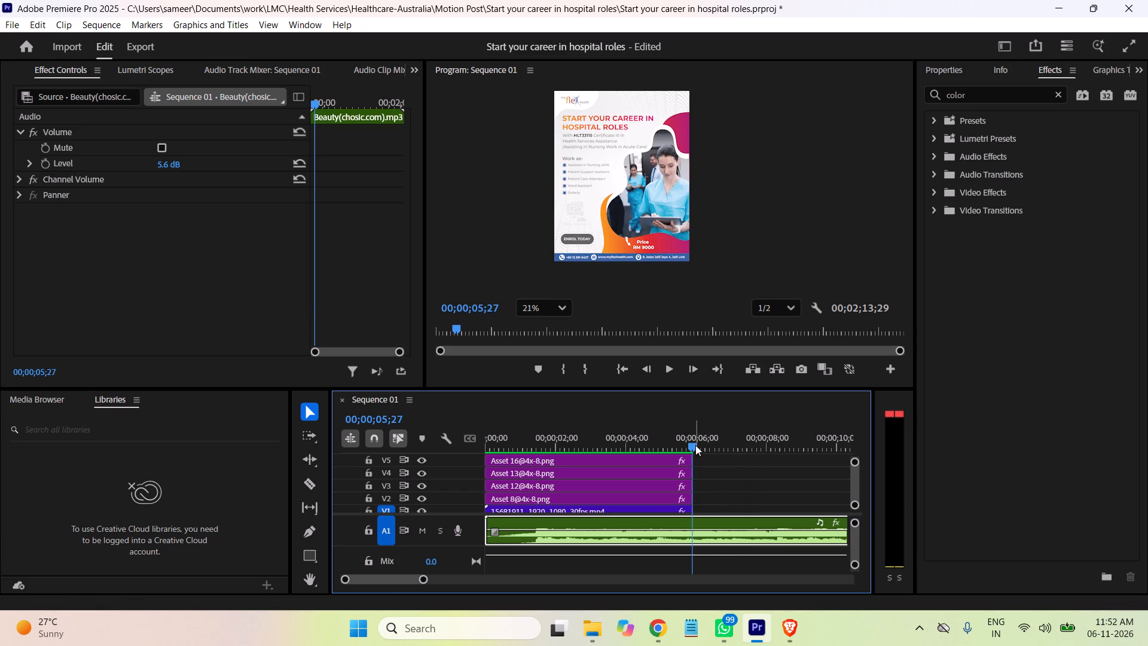
pyautogui.click(304, 482)
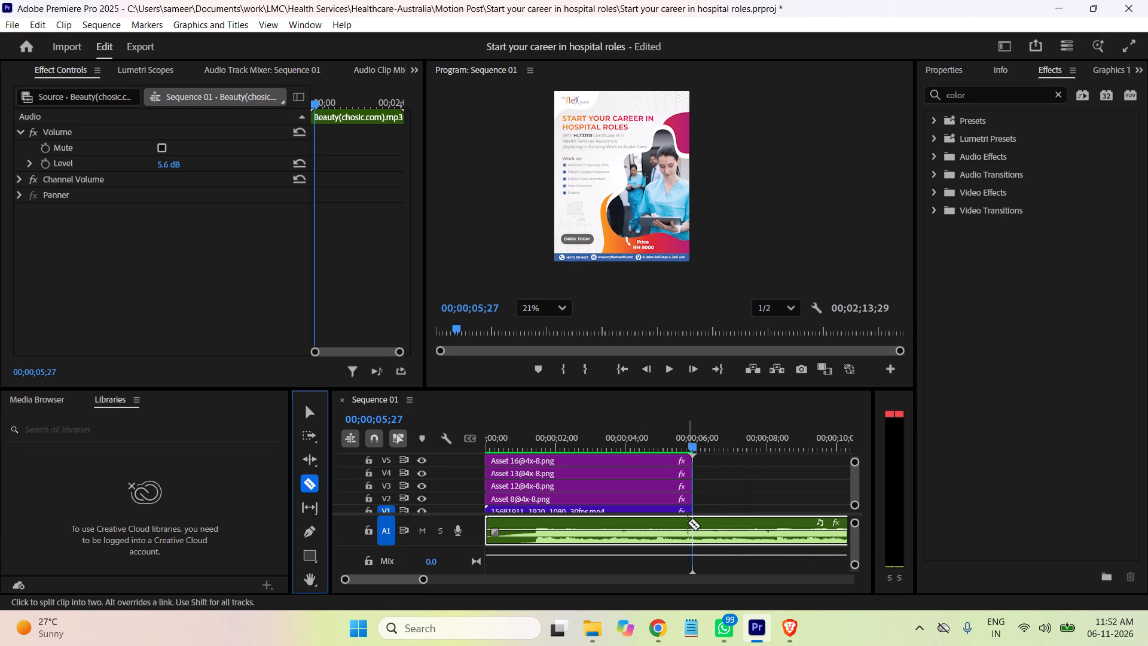
pyautogui.click(692, 532)
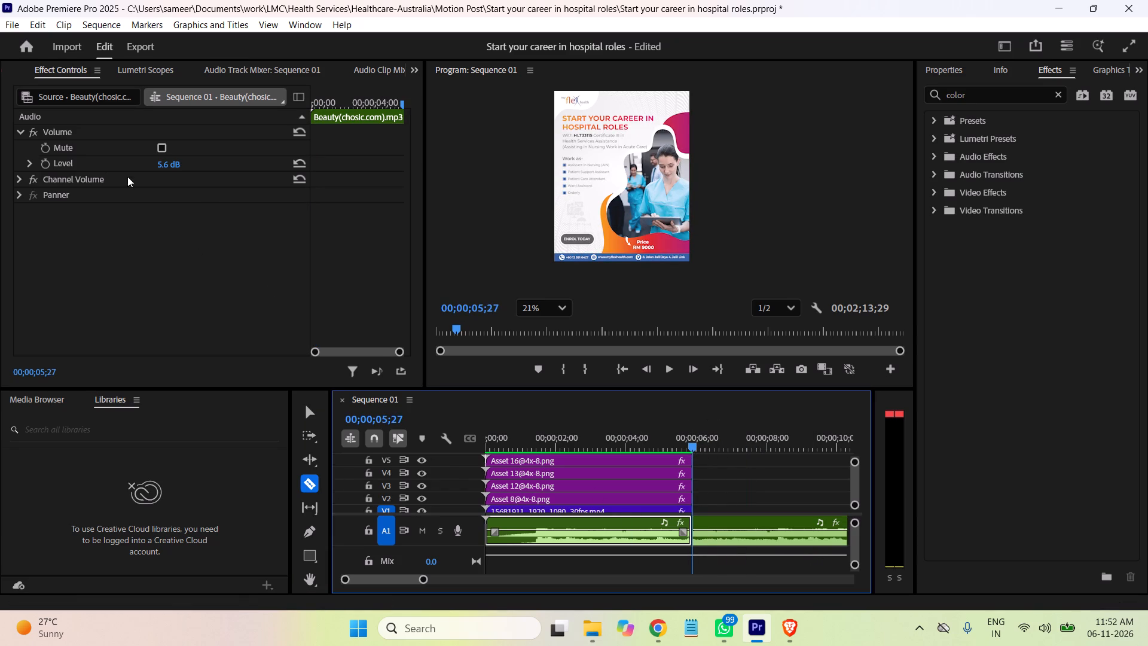
pyautogui.click(310, 413)
pyautogui.click(607, 529)
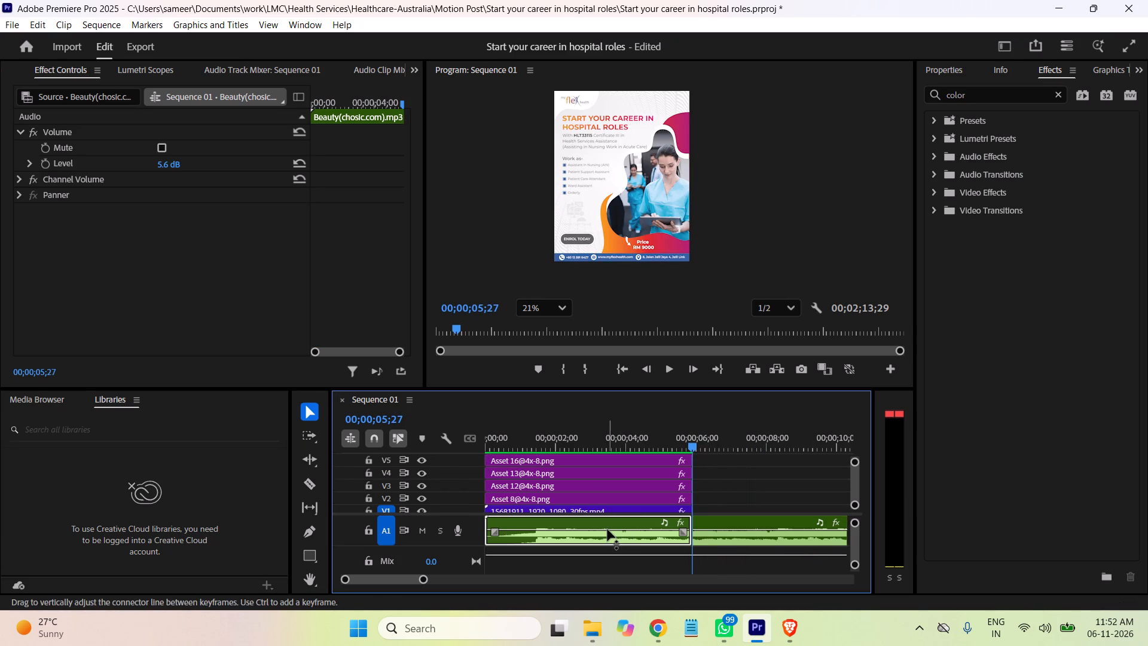
pyautogui.press('Delete')
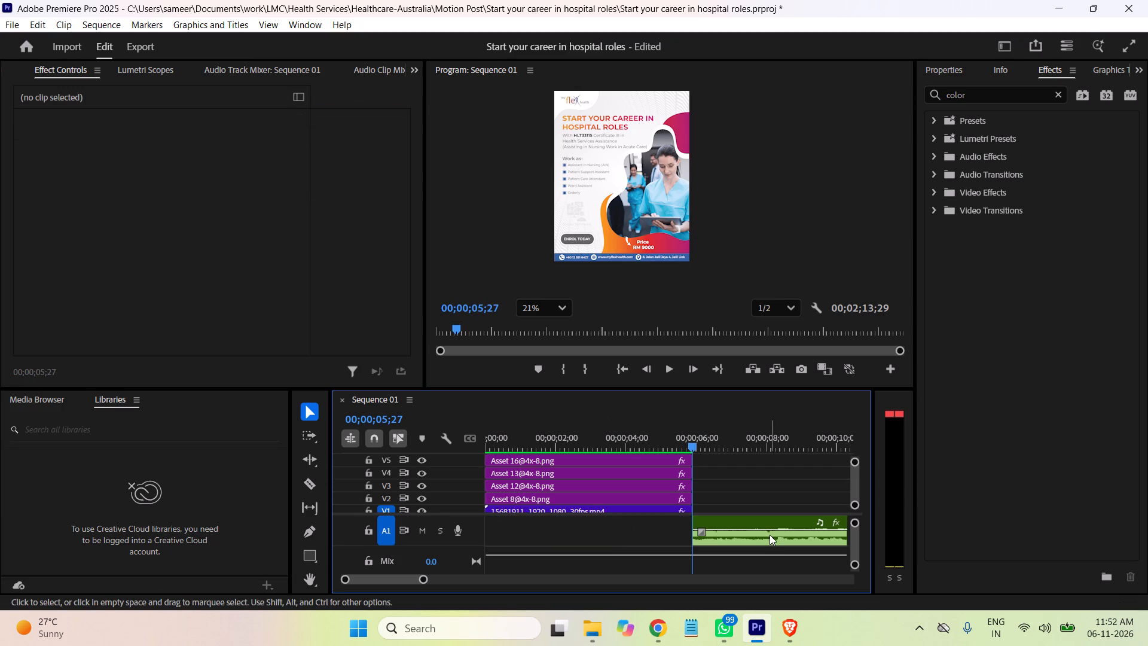
# Move the remaining music clip on A1 to the start of the sequence.
pyautogui.click(770, 535)
pyautogui.moveTo(778, 537); pyautogui.dragTo(567, 531)
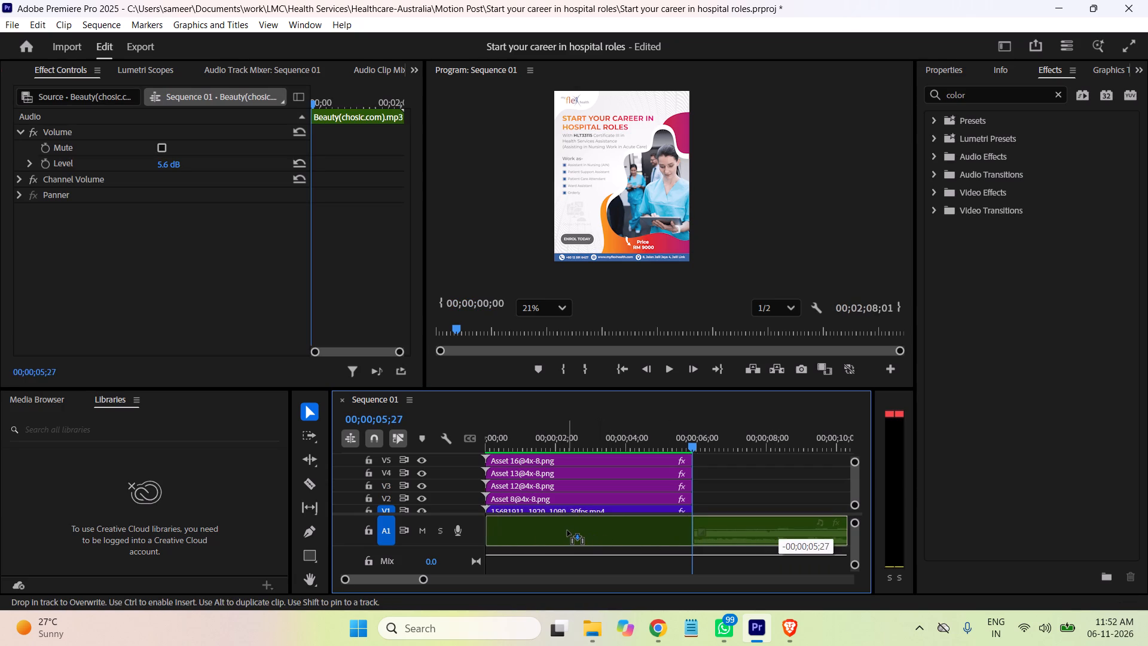
pyautogui.moveTo(567, 531); pyautogui.dragTo(567, 531)
# Play the sequence from the start to listen to the repositioned music under the animation.
pyautogui.moveTo(693, 445); pyautogui.dragTo(491, 450)
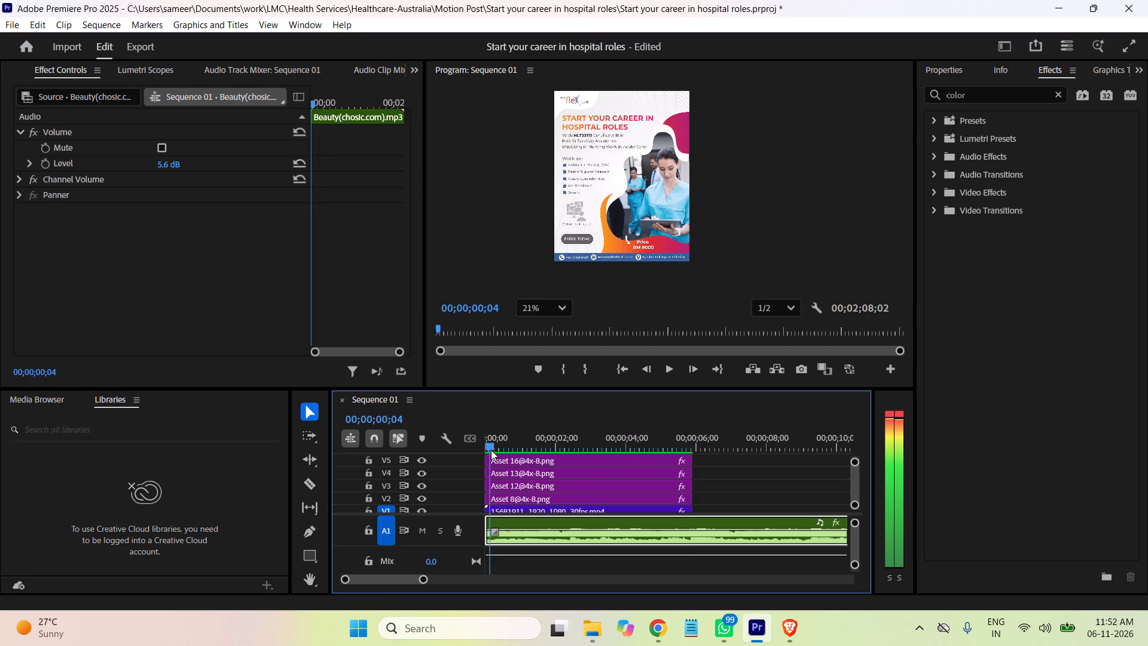
pyautogui.moveTo(491, 450); pyautogui.dragTo(469, 447)
pyautogui.press('space')
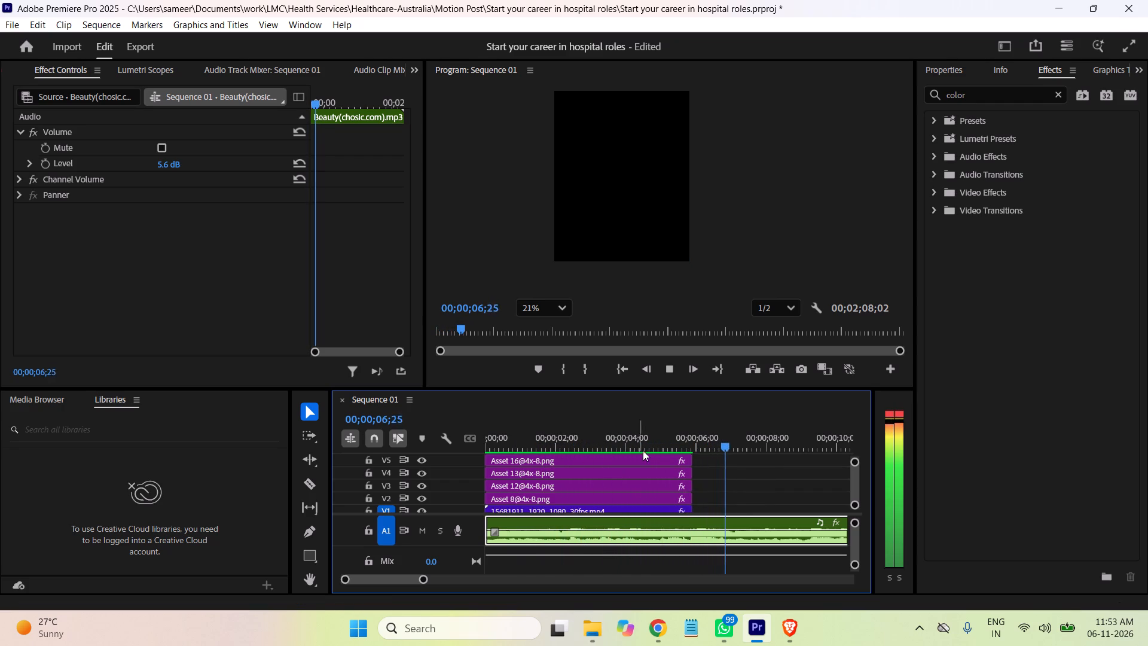
pyautogui.press('space')
# Split the music clip at 00;00;05;26 with the Razor tool and delete the excess beyond the end of the visuals.
pyautogui.moveTo(734, 444); pyautogui.dragTo(692, 448)
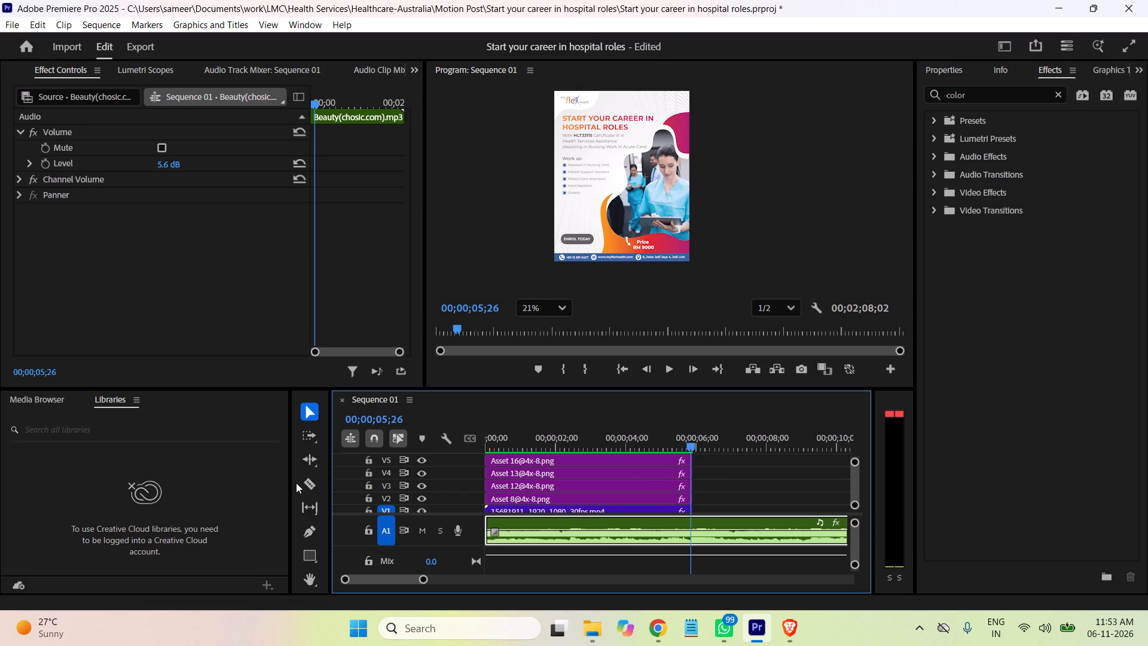
pyautogui.click(309, 479)
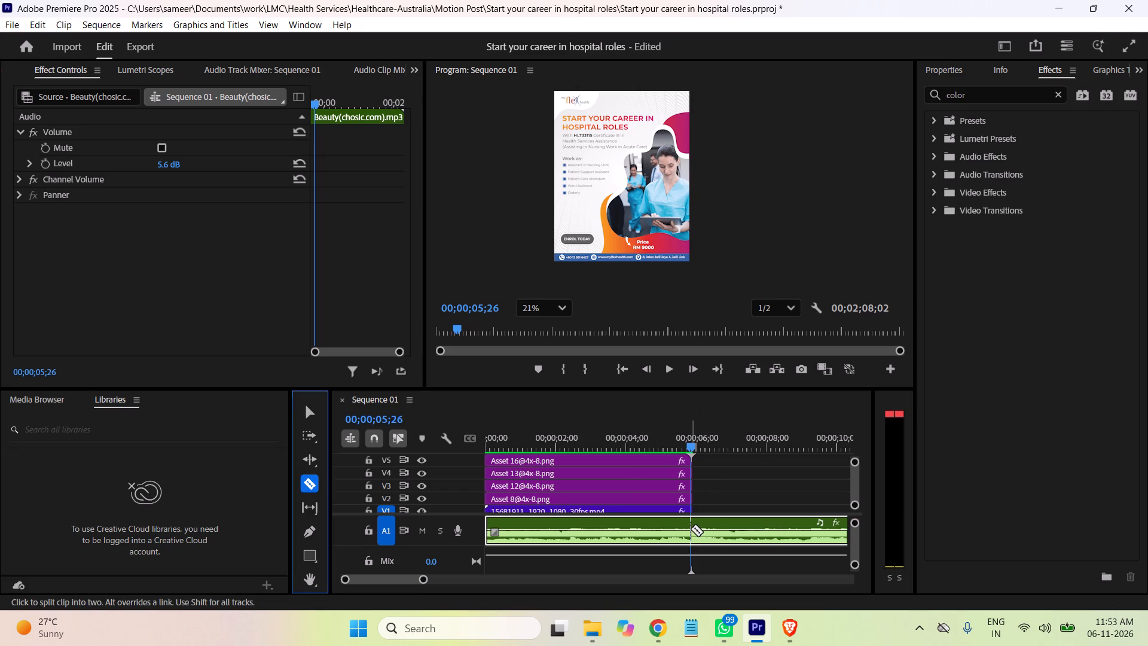
pyautogui.click(691, 529)
pyautogui.click(308, 407)
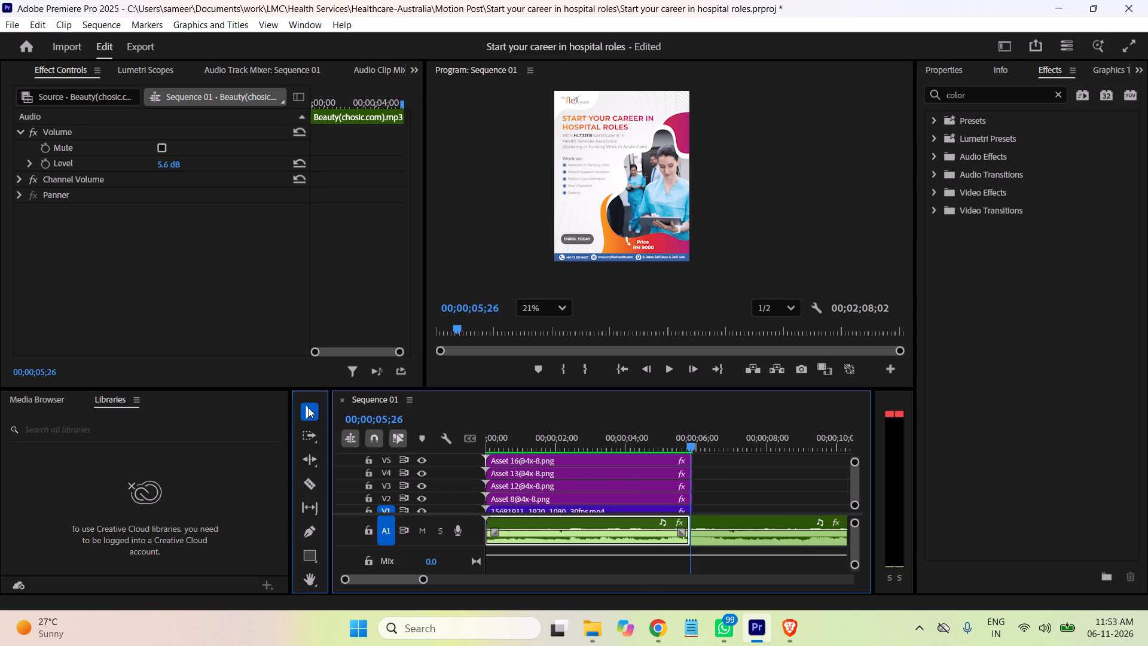
pyautogui.click(767, 525)
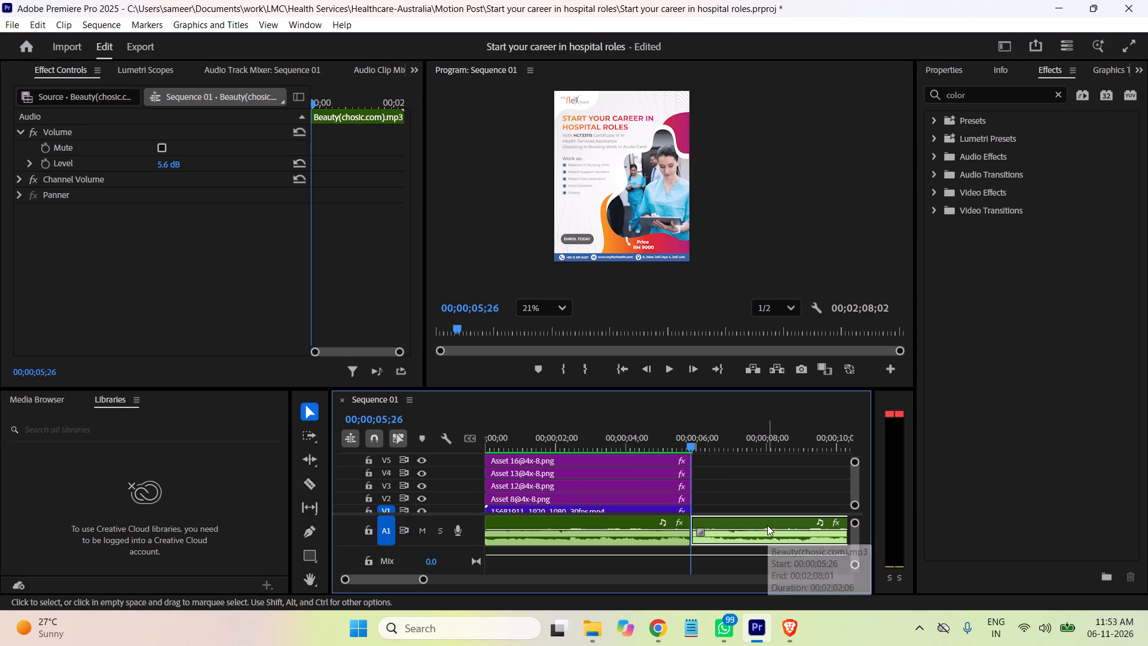
pyautogui.press('Delete')
# Fade out the music clip on A1 with volume Level keyframes at 00;00;05;10 and 00;00;05;25, setting the second to -12.8 dB.
pyautogui.moveTo(692, 448); pyautogui.dragTo(670, 454)
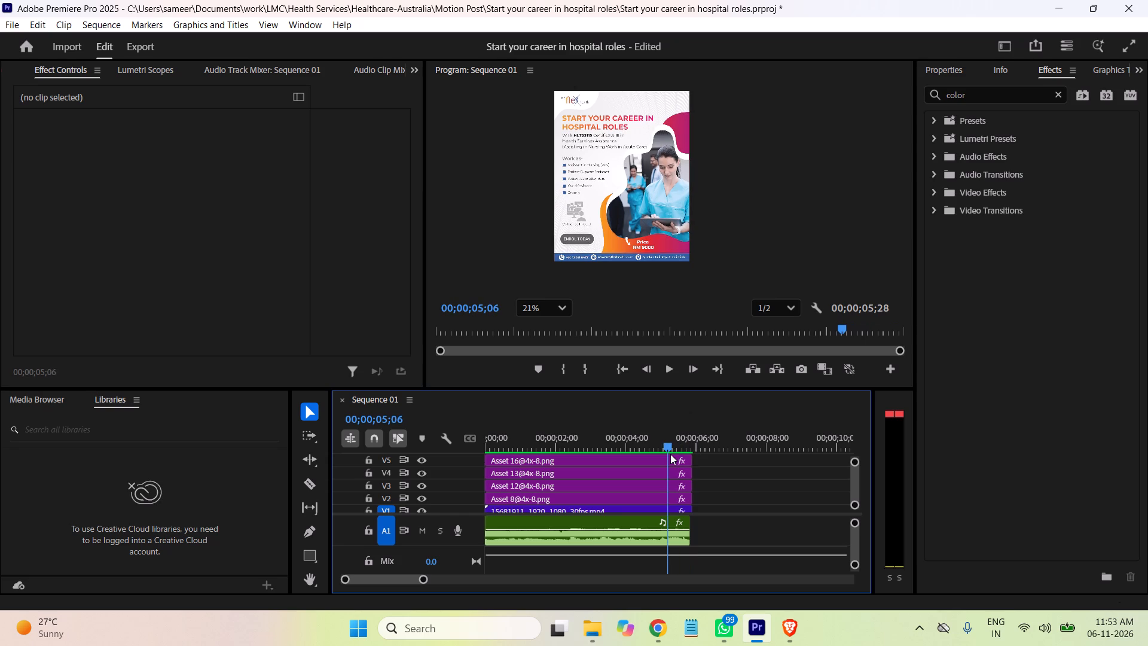
pyautogui.moveTo(670, 454); pyautogui.dragTo(675, 461)
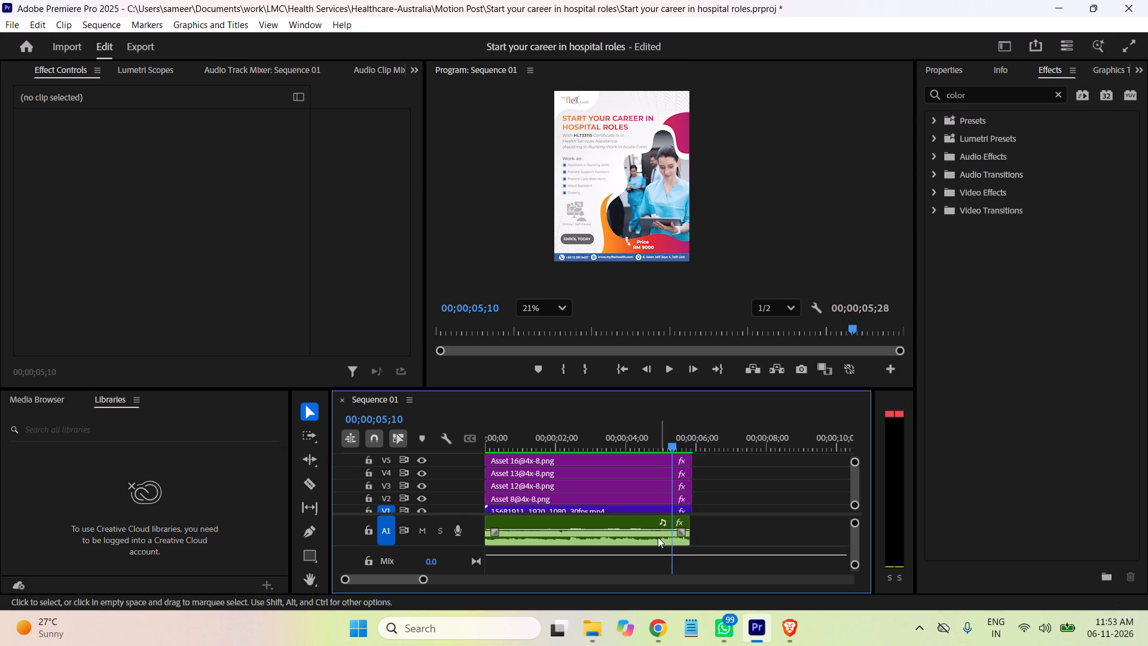
pyautogui.click(656, 534)
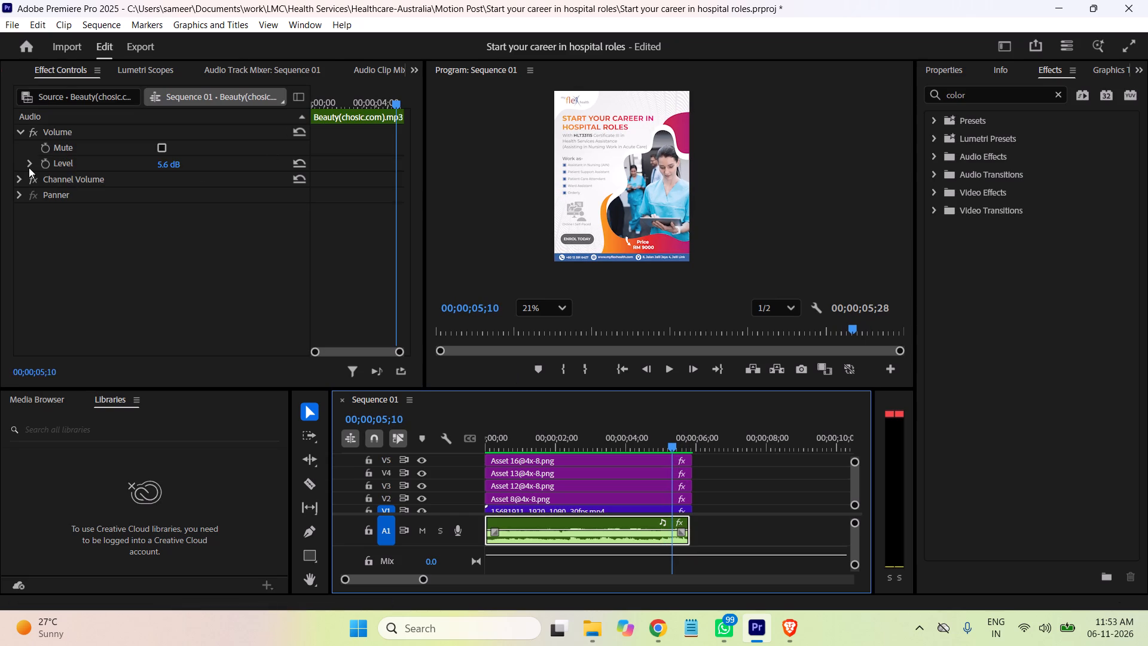
pyautogui.click(46, 161)
pyautogui.moveTo(398, 105); pyautogui.dragTo(416, 106)
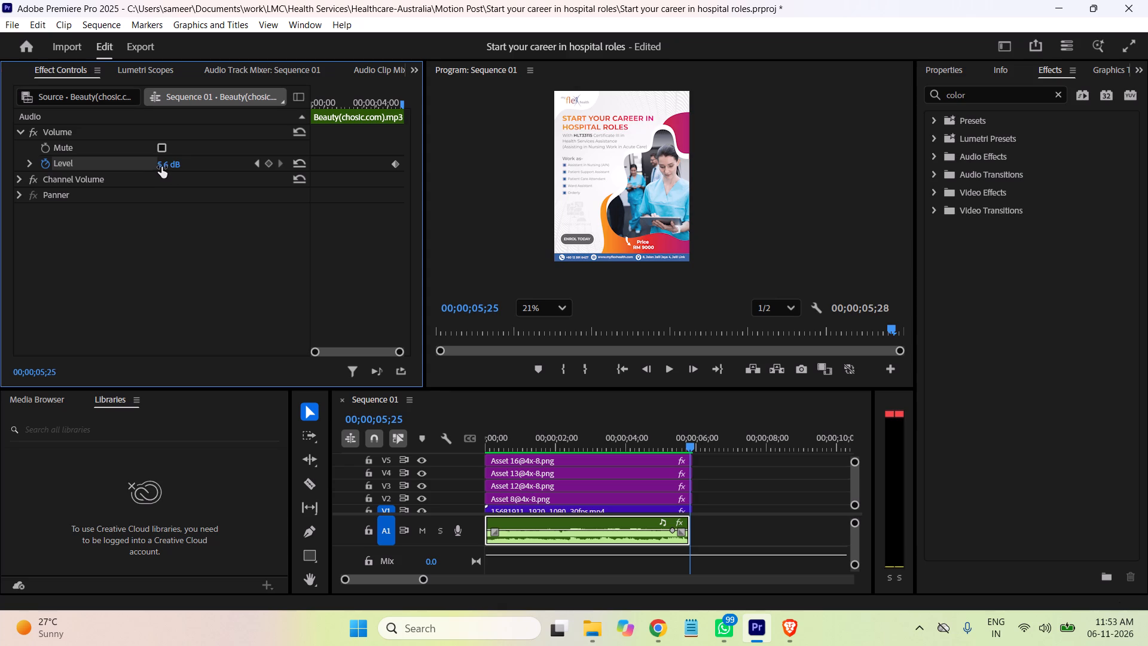
pyautogui.moveTo(166, 167); pyautogui.dragTo(18, 177)
# Play the sequence from the start to check the music's fade-out.
pyautogui.moveTo(690, 444); pyautogui.dragTo(361, 443)
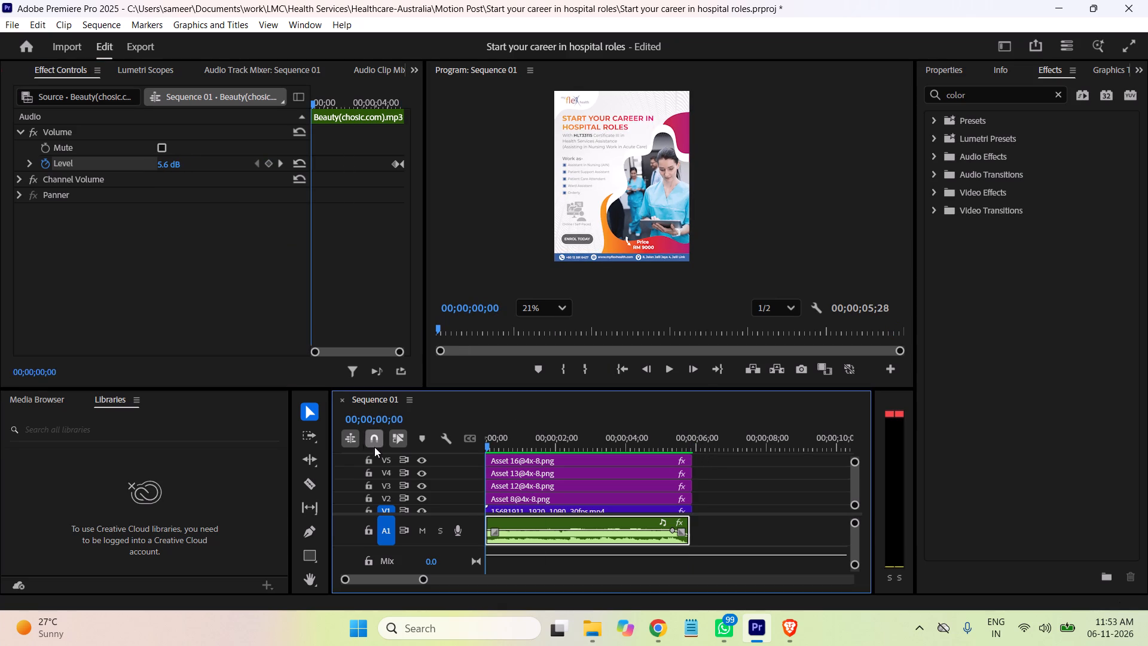
pyautogui.press('space')
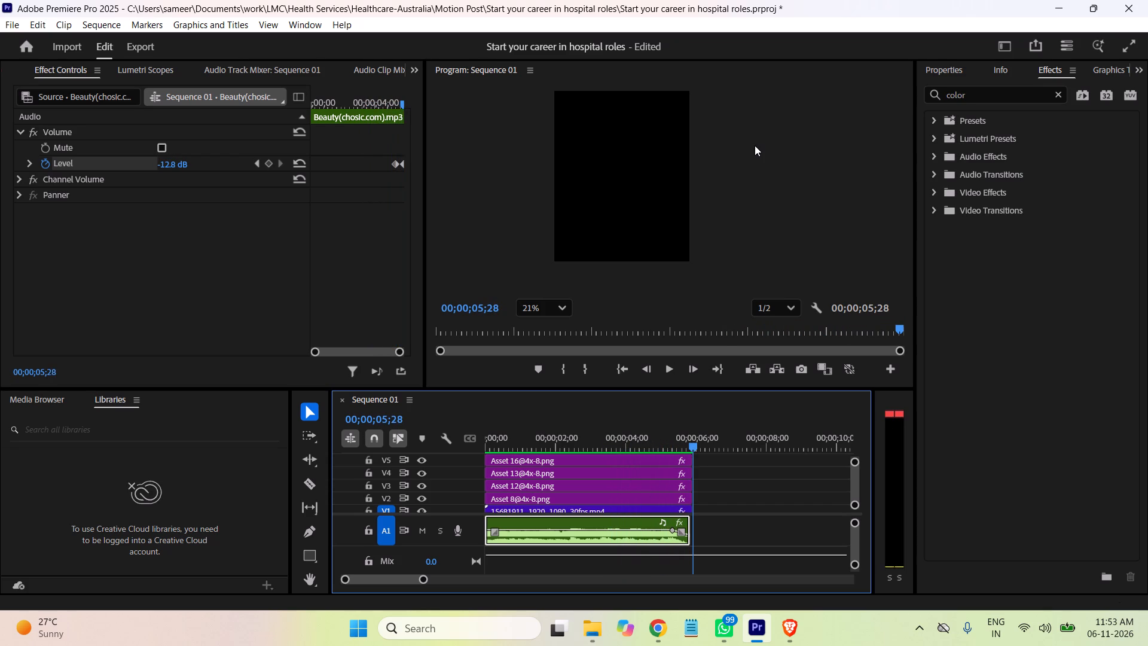
# Save the project.
pyautogui.hotkey('ctrl', 's')
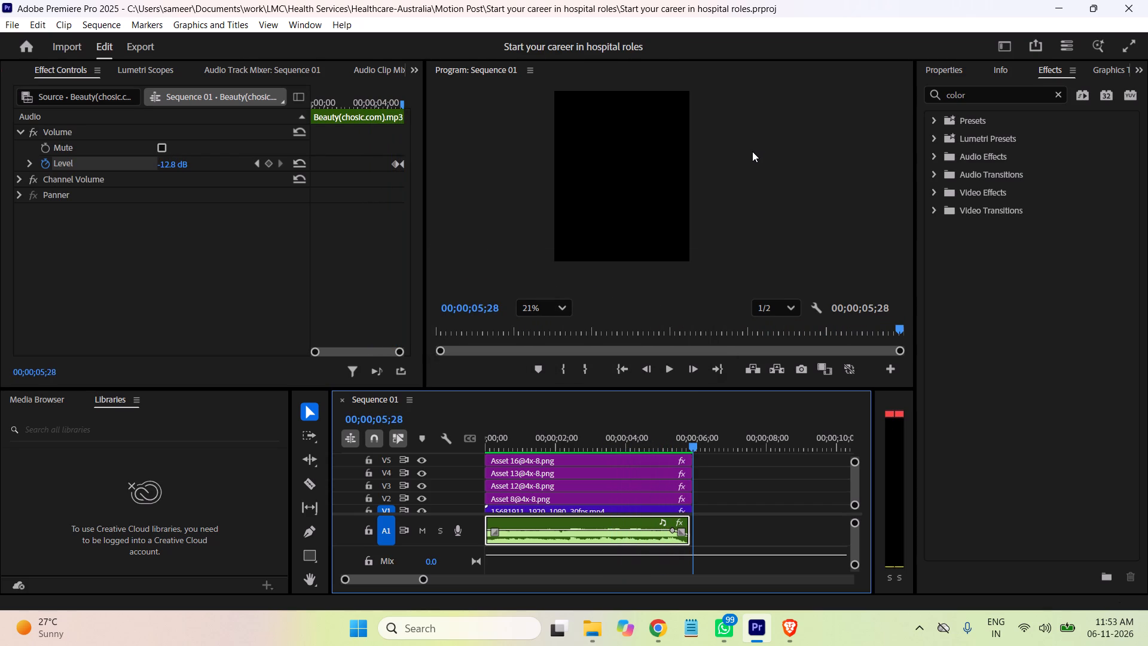
# Export the sequence as a media file named "Start your career in hospital roles", copying that name from the project folder in File Explorer.
pyautogui.click(108, 29)
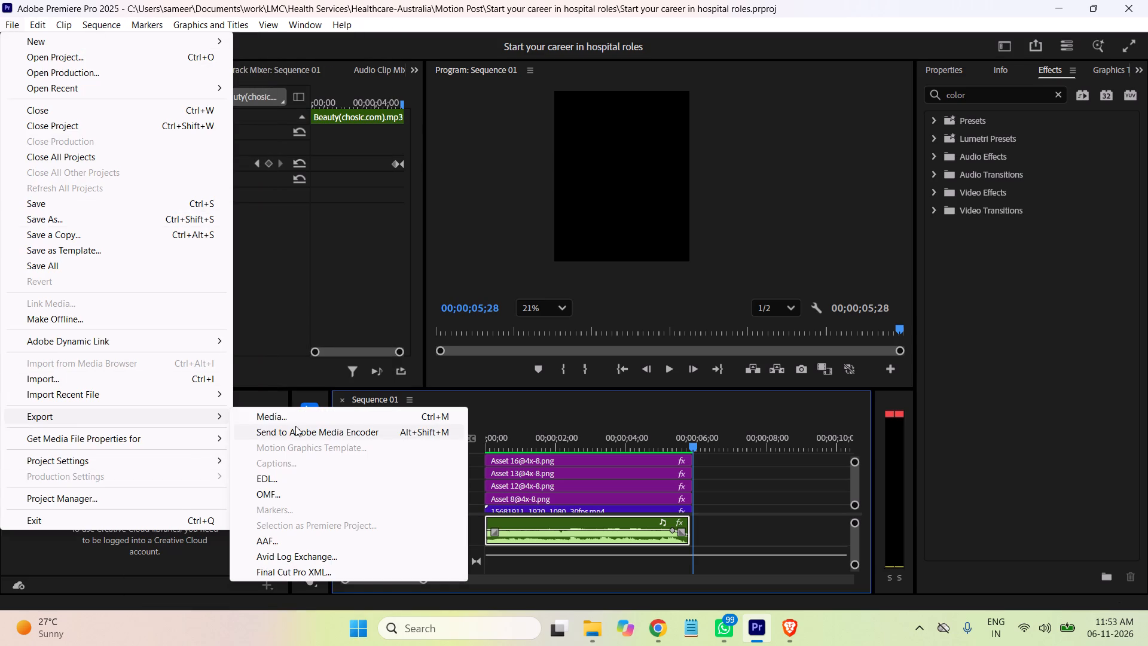
pyautogui.click(292, 419)
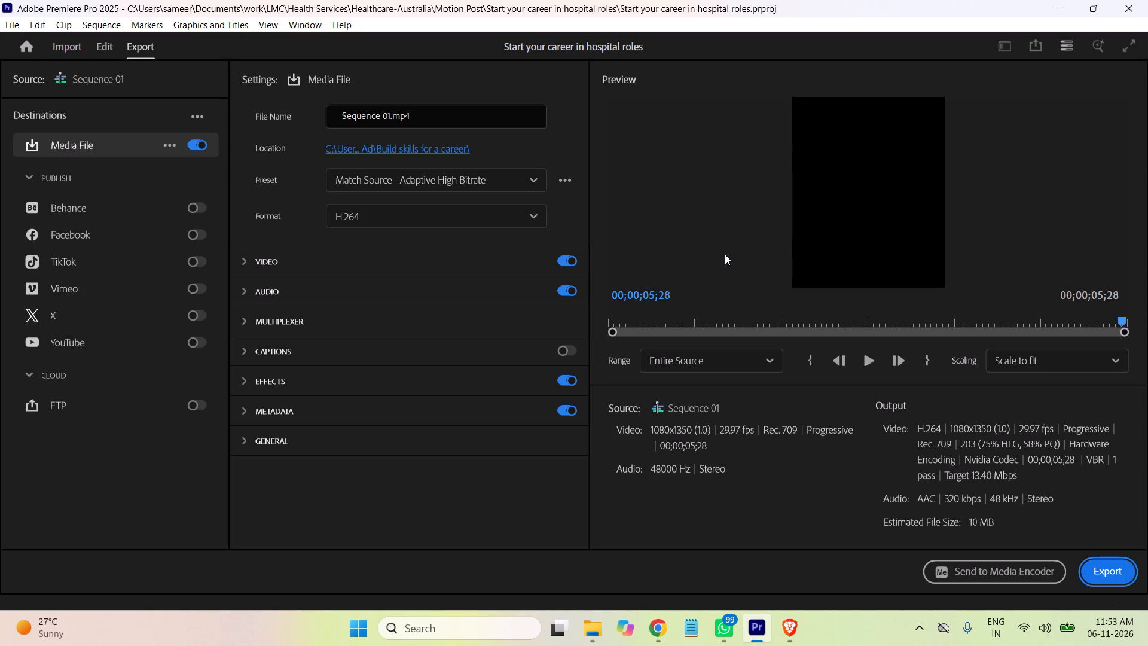
pyautogui.click(588, 633)
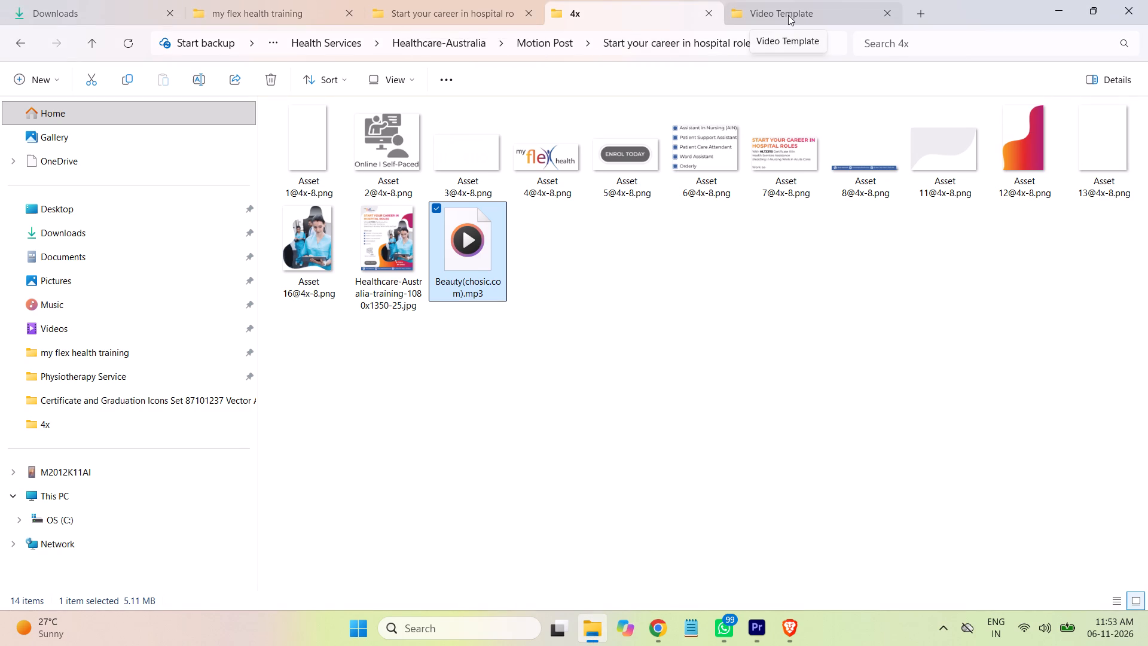
pyautogui.click(551, 41)
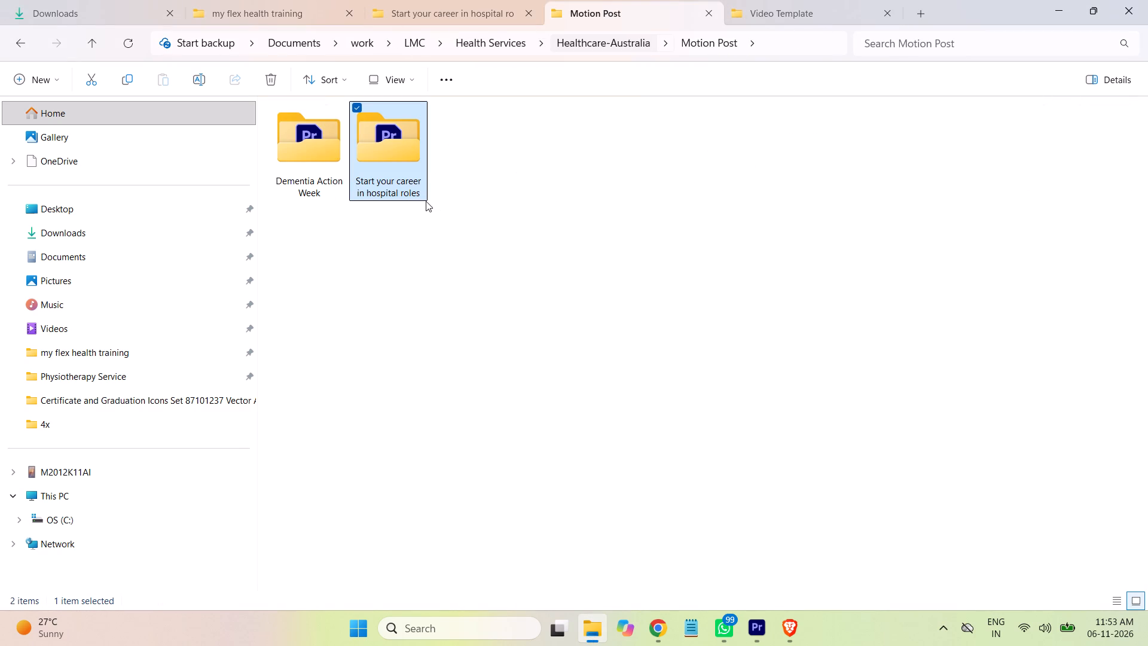
pyautogui.press('F2')
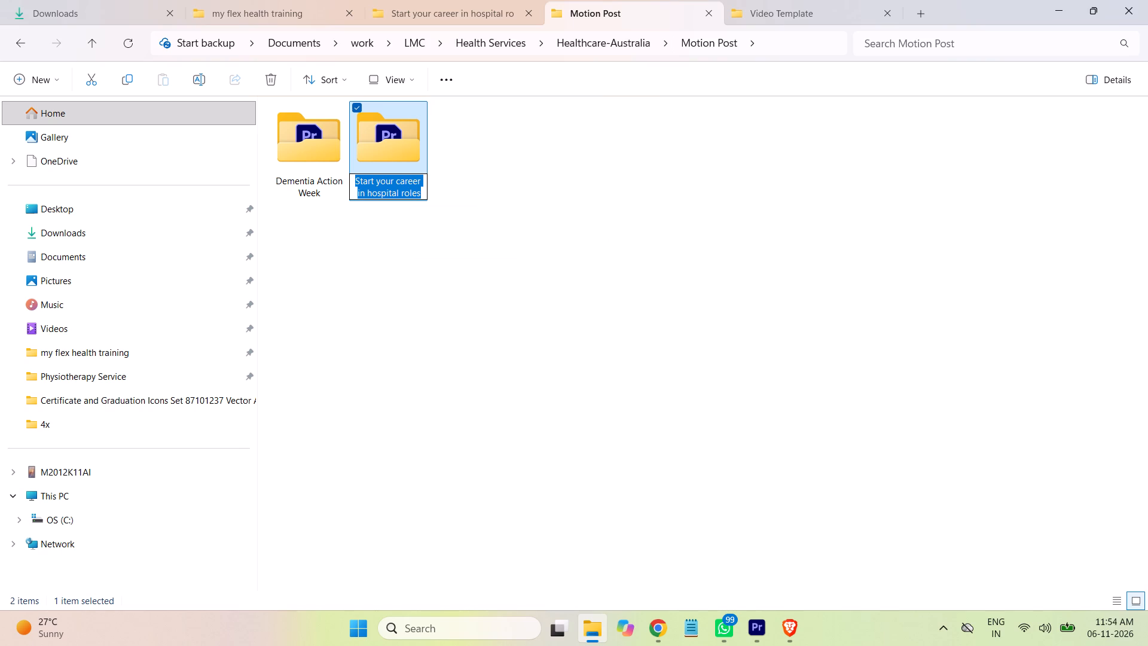
pyautogui.hotkey('ctrl', 'c')
pyautogui.click(497, 178)
pyautogui.doubleClick(413, 160)
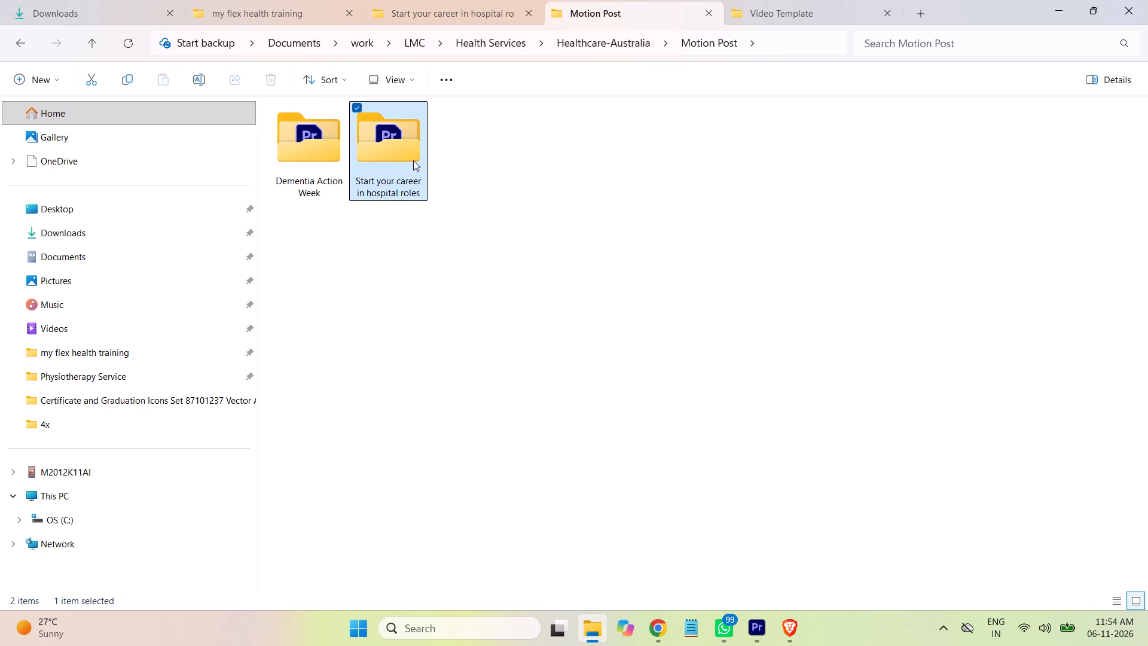
pyautogui.click(758, 629)
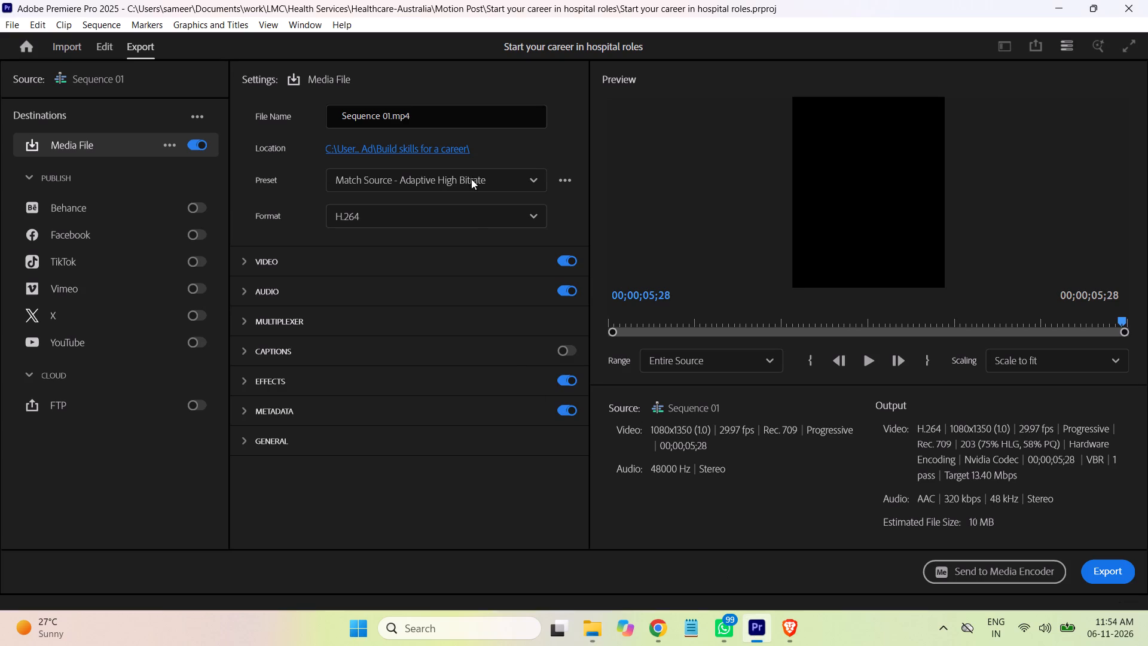
pyautogui.click(441, 118)
pyautogui.moveTo(441, 118); pyautogui.dragTo(319, 112)
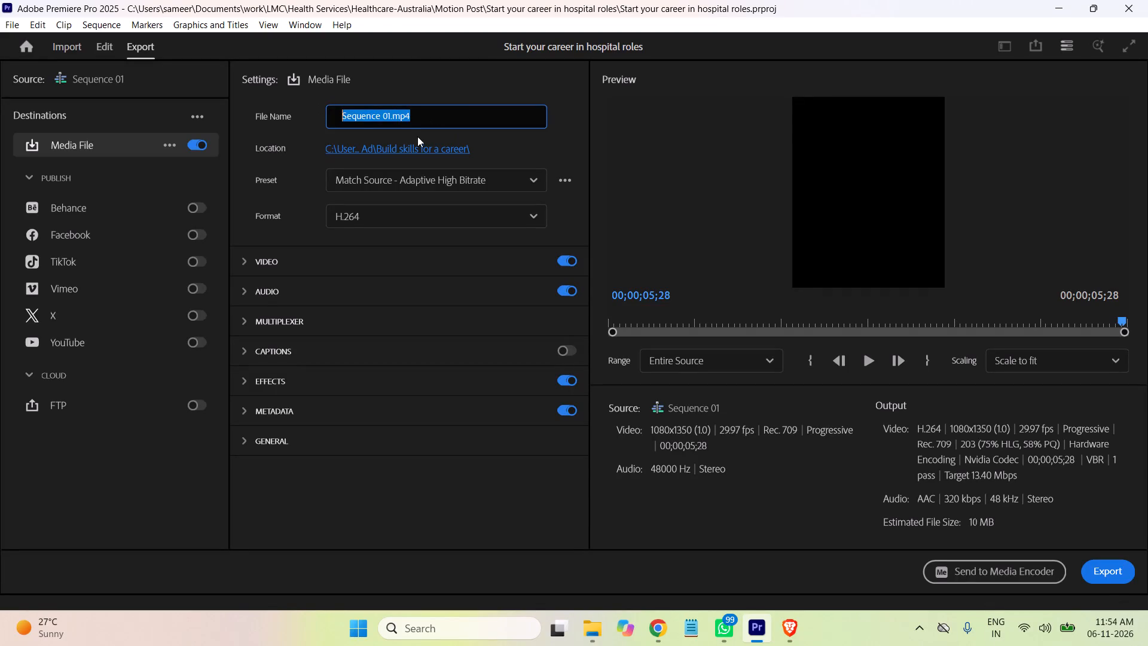
pyautogui.hotkey('ctrl', 'v')
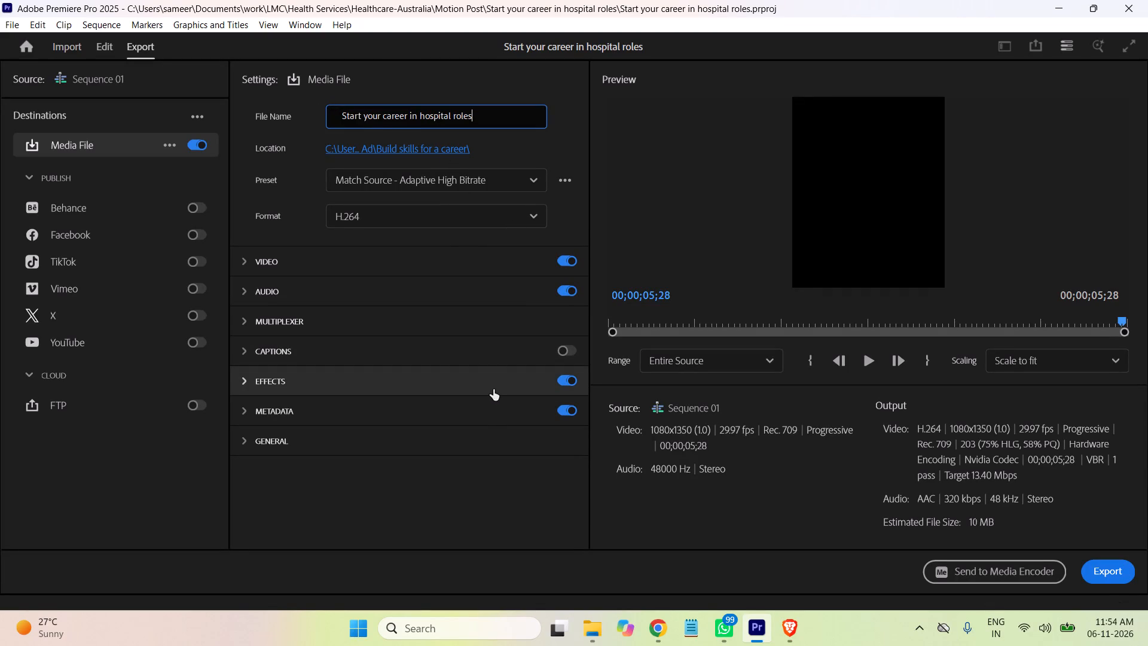
pyautogui.click(1105, 572)
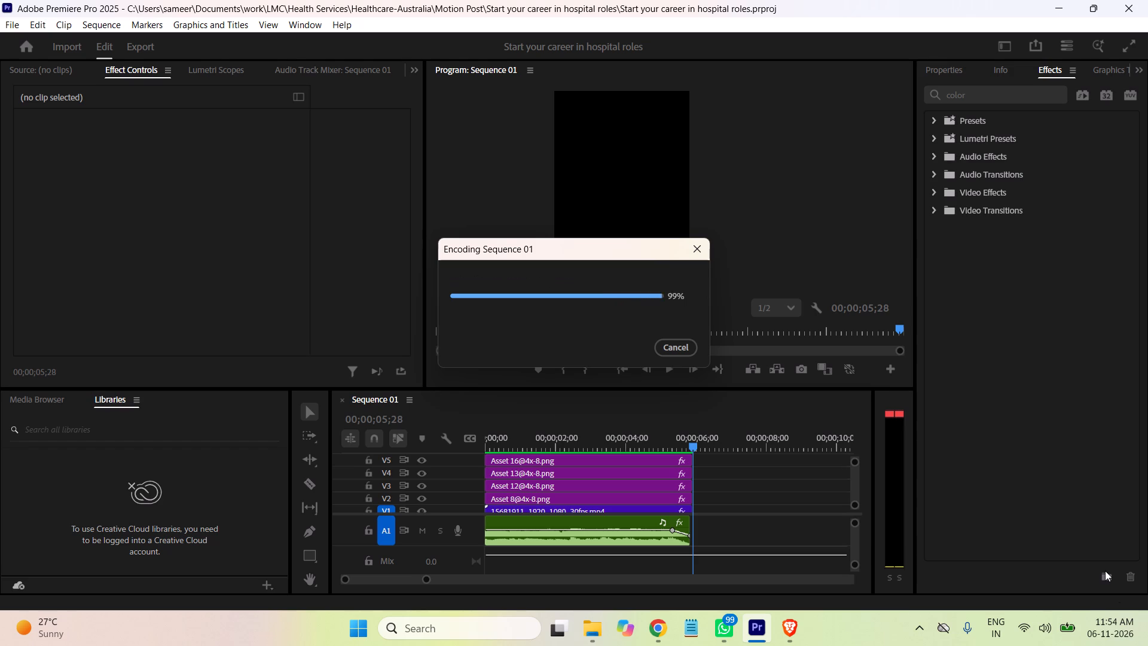
# Switch to File Explorer and look for the exported video in the project folder and its Adobe Premiere Pro Video Previews subfolder.
pyautogui.click(595, 635)
pyautogui.click(616, 398)
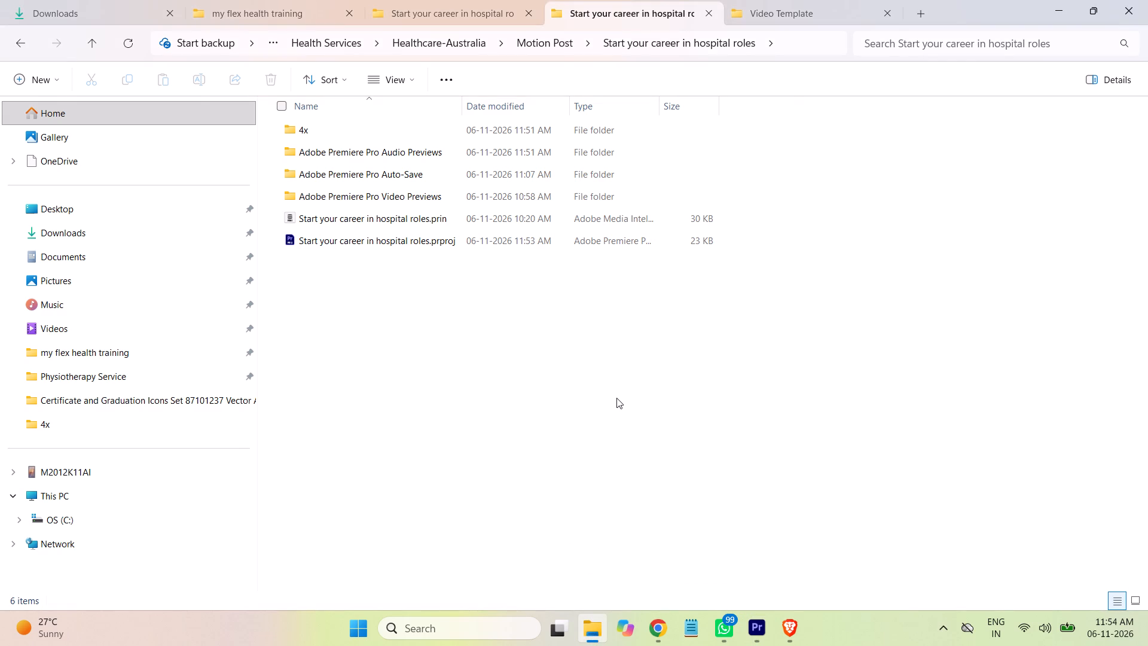
pyautogui.rightClick(634, 391)
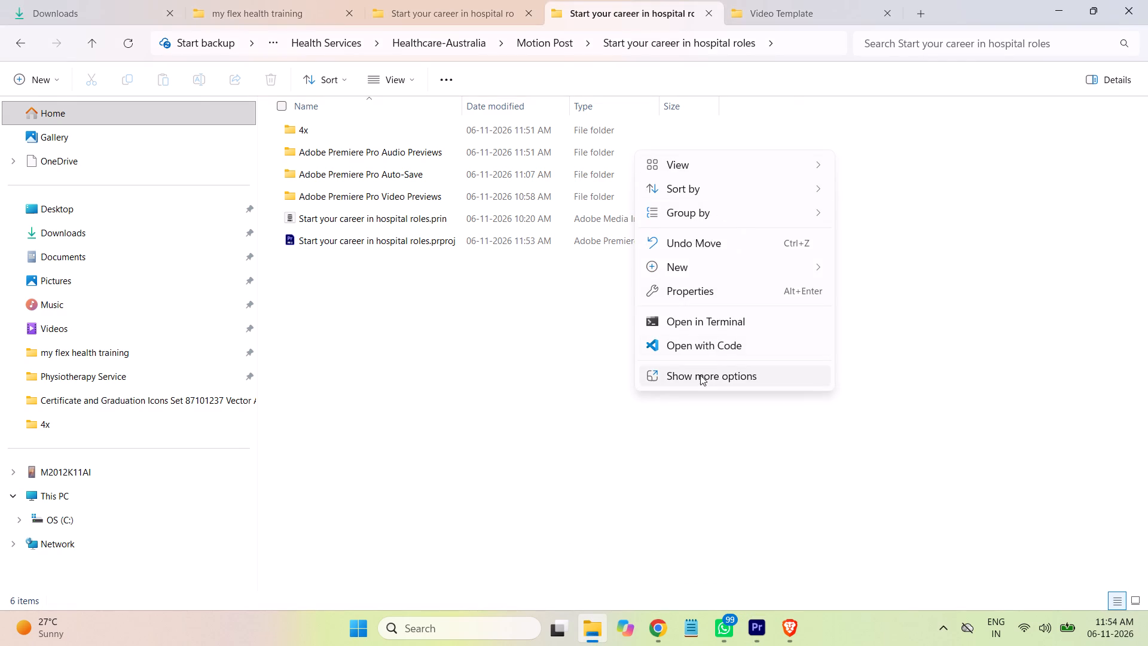
pyautogui.click(700, 375)
pyautogui.click(695, 209)
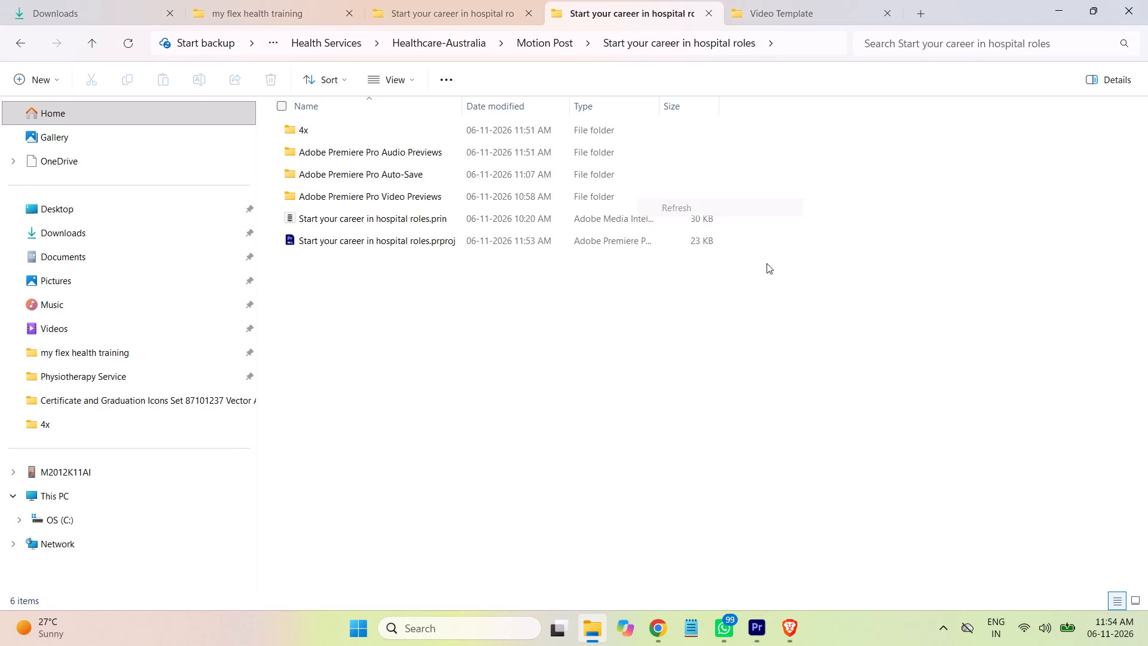
pyautogui.click(553, 41)
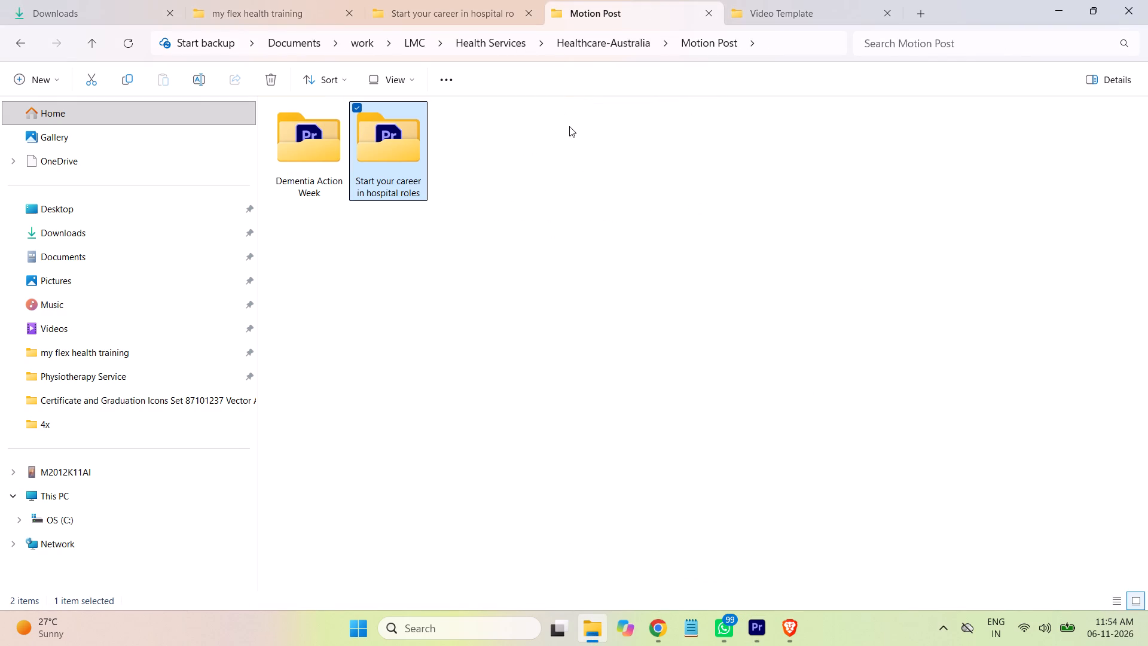
pyautogui.doubleClick(407, 160)
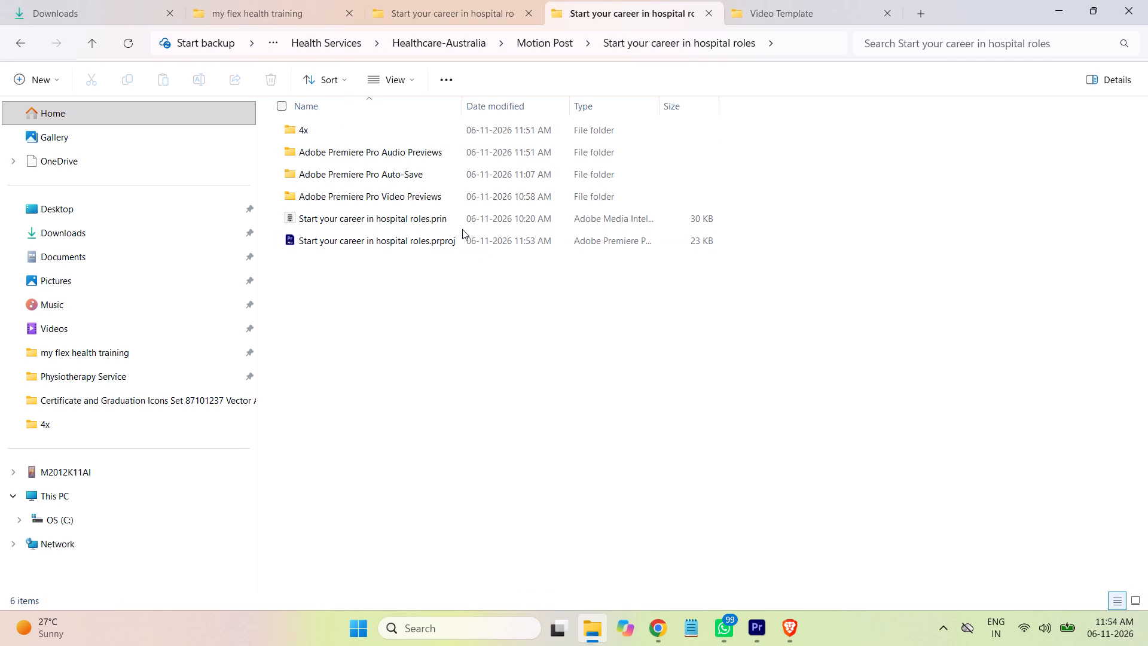
pyautogui.doubleClick(413, 198)
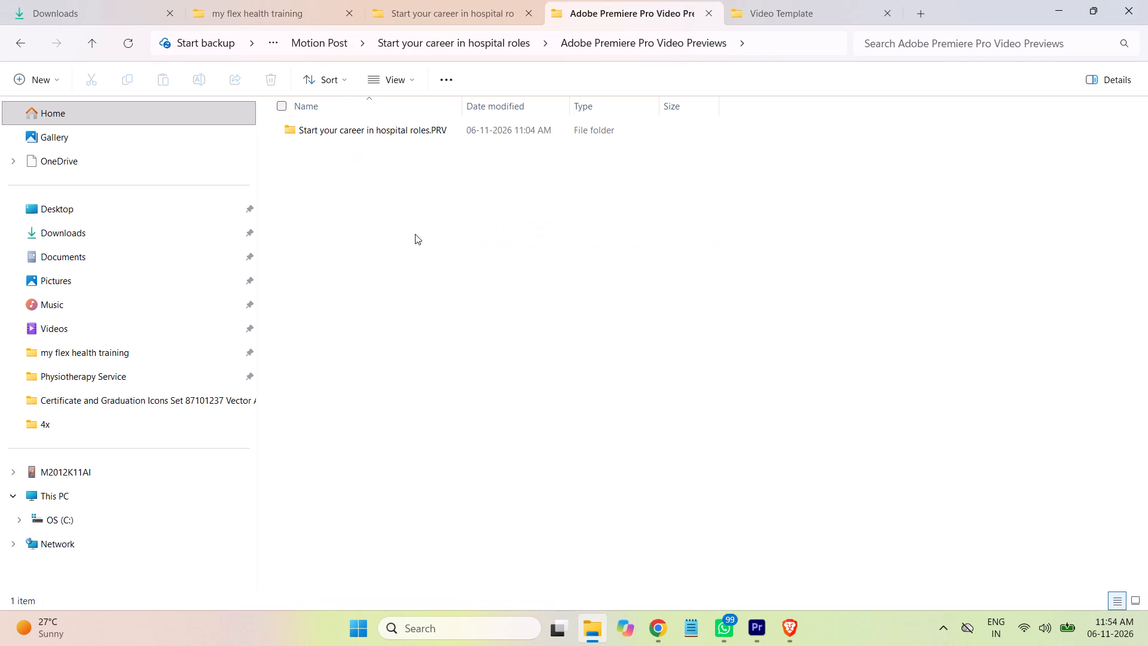
pyautogui.doubleClick(405, 130)
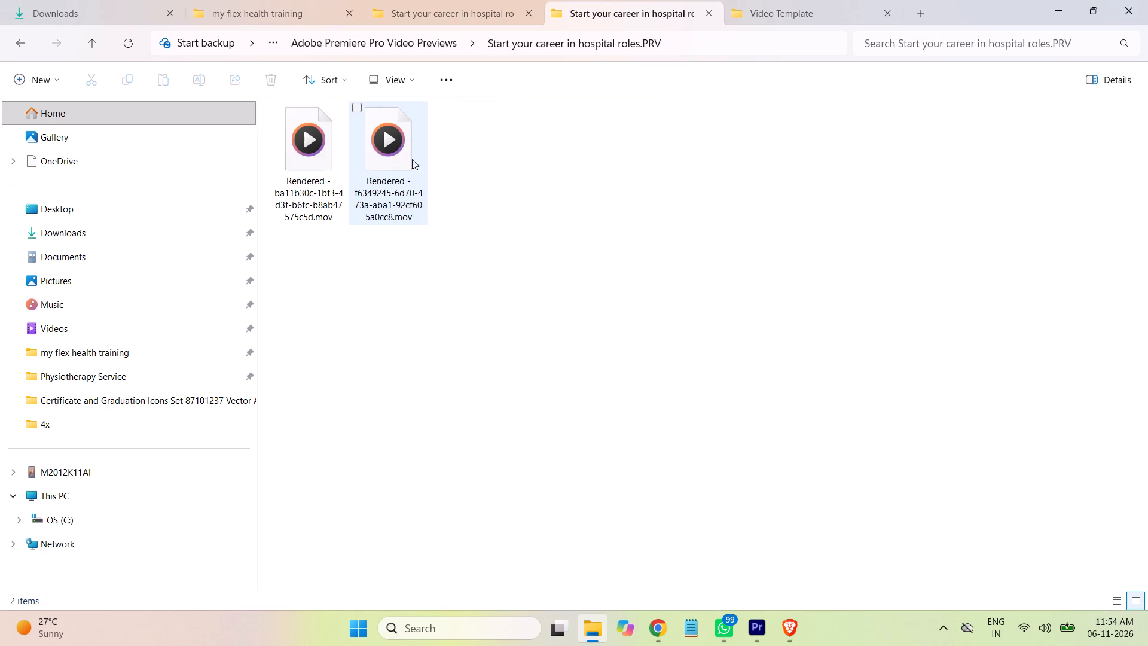
pyautogui.click(91, 41)
pyautogui.click(91, 41)
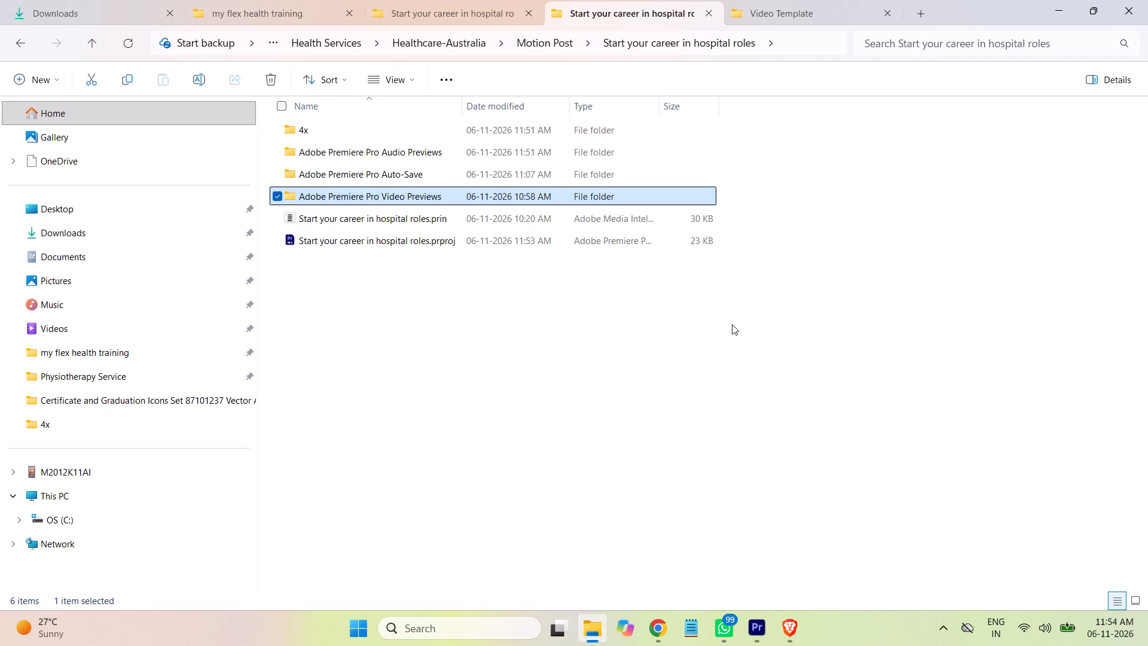
# Look for the exported video in the Motion Post and Healthcare-Australia folders and in the project's 4x folder.
pyautogui.click(753, 631)
pyautogui.click(753, 631)
pyautogui.click(544, 46)
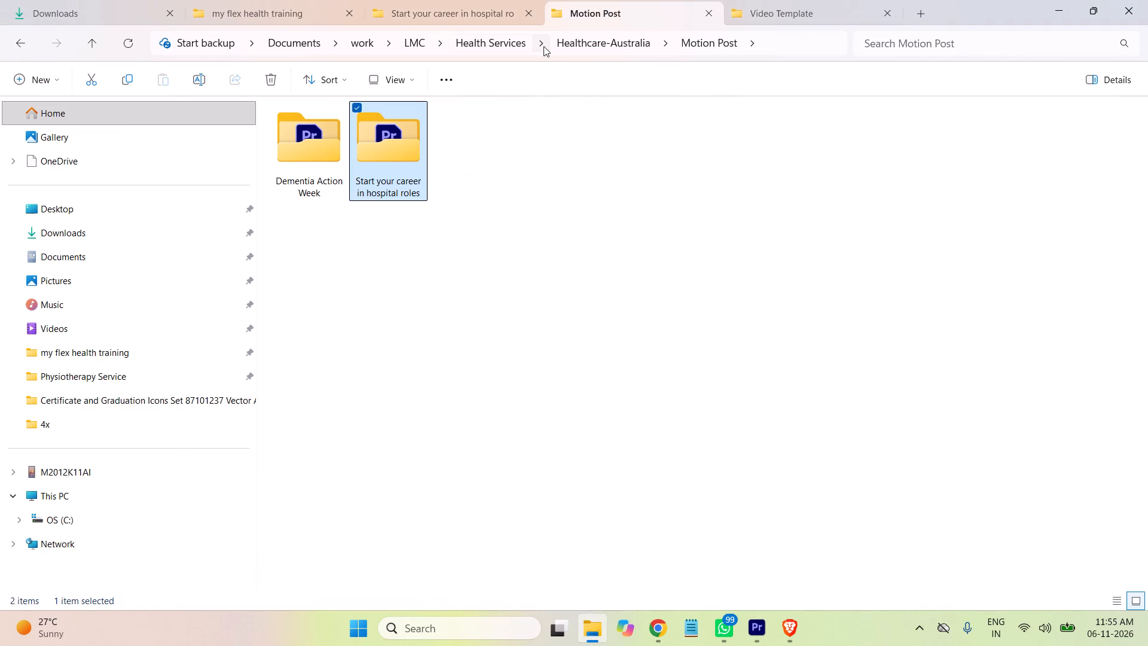
pyautogui.click(478, 41)
pyautogui.doubleClick(554, 163)
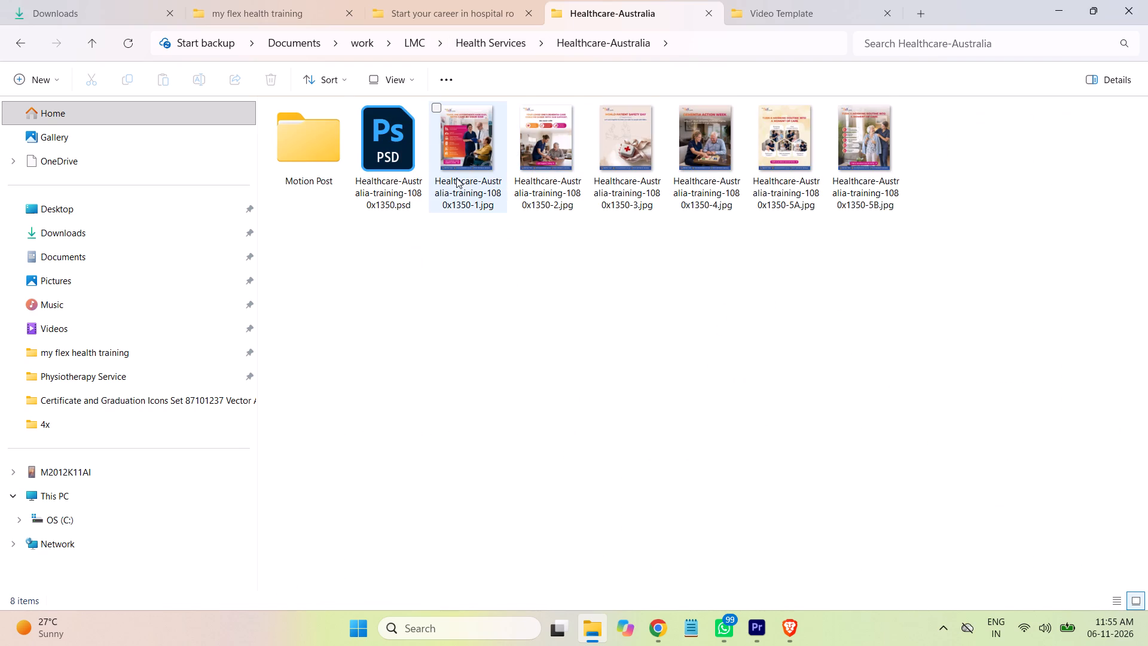
pyautogui.doubleClick(328, 151)
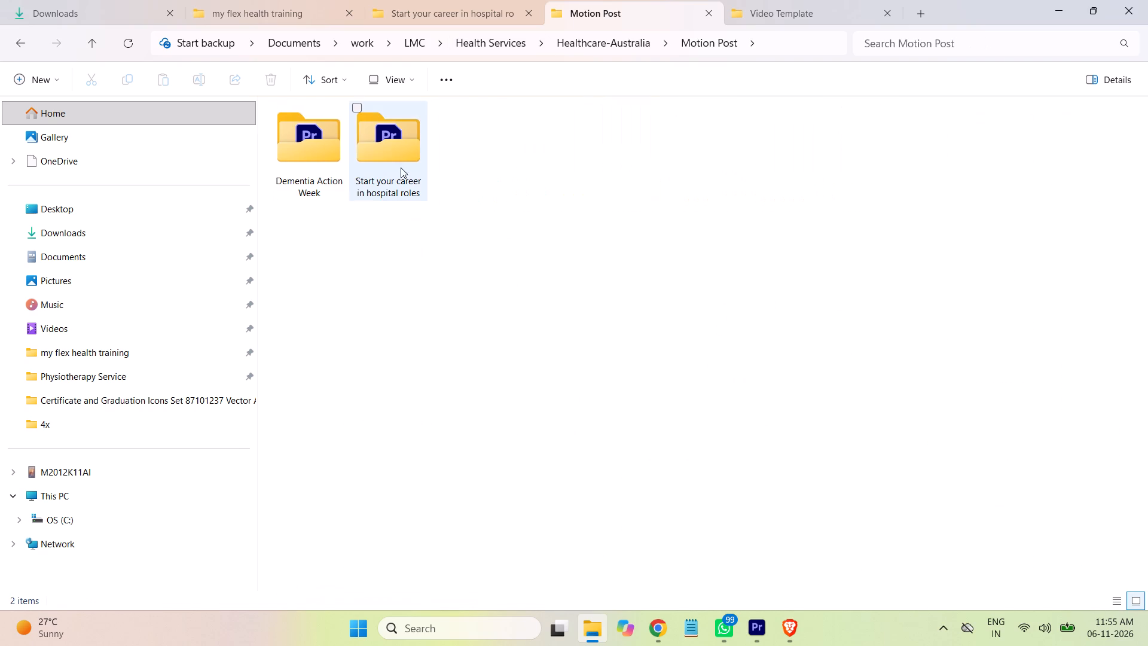
pyautogui.doubleClick(399, 160)
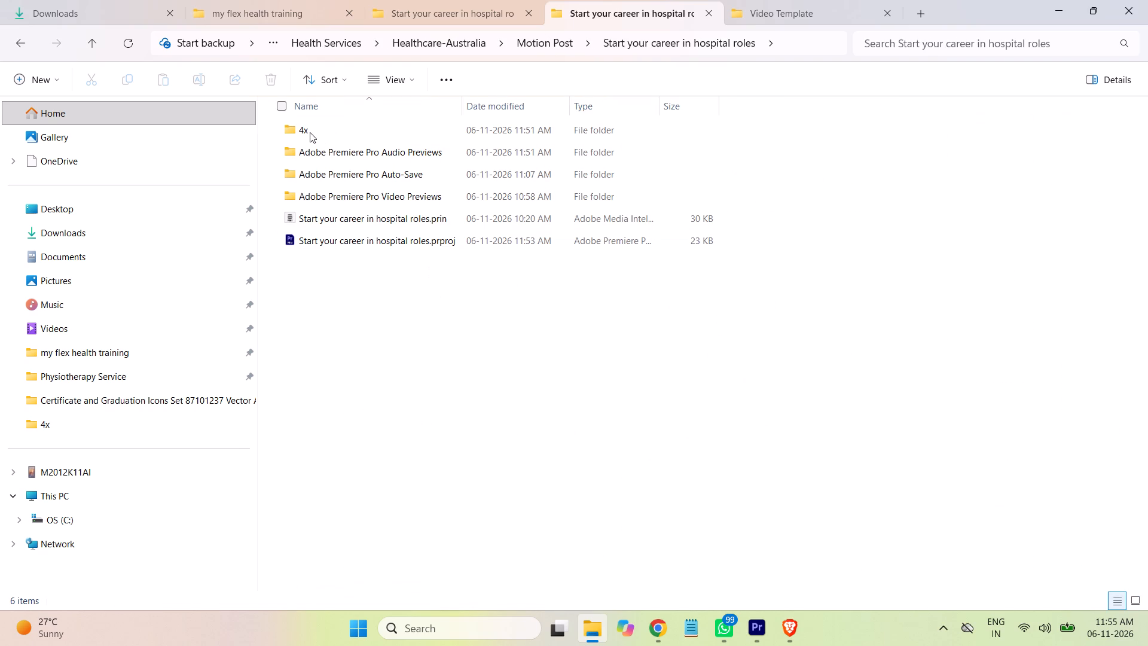
pyautogui.doubleClick(310, 132)
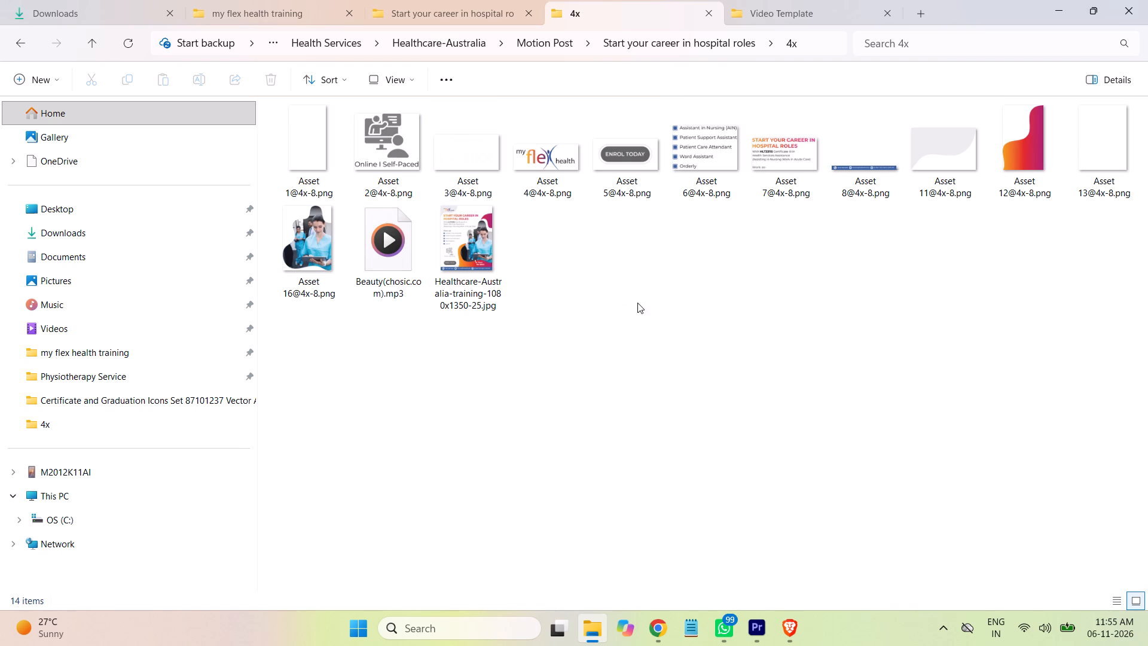
pyautogui.click(662, 44)
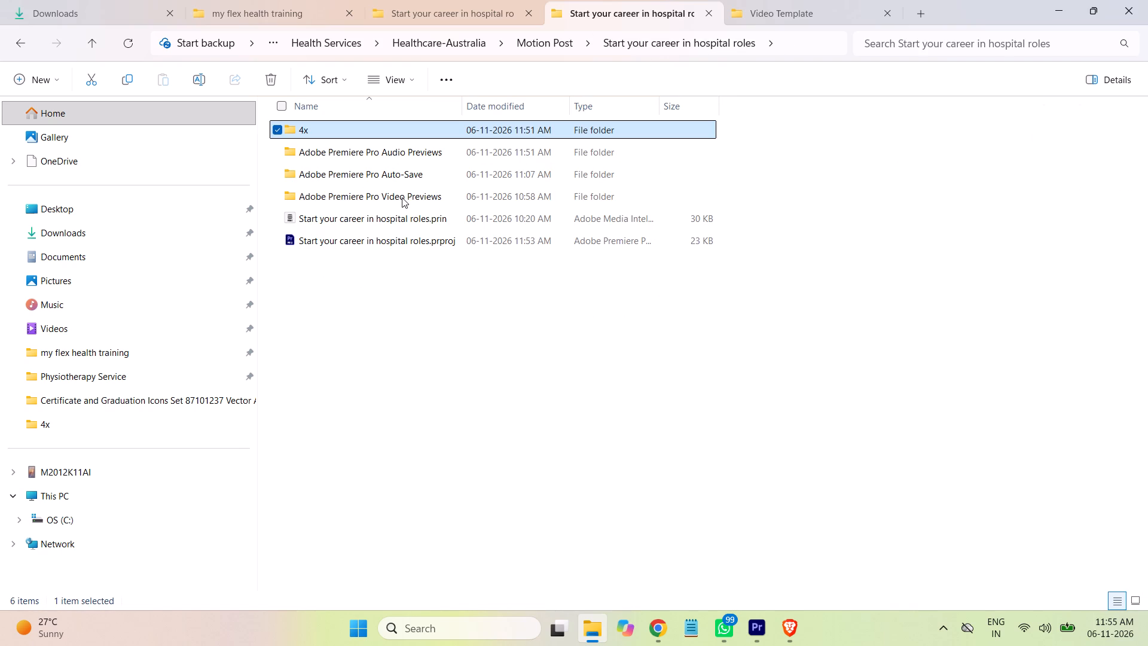
# Check the project's Video Previews and Audio Previews subfolders for the exported video, and refresh the project folder.
pyautogui.click(402, 197)
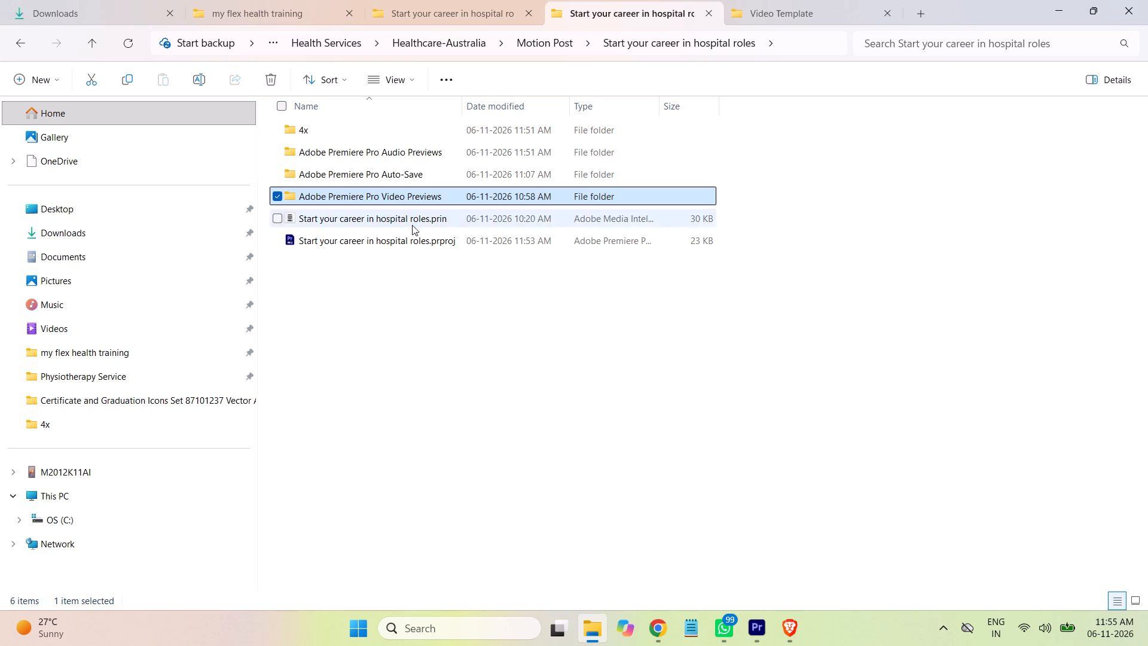
pyautogui.click(436, 325)
pyautogui.doubleClick(396, 202)
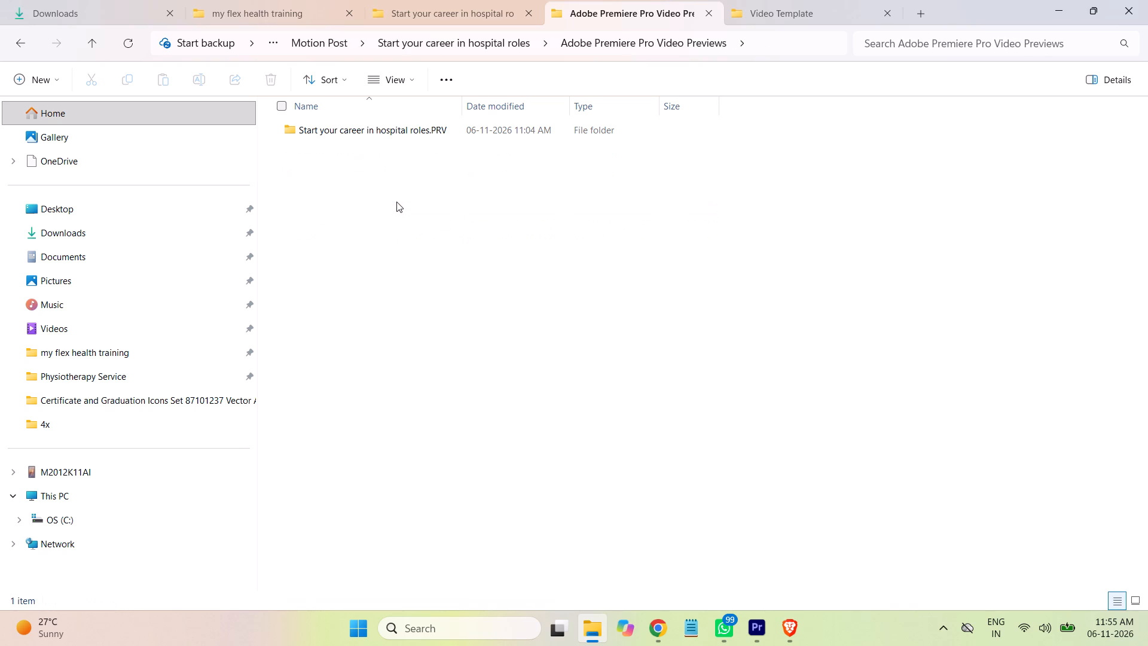
pyautogui.doubleClick(400, 132)
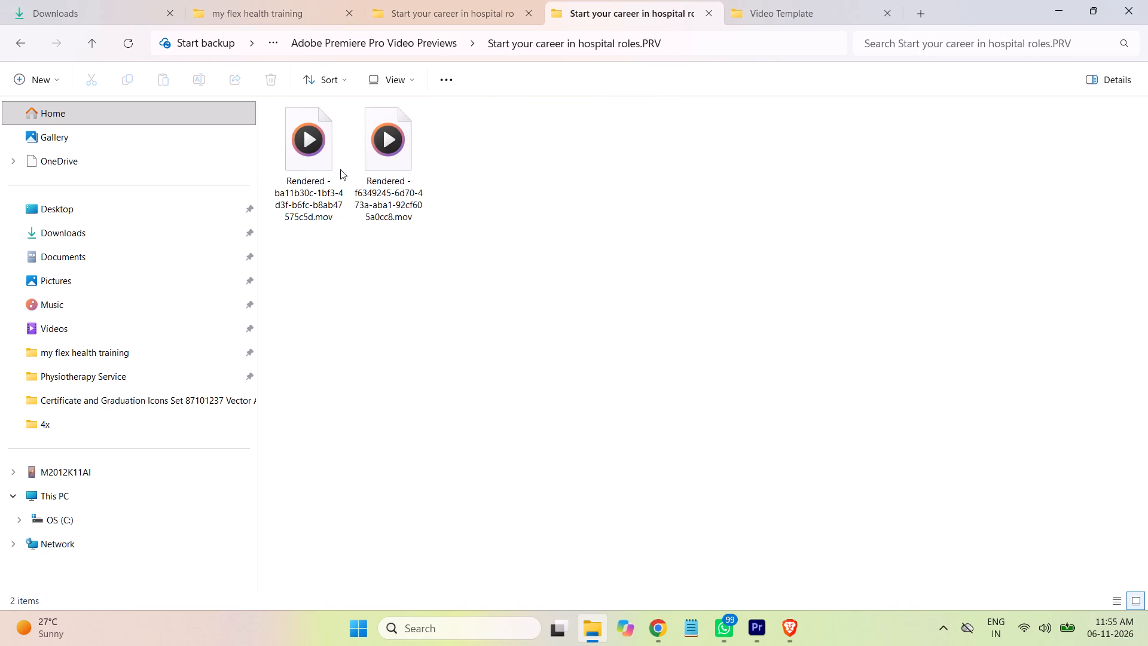
pyautogui.click(91, 45)
pyautogui.click(91, 45)
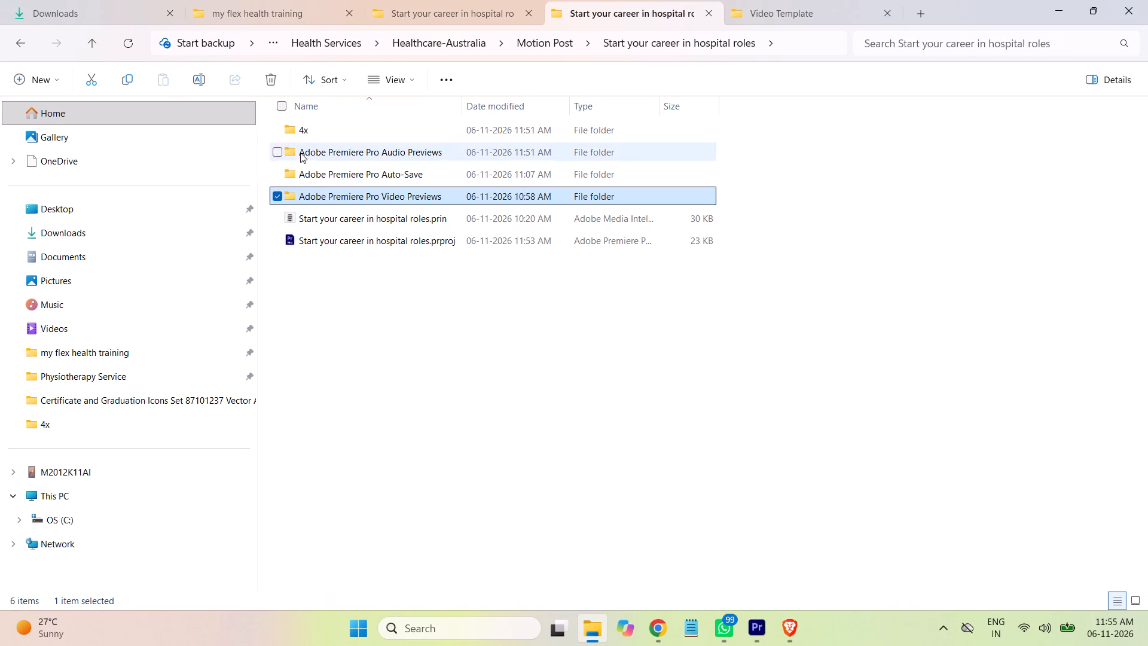
pyautogui.doubleClick(398, 152)
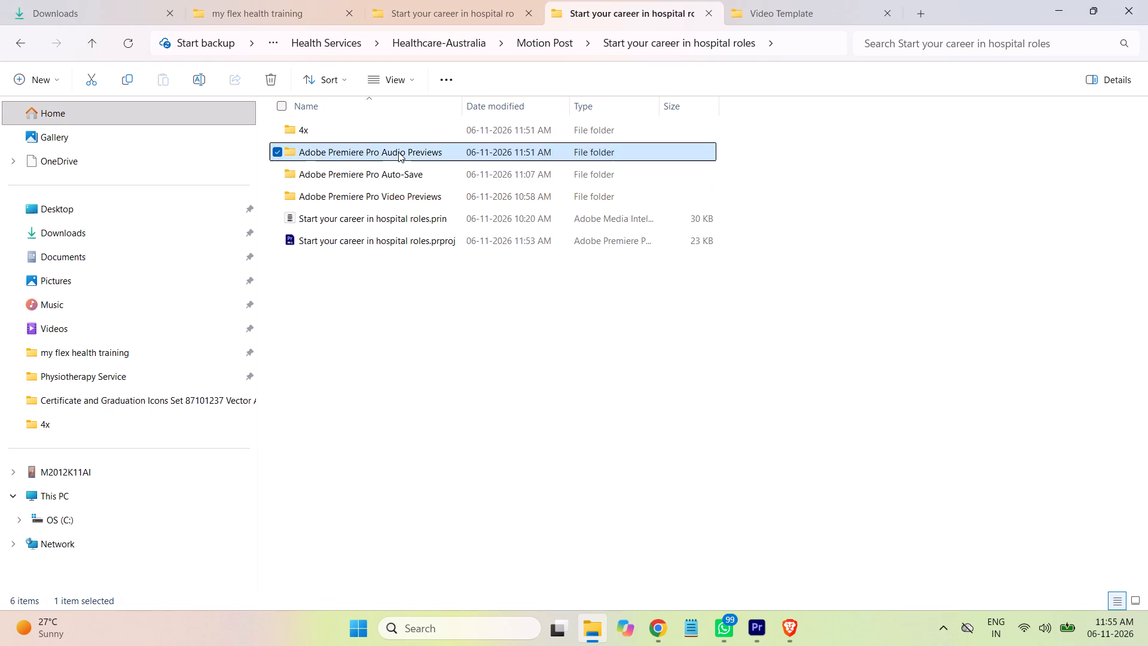
pyautogui.doubleClick(399, 135)
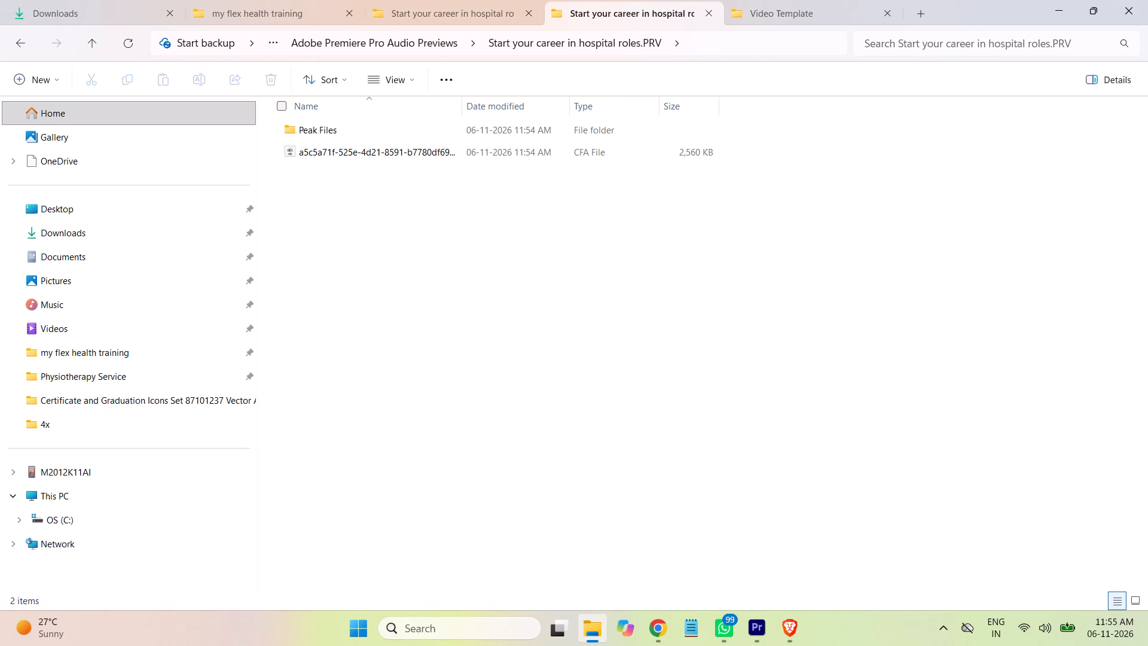
pyautogui.click(93, 41)
pyautogui.click(93, 41)
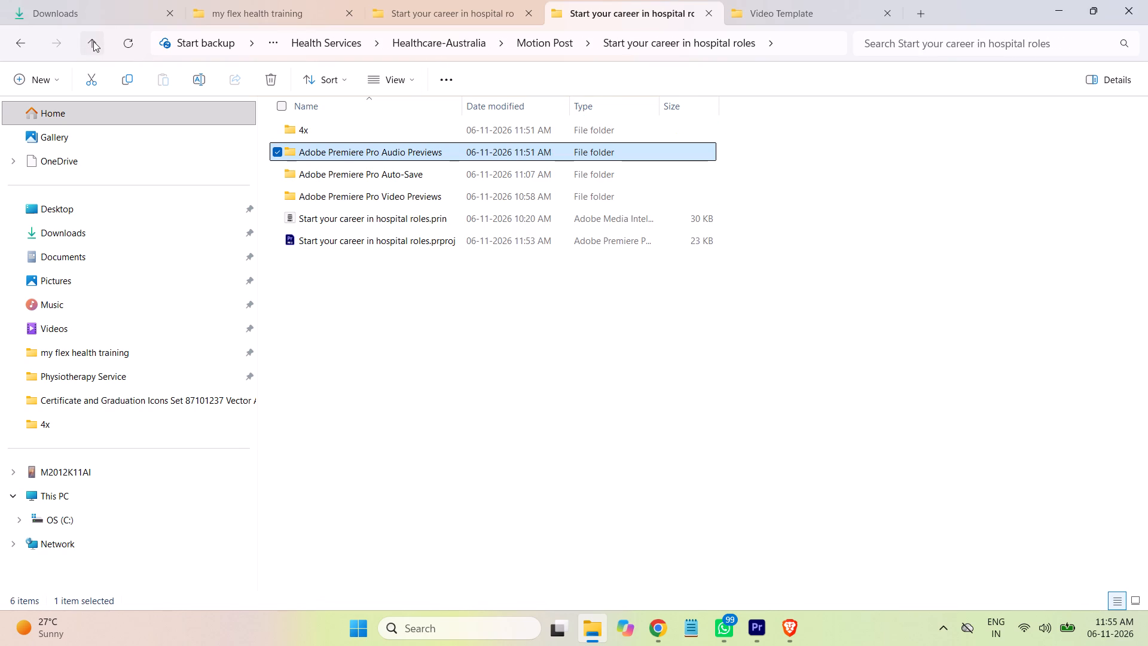
pyautogui.click(93, 41)
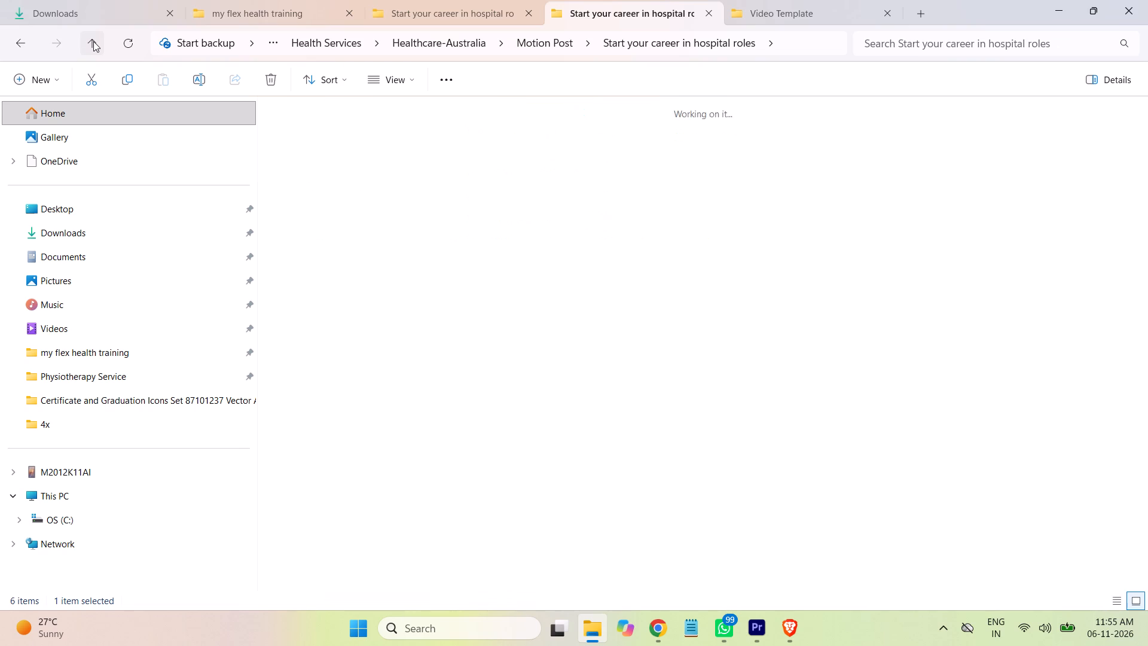
pyautogui.doubleClick(417, 155)
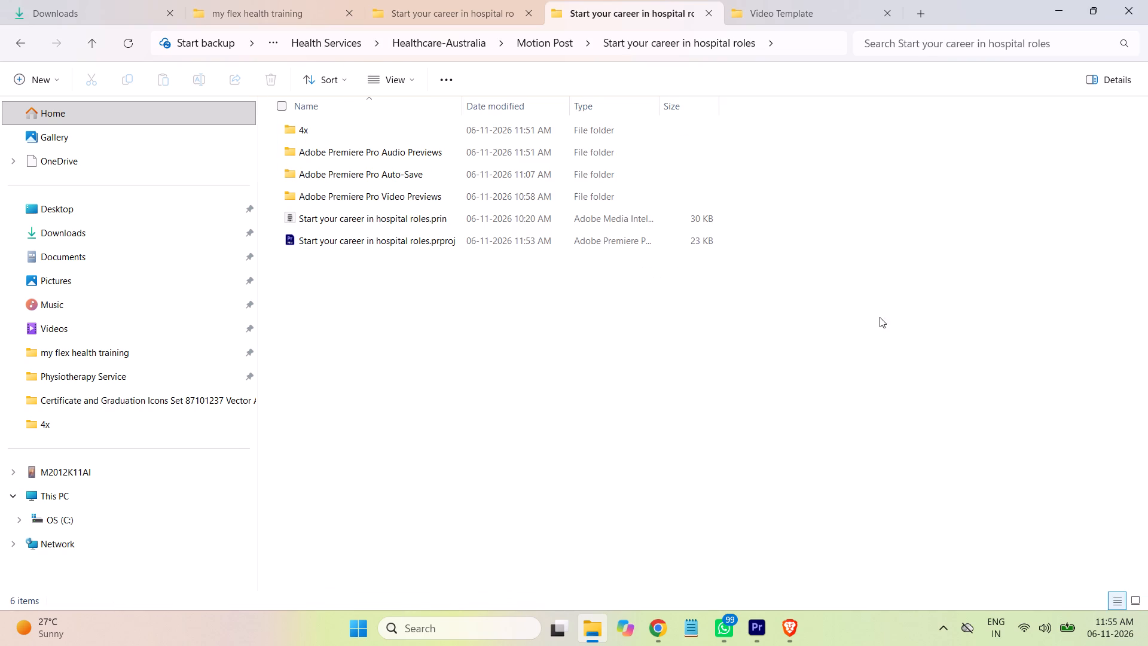
pyautogui.rightClick(892, 290)
pyautogui.click(954, 519)
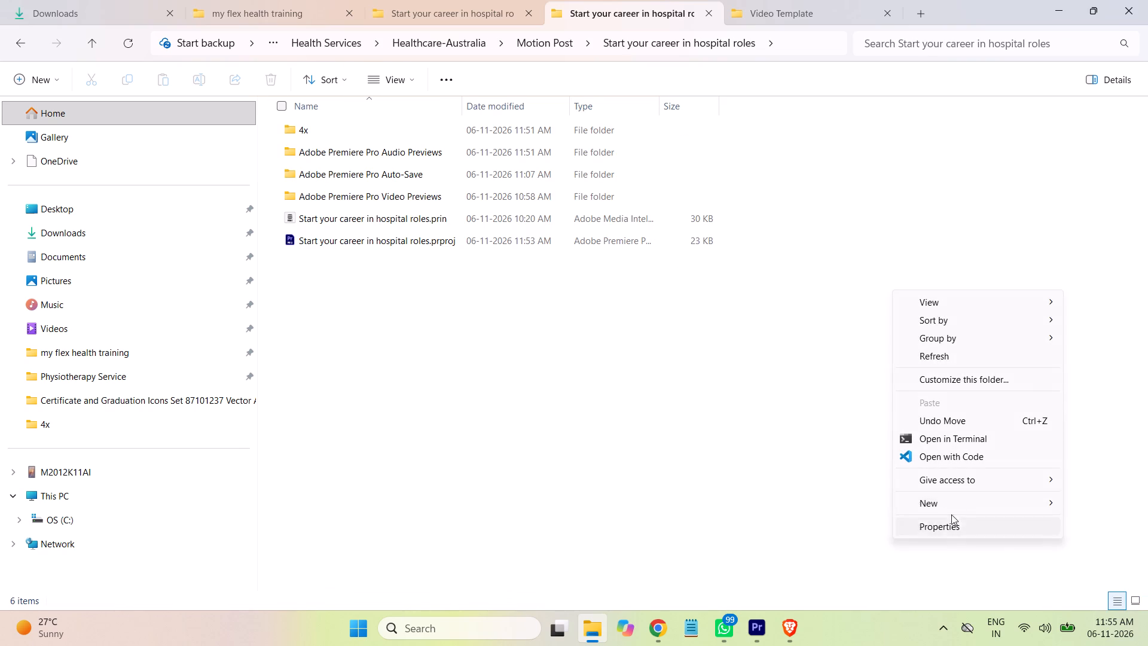
pyautogui.click(939, 356)
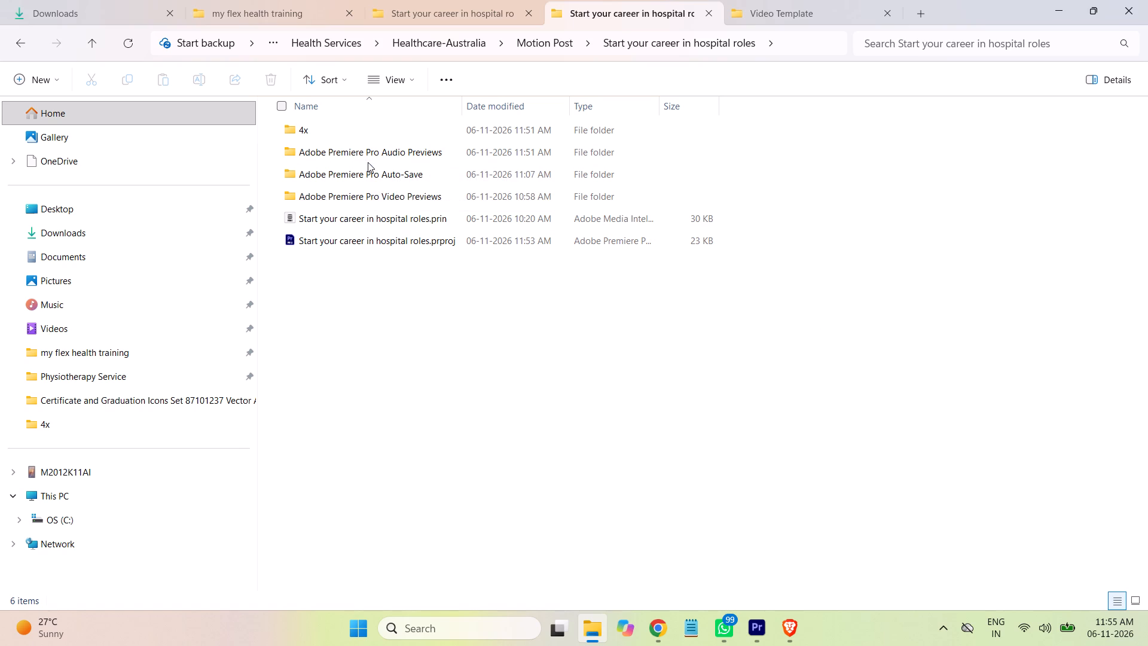
# Switch to Premiere Pro, open the sequence's media export settings and name the file "Start your career in hospital roles".
pyautogui.click(756, 627)
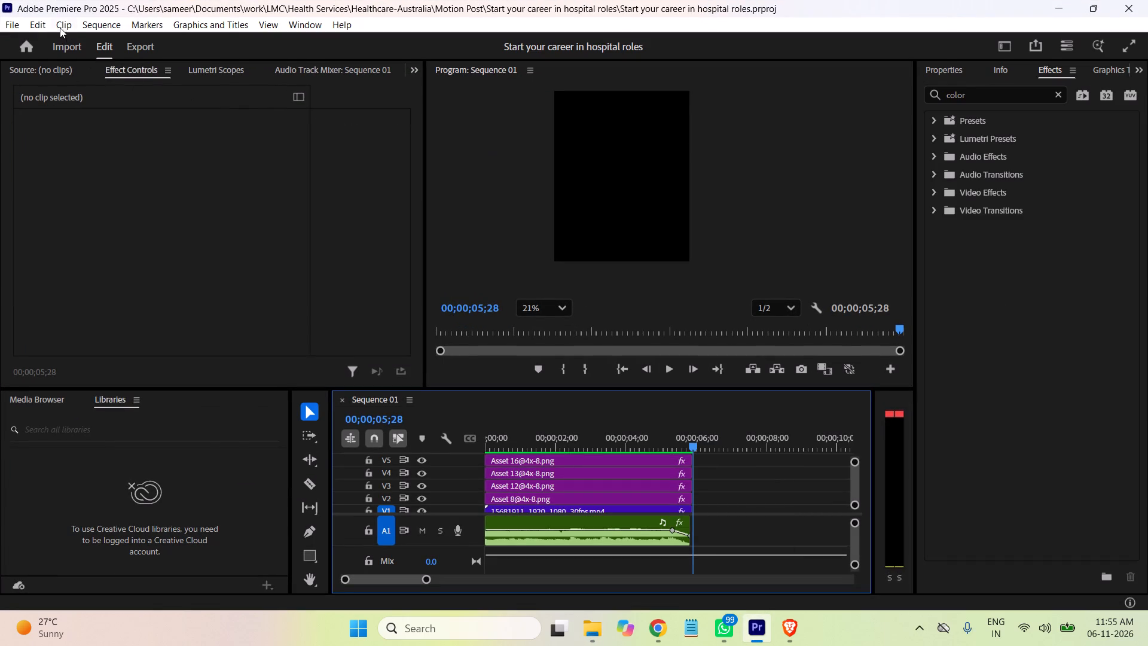
pyautogui.click(14, 23)
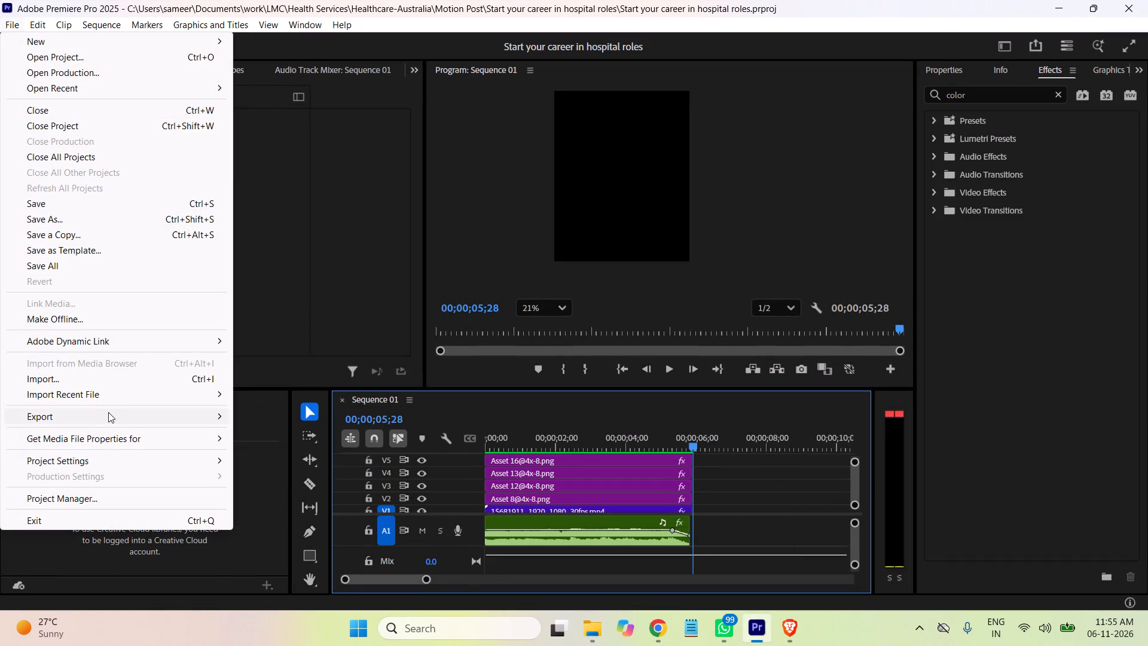
pyautogui.click(335, 422)
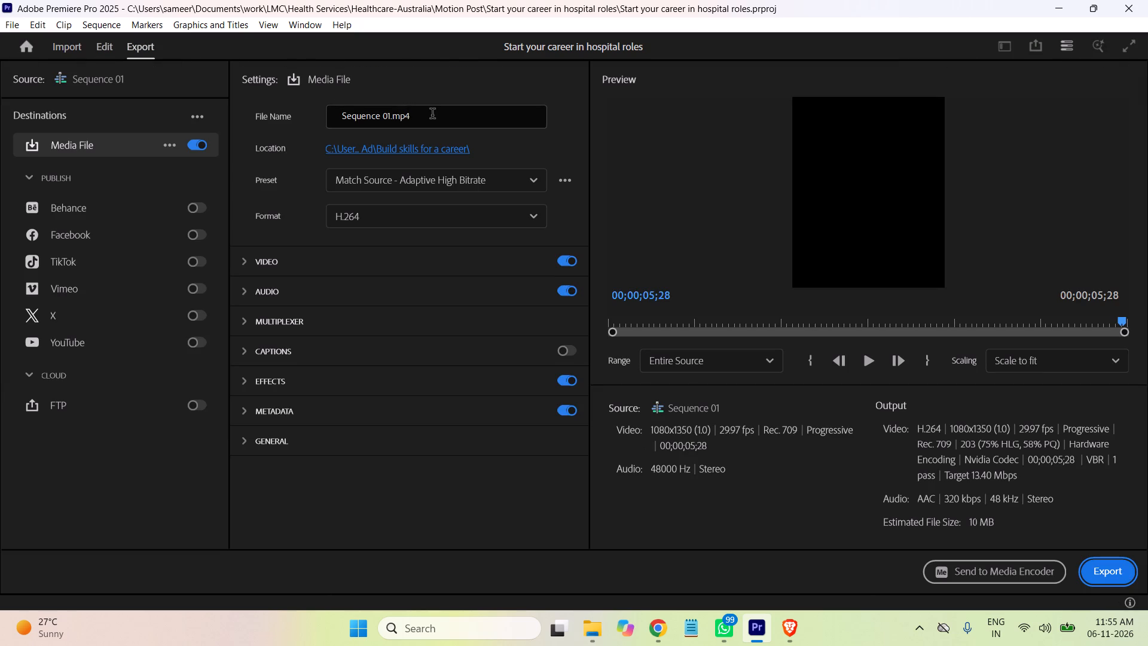
pyautogui.moveTo(433, 115); pyautogui.dragTo(309, 108)
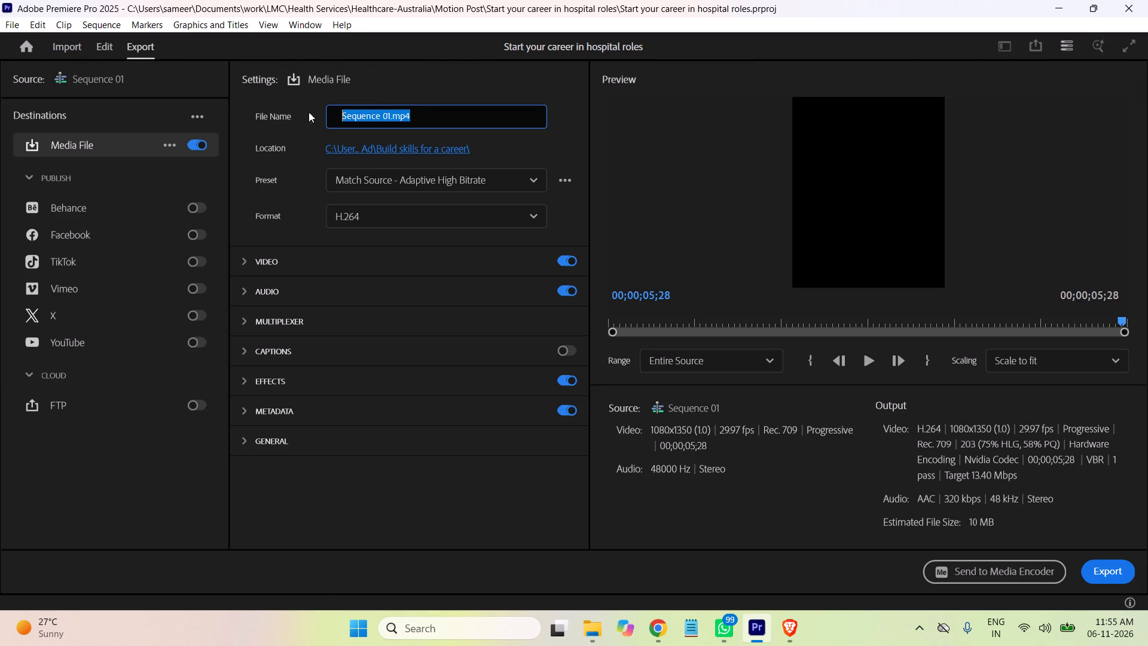
pyautogui.hotkey('ctrl', 'v')
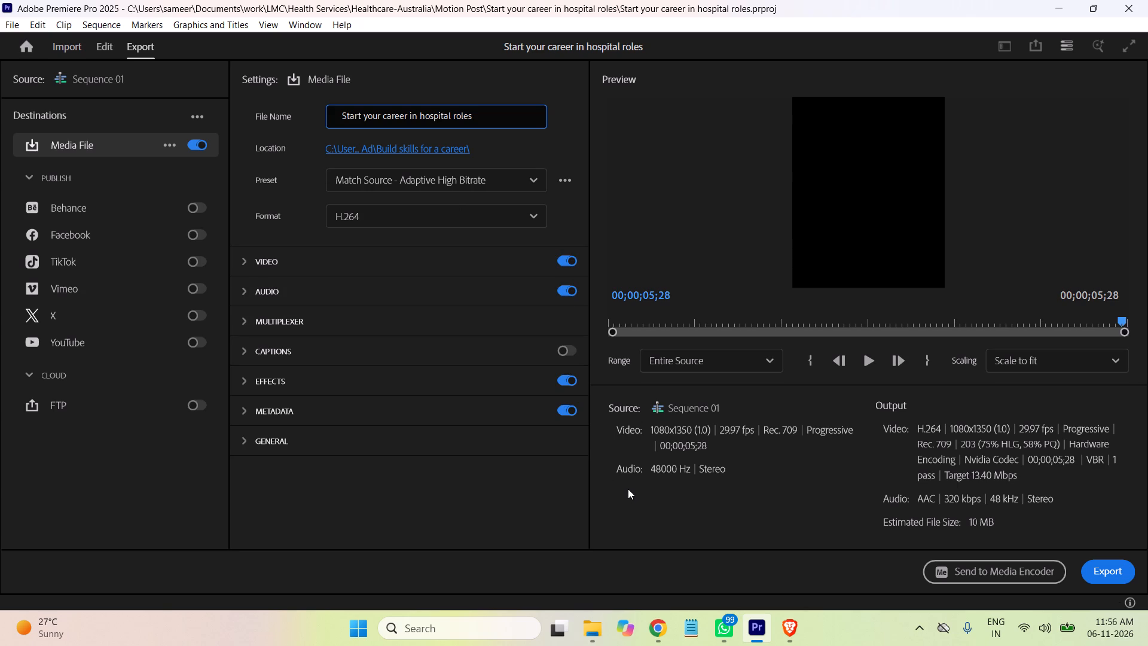
pyautogui.click(405, 220)
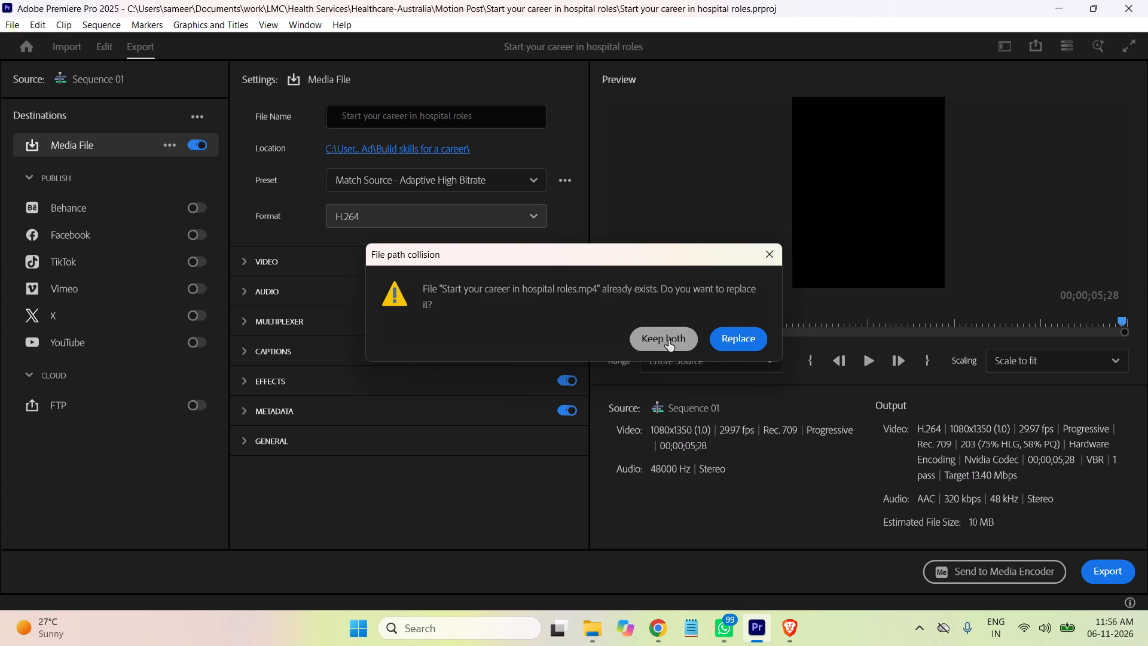
pyautogui.click(769, 251)
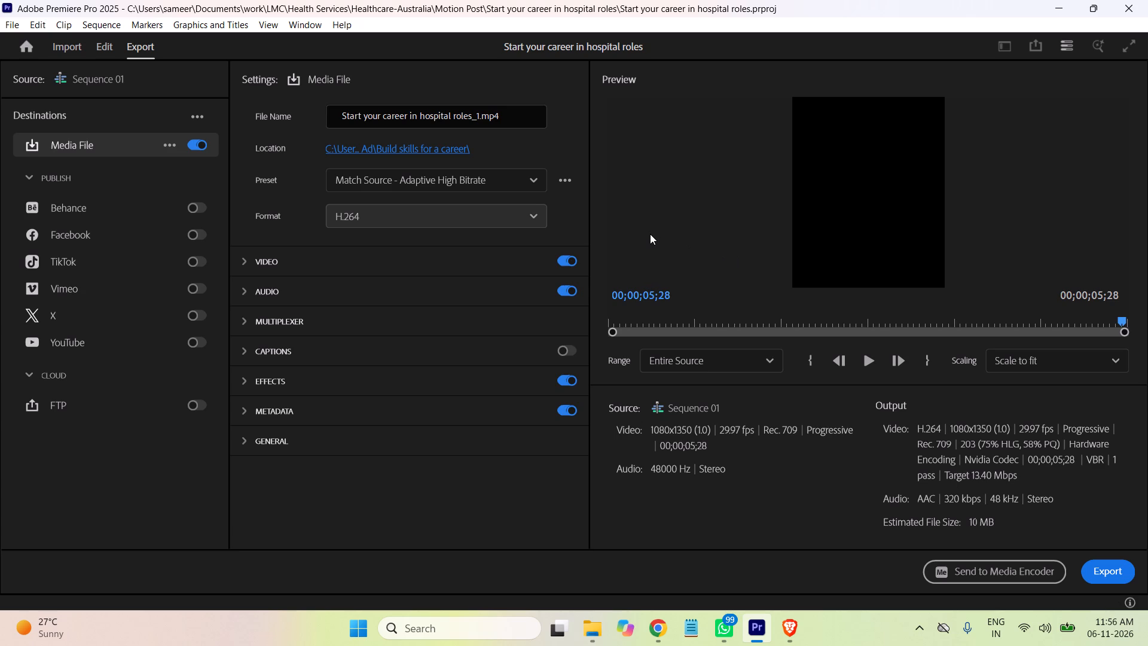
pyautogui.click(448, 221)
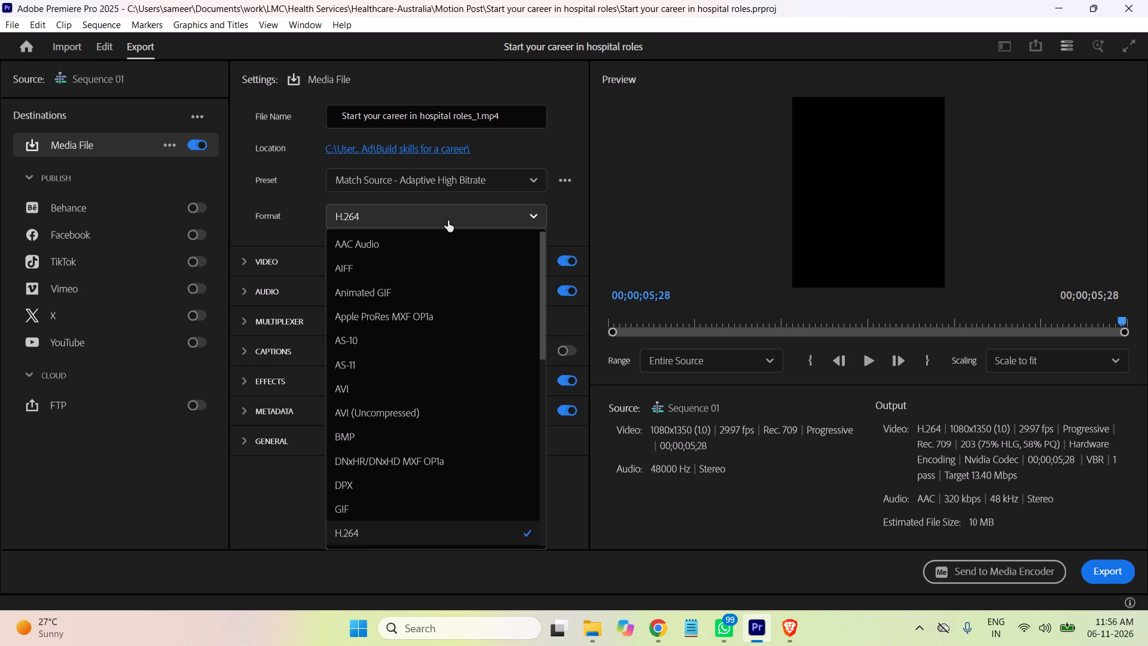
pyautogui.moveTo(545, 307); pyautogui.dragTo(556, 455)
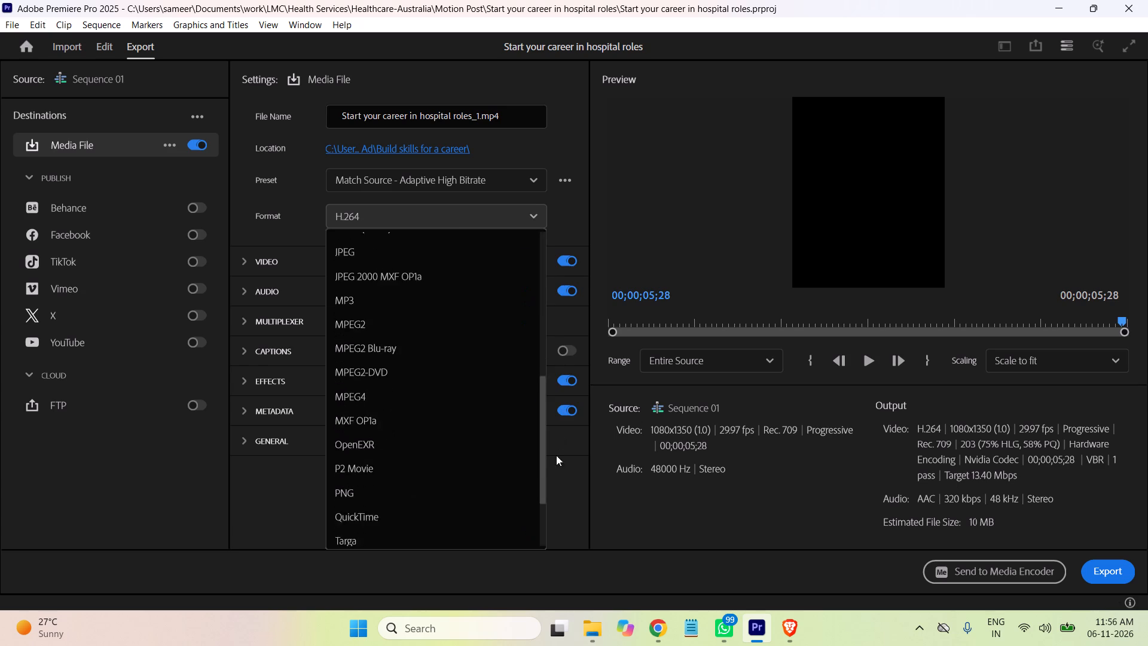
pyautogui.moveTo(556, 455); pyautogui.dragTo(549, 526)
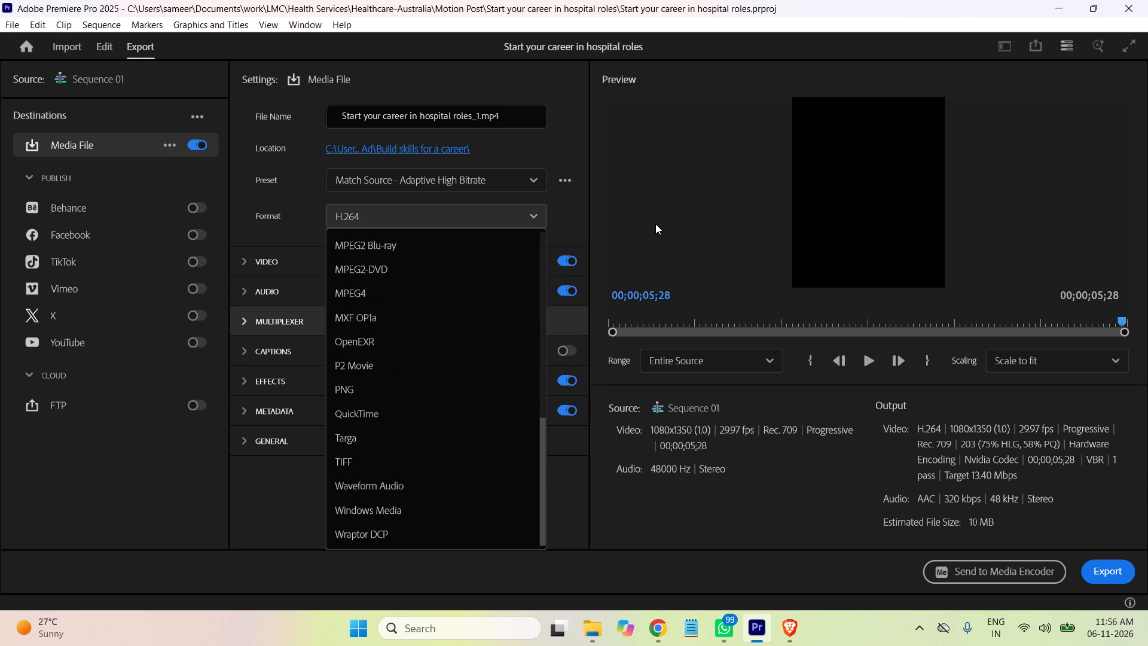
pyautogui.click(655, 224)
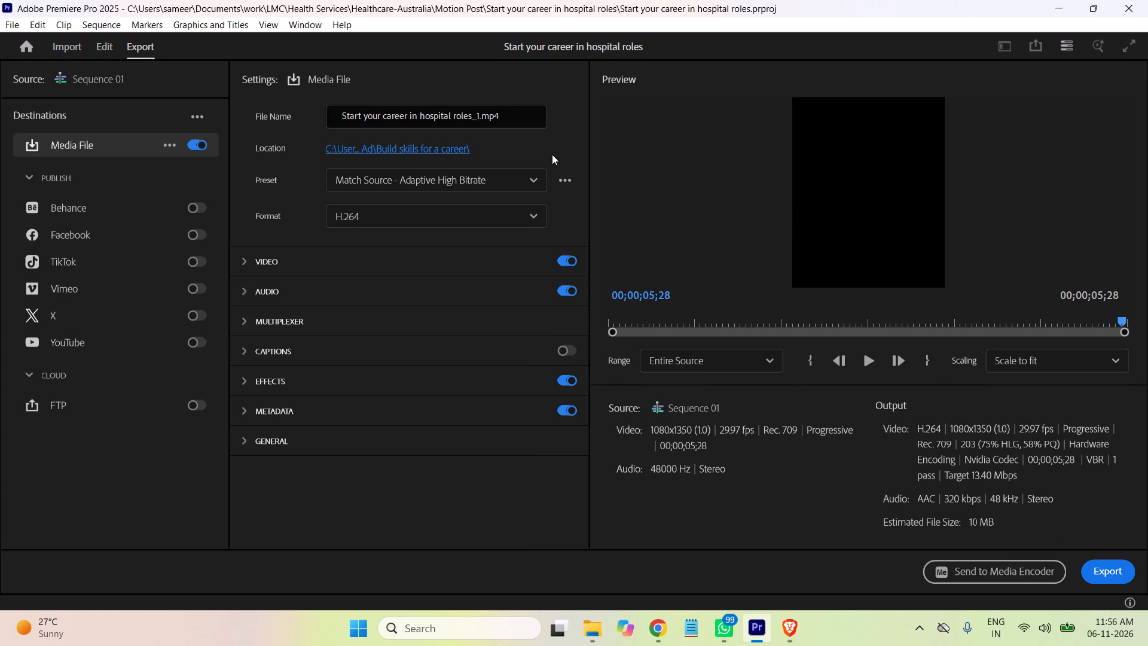
# Change the export file name to "Start your career in hospital roles.mp4" and export the video, replacing the existing file.
pyautogui.click(481, 116)
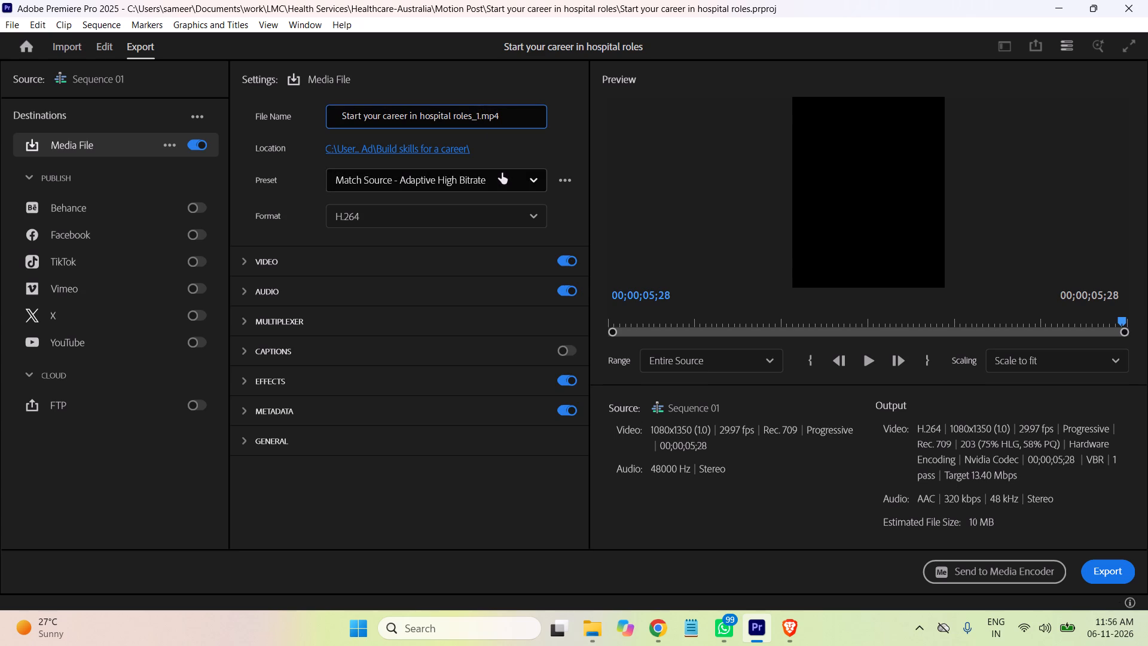
pyautogui.press('Left')
pyautogui.press('BackSpace')
pyautogui.press('BackSpace')
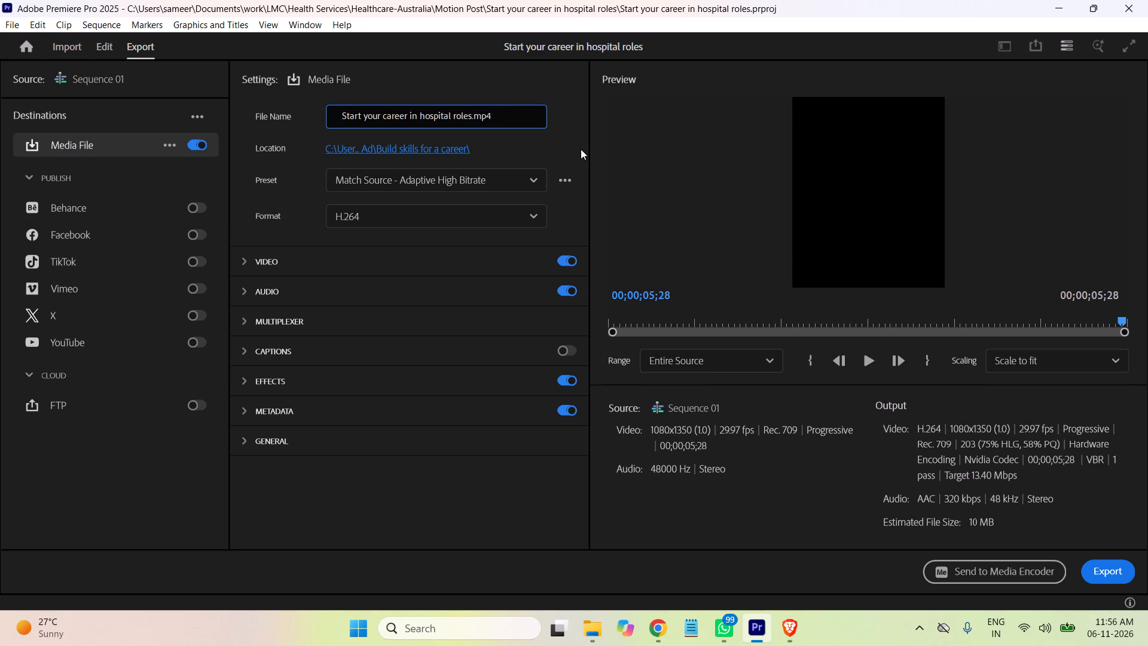
pyautogui.click(1111, 578)
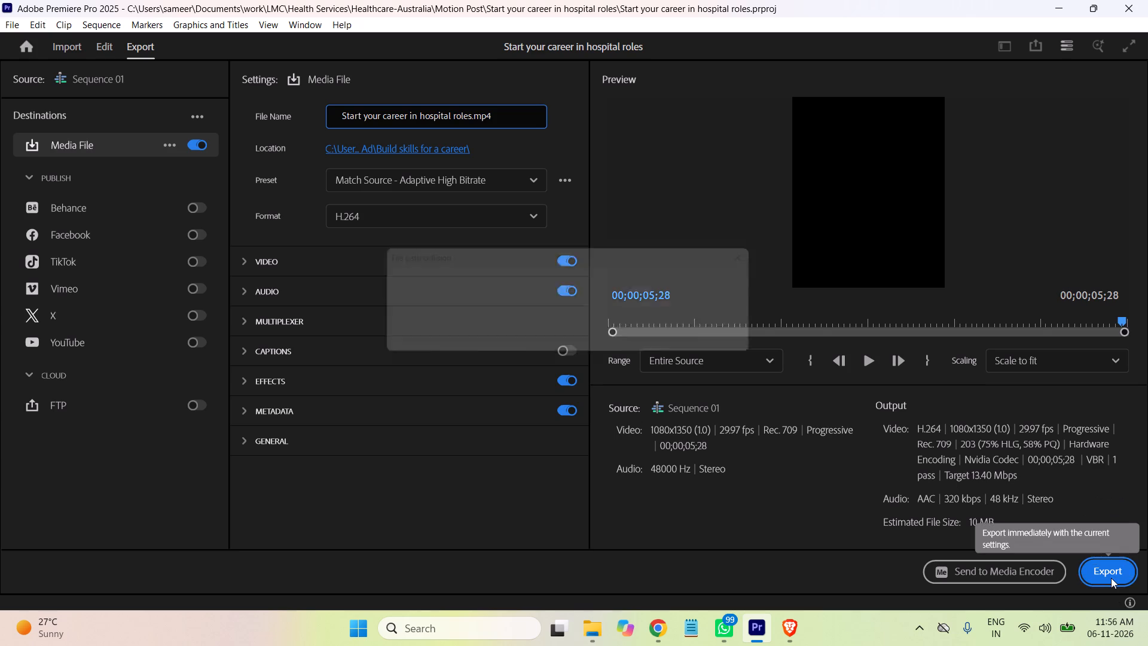
pyautogui.click(741, 340)
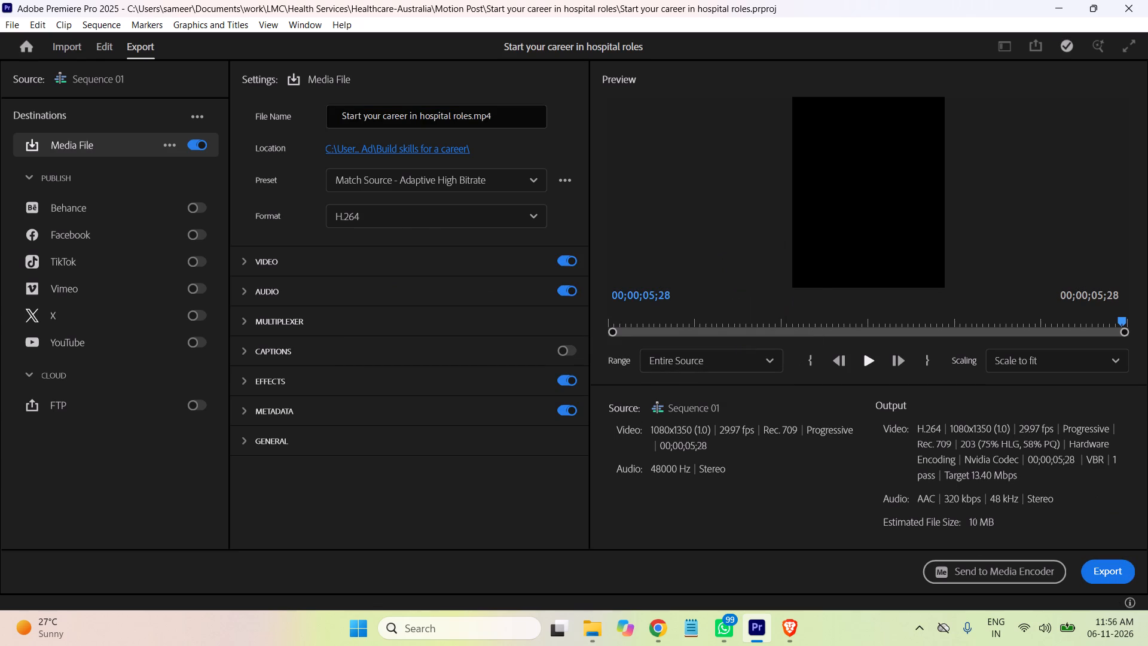
pyautogui.click(1111, 575)
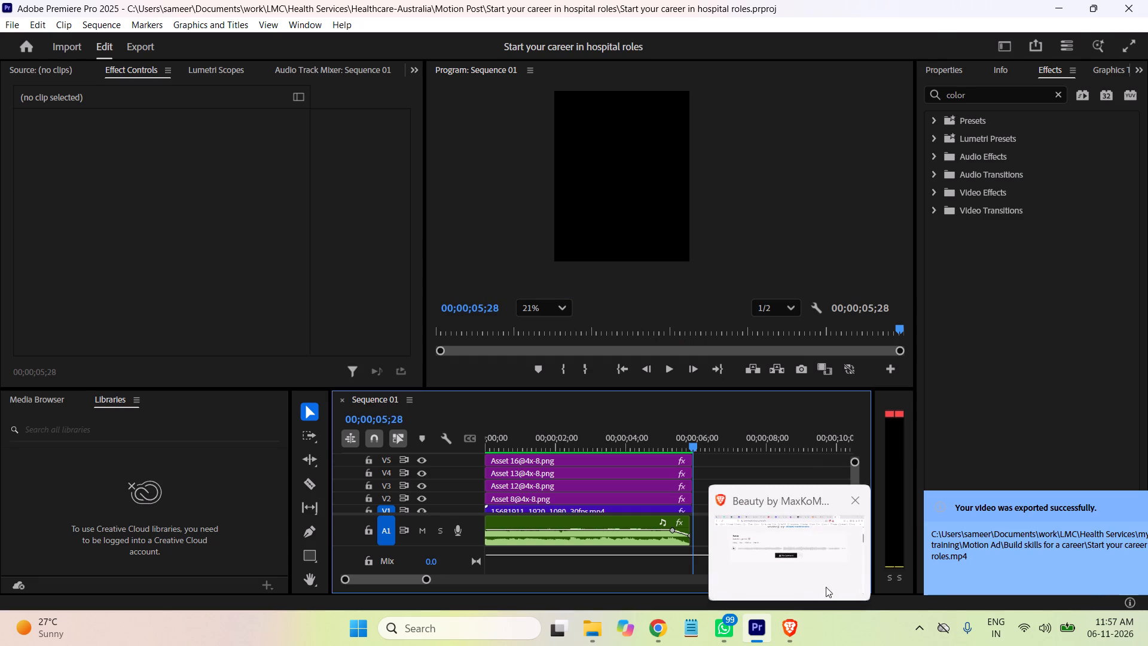
# Switch to File Explorer, refresh the "Start your career in hospital roles" project folder and show its items as large icons.
pyautogui.click(592, 630)
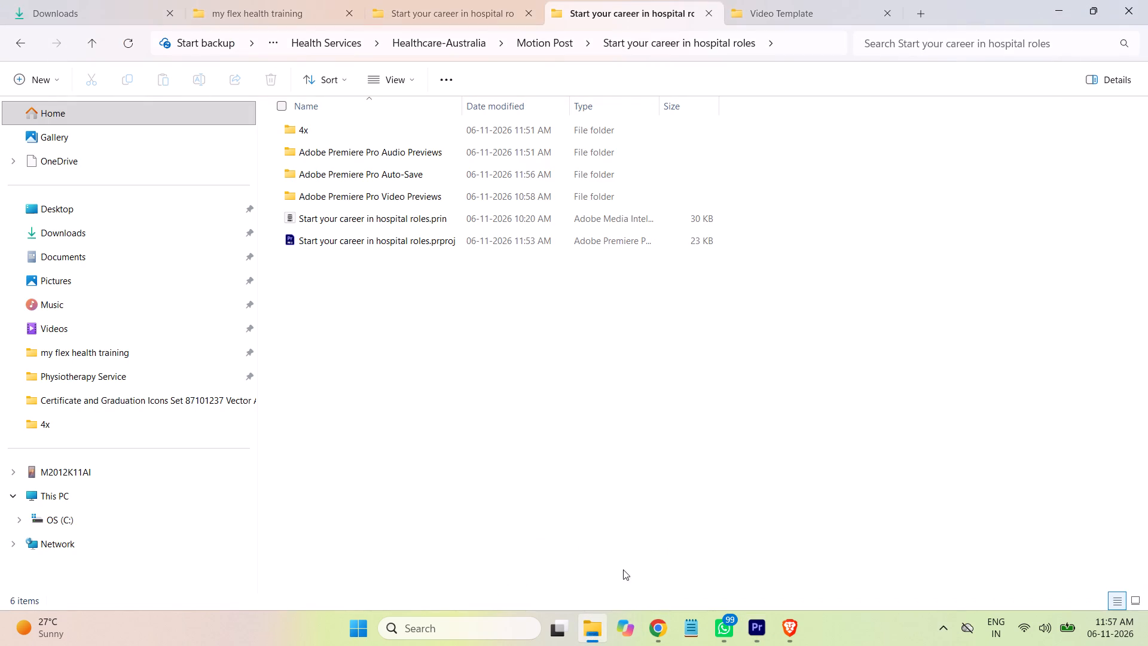
pyautogui.click(686, 361)
pyautogui.rightClick(692, 358)
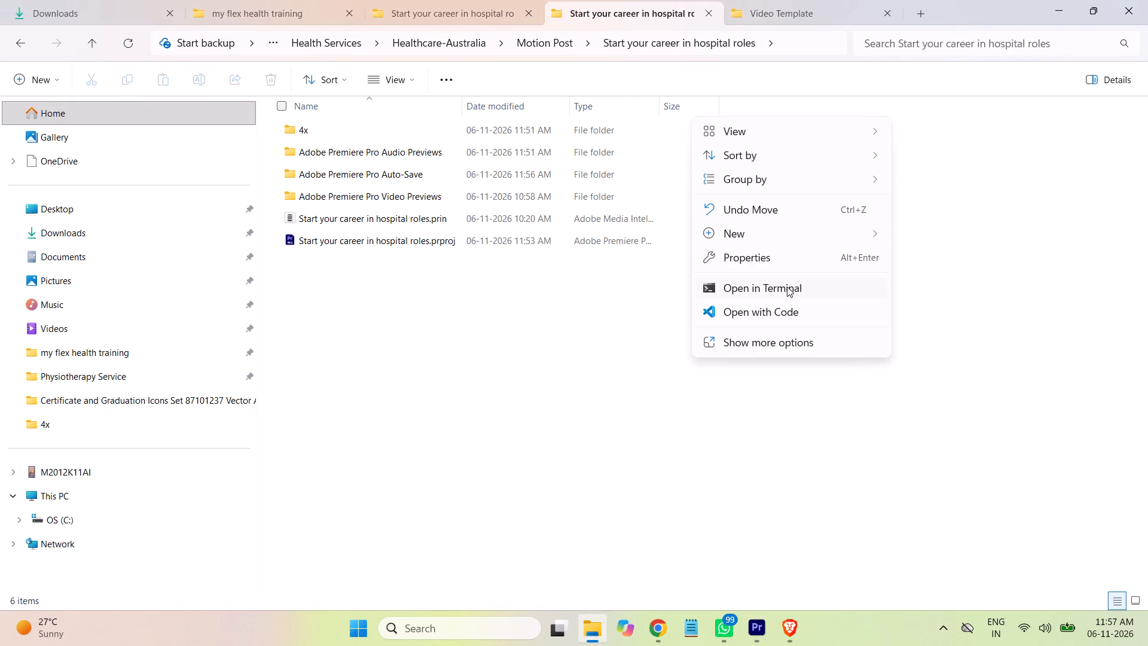
pyautogui.click(752, 342)
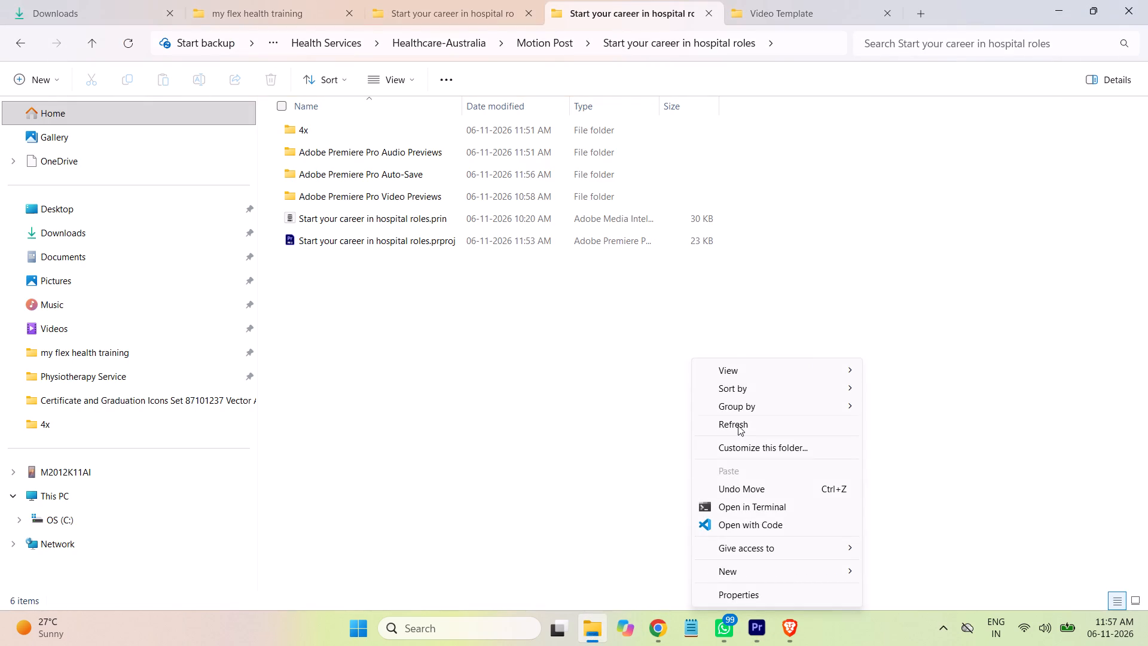
pyautogui.click(738, 425)
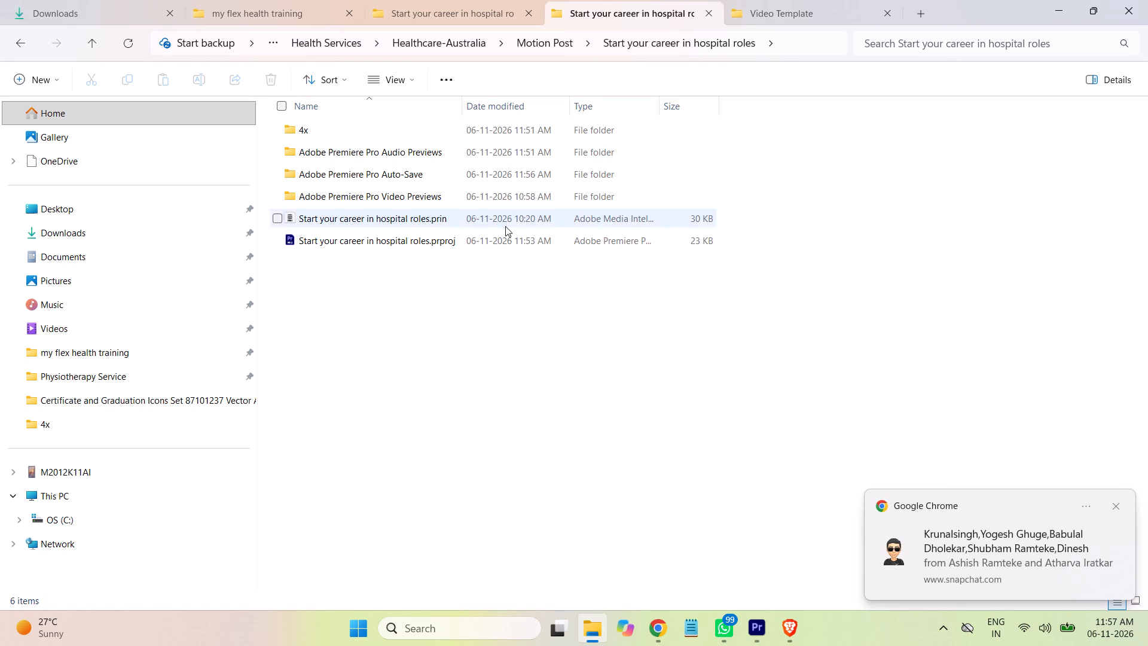
pyautogui.click(438, 270)
pyautogui.click(401, 80)
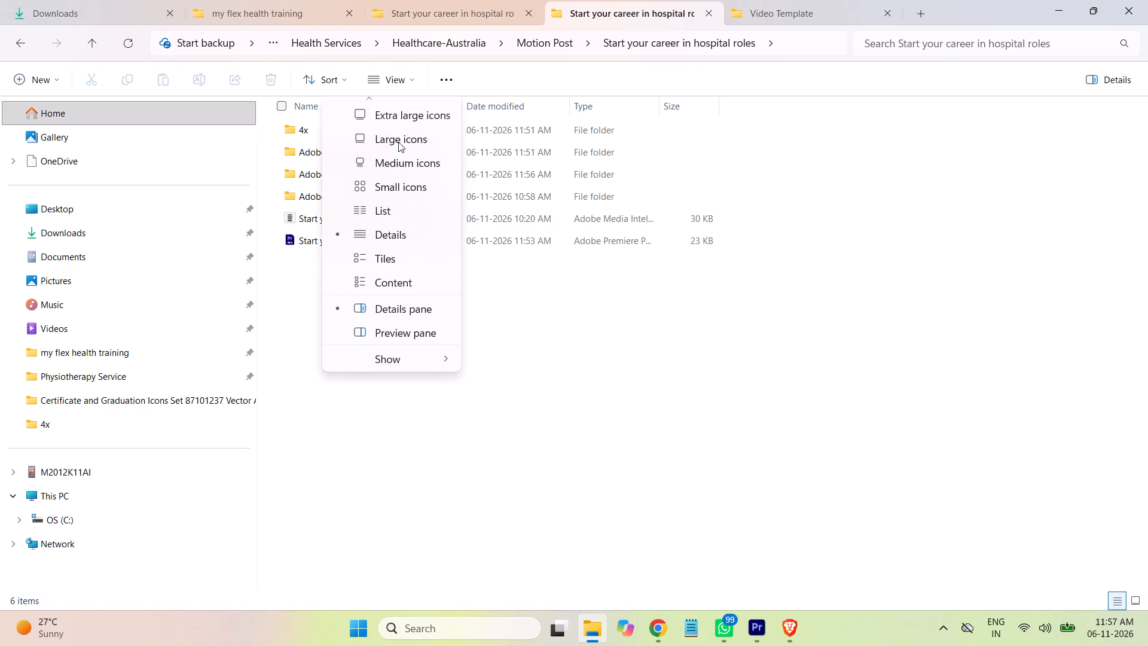
pyautogui.click(398, 141)
pyautogui.click(610, 283)
# Check the project's Video Previews, Auto-Save and Audio Previews subfolders for the exported video.
pyautogui.doubleClick(548, 167)
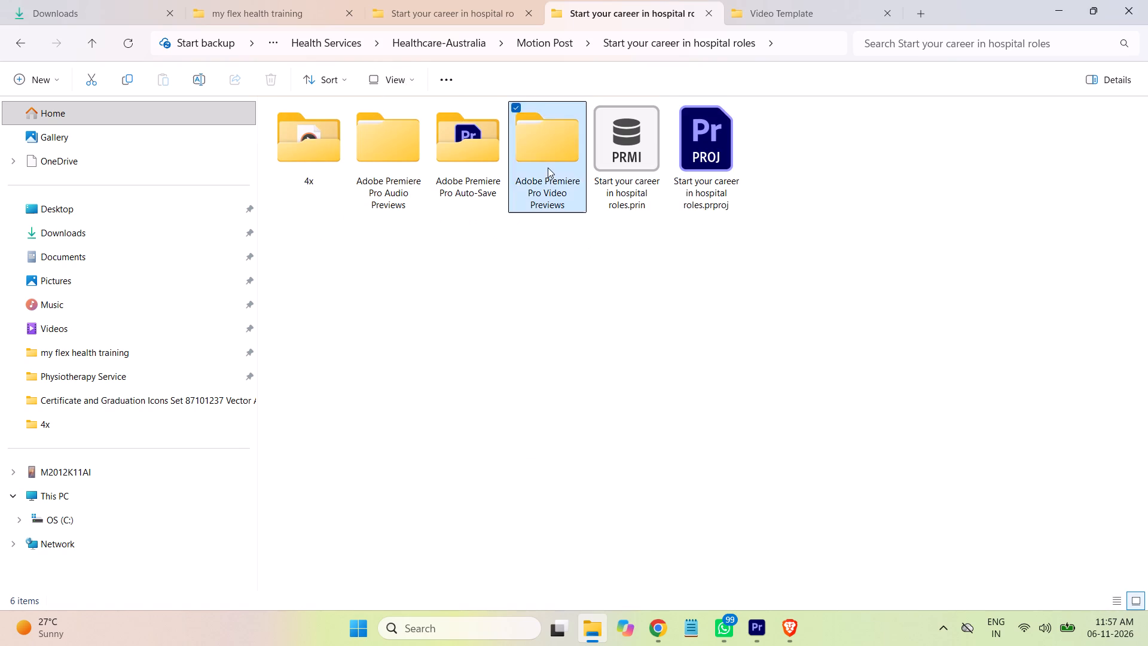
pyautogui.doubleClick(376, 137)
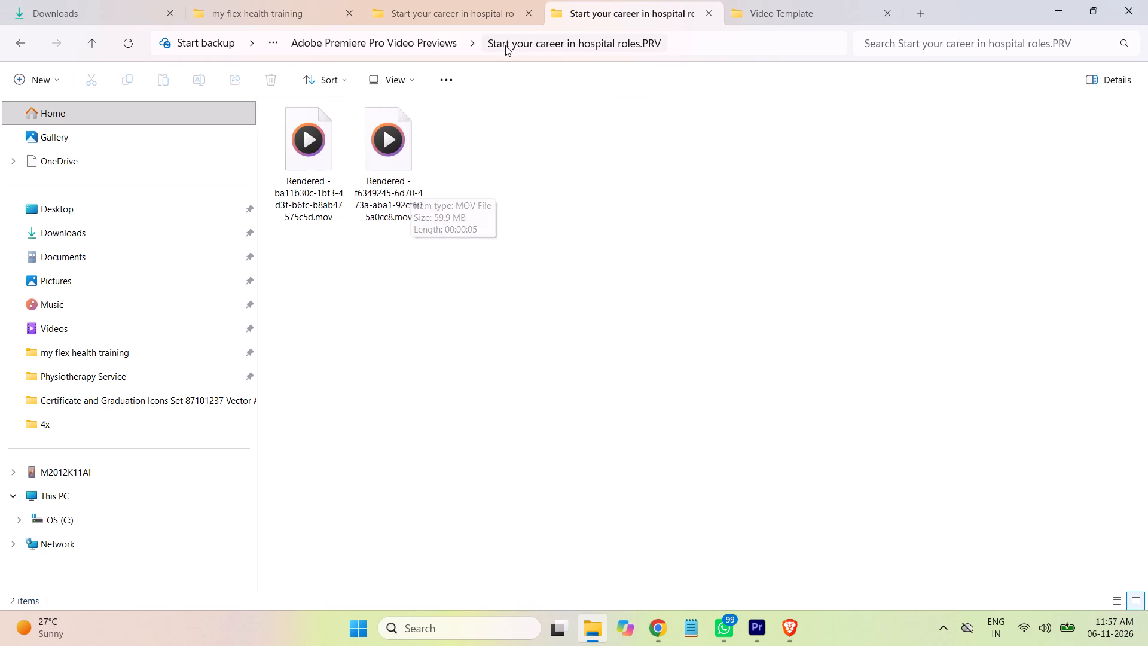
pyautogui.click(90, 41)
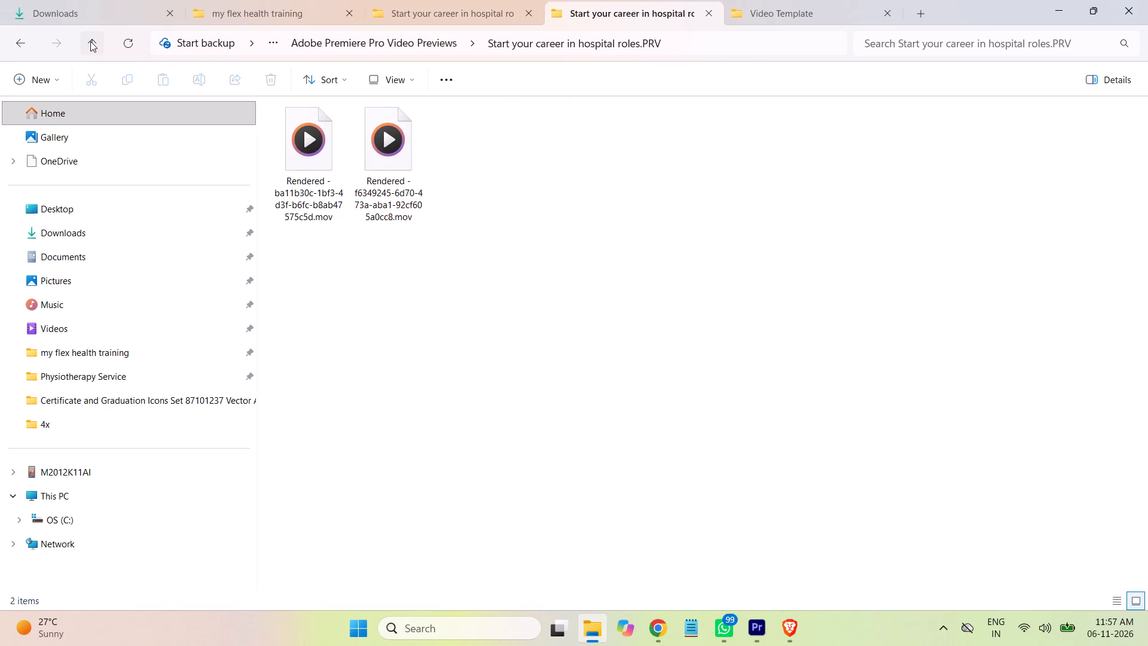
pyautogui.click(90, 42)
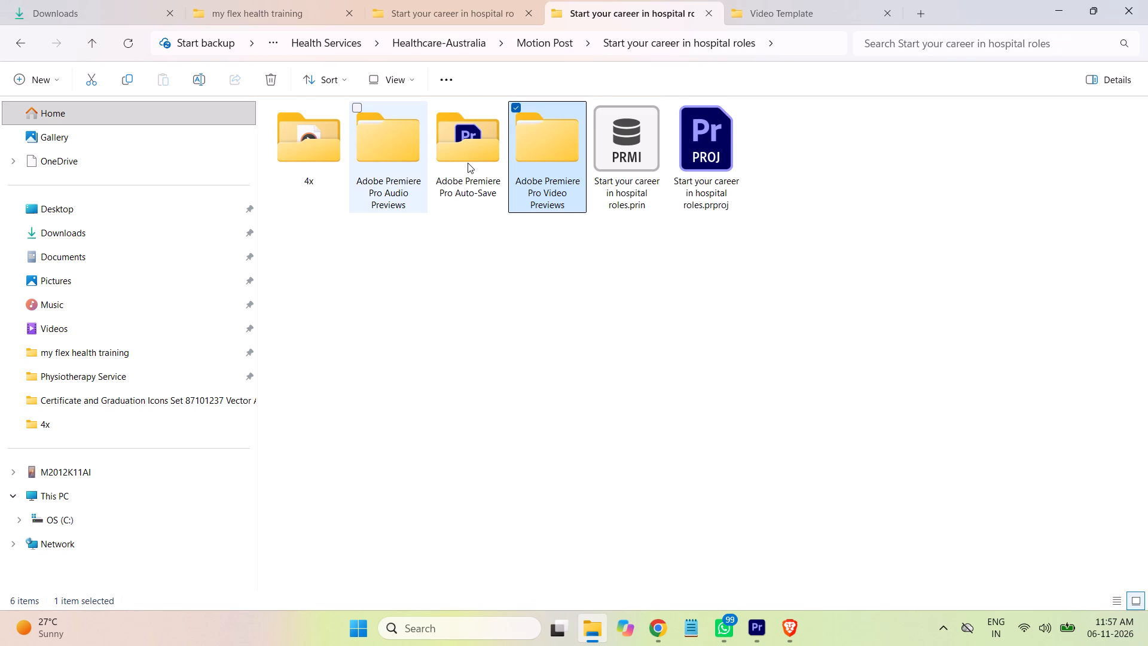
pyautogui.doubleClick(468, 163)
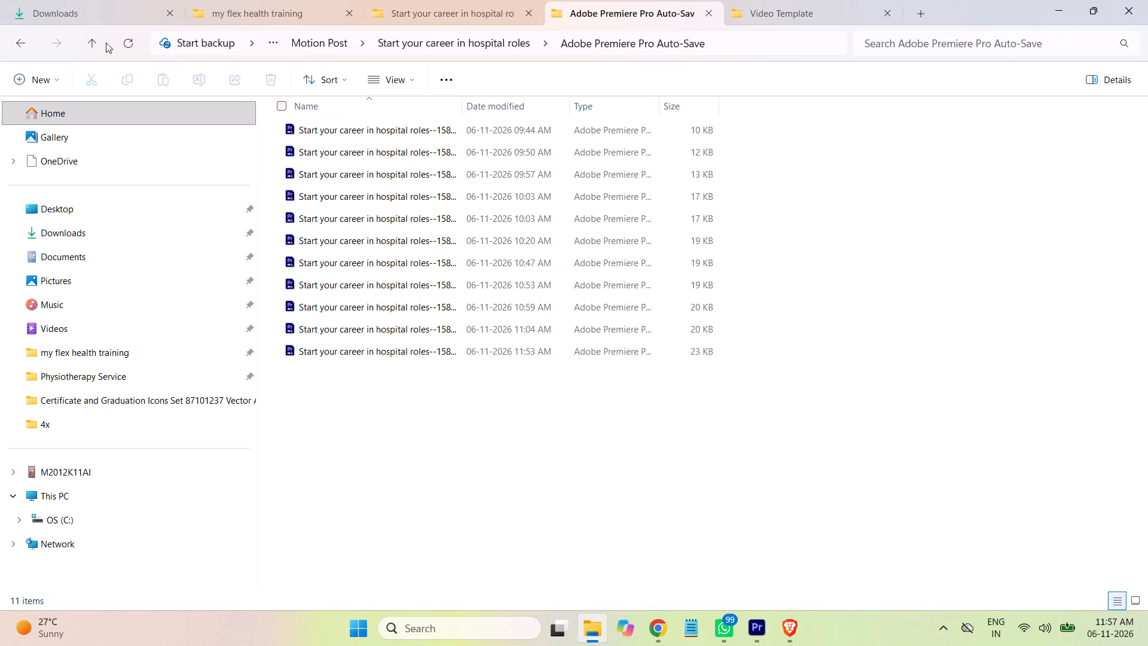
pyautogui.click(95, 42)
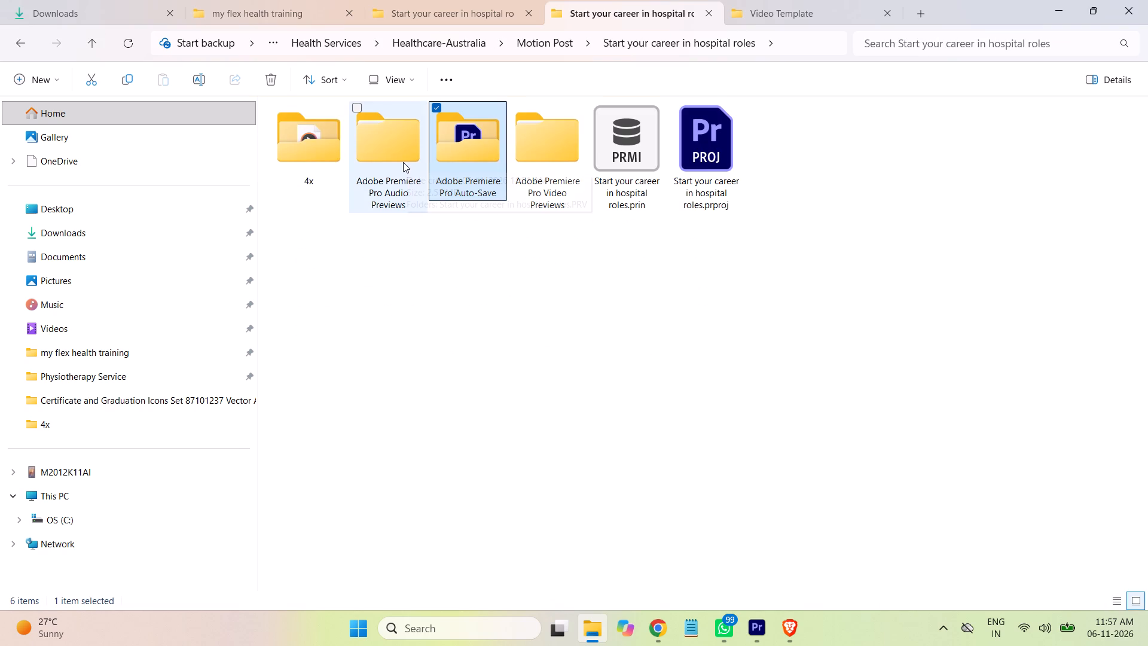
pyautogui.doubleClick(403, 162)
pyautogui.doubleClick(393, 127)
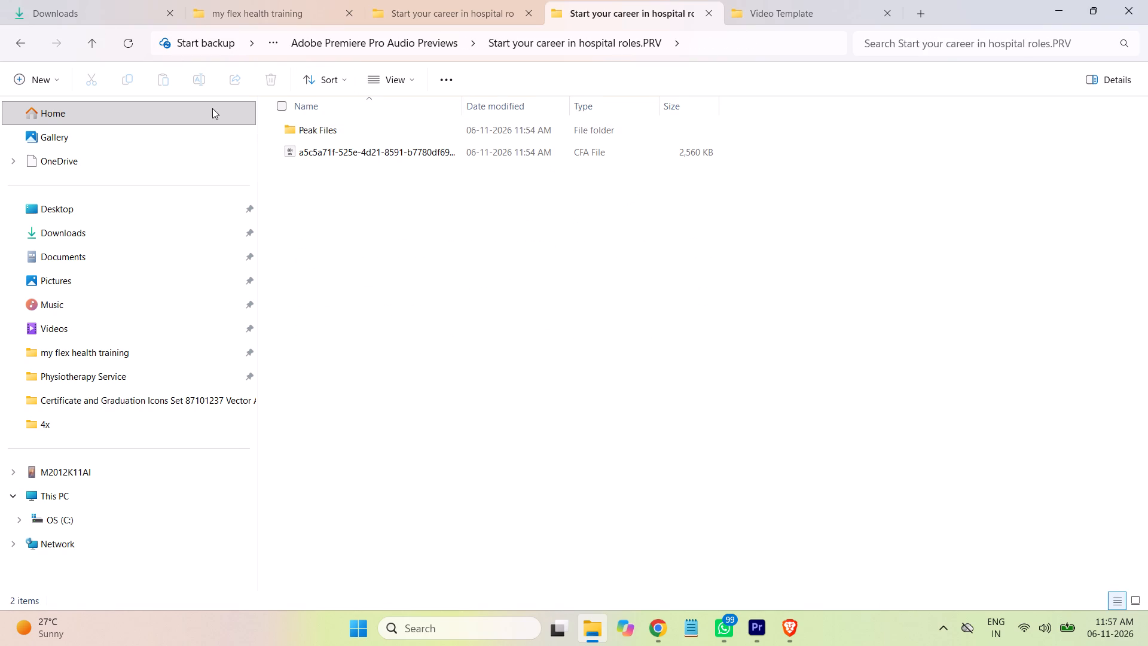
pyautogui.click(87, 43)
pyautogui.click(93, 45)
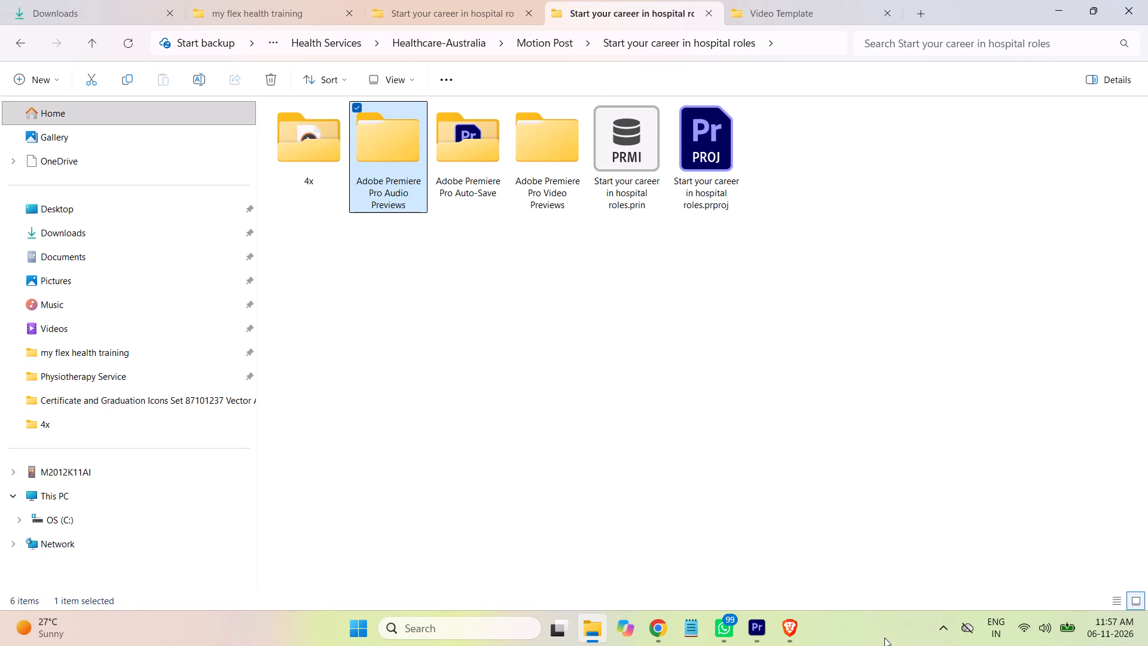
# Switch to Premiere Pro, open the sequence's media export settings and check which folder the export location points to.
pyautogui.click(755, 634)
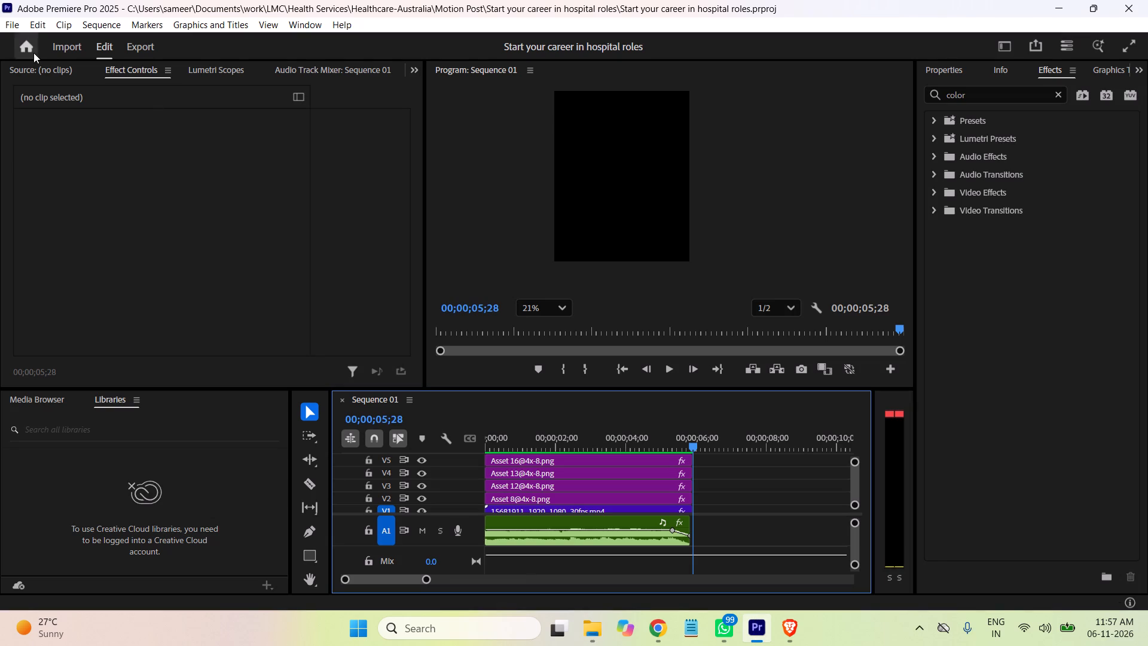
pyautogui.click(10, 25)
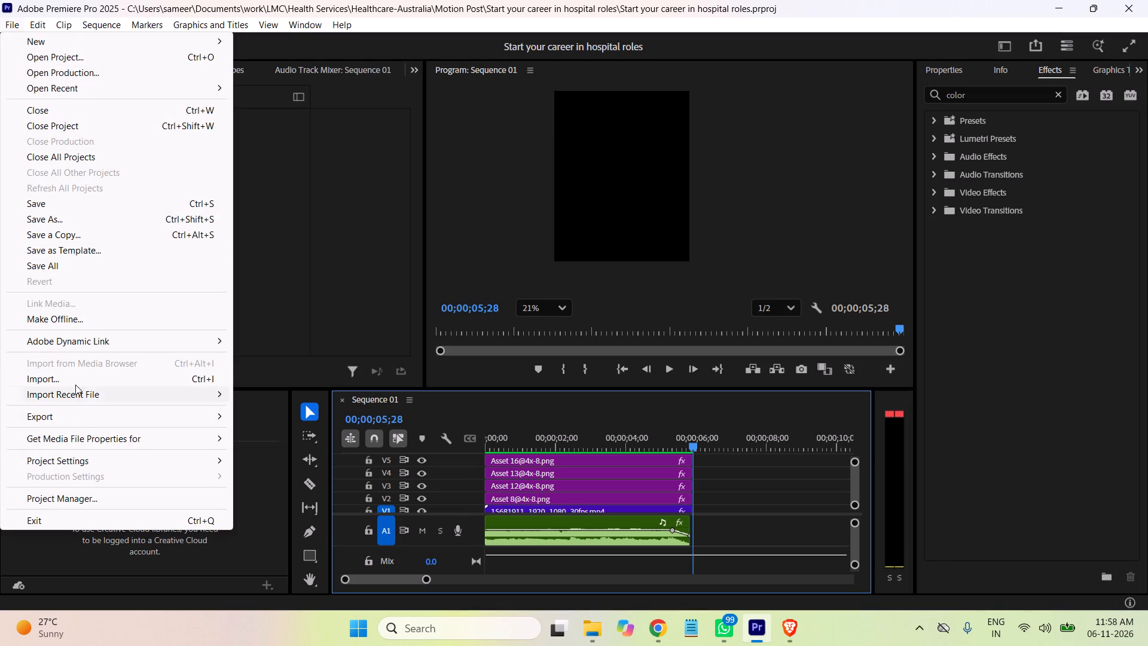
pyautogui.click(75, 416)
pyautogui.click(320, 418)
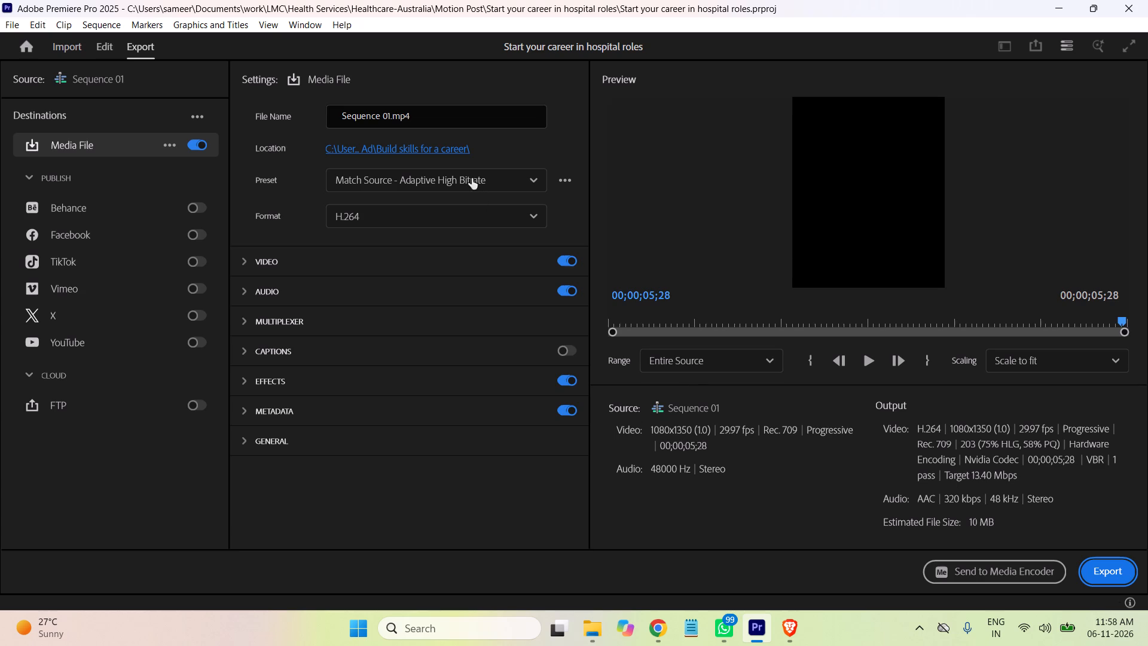
pyautogui.click(432, 153)
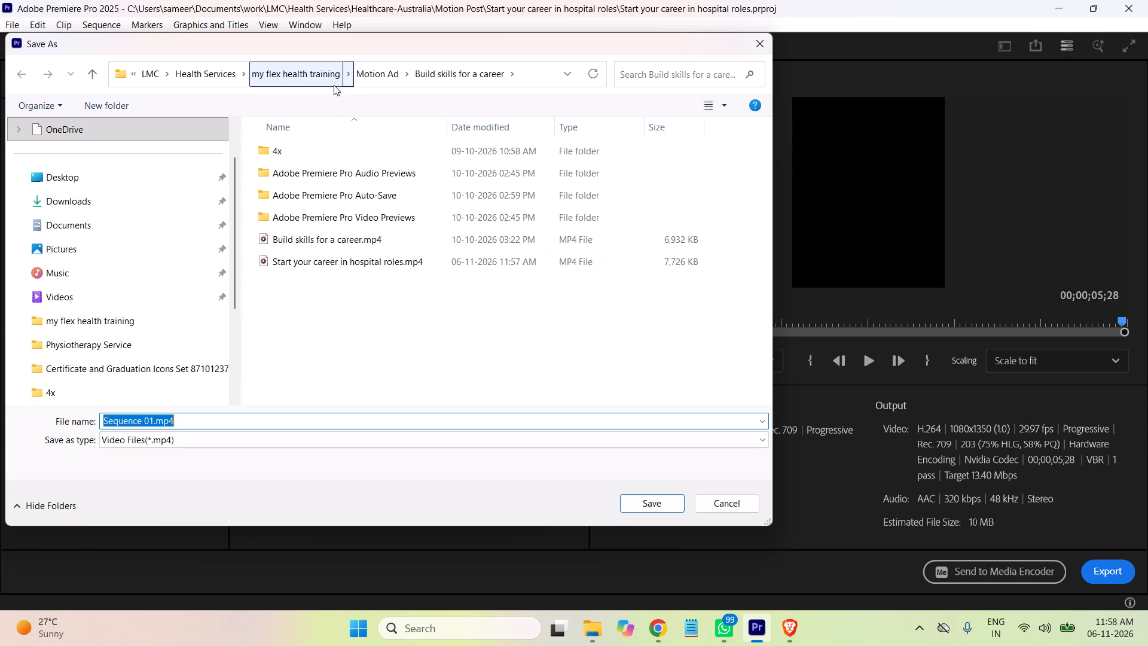
pyautogui.click(755, 44)
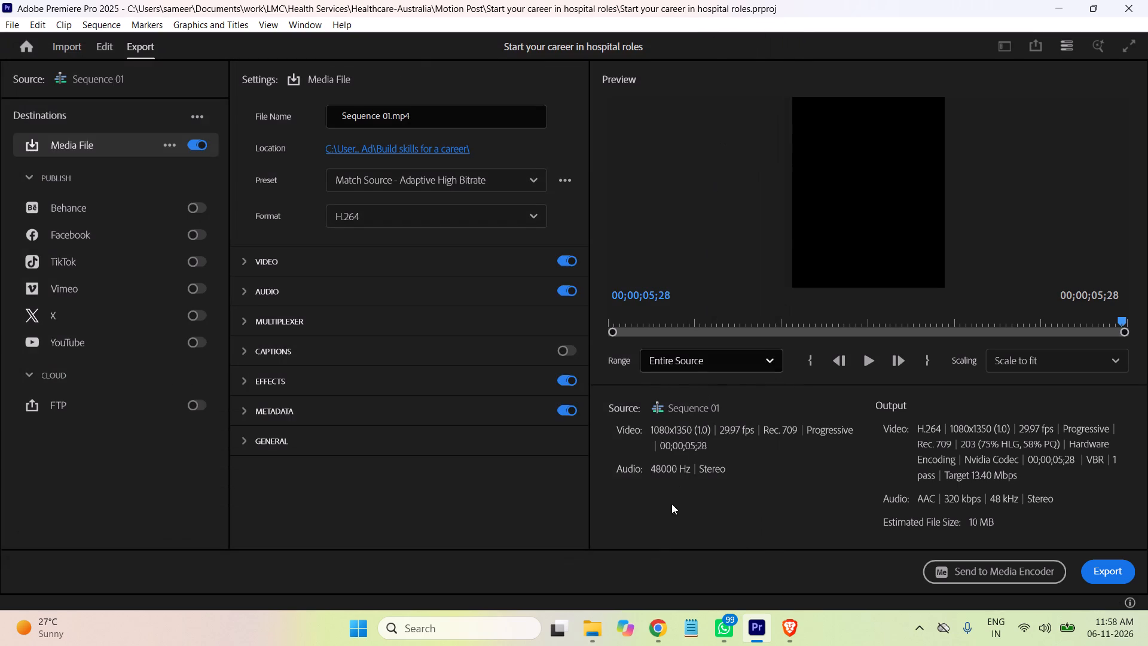
# Switch to File Explorer and open the "Build skills for a career" folder inside my flex health training's Motion Ad folder.
pyautogui.click(599, 624)
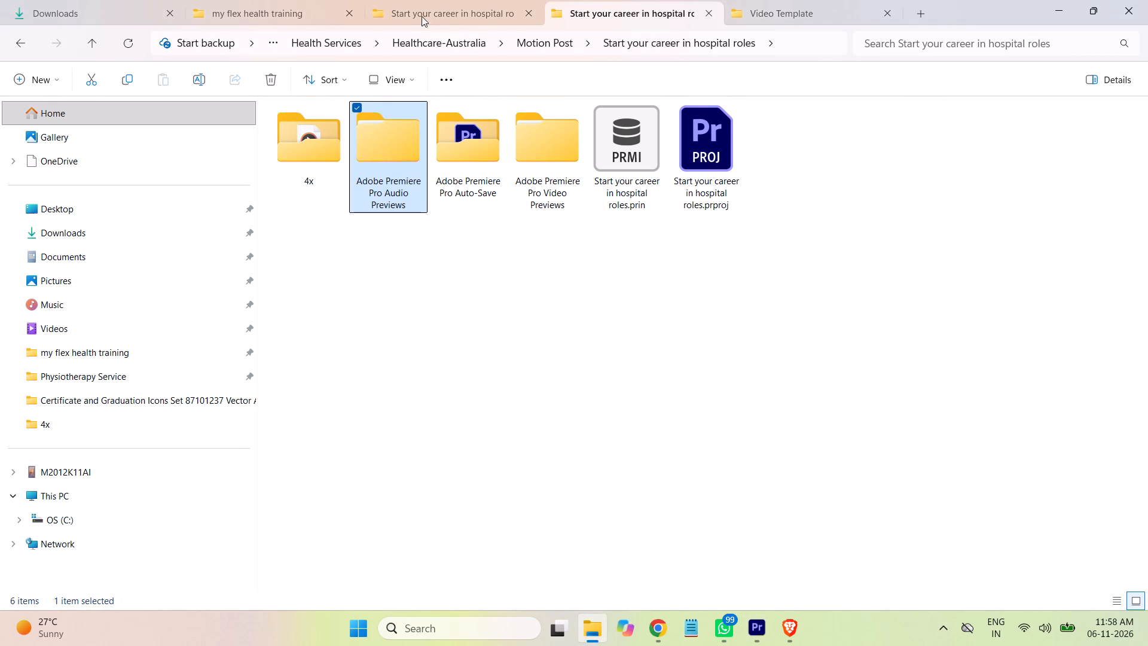
pyautogui.click(427, 11)
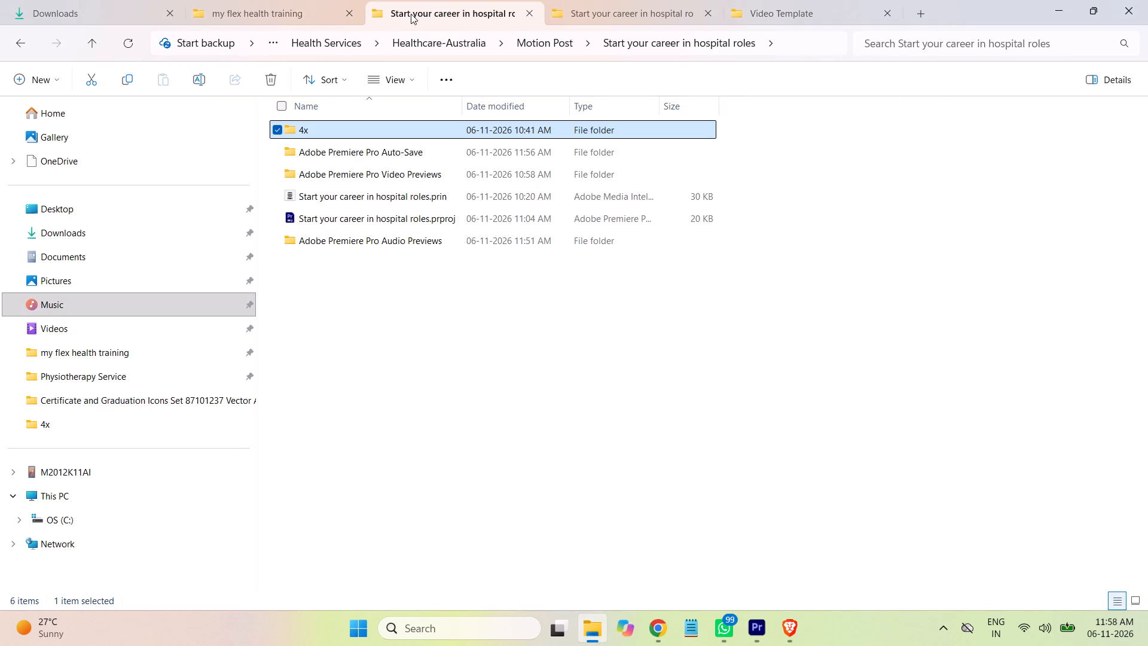
pyautogui.click(283, 15)
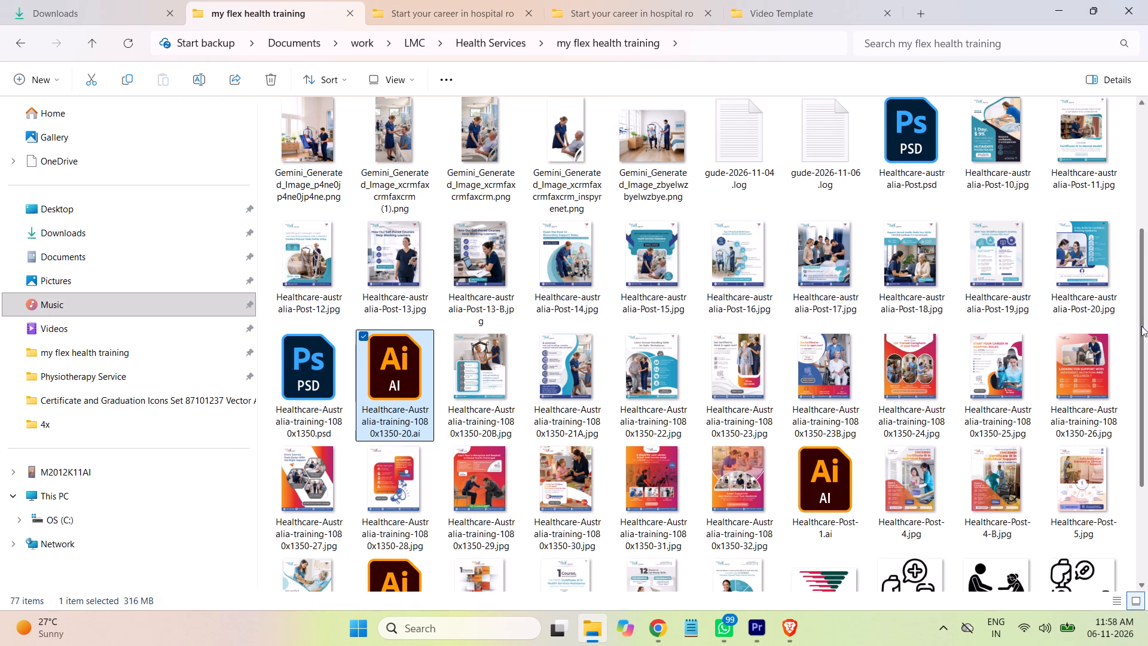
pyautogui.moveTo(1141, 326); pyautogui.dragTo(1143, 138)
pyautogui.doubleClick(464, 149)
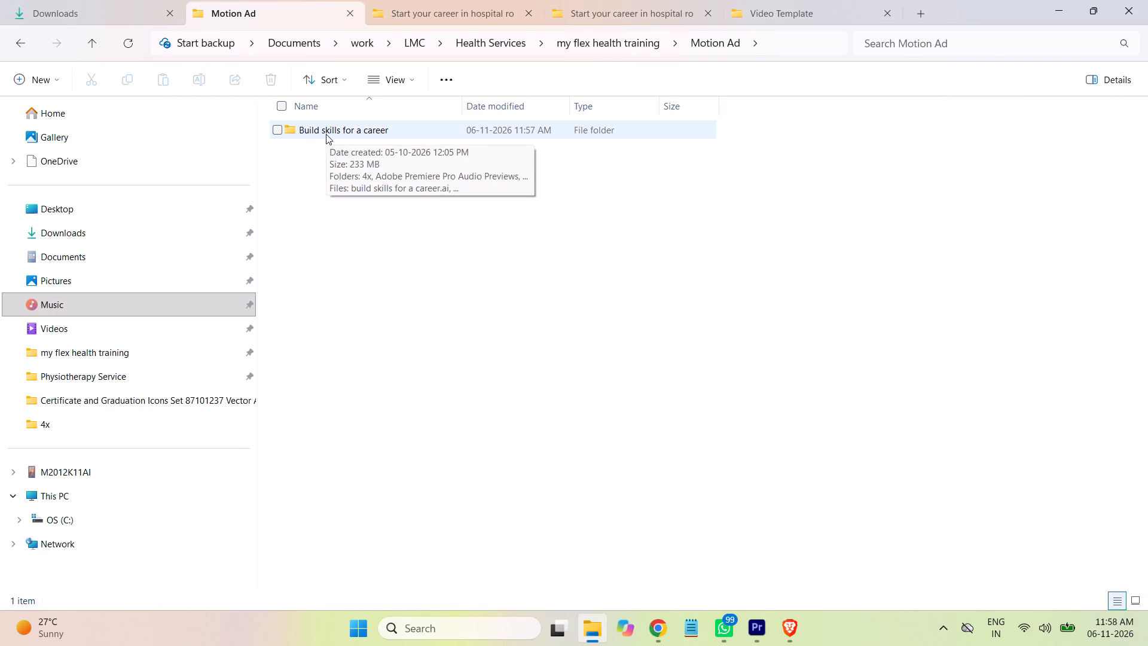
pyautogui.doubleClick(326, 134)
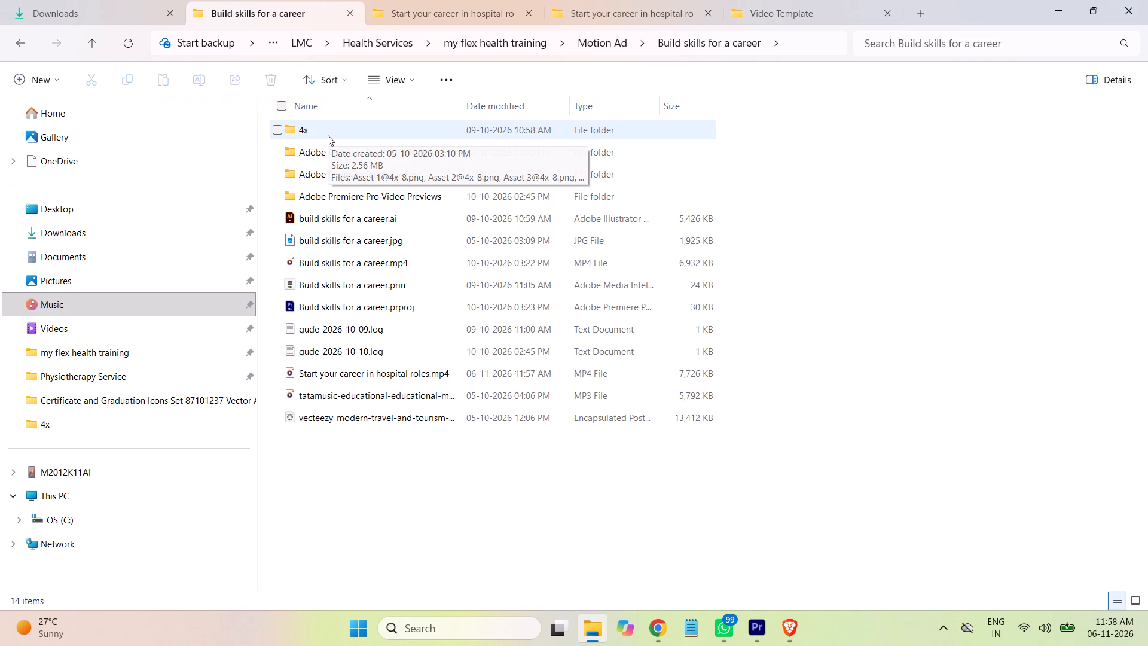
pyautogui.click(597, 628)
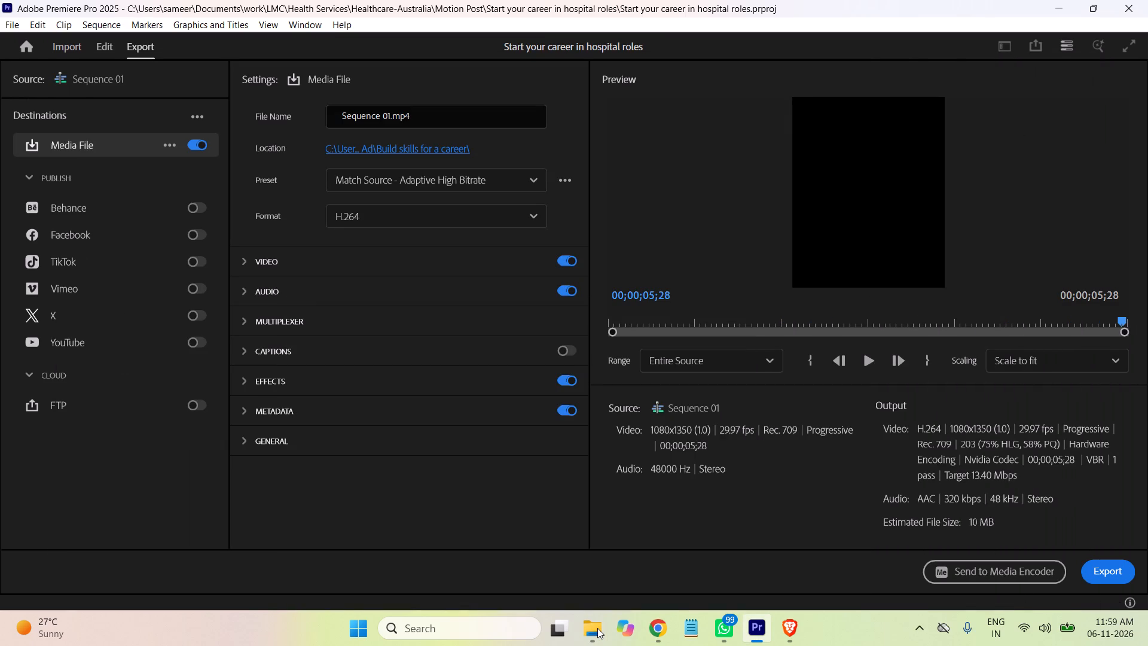
pyautogui.click(597, 628)
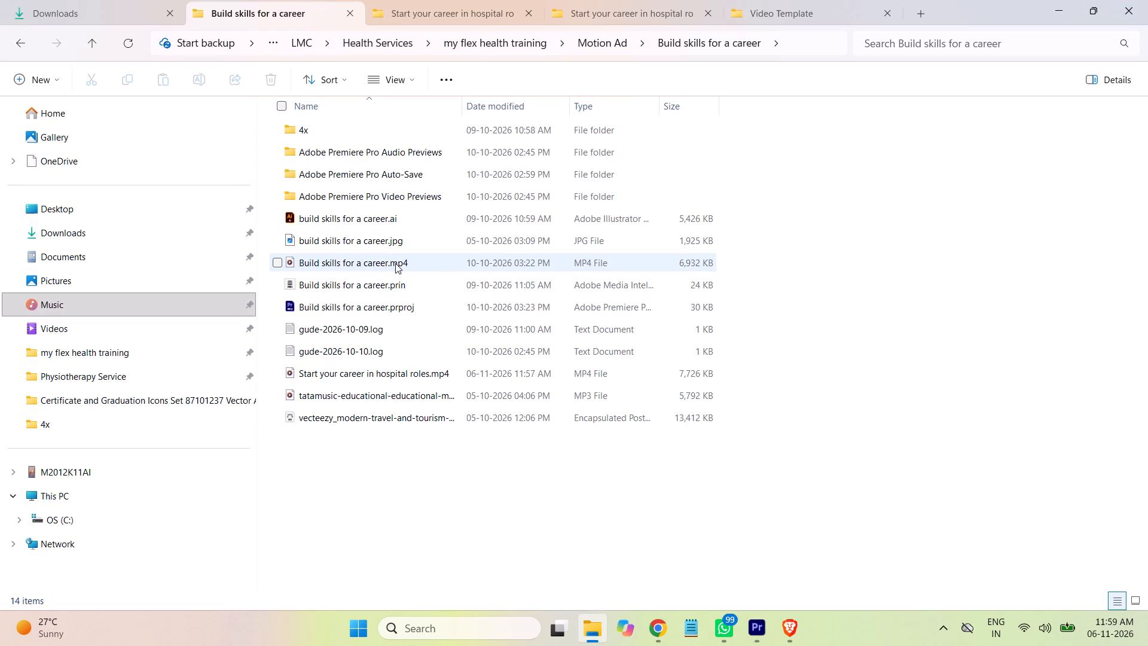
# Play "Start your career in hospital roles.mp4" in Media Player, unmute the sound, turn on repeat and replay it.
pyautogui.doubleClick(371, 377)
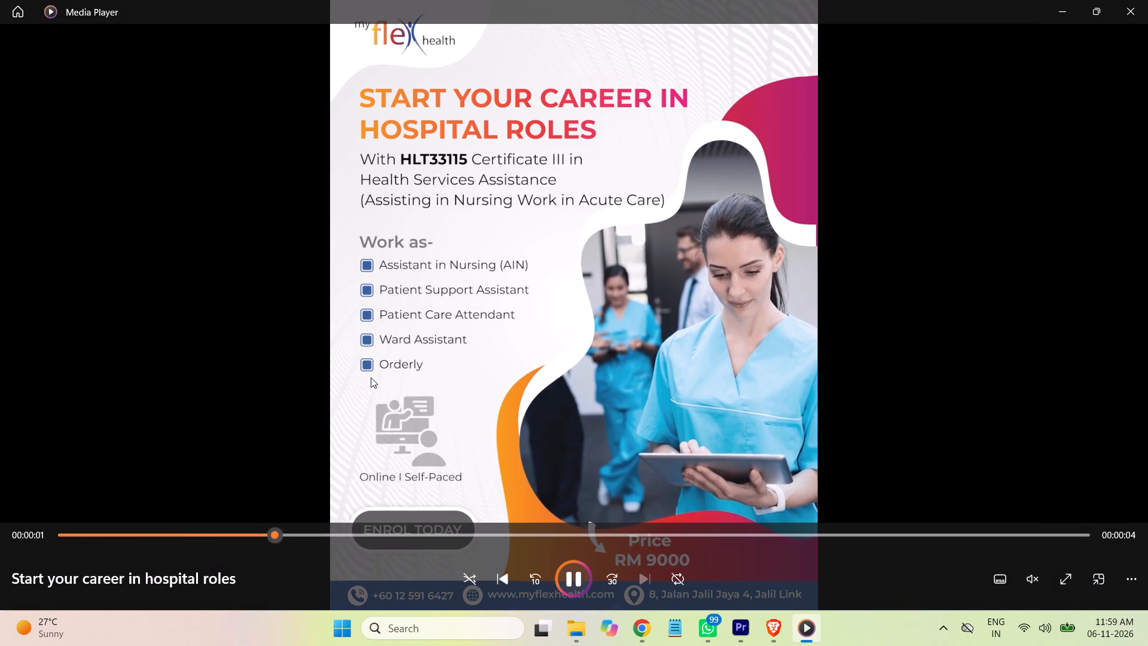
pyautogui.click(1030, 579)
pyautogui.click(945, 538)
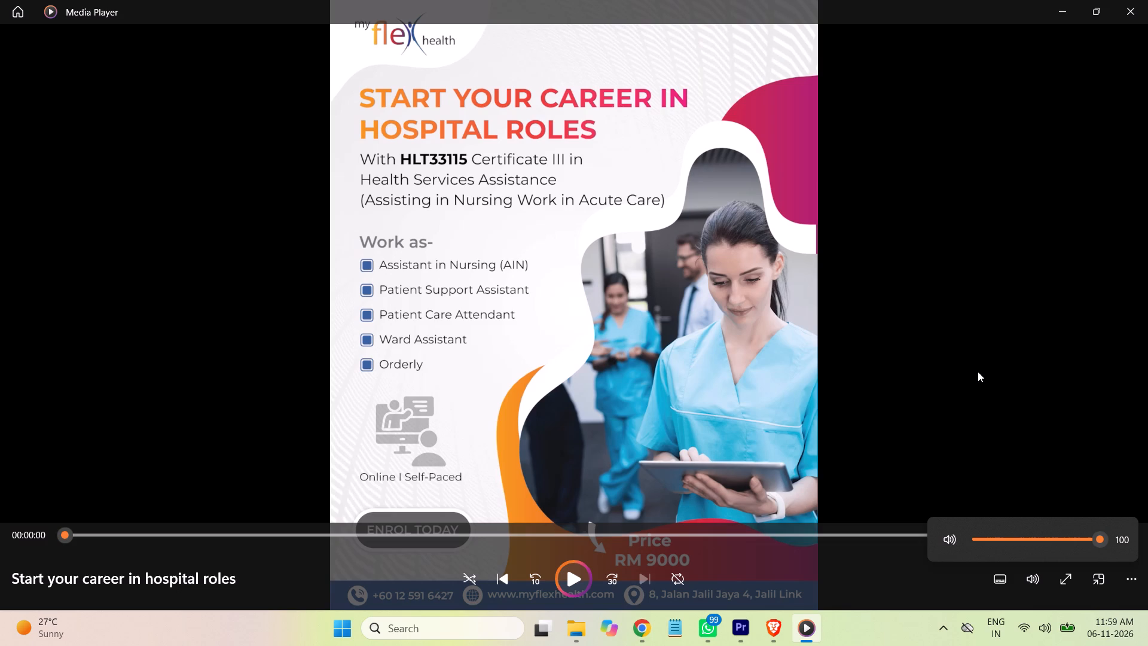
pyautogui.click(570, 577)
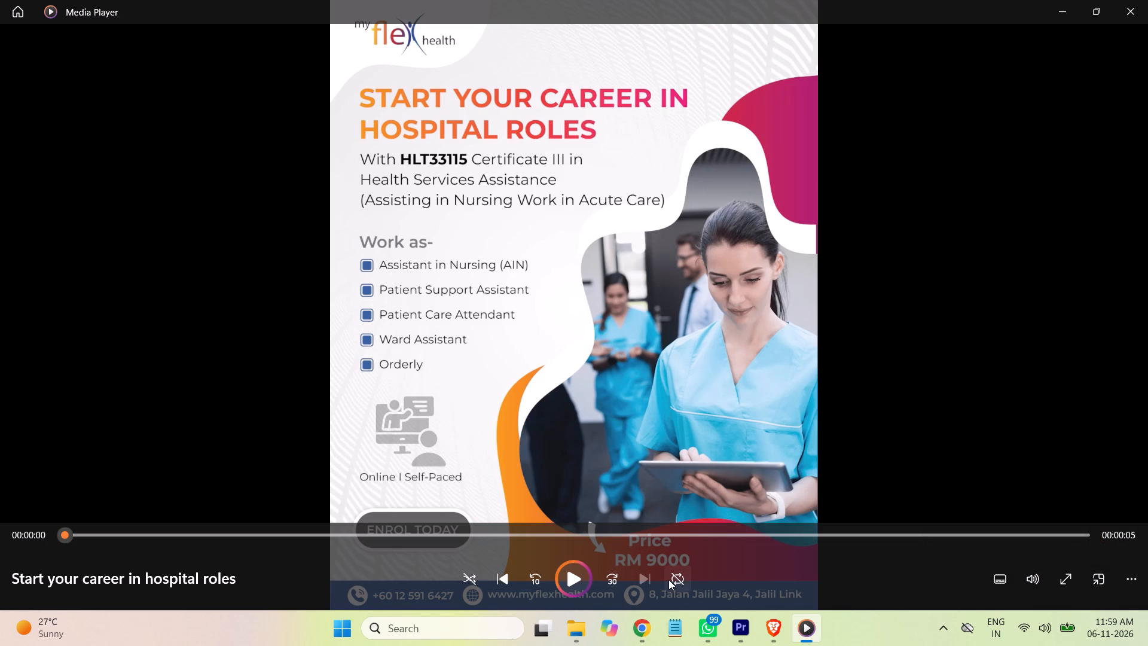
pyautogui.click(671, 582)
pyautogui.click(573, 578)
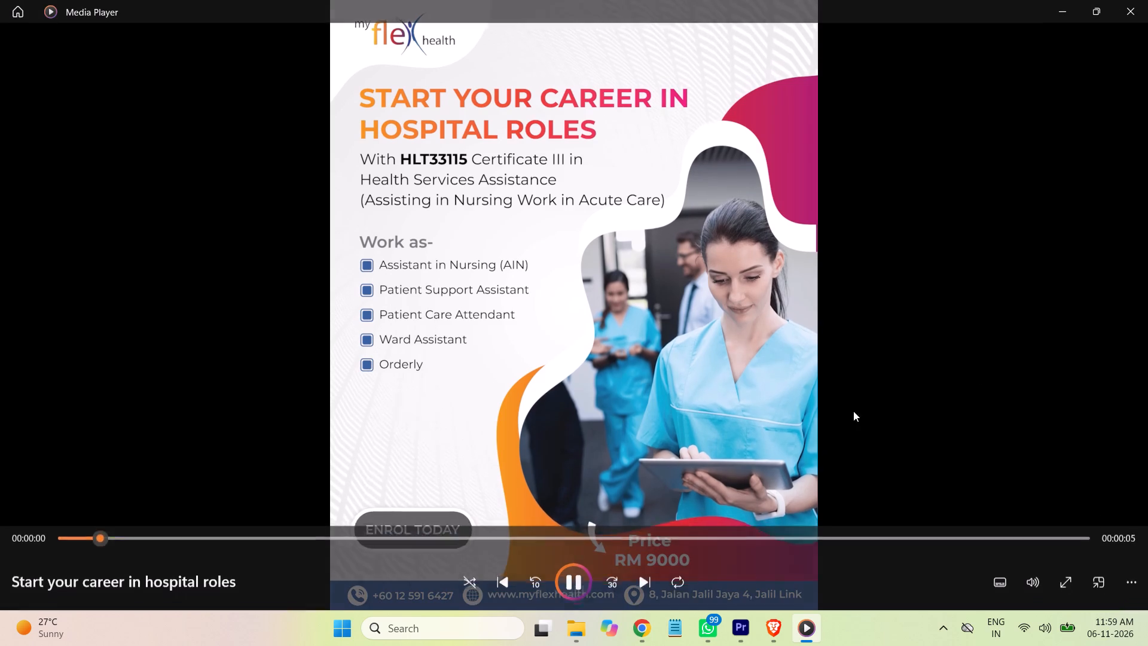
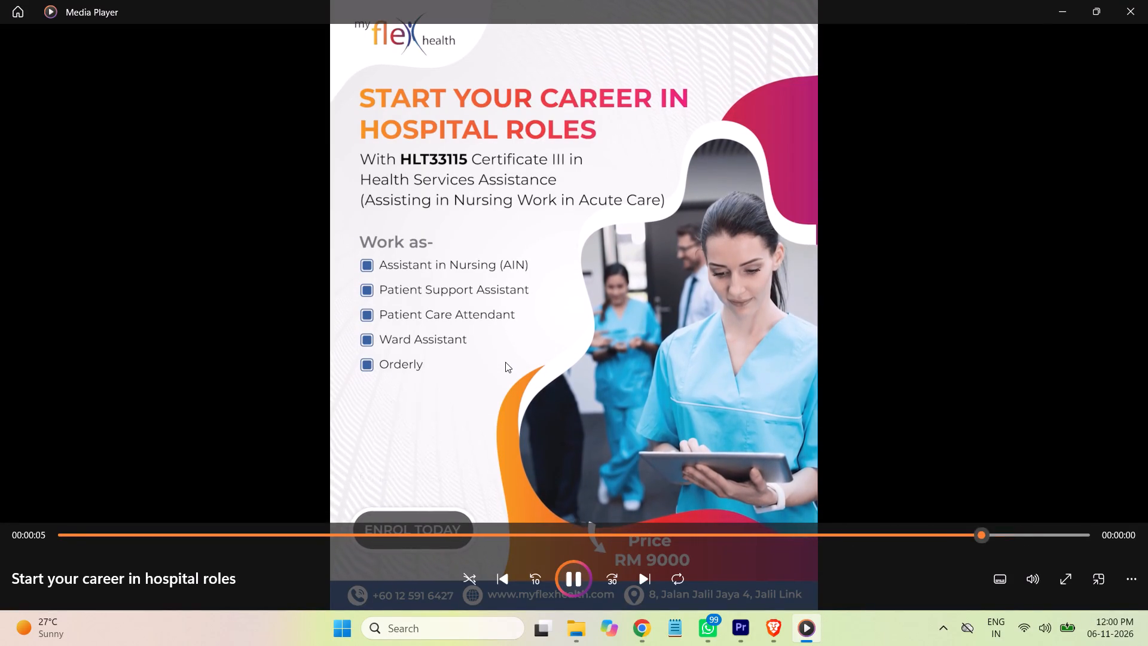
# Close the video playback and move Start your career in hospital roles.mp4 from Build skills for a career to the Healthcare-Australia Start your career in hospital roles folder.
pyautogui.click(1131, 10)
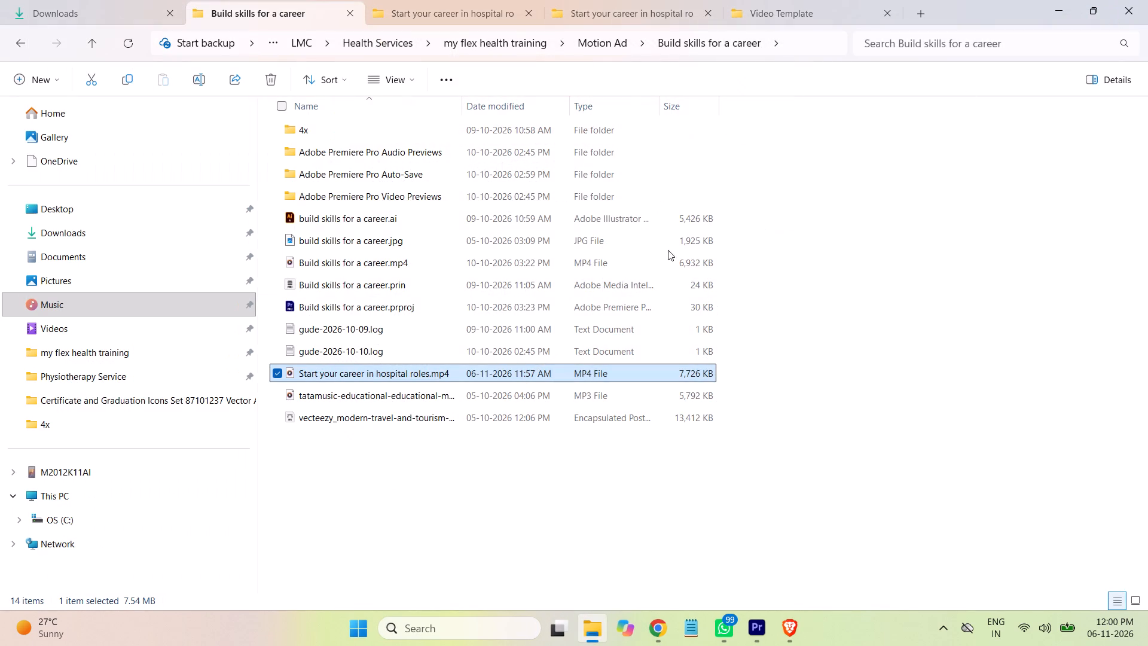
pyautogui.click(952, 336)
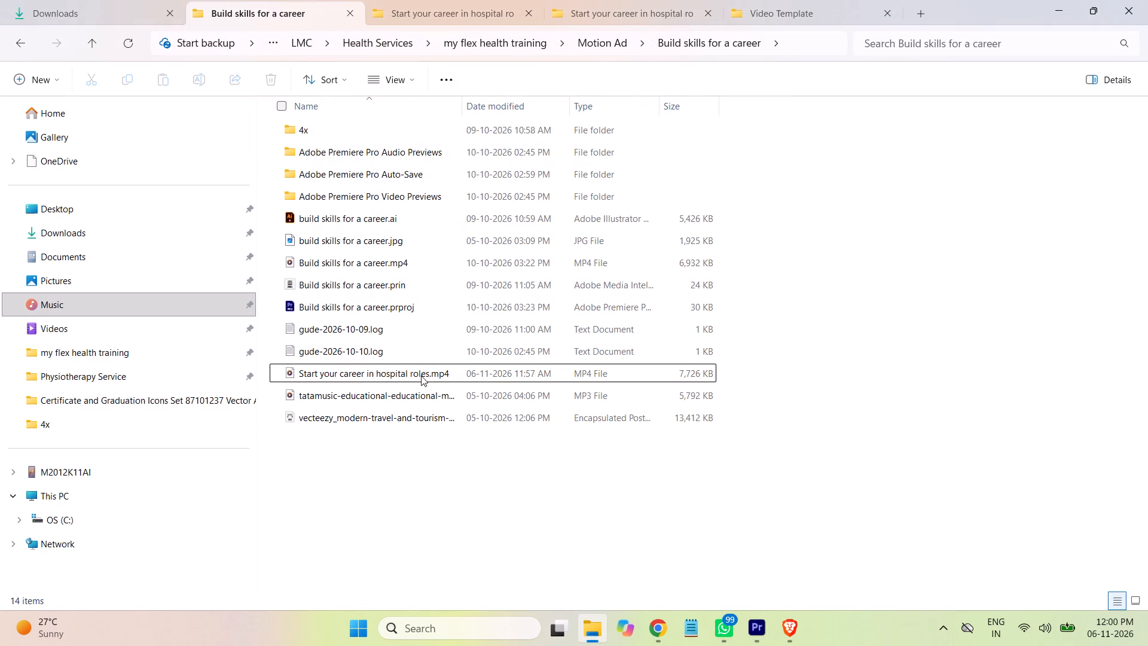
pyautogui.click(421, 376)
pyautogui.hotkey('ctrl', 'x')
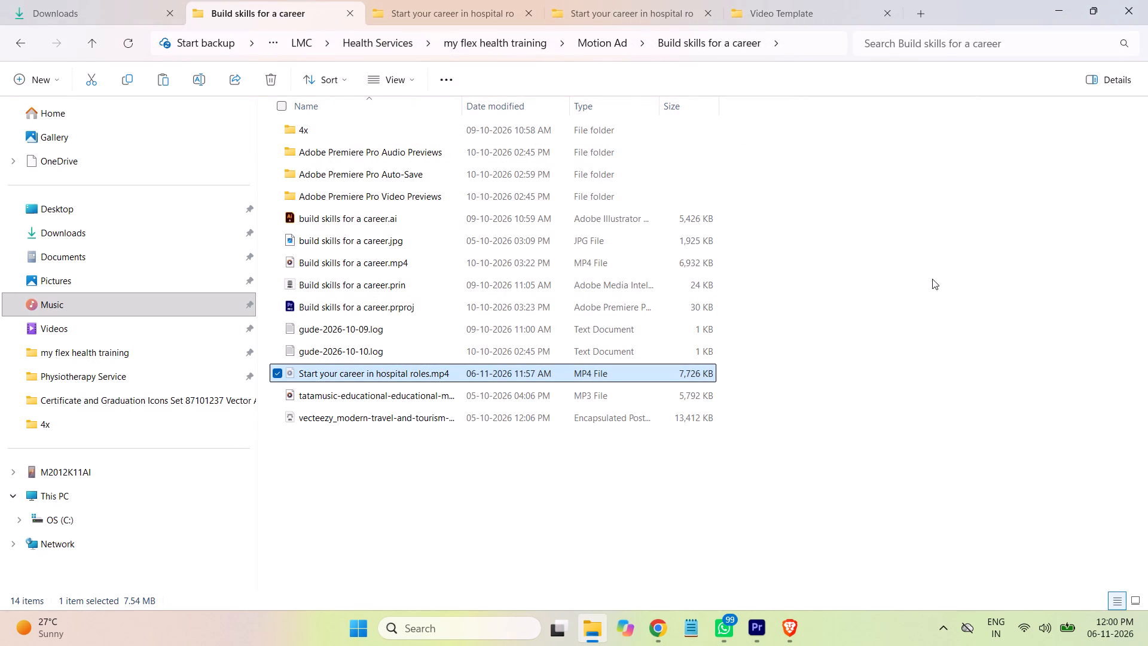
pyautogui.click(456, 11)
pyautogui.click(514, 334)
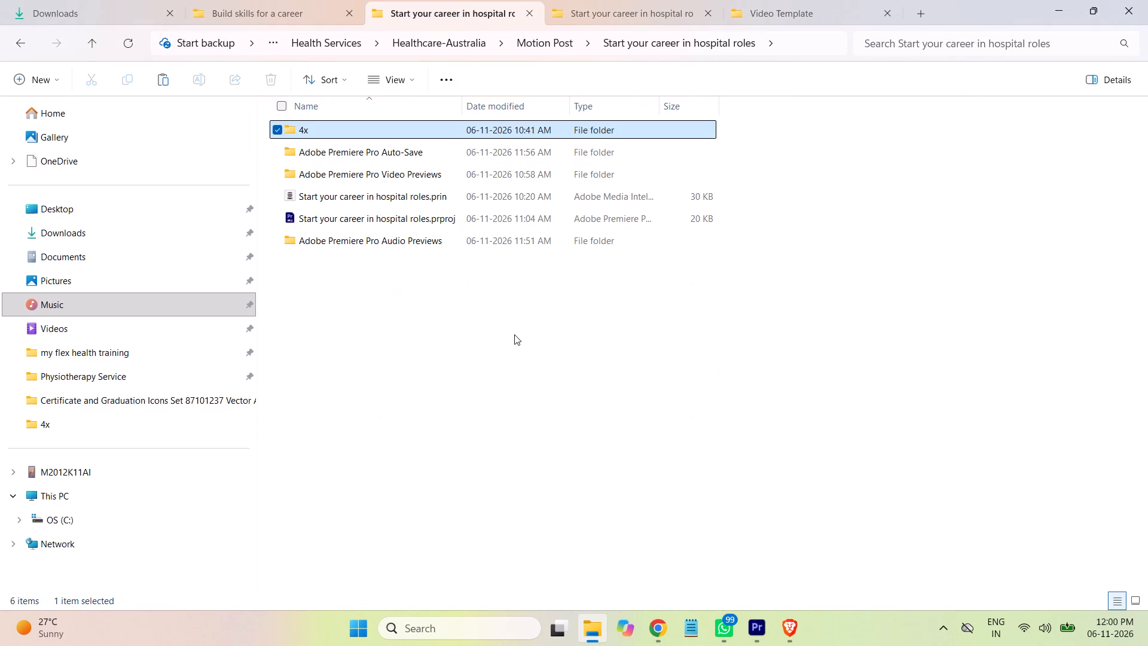
pyautogui.hotkey('ctrl', 'v')
pyautogui.click(514, 334)
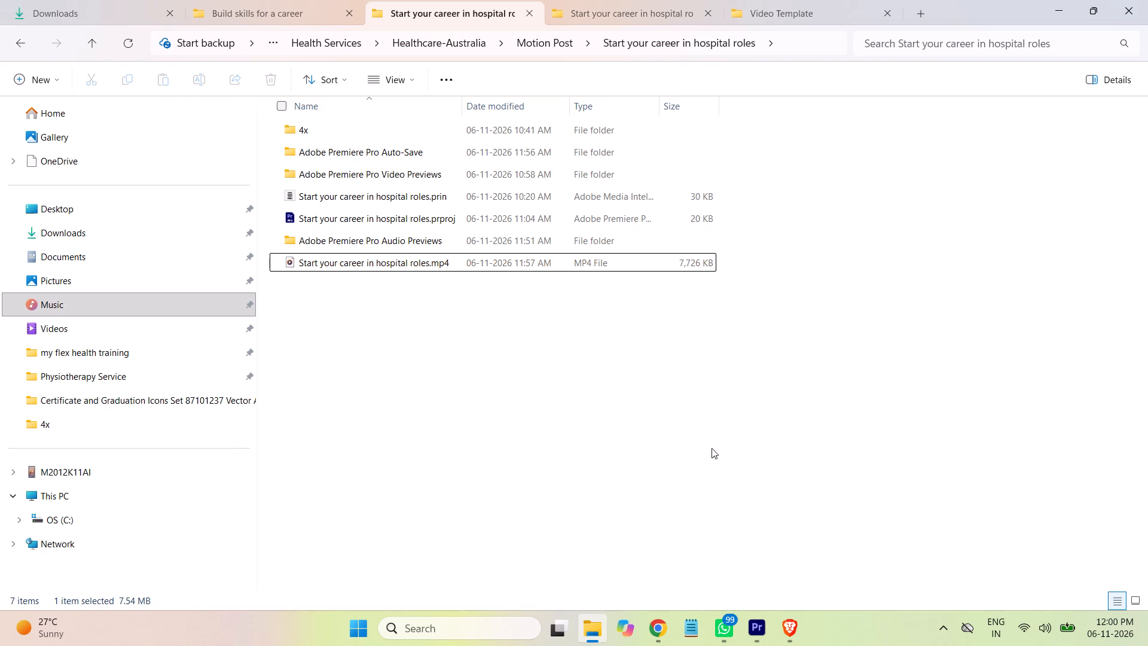
# Switch to Adobe Premiere Pro and close it with the Start your career in hospital roles project.
pyautogui.click(759, 625)
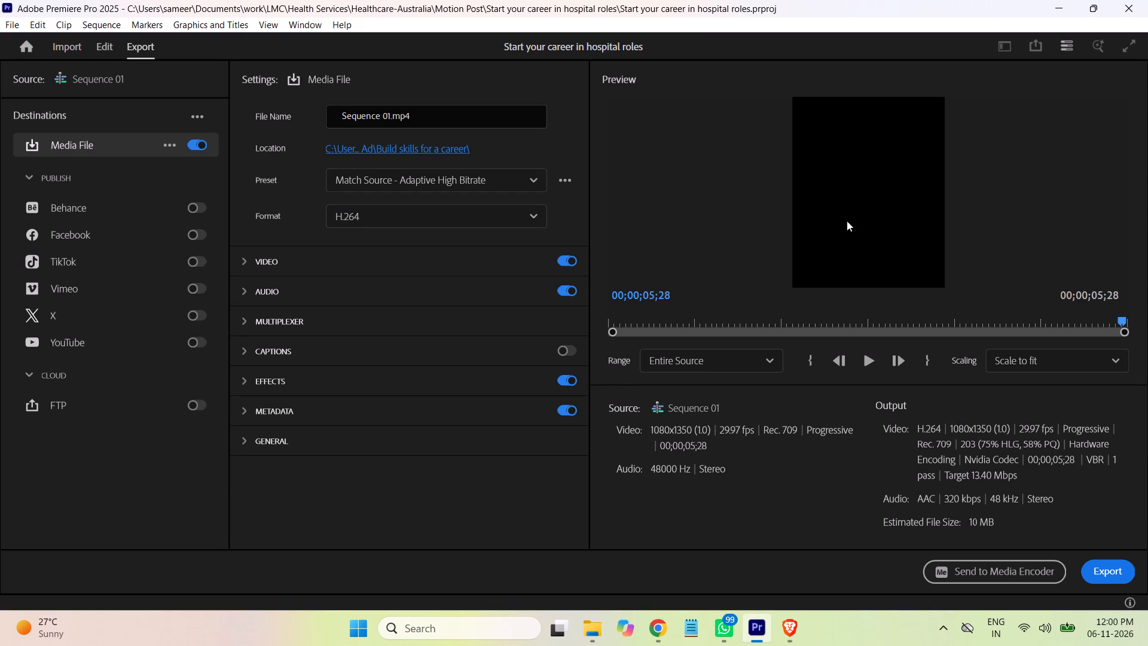
pyautogui.click(1129, 11)
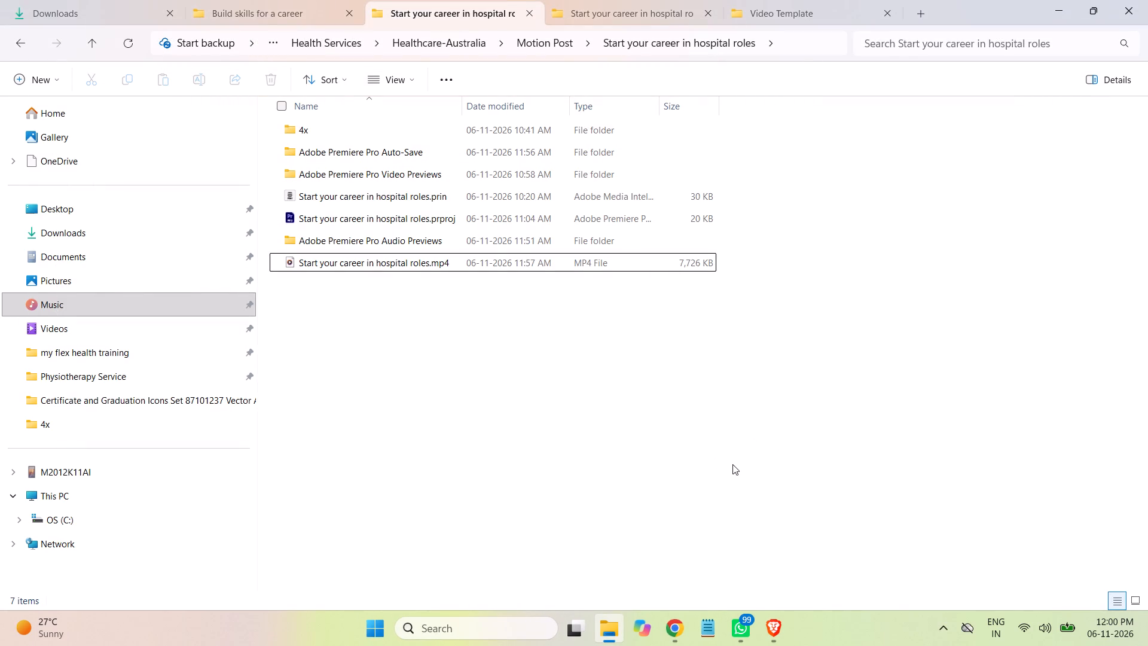
# Refresh the file listing of the Start your career in hospital roles folder.
pyautogui.click(667, 431)
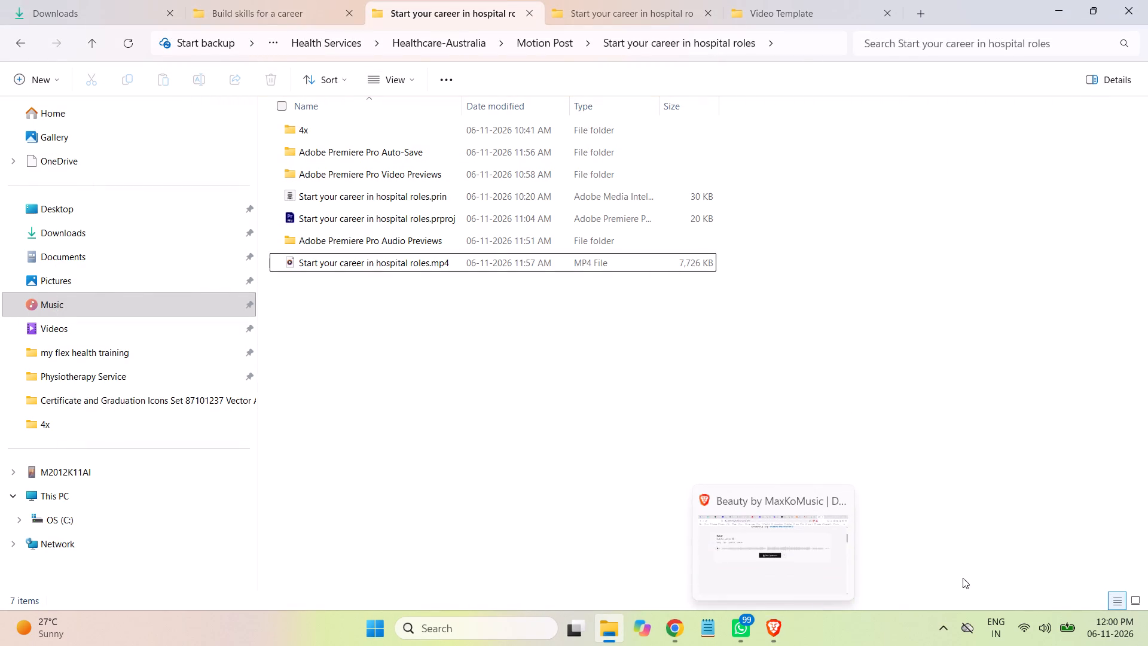
pyautogui.rightClick(583, 392)
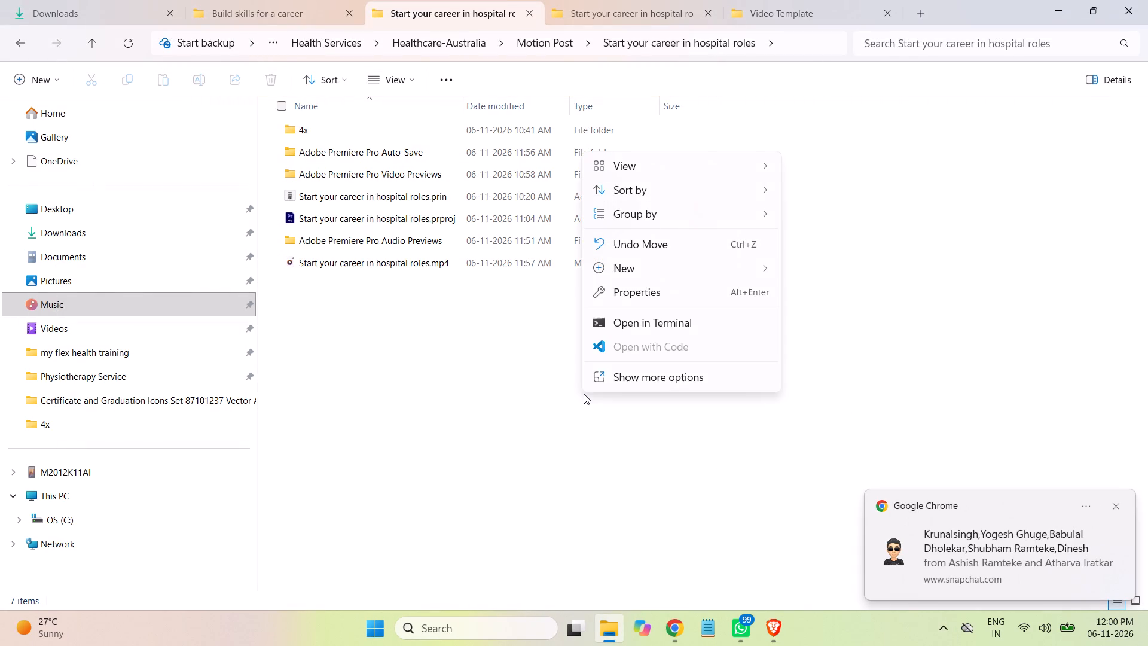
pyautogui.click(643, 373)
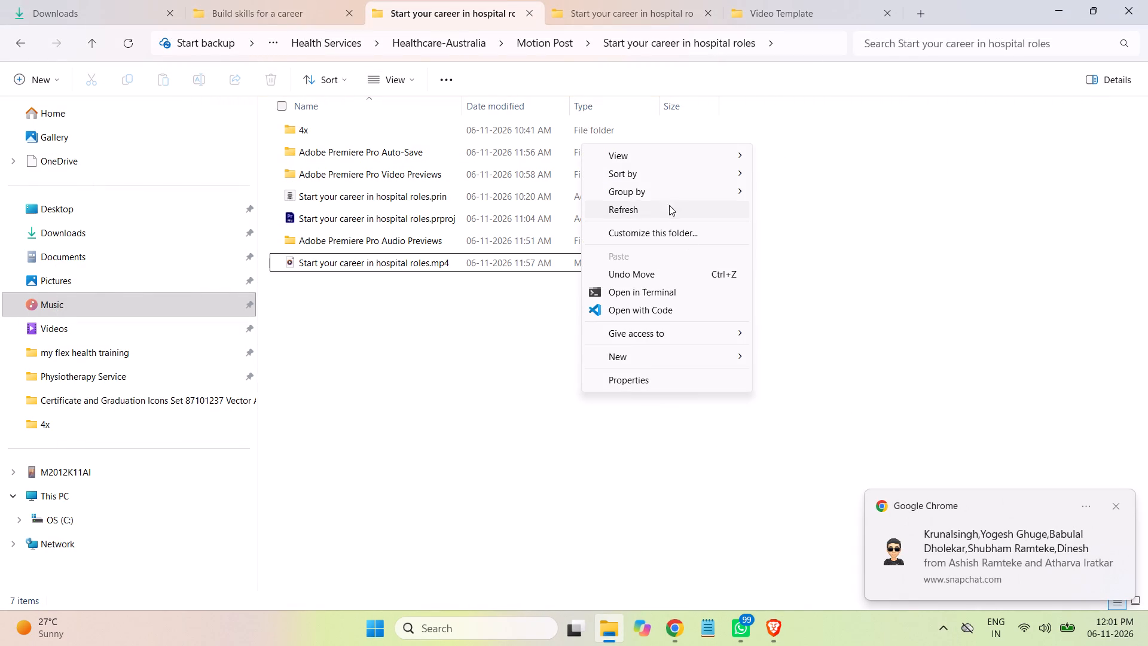
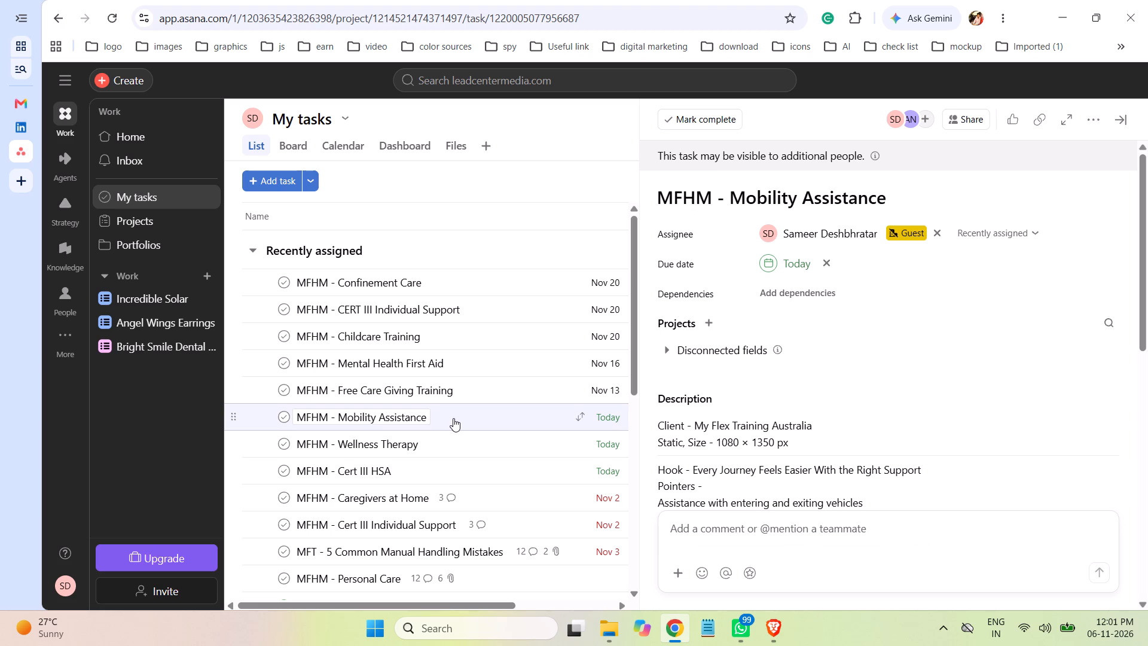
# Open the details of the MFHM - Free Care Giving Training task in the recently assigned tasks.
pyautogui.click(478, 391)
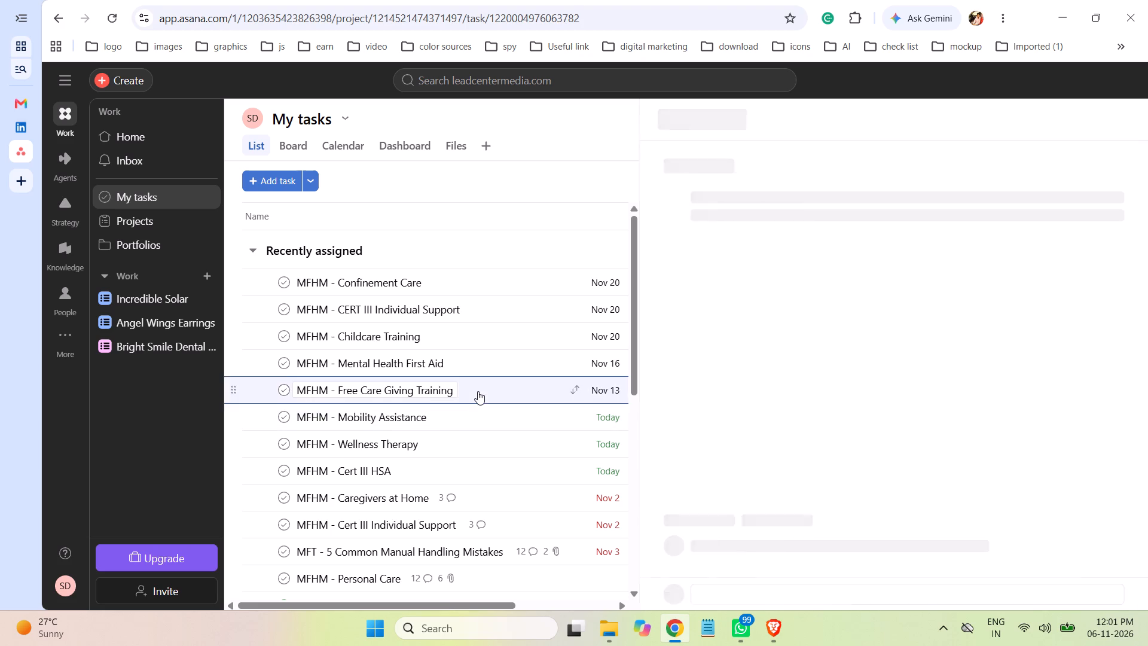